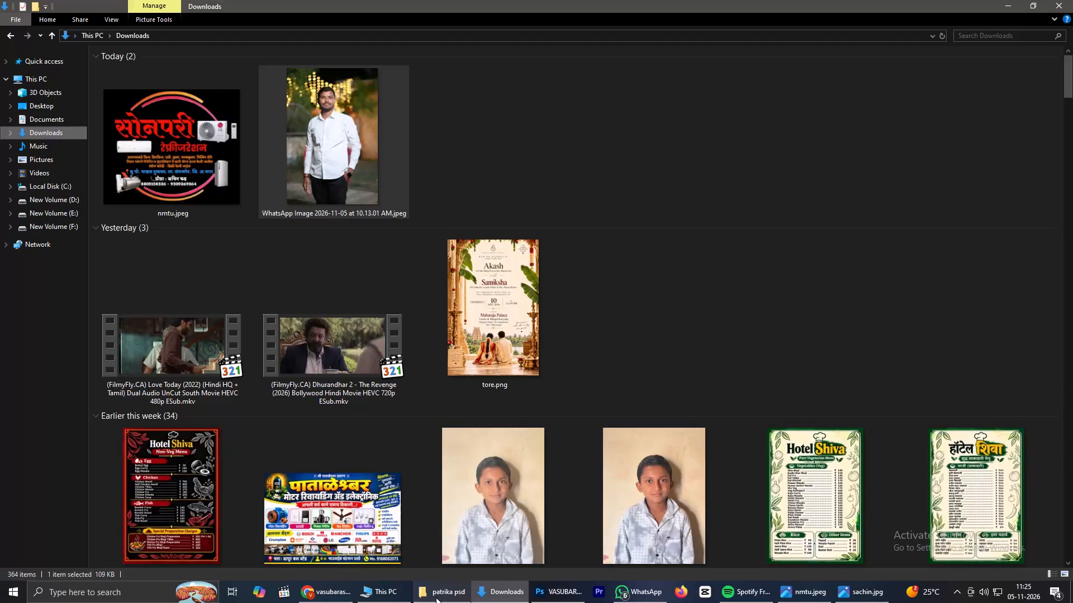
# Switch to Photoshop and bring up the 2.5+10.psb banner document.
pyautogui.click(556, 599)
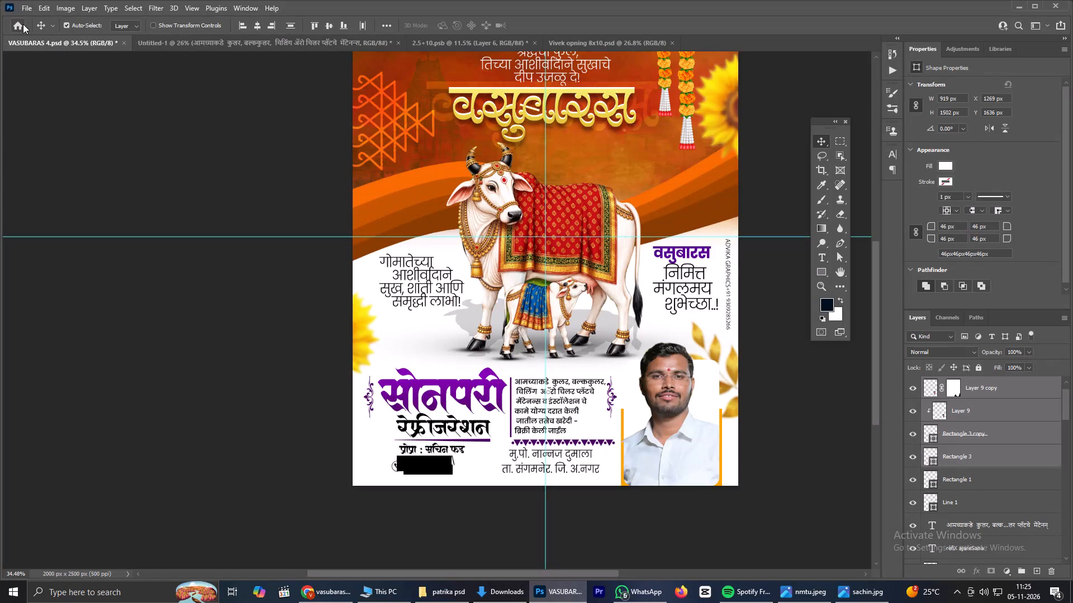
pyautogui.click(466, 41)
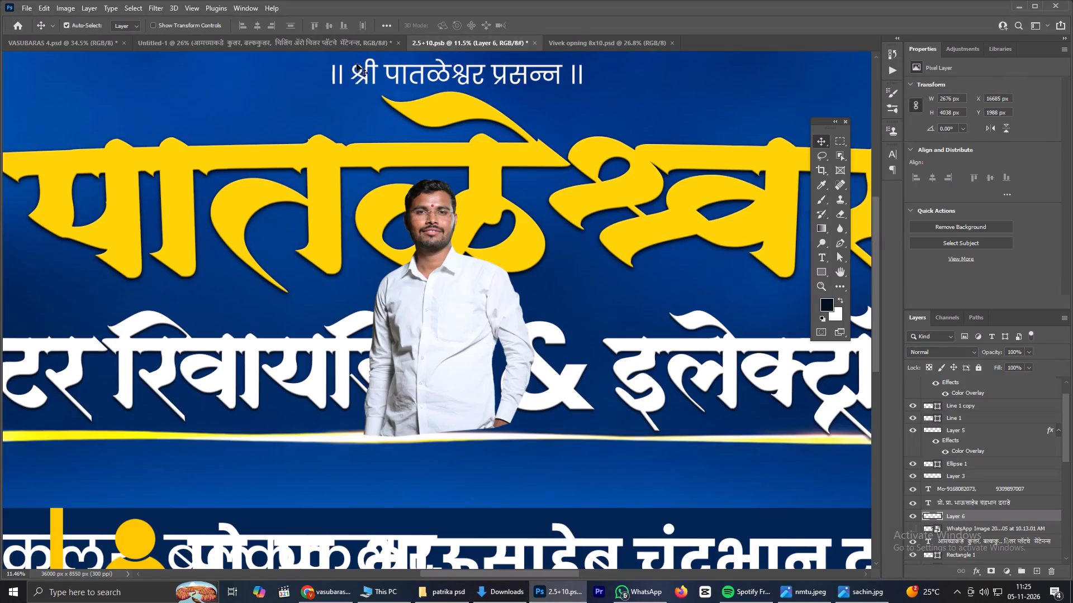
# Set the banner's canvas height to 8500 pixels, keeping the width at 36000 pixels, and accept the clipping.
pyautogui.scroll(-9, 287, 71)
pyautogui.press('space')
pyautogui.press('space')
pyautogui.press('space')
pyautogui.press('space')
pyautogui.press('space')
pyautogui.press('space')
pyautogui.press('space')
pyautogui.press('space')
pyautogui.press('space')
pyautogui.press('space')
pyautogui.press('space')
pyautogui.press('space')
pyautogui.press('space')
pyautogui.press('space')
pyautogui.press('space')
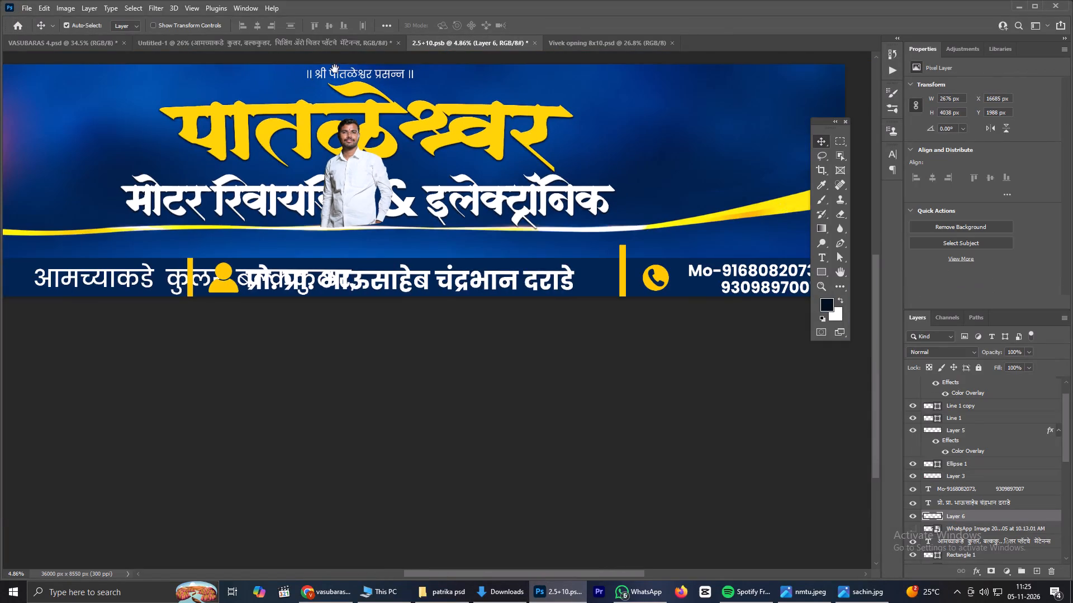
pyautogui.moveTo(331, 122); pyautogui.dragTo(351, 203)
pyautogui.click(59, 2)
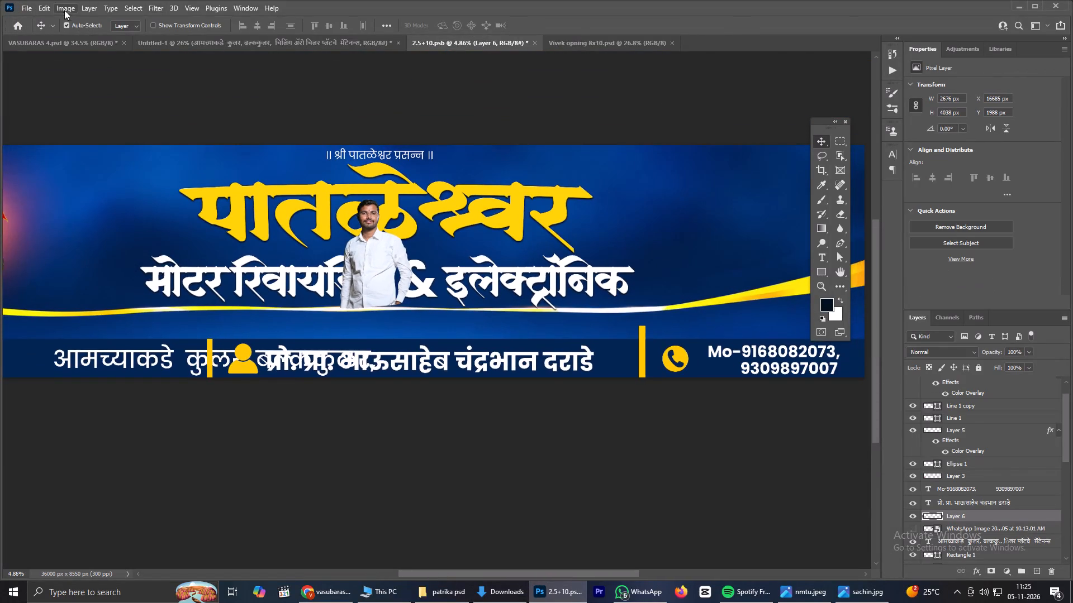
pyautogui.click(64, 6)
pyautogui.click(100, 98)
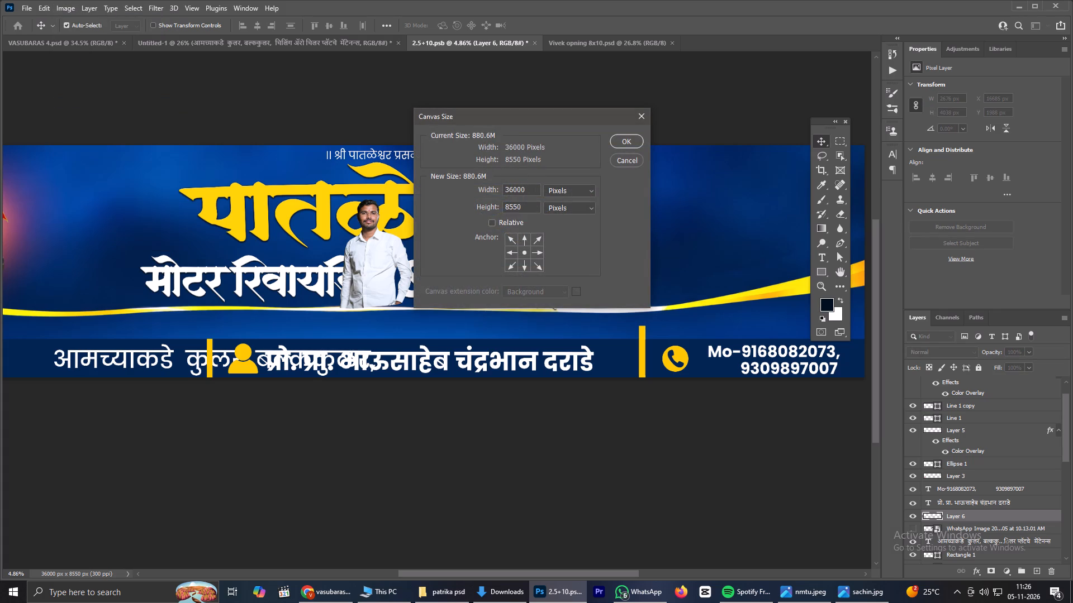
pyautogui.moveTo(512, 205); pyautogui.dragTo(513, 205)
pyautogui.moveTo(513, 205); pyautogui.dragTo(525, 205)
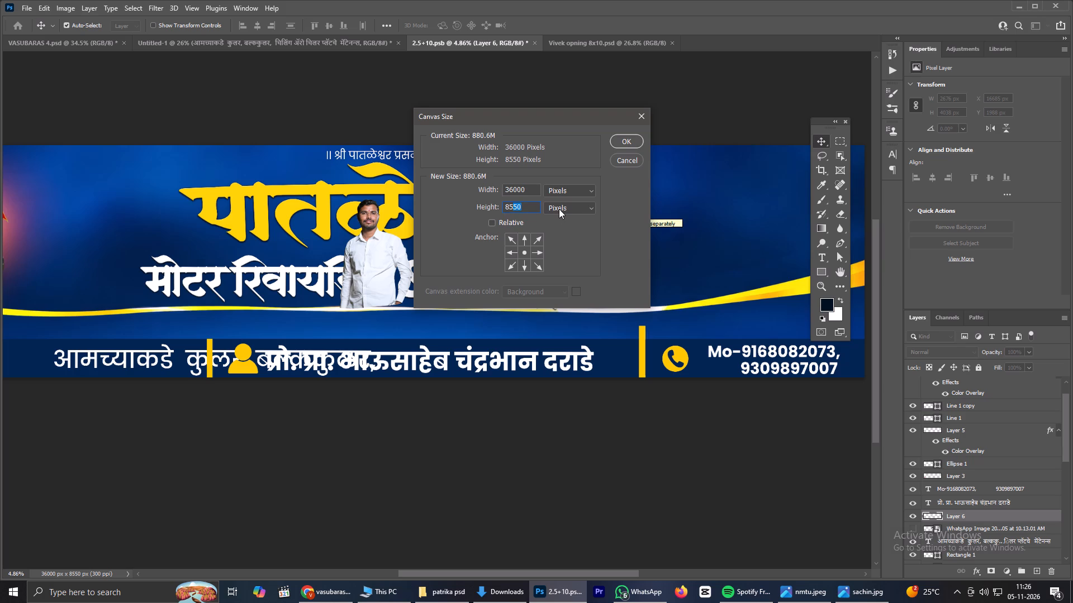
pyautogui.press('BackSpace')
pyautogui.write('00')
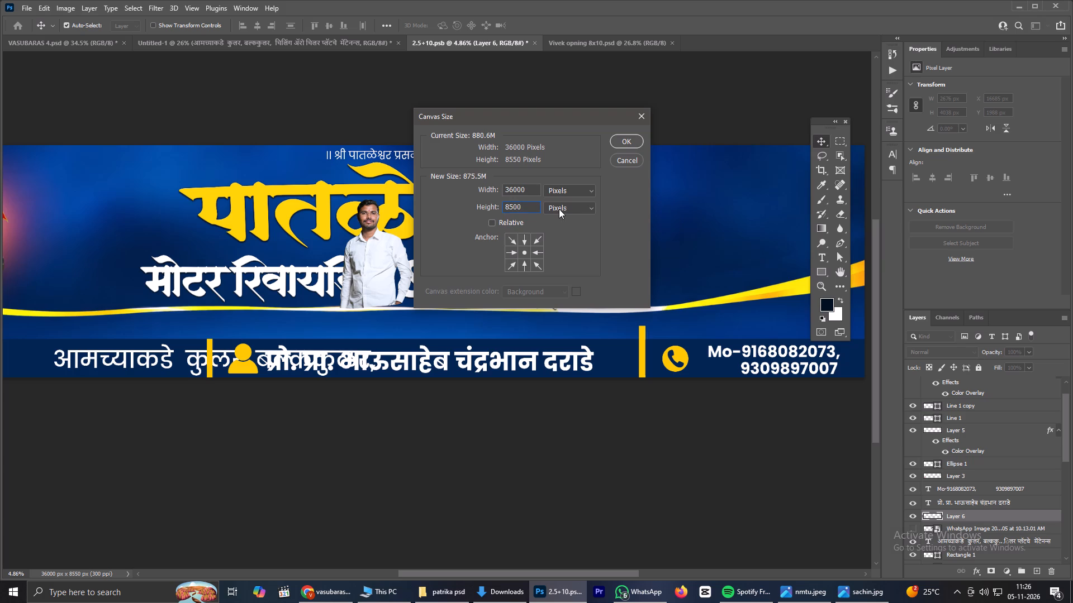
pyautogui.click(633, 136)
pyautogui.click(490, 220)
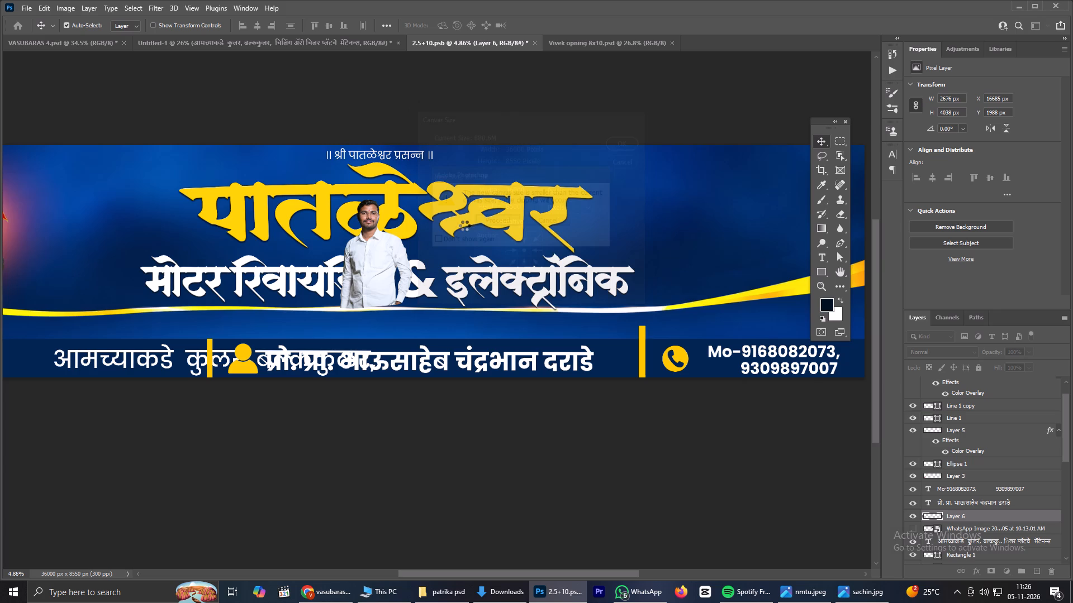
# Delete all the visible unlocked text, shape and photo layers across the whole banner.
pyautogui.scroll(-2, 535, 233)
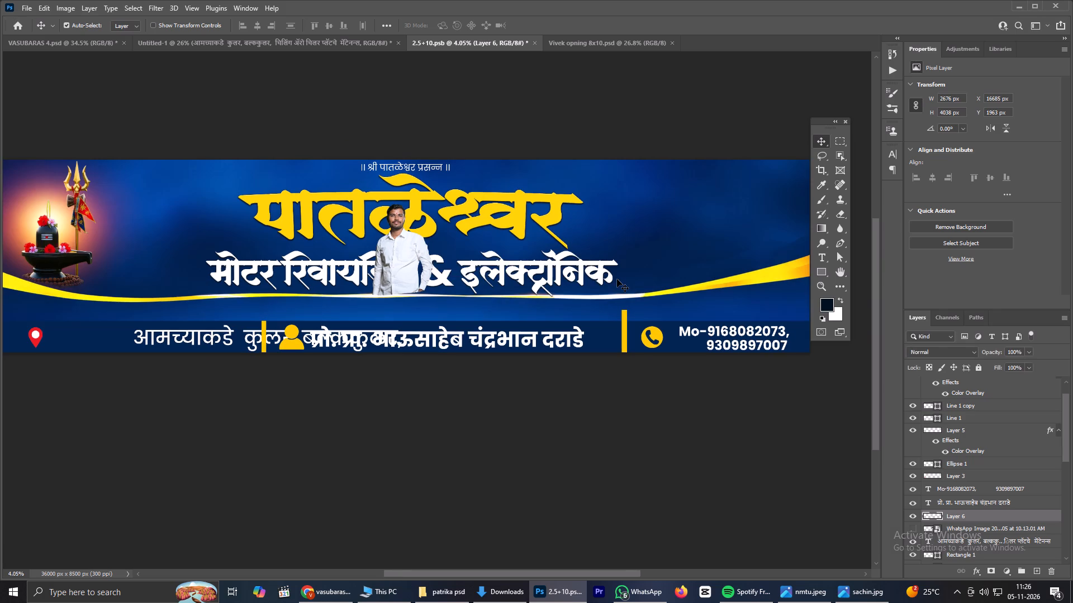
pyautogui.scroll(-4, 491, 237)
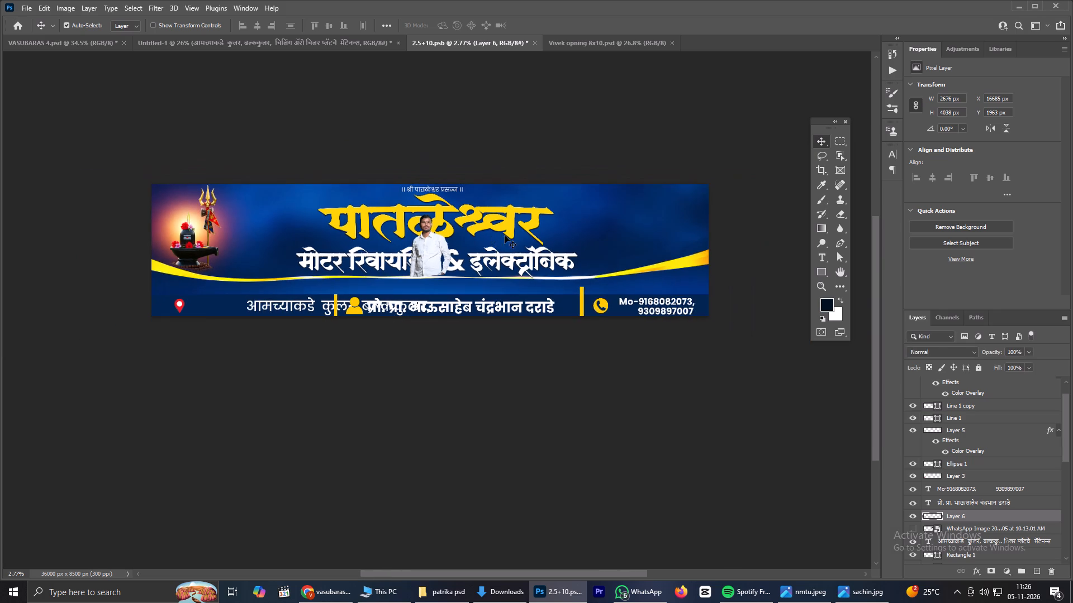
pyautogui.scroll(3, 499, 226)
pyautogui.scroll(-2, 427, 238)
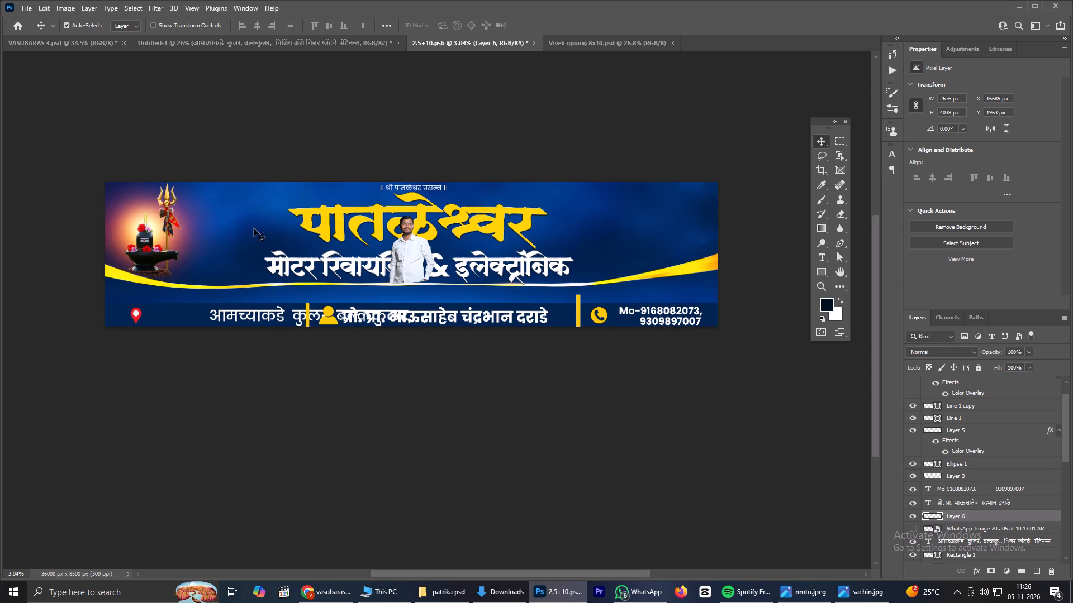
pyautogui.moveTo(37, 138); pyautogui.dragTo(784, 352)
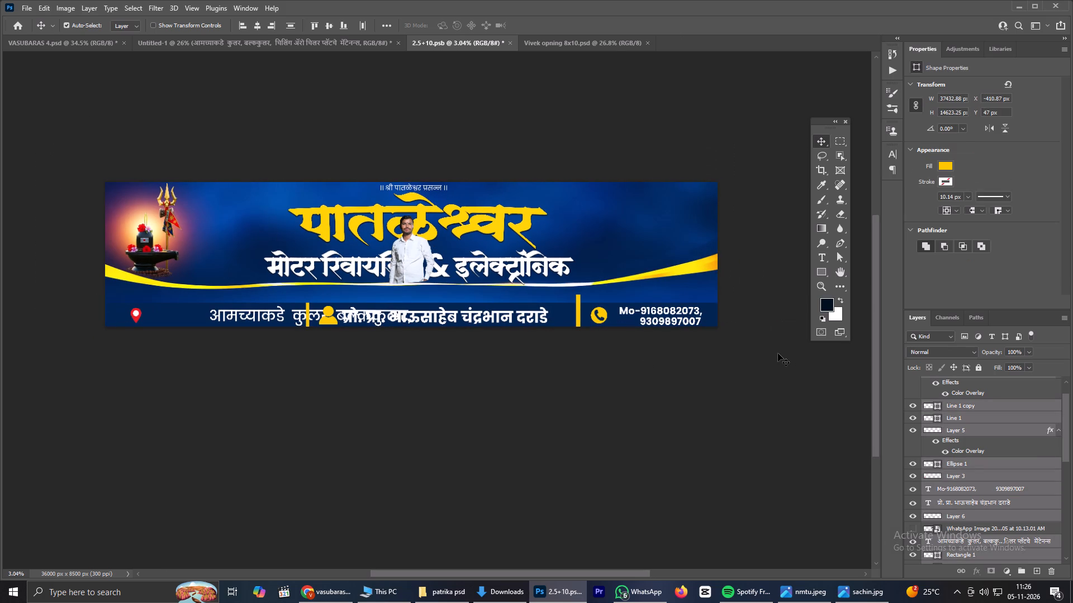
pyautogui.press('BackSpace')
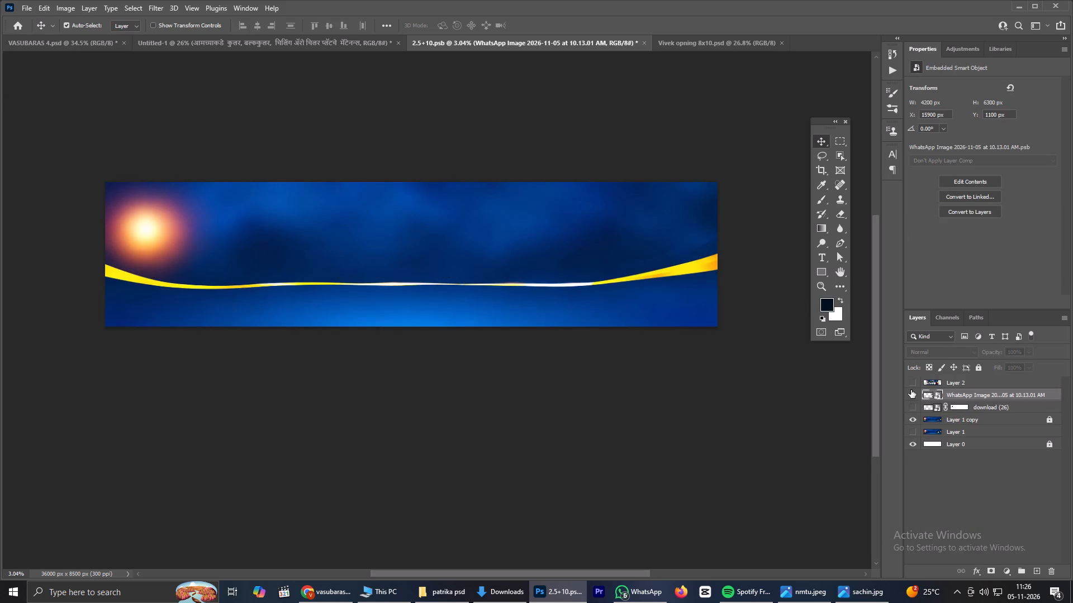
# Delete the remaining artwork layers, including the hidden ones and the locked Layer 1 copy, leaving only the white Layer 0.
pyautogui.moveTo(913, 385); pyautogui.dragTo(914, 418)
pyautogui.click(910, 431)
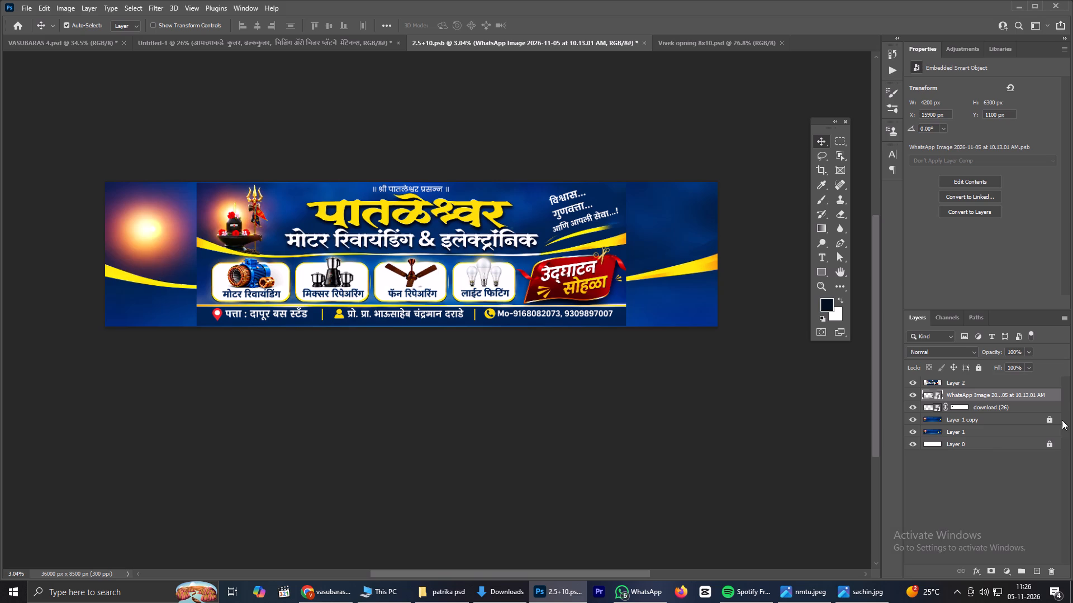
pyautogui.click(1052, 423)
pyautogui.moveTo(50, 140); pyautogui.dragTo(752, 375)
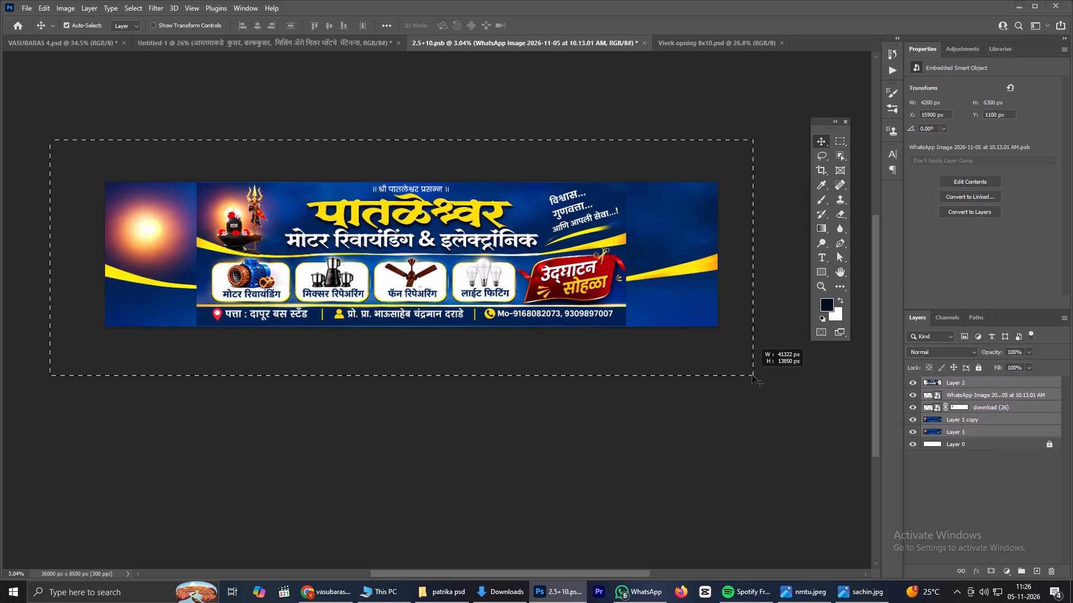
pyautogui.press('BackSpace')
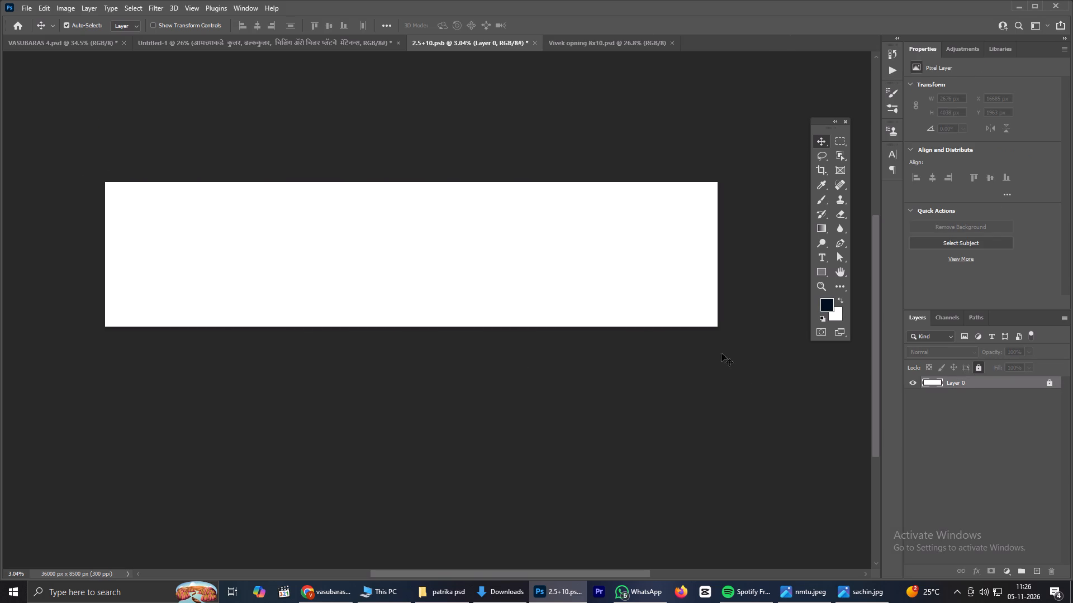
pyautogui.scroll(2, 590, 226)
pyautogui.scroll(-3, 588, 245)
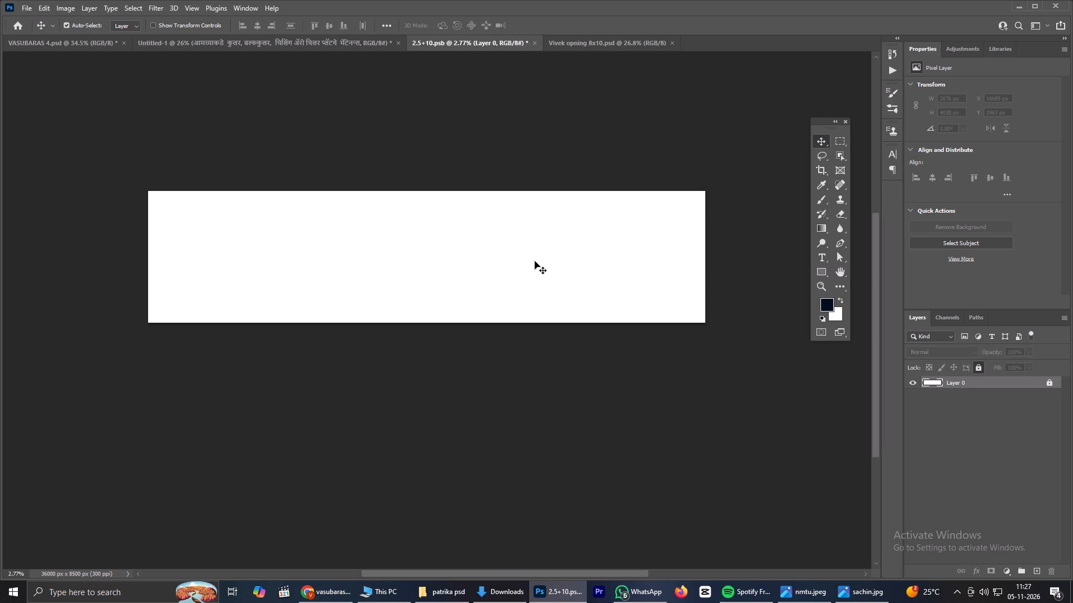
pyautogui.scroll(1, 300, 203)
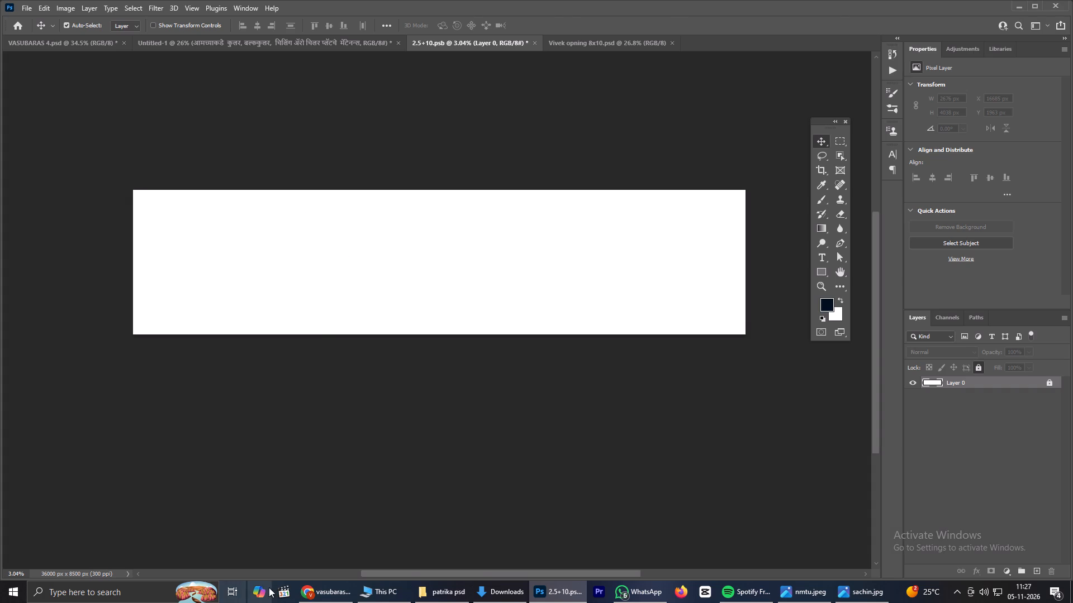
# Switch to Chrome and close the Marathi text search tab and the plain Google Search tab.
pyautogui.click(316, 589)
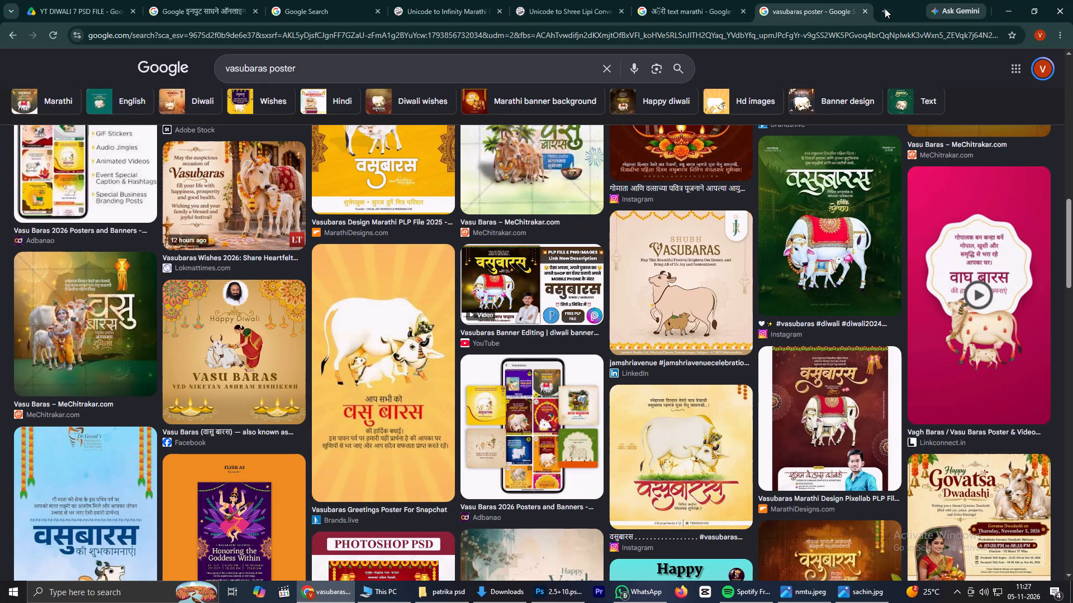
pyautogui.click(741, 10)
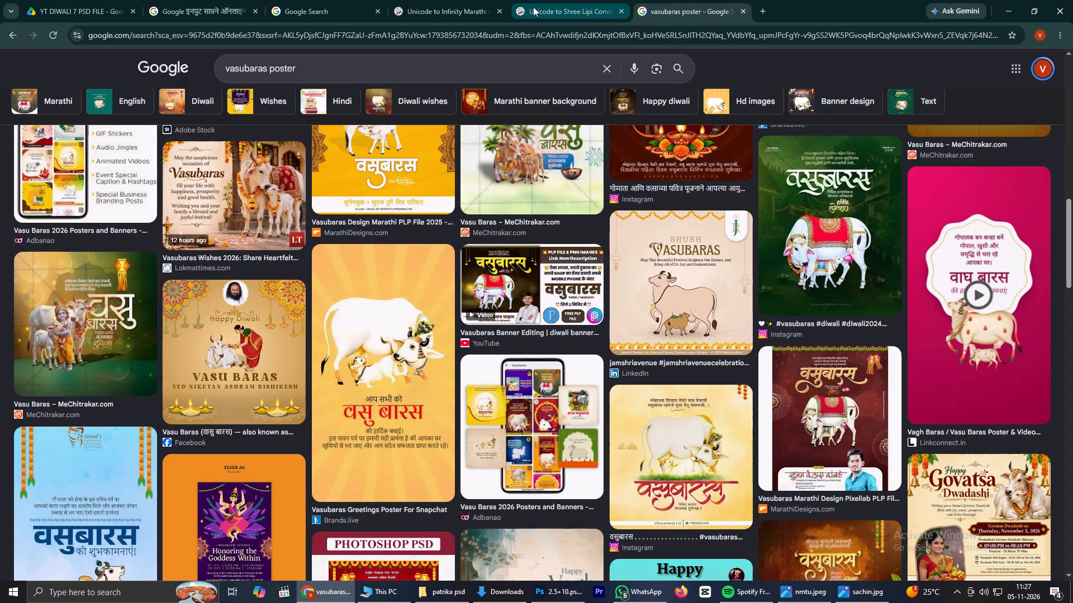
pyautogui.click(292, 8)
pyautogui.click(376, 8)
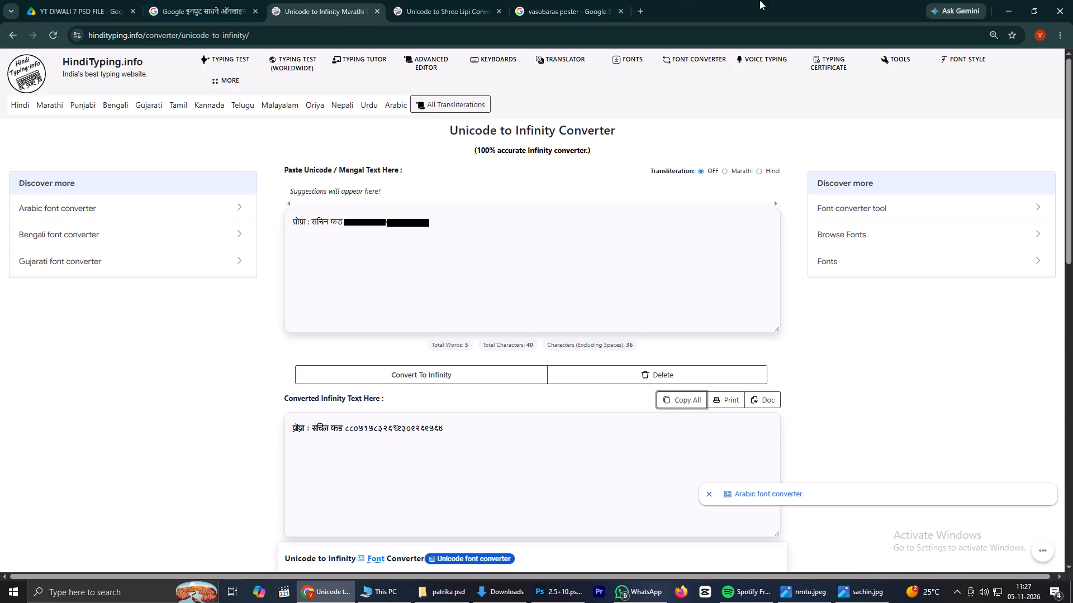
# Open Pinterest in a new tab and search for "tee stall baner".
pyautogui.click(696, 7)
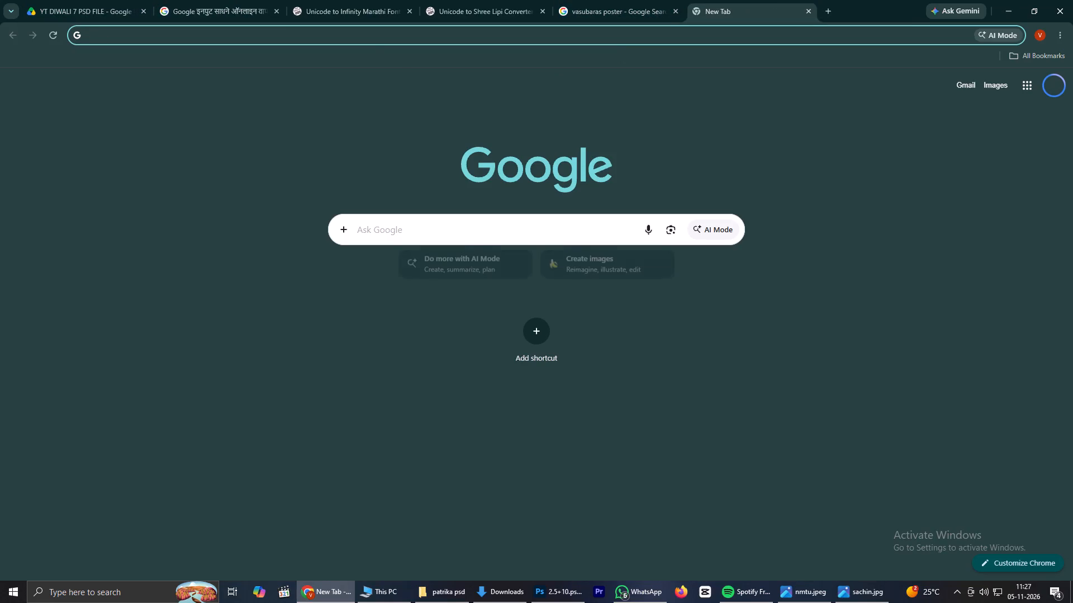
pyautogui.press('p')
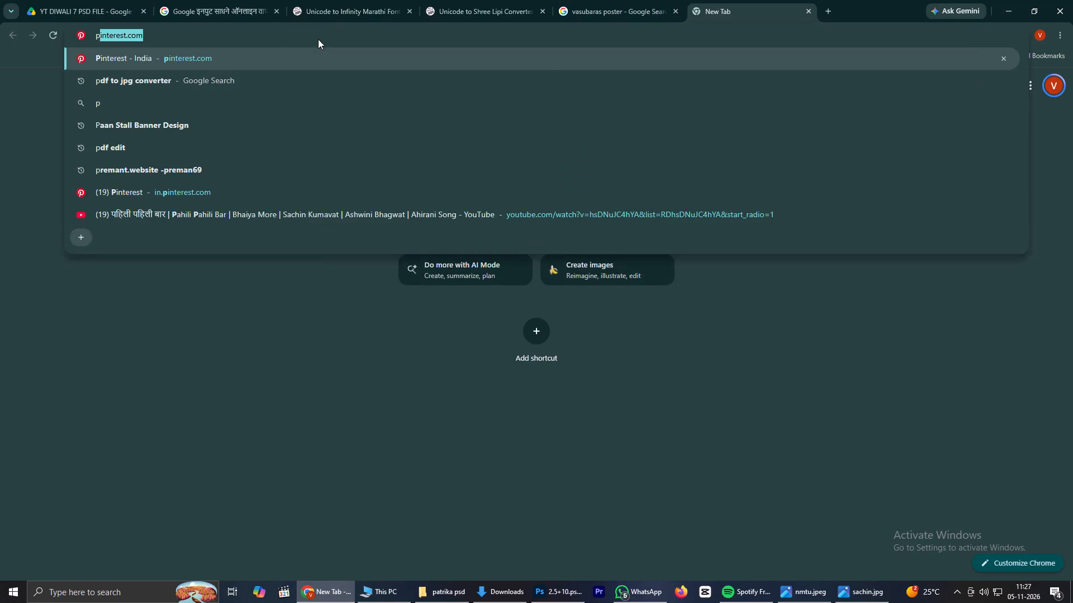
pyautogui.click(282, 49)
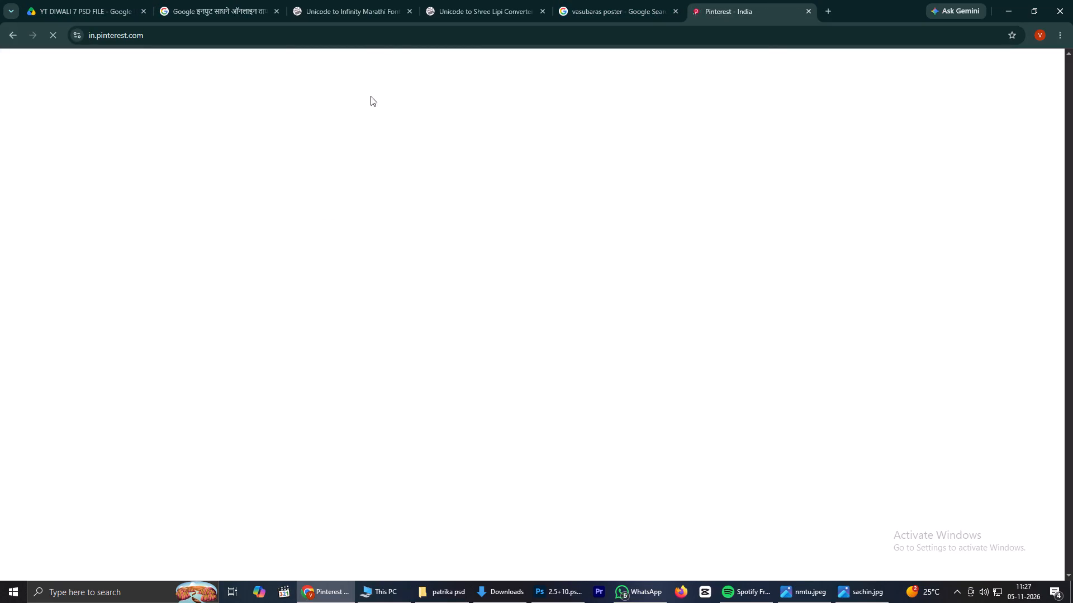
pyautogui.click(226, 75)
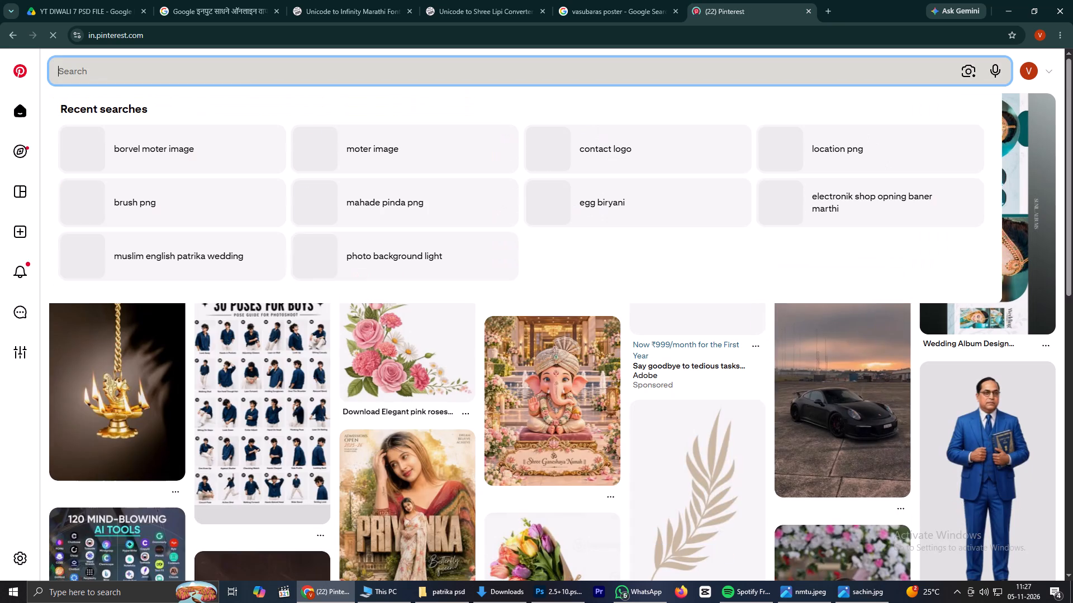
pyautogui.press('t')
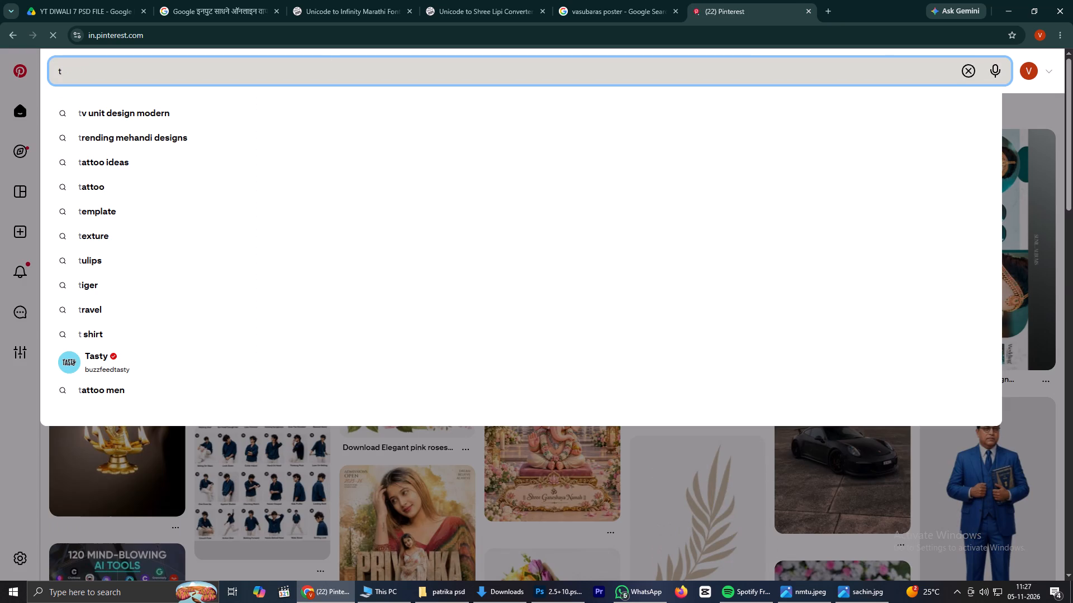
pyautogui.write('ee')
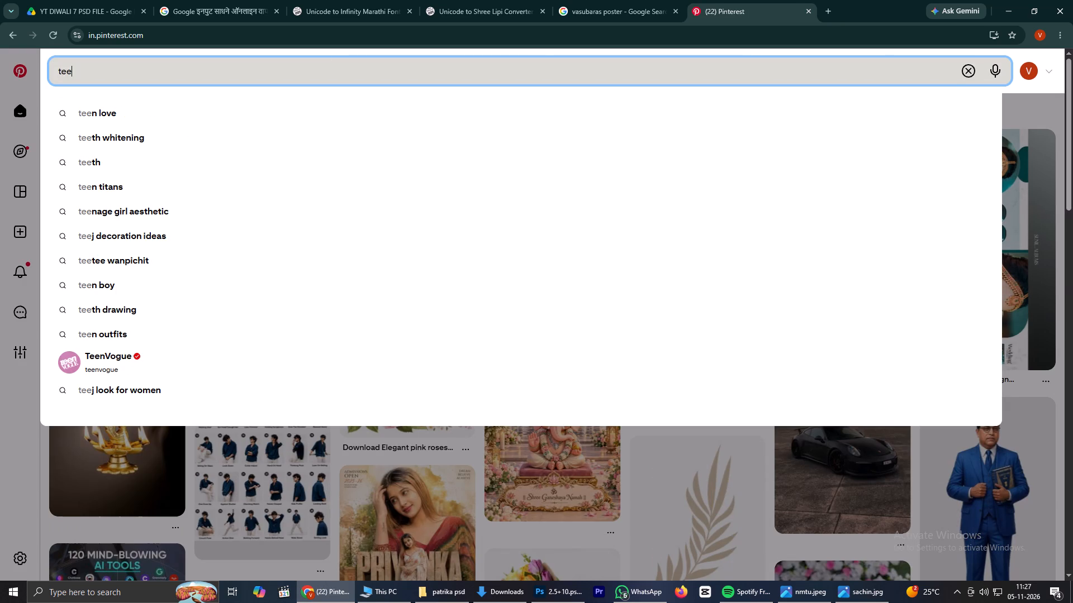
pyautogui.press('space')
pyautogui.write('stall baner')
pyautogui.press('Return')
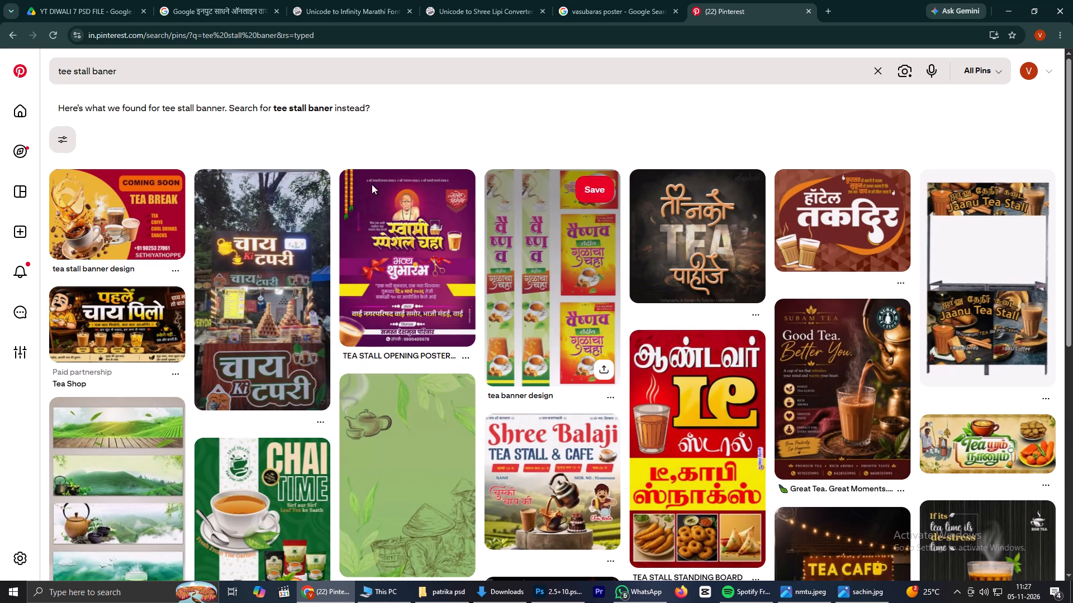
# Refine the Pinterest search to "tee stall baner marathi".
pyautogui.click(149, 74)
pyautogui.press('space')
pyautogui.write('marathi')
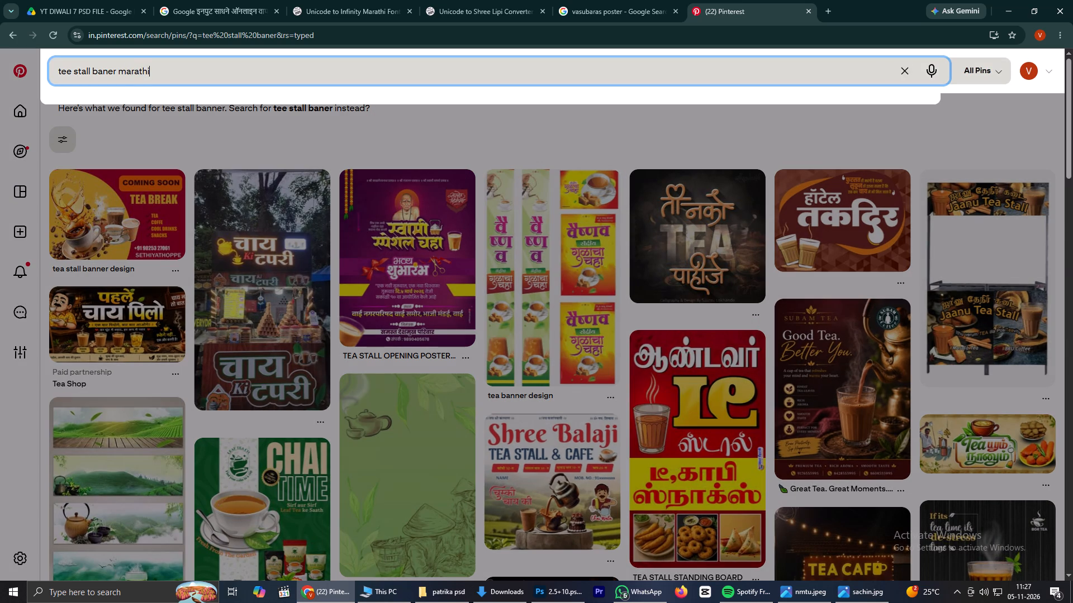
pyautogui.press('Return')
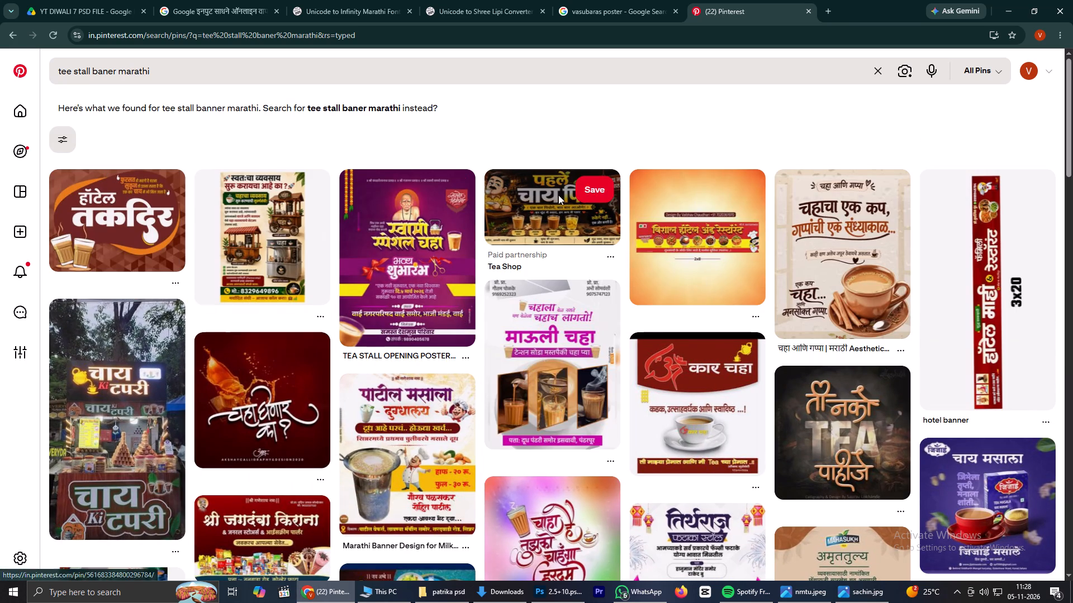
# Open the red 3x20 hotel banner pin and copy its image.
pyautogui.click(982, 276)
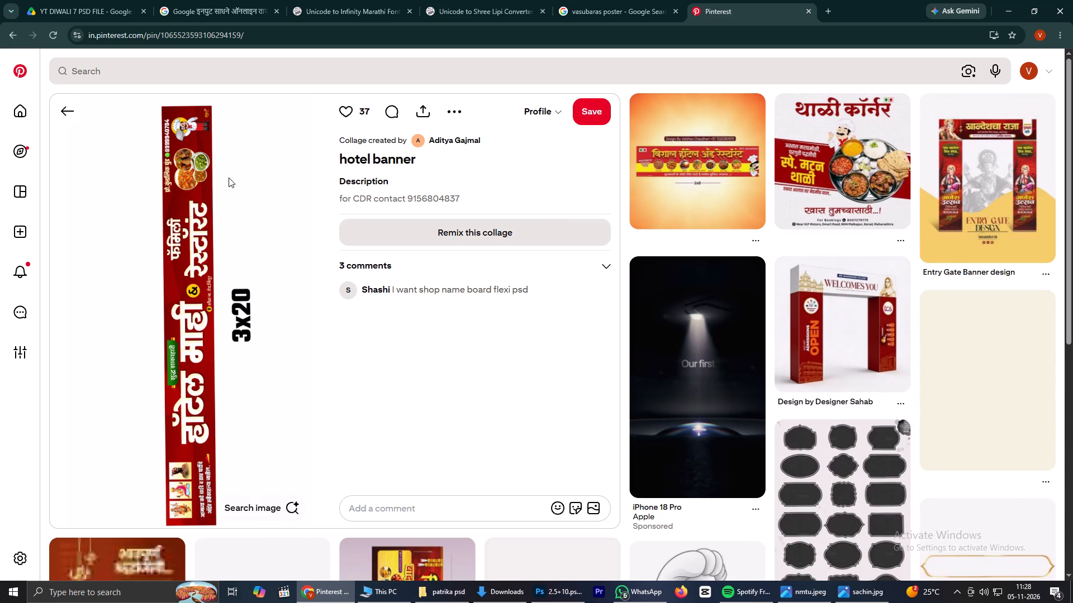
pyautogui.rightClick(232, 234)
pyautogui.doubleClick(263, 272)
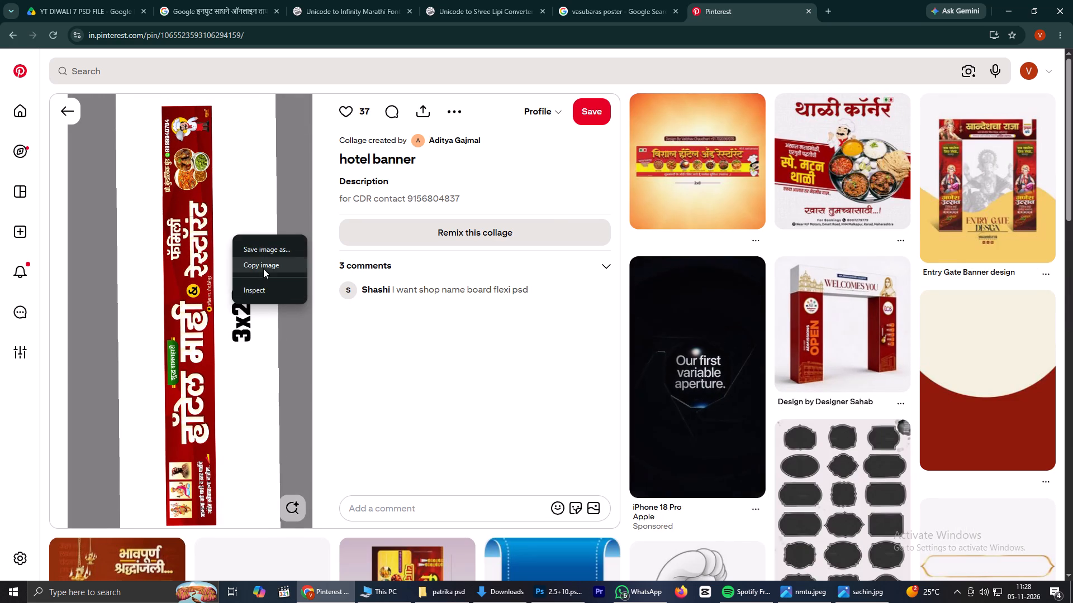
pyautogui.click(263, 269)
# Switch back to Photoshop, paste the copied hotel banner into the 2.5+10 document and move it slightly right of the canvas centre.
pyautogui.click(568, 597)
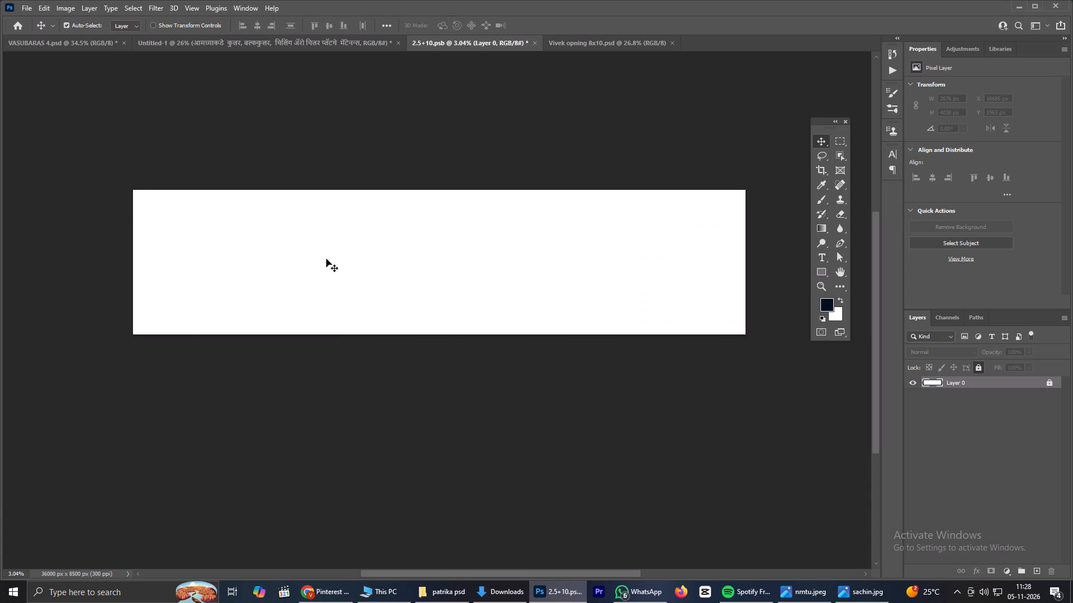
pyautogui.hotkey('ctrl', 'v')
pyautogui.moveTo(450, 189); pyautogui.dragTo(512, 212)
pyautogui.keyDown('ctrl'); pyautogui.moveTo(352, 217); pyautogui.dragTo(503, 296); pyautogui.keyUp('ctrl')
pyautogui.click(531, 221)
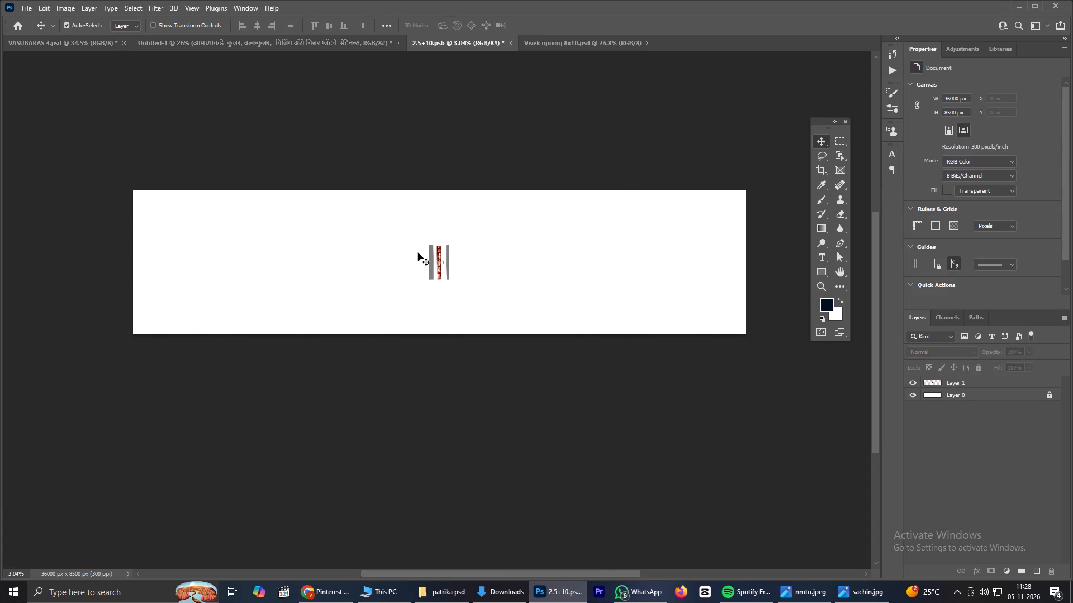
pyautogui.moveTo(431, 259); pyautogui.dragTo(466, 264)
pyautogui.click(469, 267)
# Rotate the pasted banner image about 90° clockwise and enlarge it proportionally to about 35600 px wide, nearly spanning the canvas.
pyautogui.hotkey('ctrl', 't')
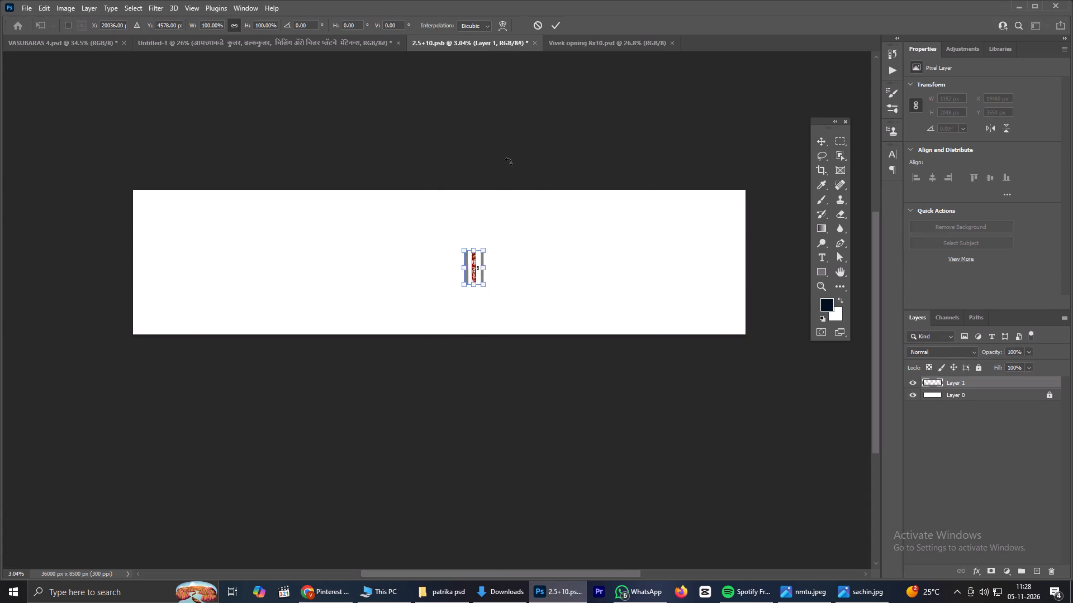
pyautogui.moveTo(500, 198); pyautogui.dragTo(557, 296)
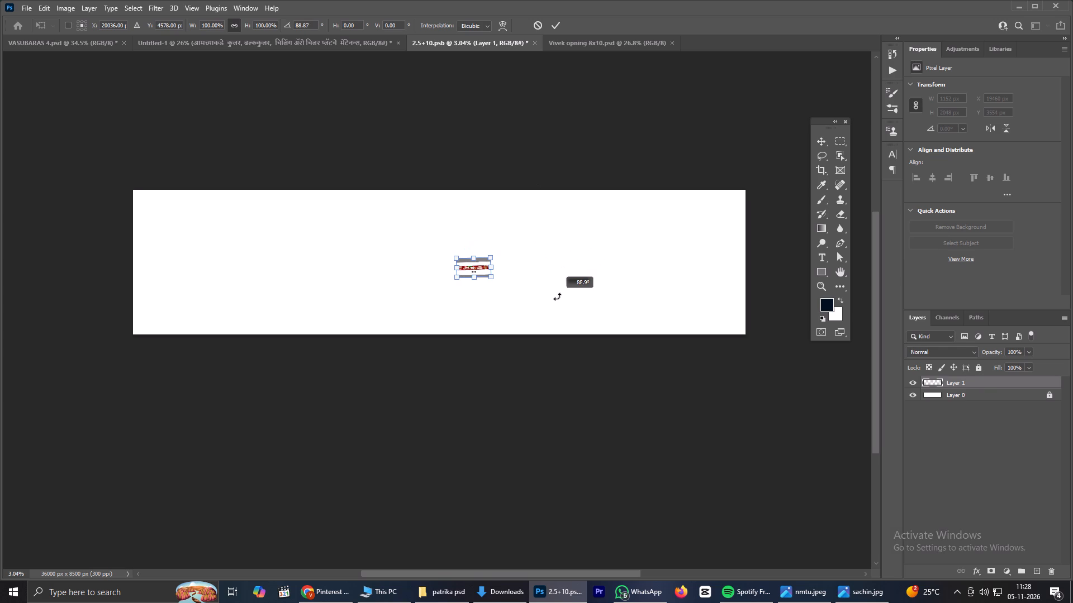
pyautogui.moveTo(557, 296); pyautogui.dragTo(555, 298)
pyautogui.keyDown('alt'); pyautogui.moveTo(496, 280); pyautogui.dragTo(797, 305); pyautogui.keyUp('alt')
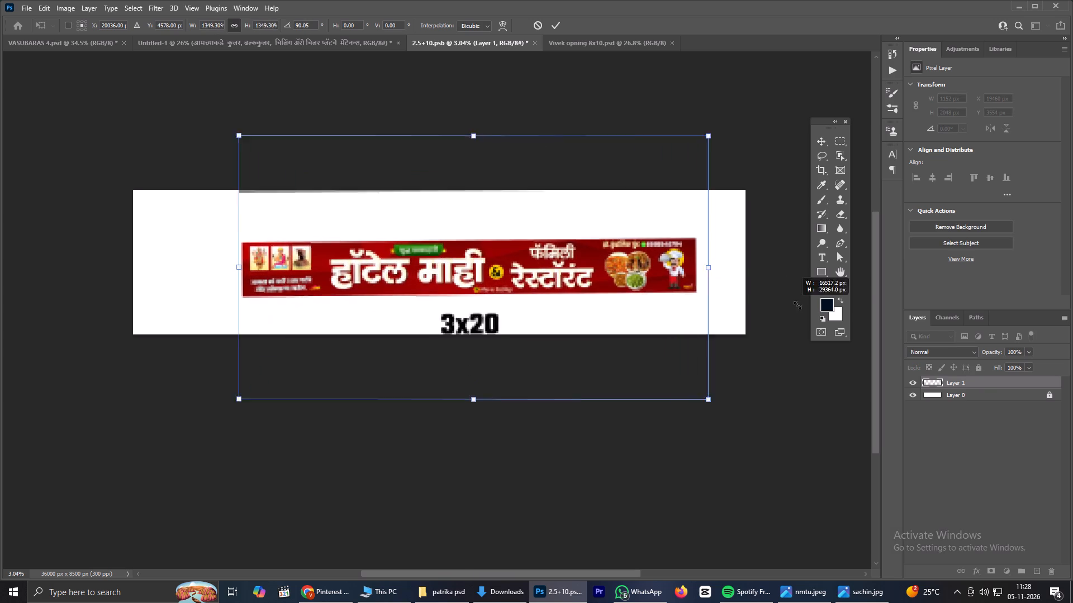
pyautogui.keyDown('alt'); pyautogui.moveTo(797, 305); pyautogui.dragTo(818, 307); pyautogui.keyUp('alt')
pyautogui.moveTo(200, 269); pyautogui.dragTo(105, 257)
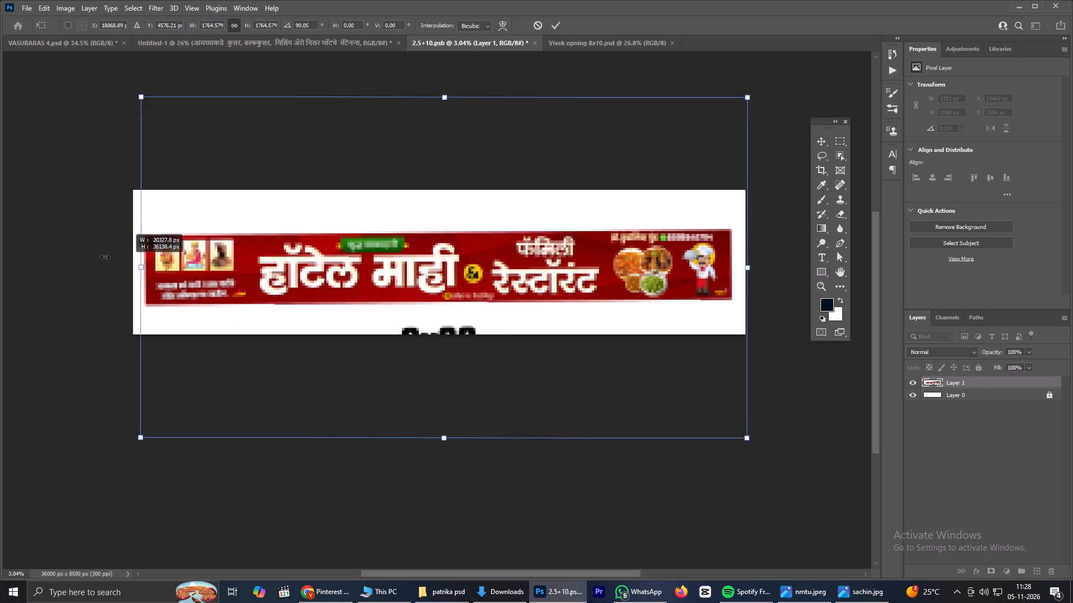
pyautogui.moveTo(105, 257); pyautogui.dragTo(142, 259)
pyautogui.click(559, 25)
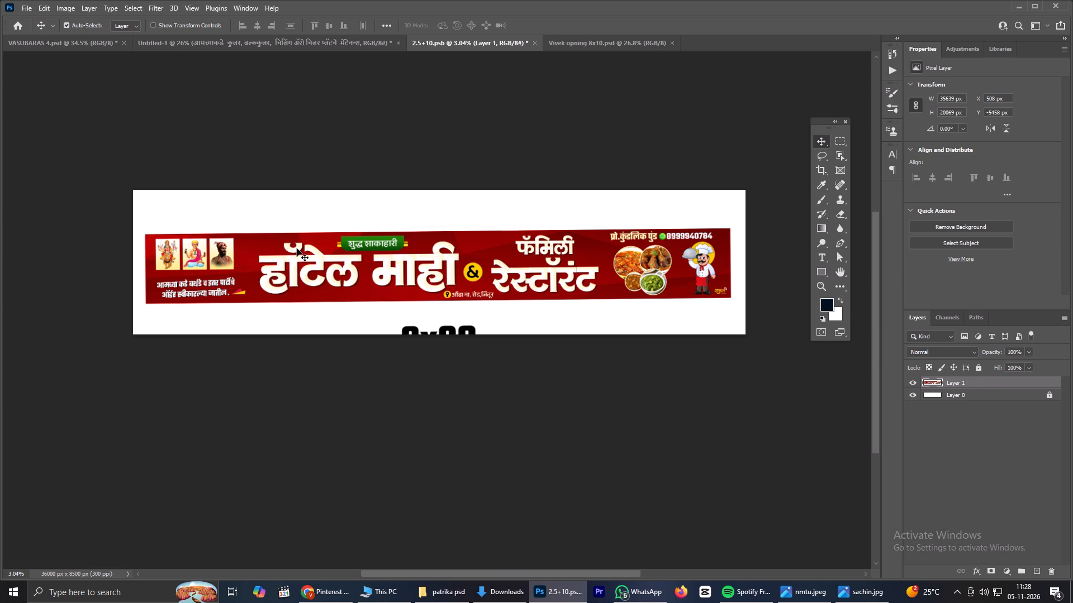
pyautogui.scroll(1, 328, 225)
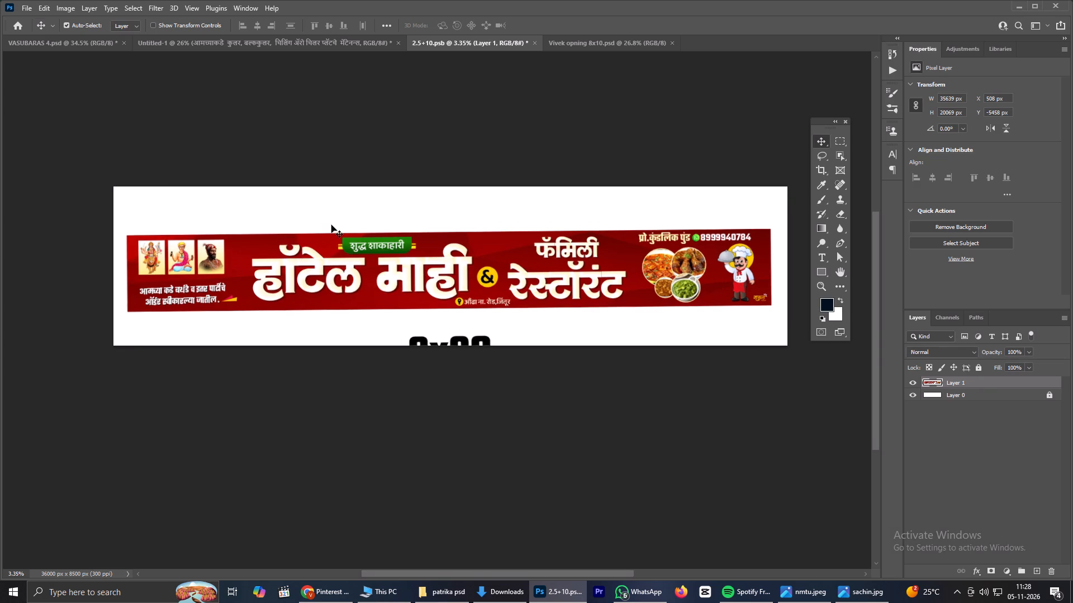
pyautogui.scroll(-1, 334, 228)
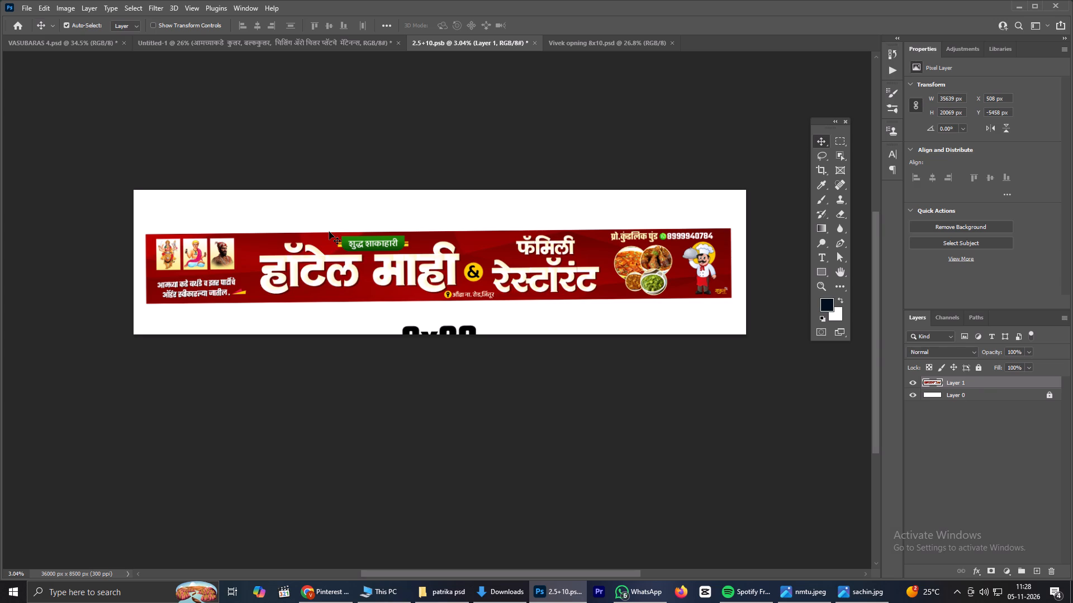
# Switch to the Google Input Tools page in Chrome and clear all the existing Marathi text from its editor.
pyautogui.click(301, 601)
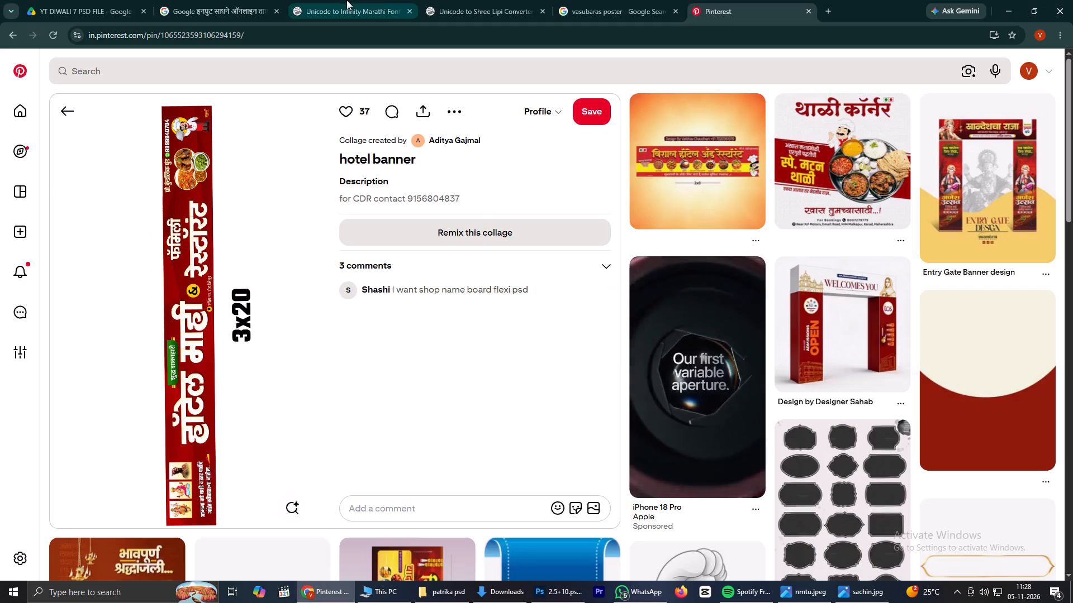
pyautogui.click(478, 0)
pyautogui.click(362, 0)
pyautogui.click(236, 0)
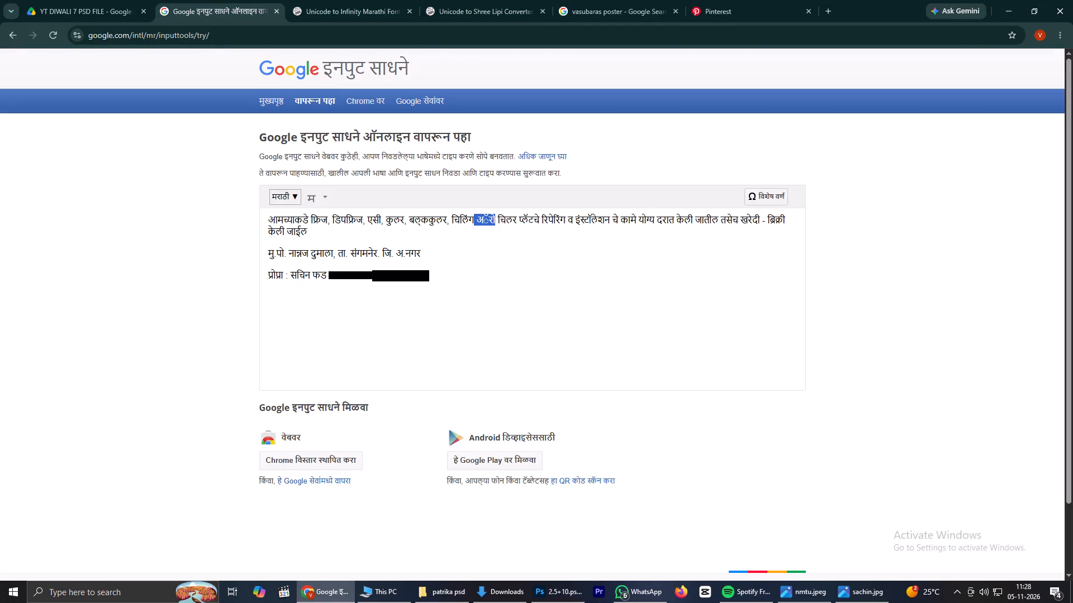
pyautogui.moveTo(514, 328); pyautogui.dragTo(424, 319)
pyautogui.hotkey('ctrl', 'a')
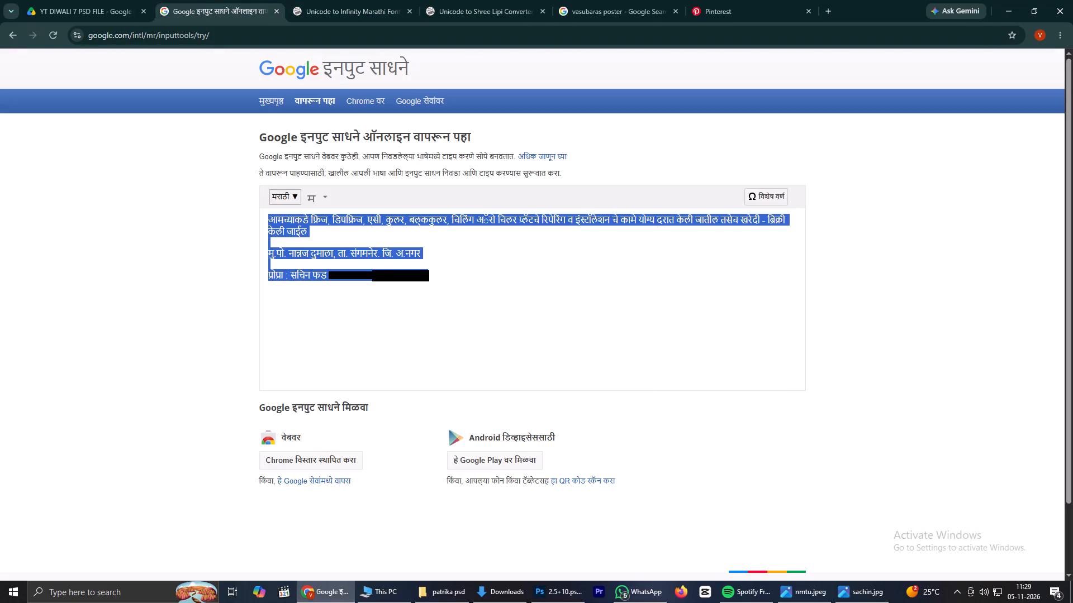
pyautogui.press('BackSpace')
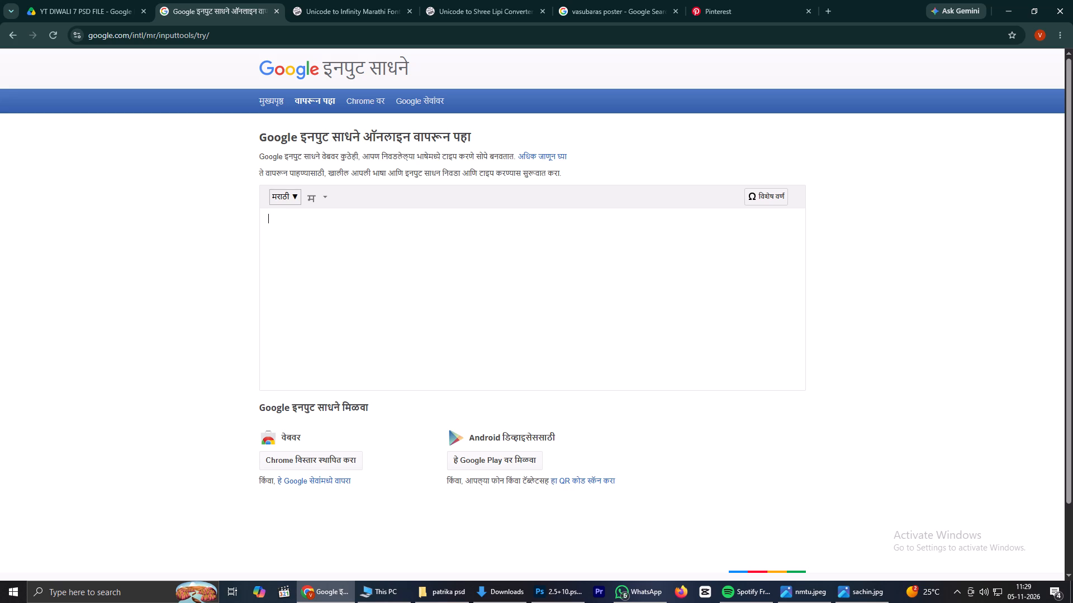
# Enter the banner title "हॉटेल बजरंग टी सेंटर" in Marathi and start a second line.
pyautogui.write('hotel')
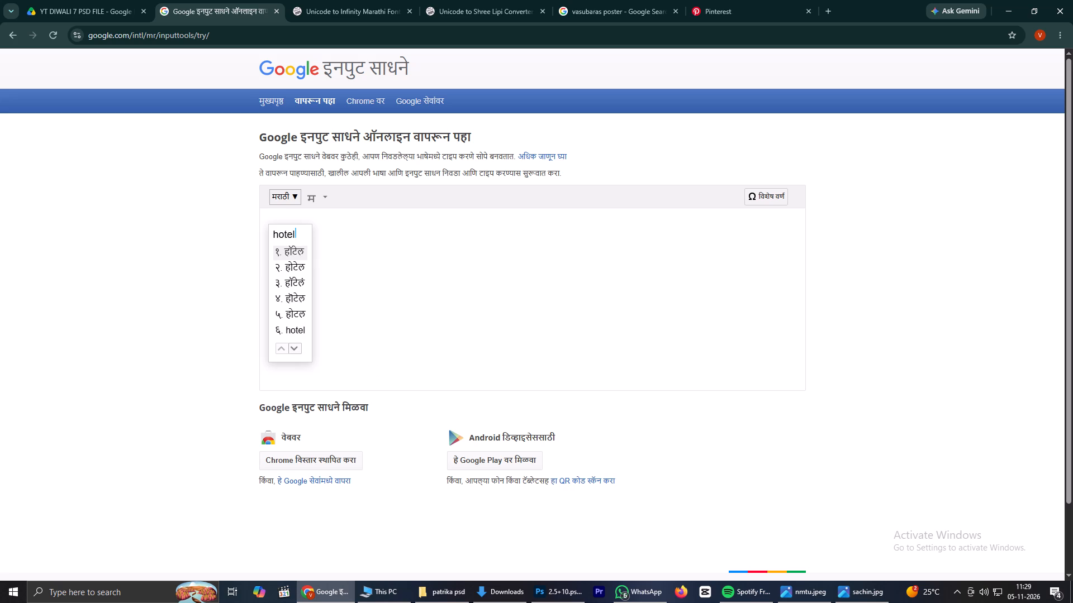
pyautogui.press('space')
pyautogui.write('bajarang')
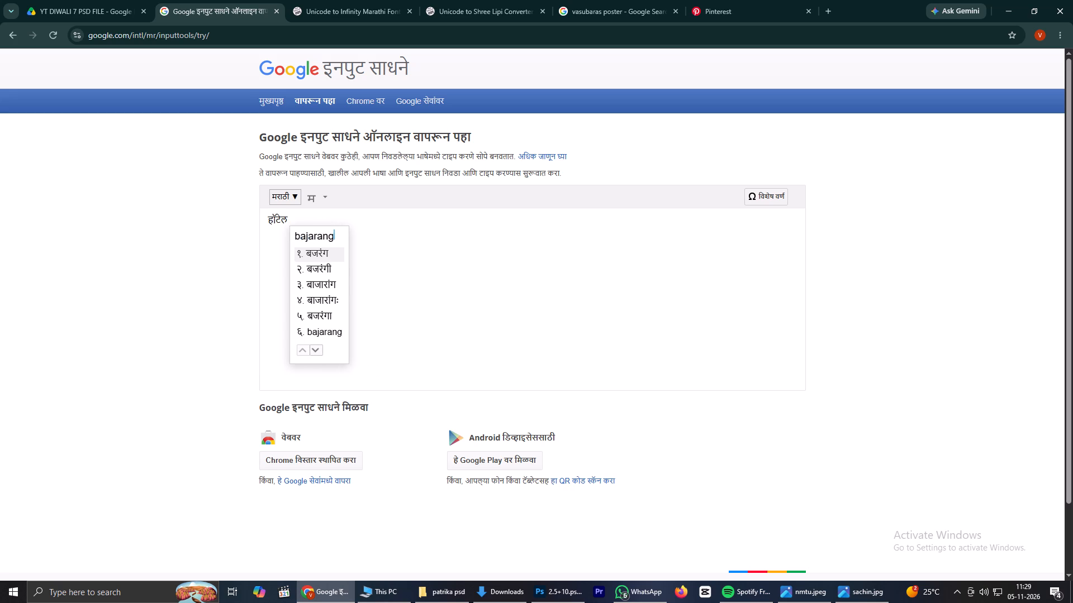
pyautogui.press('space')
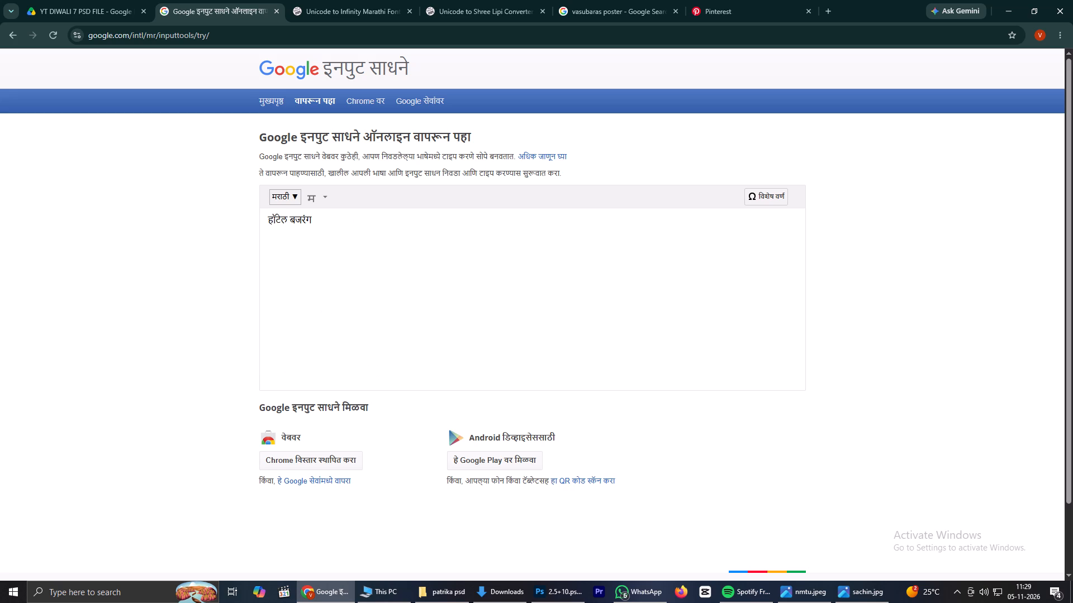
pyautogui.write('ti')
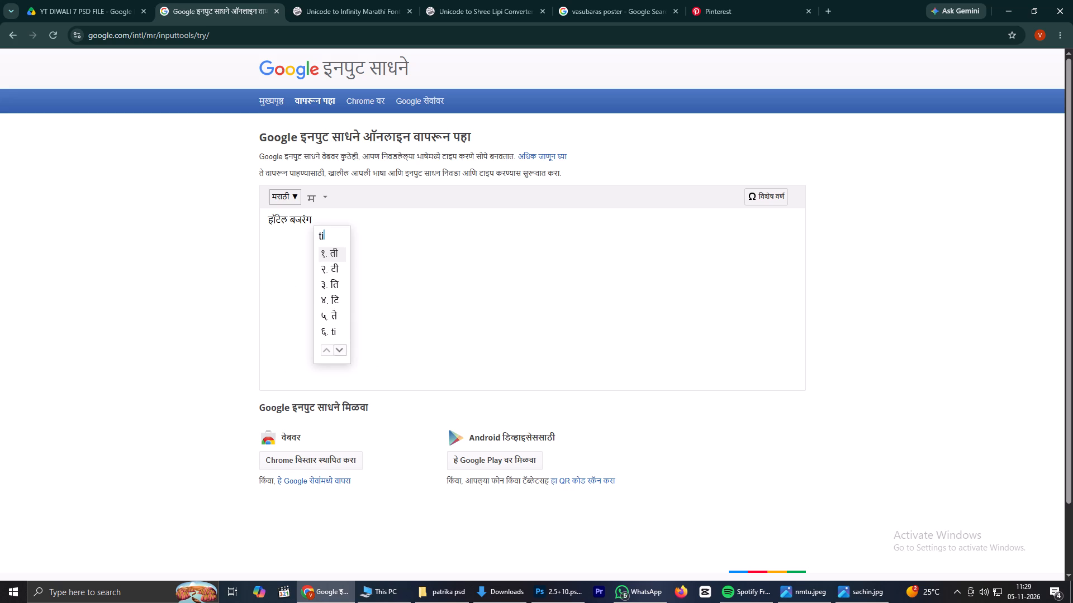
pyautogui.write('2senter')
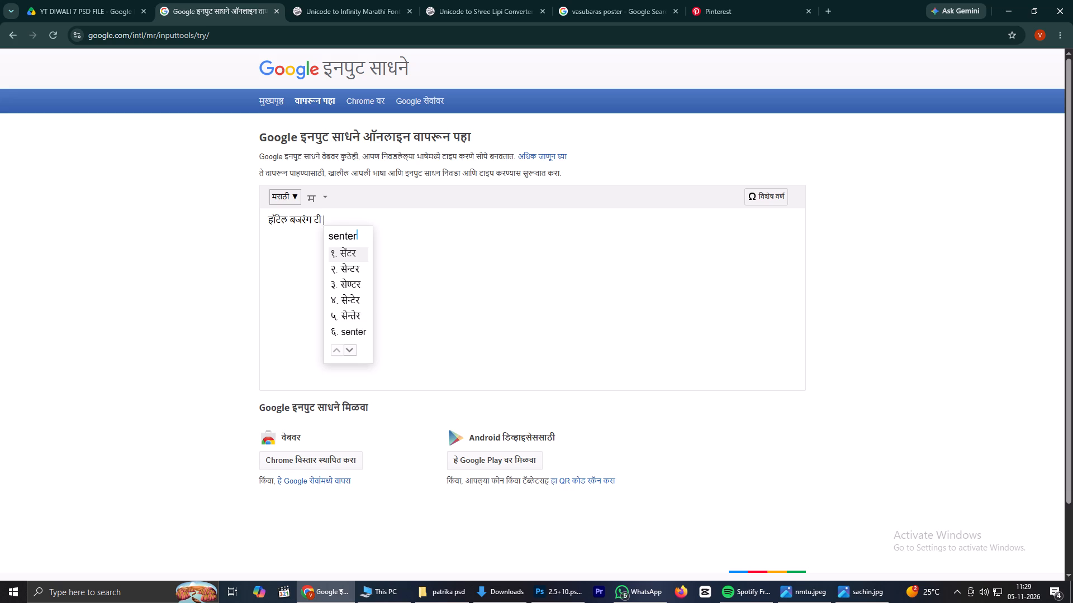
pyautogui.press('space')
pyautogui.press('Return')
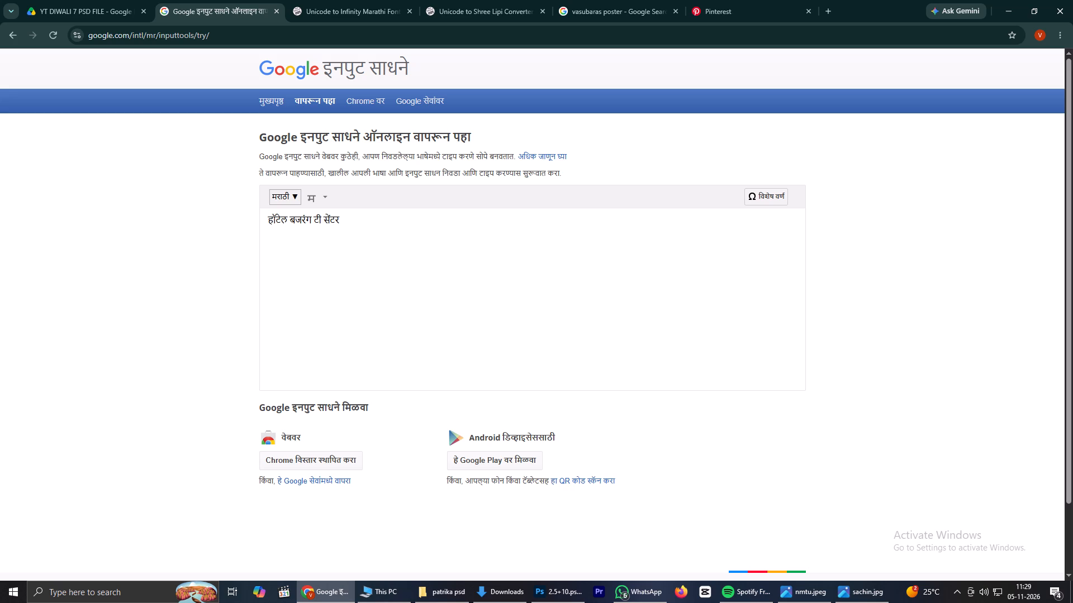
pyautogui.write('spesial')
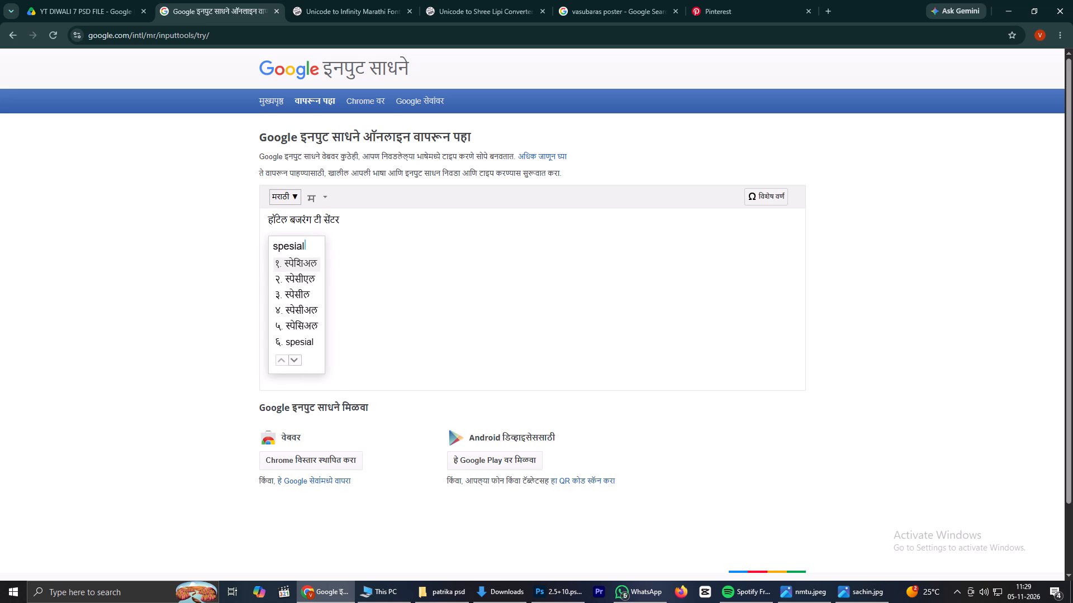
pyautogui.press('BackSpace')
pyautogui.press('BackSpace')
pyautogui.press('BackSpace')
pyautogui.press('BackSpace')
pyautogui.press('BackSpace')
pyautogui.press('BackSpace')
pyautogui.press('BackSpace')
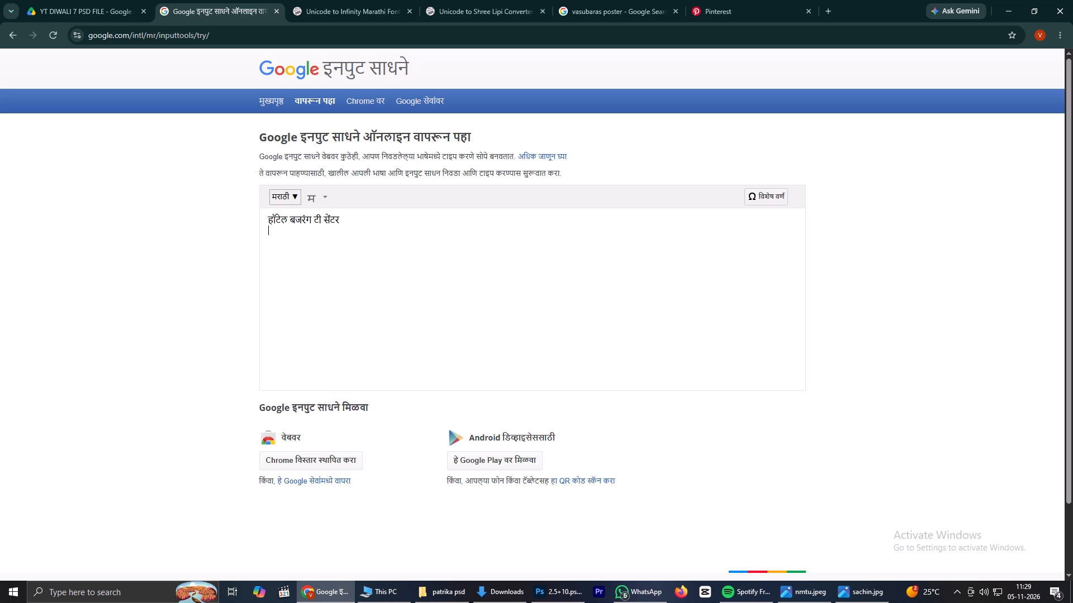
# Enter "स्पेशल चहा ,कॉफी," as the start of the menu list on the second line.
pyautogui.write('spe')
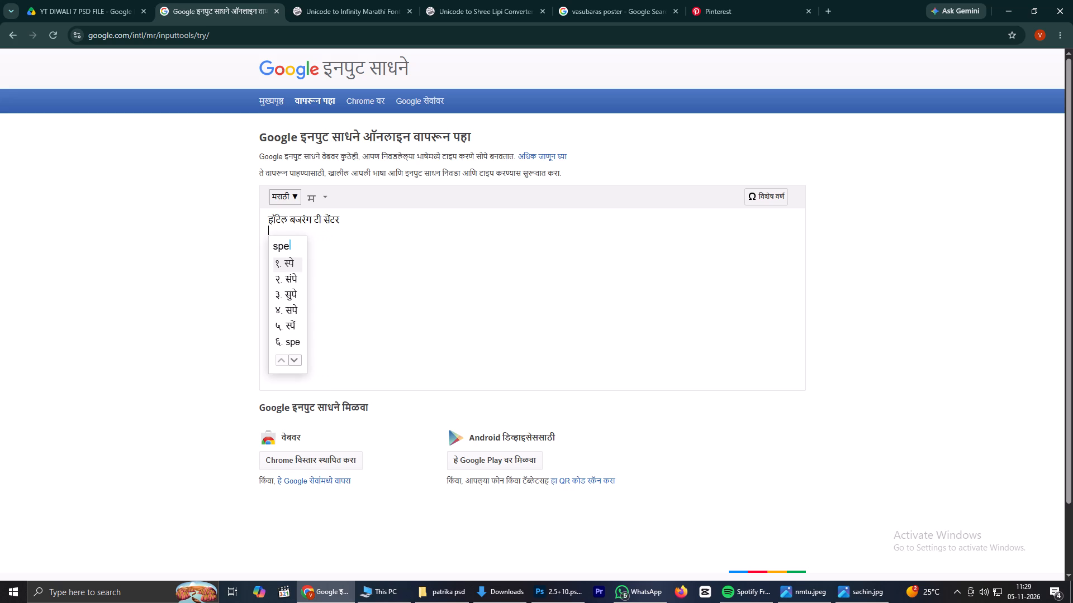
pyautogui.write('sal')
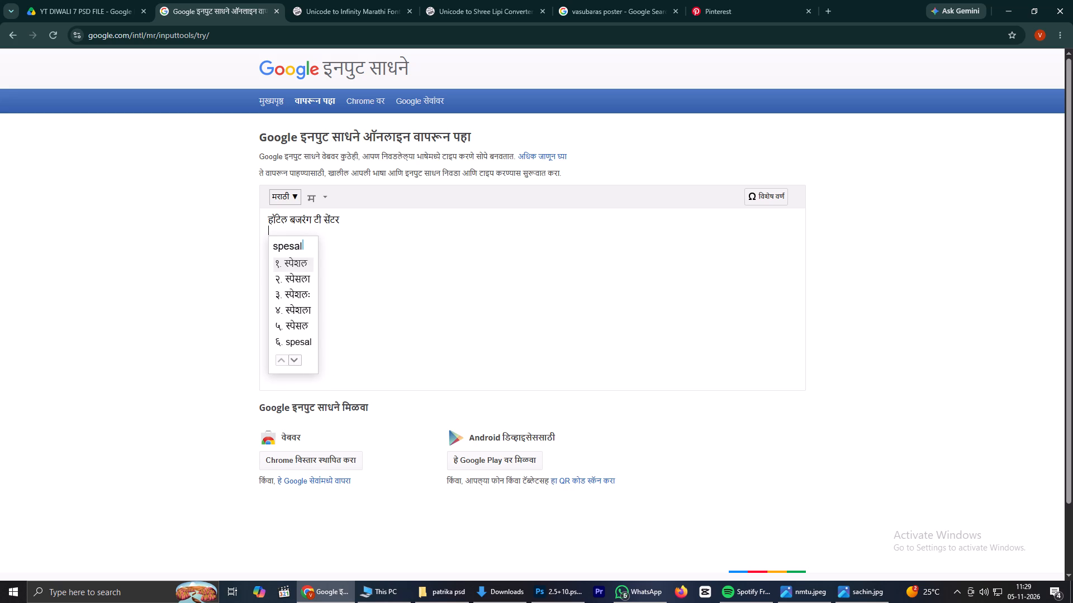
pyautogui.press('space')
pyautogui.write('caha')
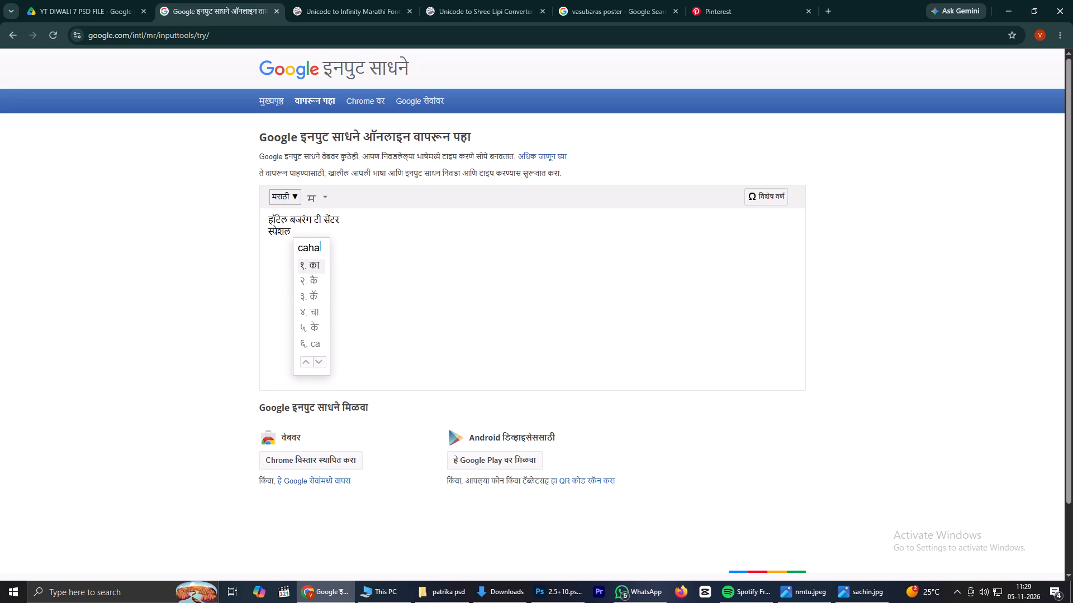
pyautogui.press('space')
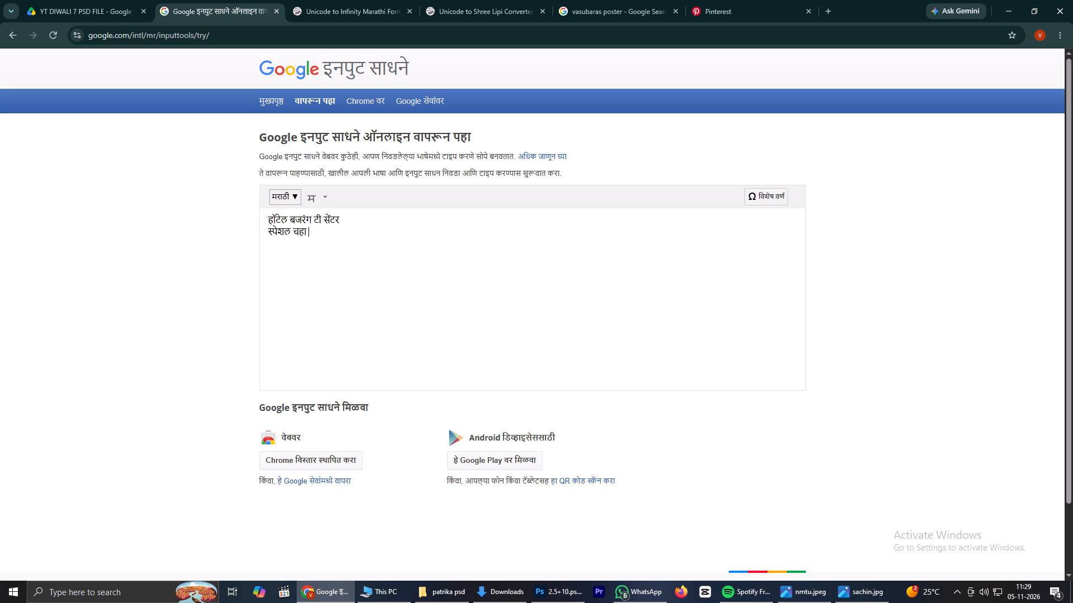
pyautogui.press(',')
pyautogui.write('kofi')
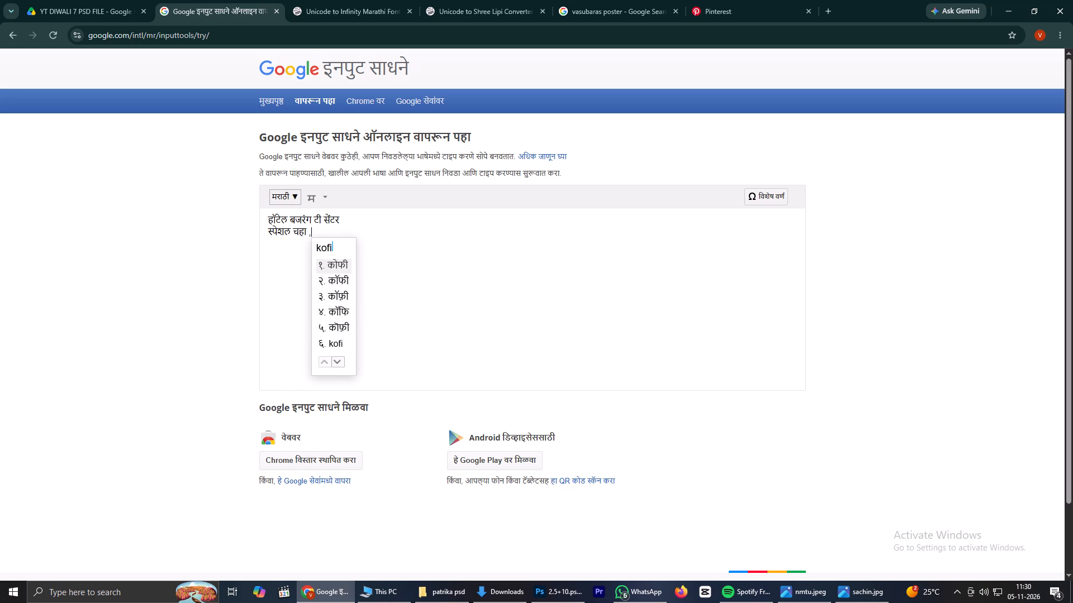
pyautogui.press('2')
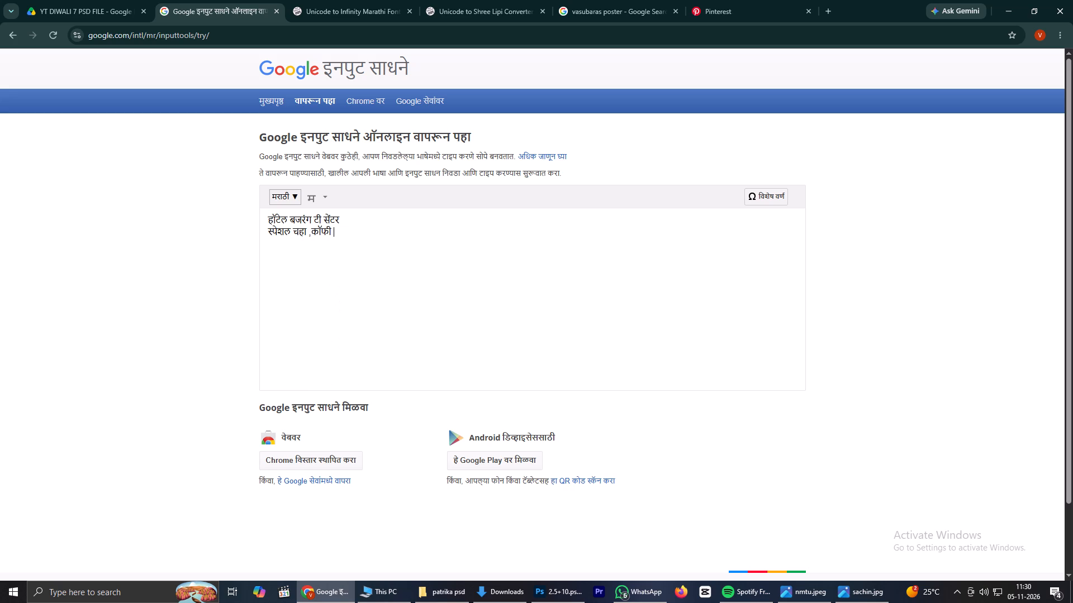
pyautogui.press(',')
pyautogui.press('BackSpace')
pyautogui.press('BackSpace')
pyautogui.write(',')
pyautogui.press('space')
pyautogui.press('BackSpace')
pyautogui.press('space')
# Continue the menu line with "लेमन टी ,ब्लॅक".
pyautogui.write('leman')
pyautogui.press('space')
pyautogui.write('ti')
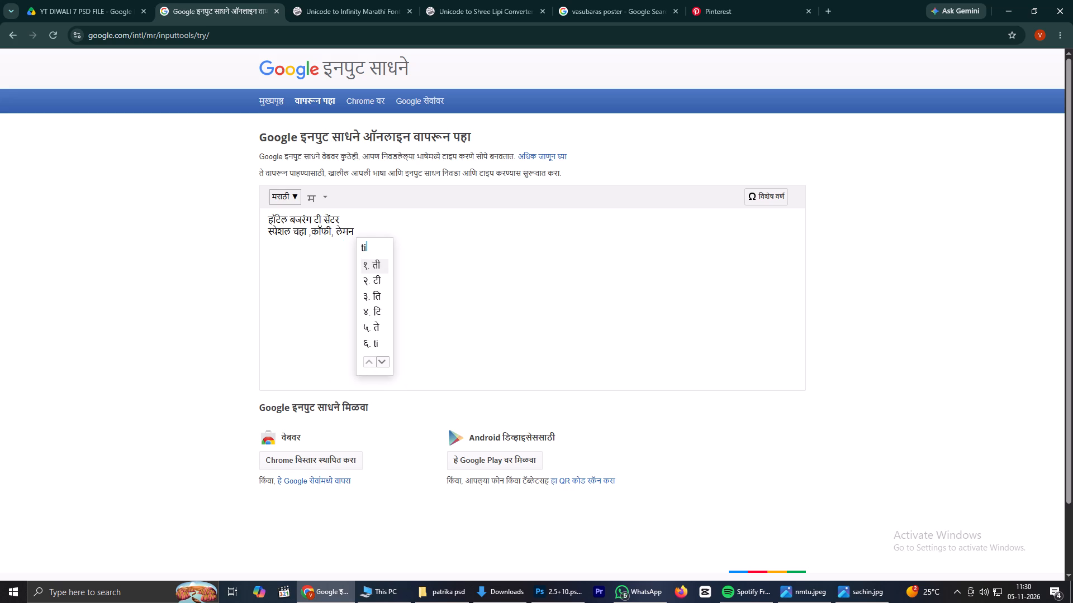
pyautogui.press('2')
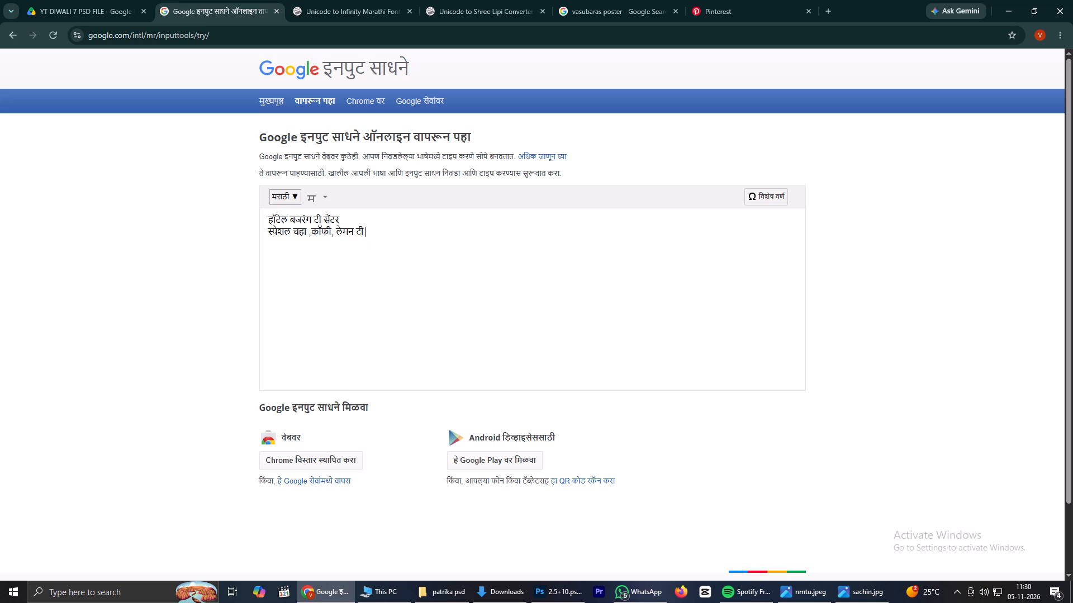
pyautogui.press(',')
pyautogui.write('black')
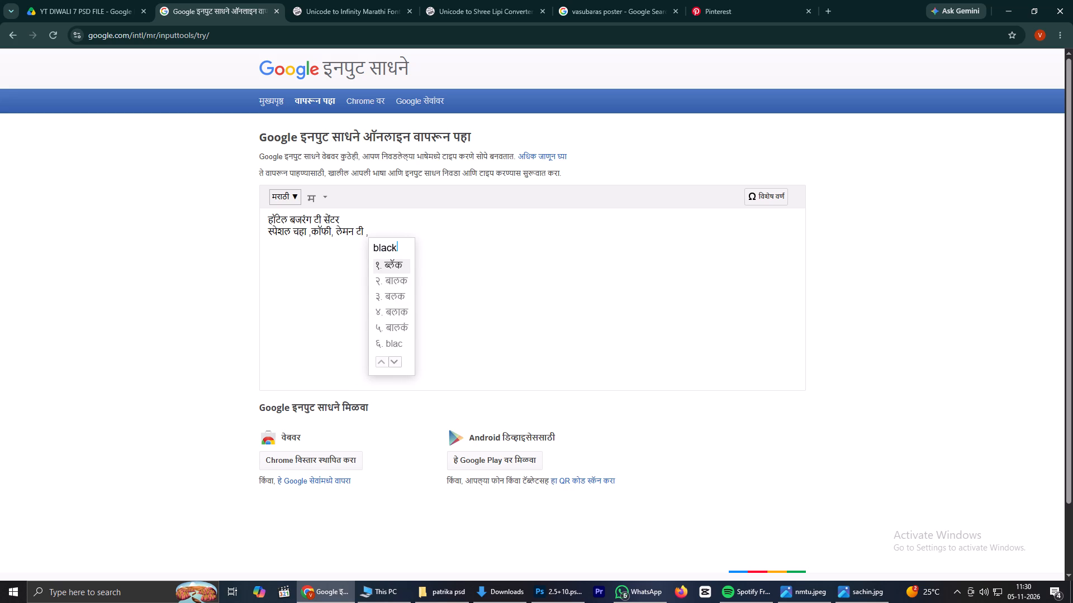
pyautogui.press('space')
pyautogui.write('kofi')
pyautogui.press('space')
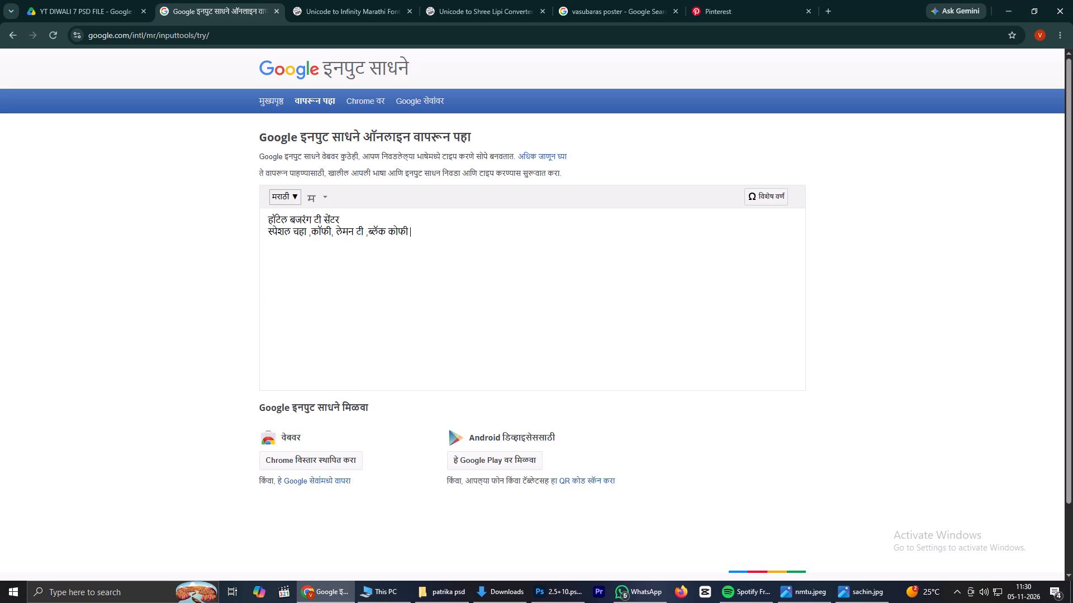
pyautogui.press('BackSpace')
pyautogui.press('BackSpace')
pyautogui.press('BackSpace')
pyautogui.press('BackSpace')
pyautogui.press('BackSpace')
# Continue the Marathi menu line after "ब्लॅक" with "कॉफी ,दूध ,थंड पानिबॉटल".
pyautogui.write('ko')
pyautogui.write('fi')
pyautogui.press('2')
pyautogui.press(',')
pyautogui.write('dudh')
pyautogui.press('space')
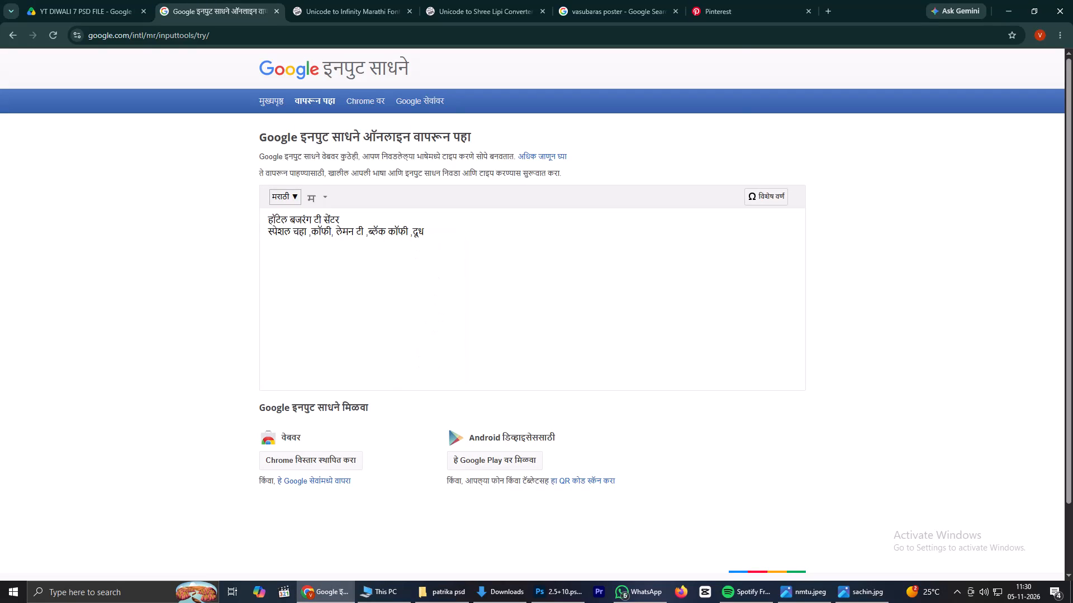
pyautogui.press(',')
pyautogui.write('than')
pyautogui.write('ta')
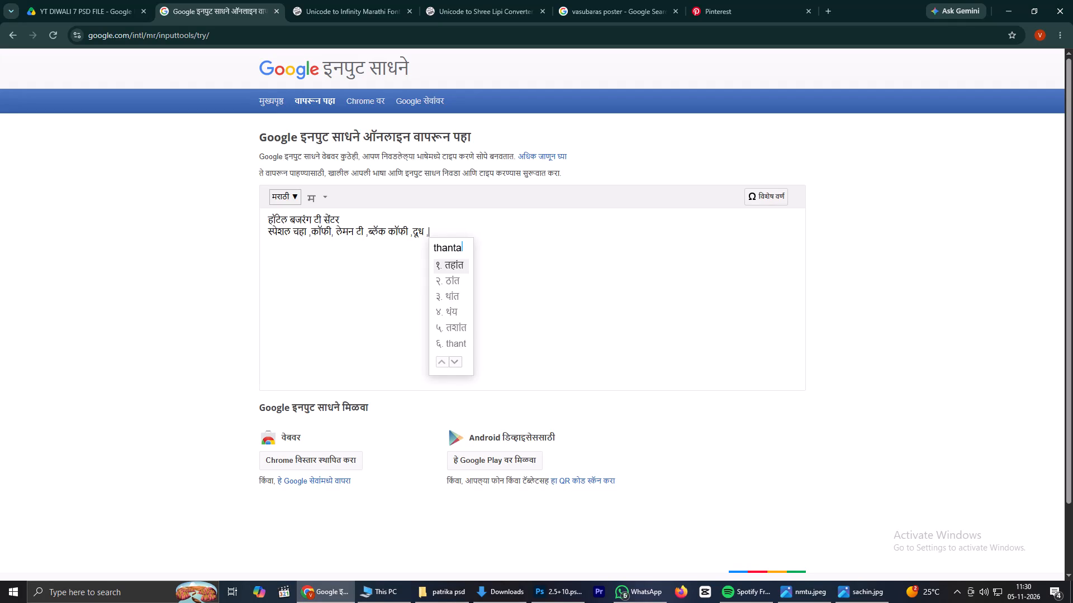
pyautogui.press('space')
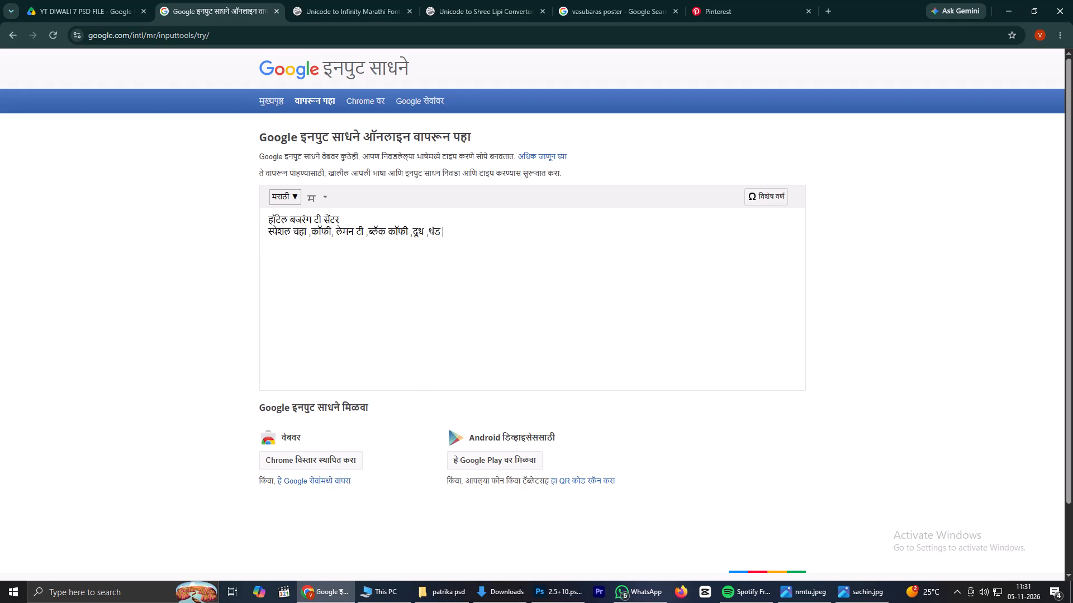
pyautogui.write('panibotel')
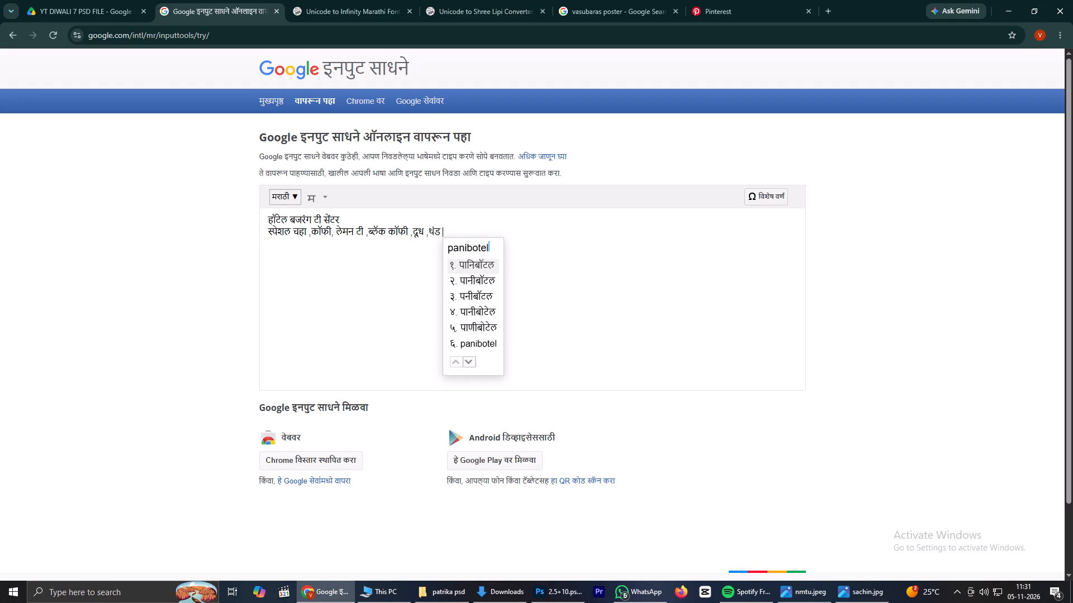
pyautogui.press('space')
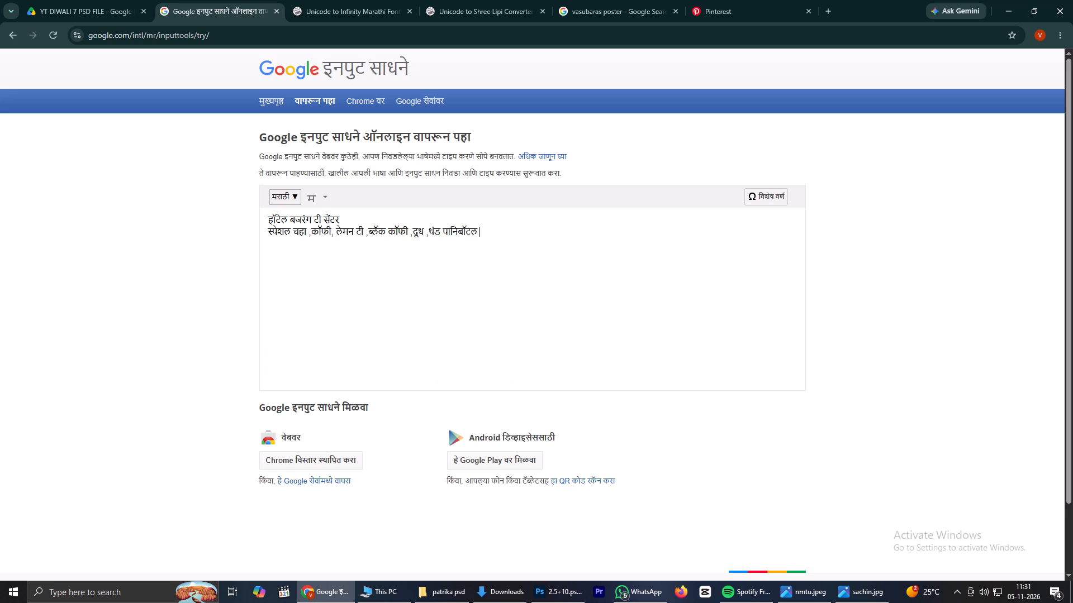
# Finish the menu line with "व कोल्ड्रिंक्स मिळेल." in Marathi.
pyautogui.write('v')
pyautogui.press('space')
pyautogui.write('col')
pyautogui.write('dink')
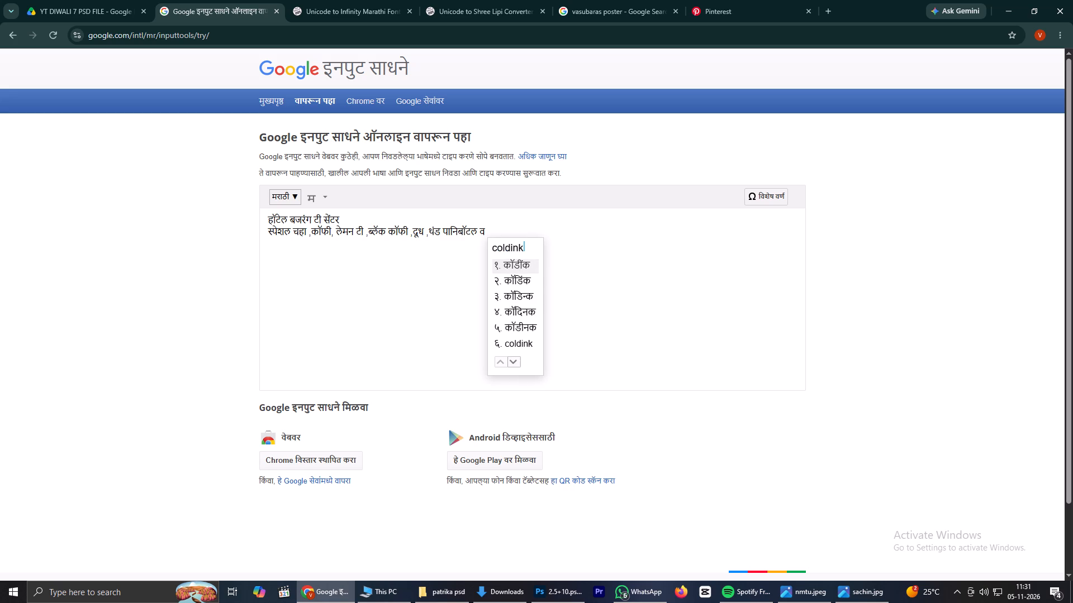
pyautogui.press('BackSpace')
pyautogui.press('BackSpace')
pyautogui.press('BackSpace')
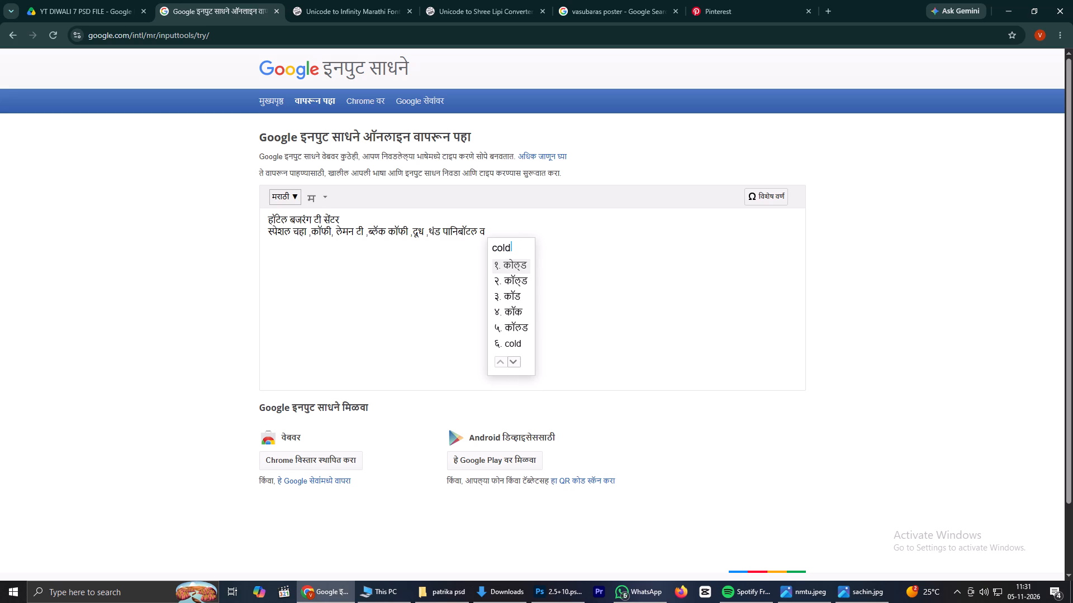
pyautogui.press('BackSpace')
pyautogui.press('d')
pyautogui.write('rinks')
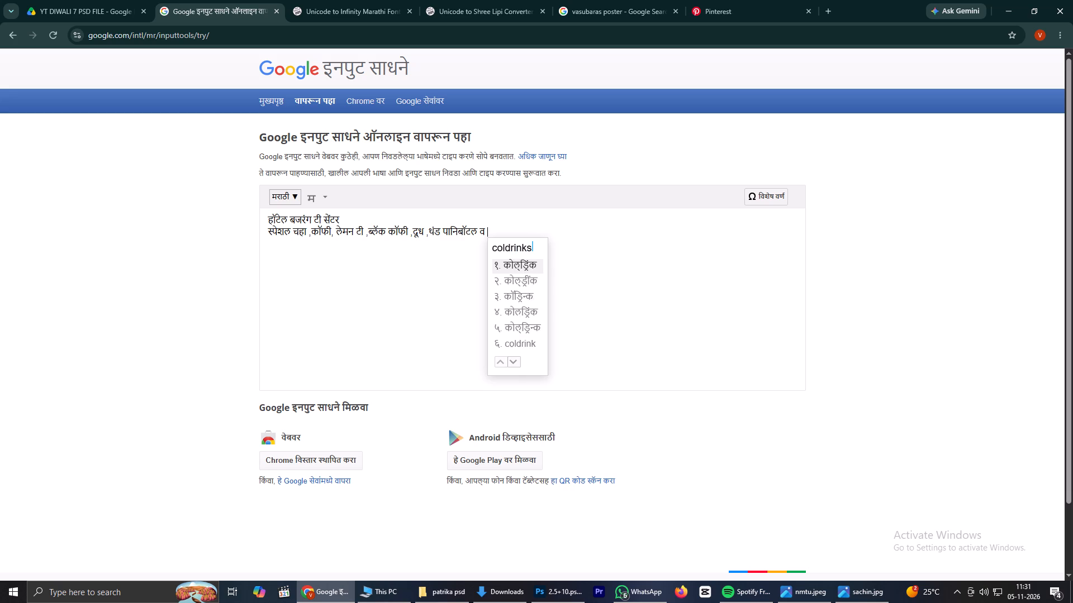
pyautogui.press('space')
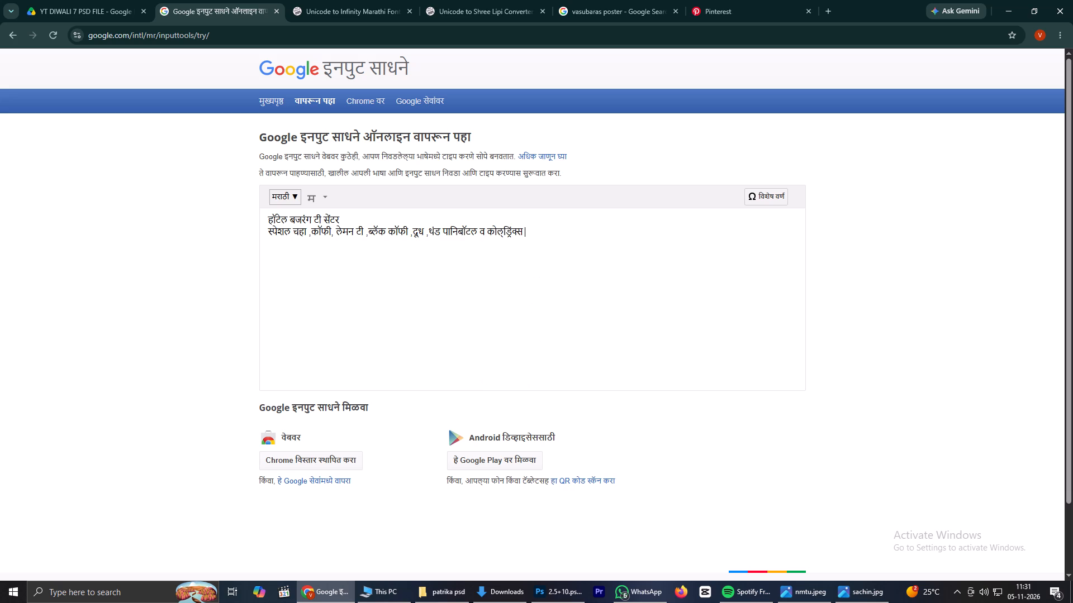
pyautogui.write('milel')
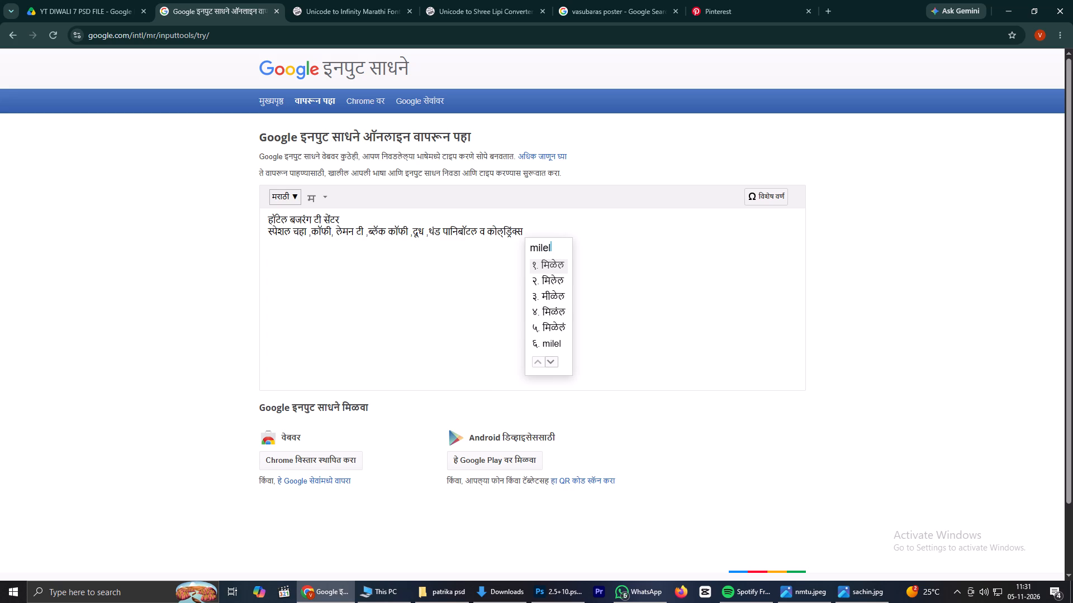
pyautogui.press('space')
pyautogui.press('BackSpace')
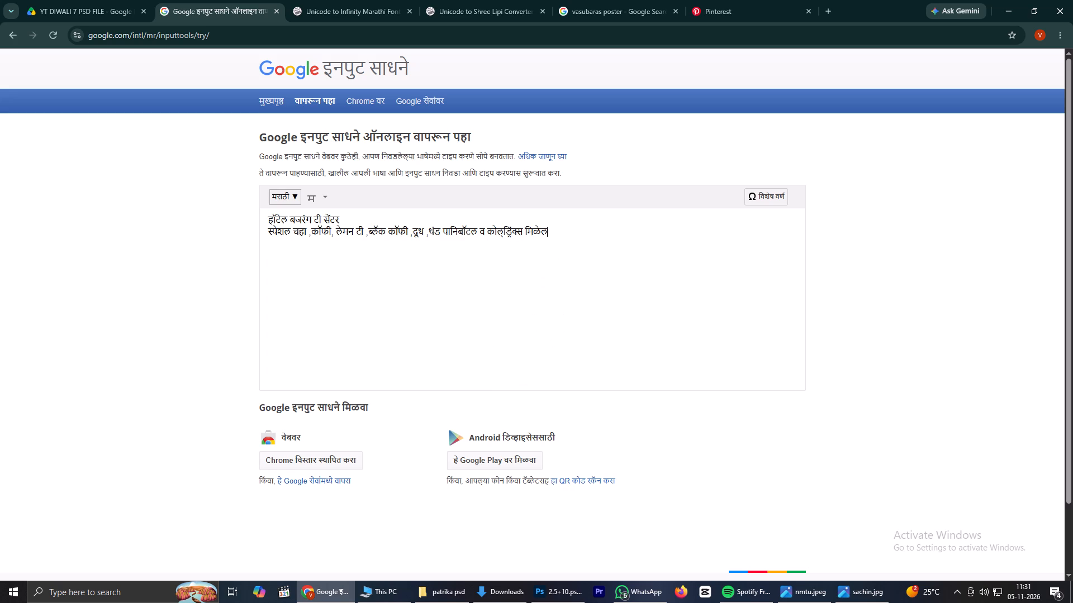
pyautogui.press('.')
# Insert "आमच्याकडे" at the beginning of the menu line, before "स्पेशल".
pyautogui.click(262, 234)
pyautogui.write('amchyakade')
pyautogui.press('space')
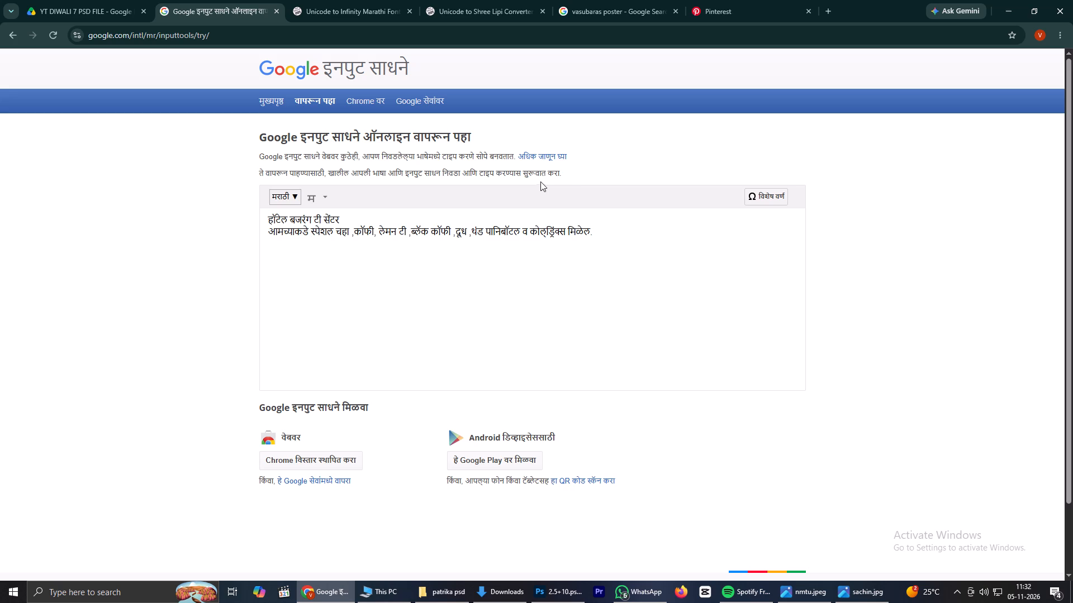
# Add a third line below the menu text and enter the proprietor's name in Marathi.
pyautogui.click(605, 242)
pyautogui.press('Return')
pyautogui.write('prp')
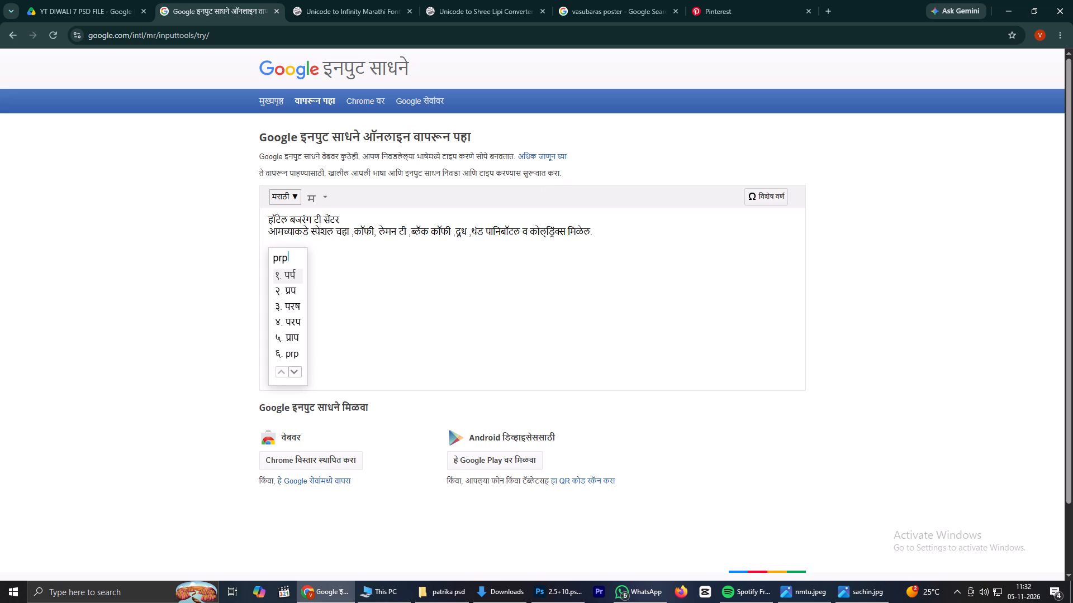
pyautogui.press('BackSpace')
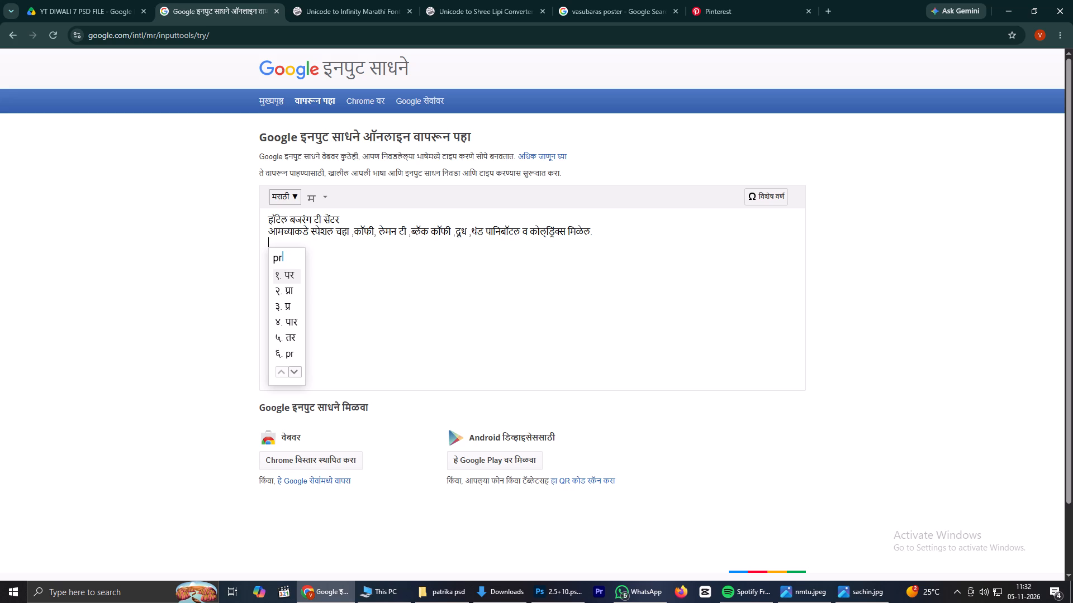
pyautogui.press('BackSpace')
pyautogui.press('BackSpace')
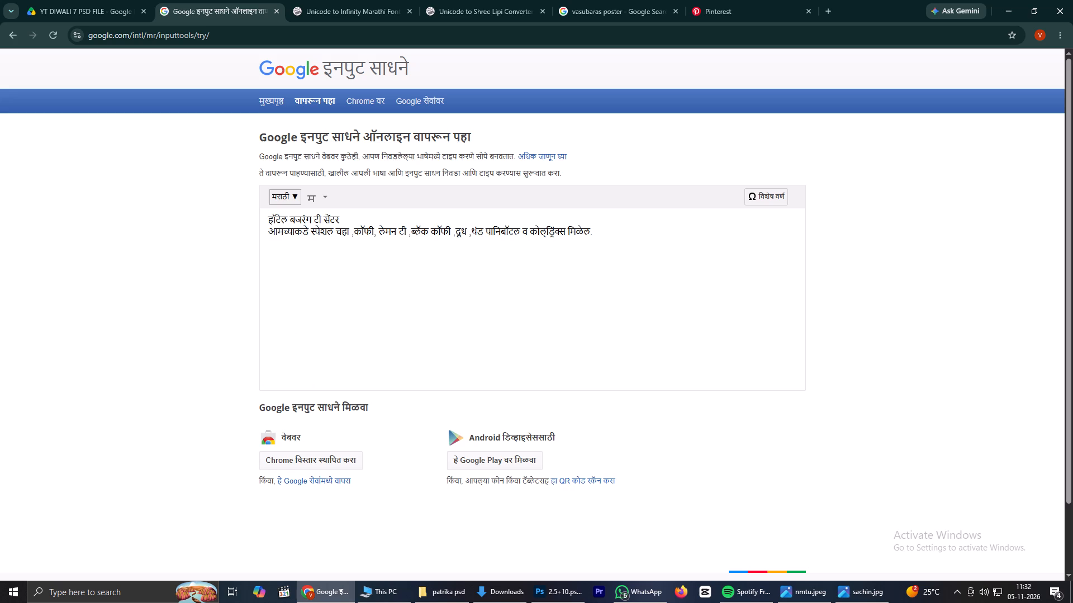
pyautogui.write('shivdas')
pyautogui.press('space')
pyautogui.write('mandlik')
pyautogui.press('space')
# Put the prefix "प्रोप्रा." in front of the proprietor's name on the third line.
pyautogui.click(264, 241)
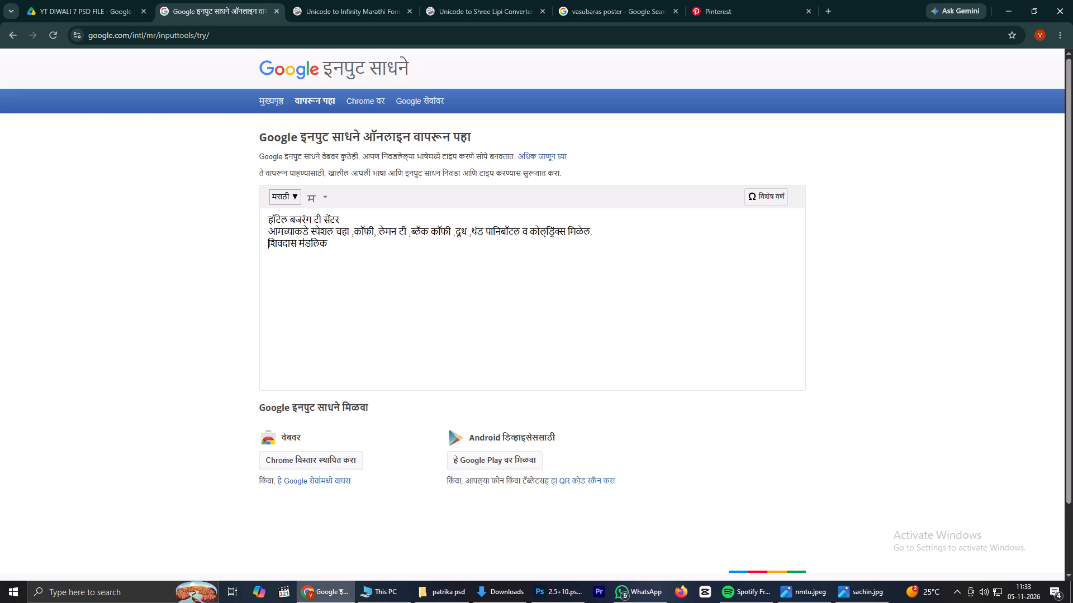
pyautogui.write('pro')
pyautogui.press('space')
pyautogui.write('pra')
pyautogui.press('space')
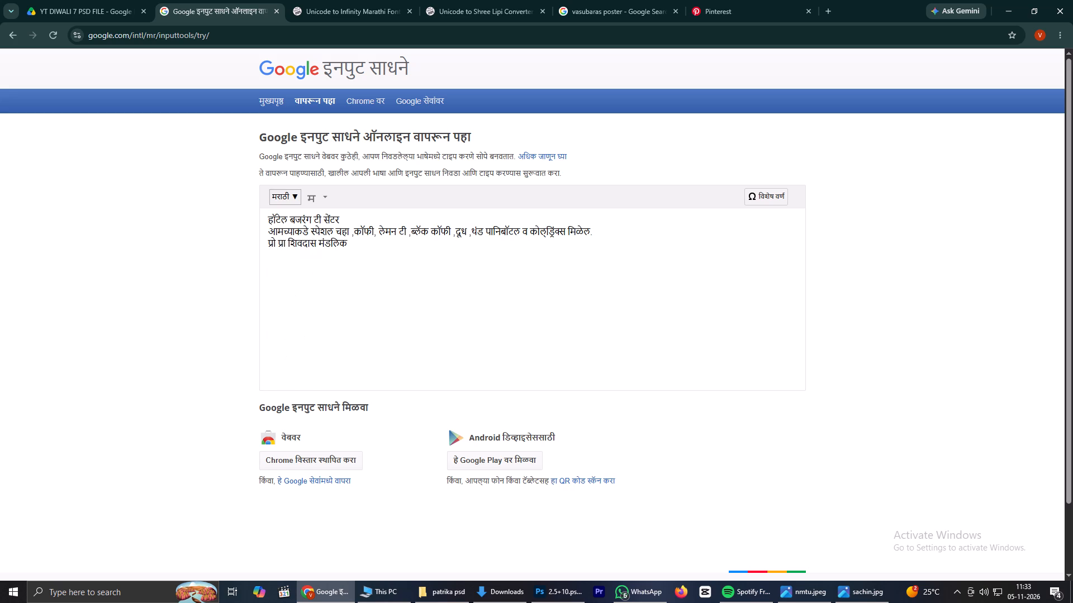
pyautogui.click(277, 243)
pyautogui.press('BackSpace')
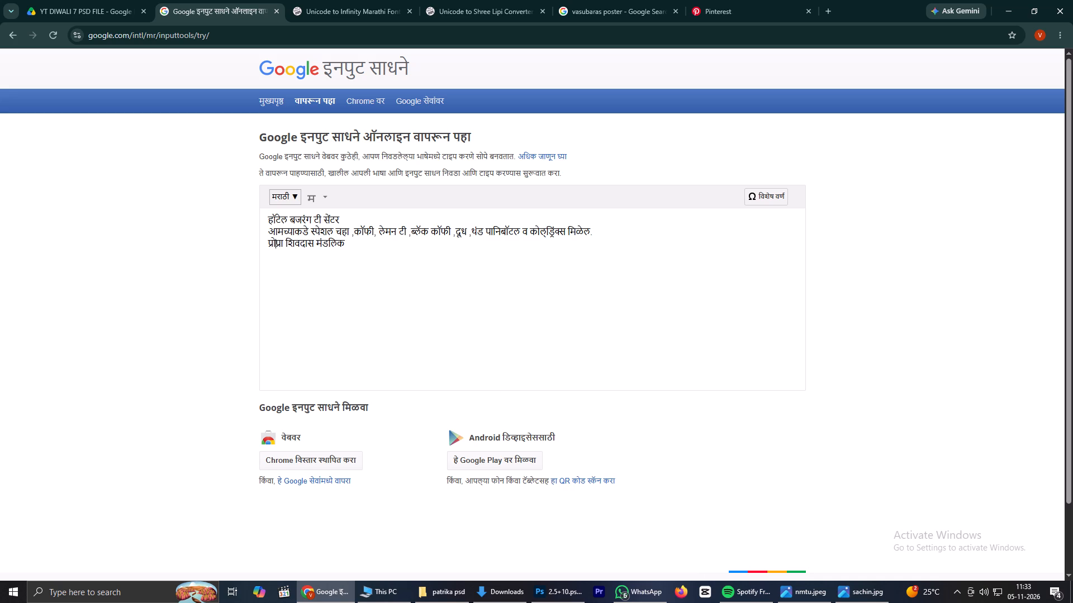
pyautogui.click(282, 243)
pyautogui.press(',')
pyautogui.press('BackSpace')
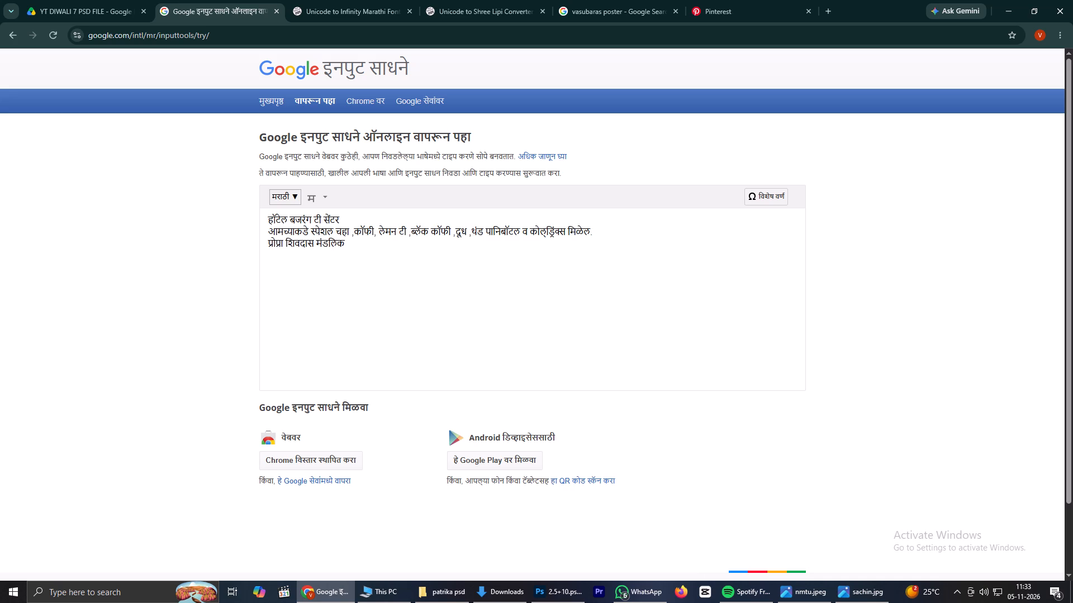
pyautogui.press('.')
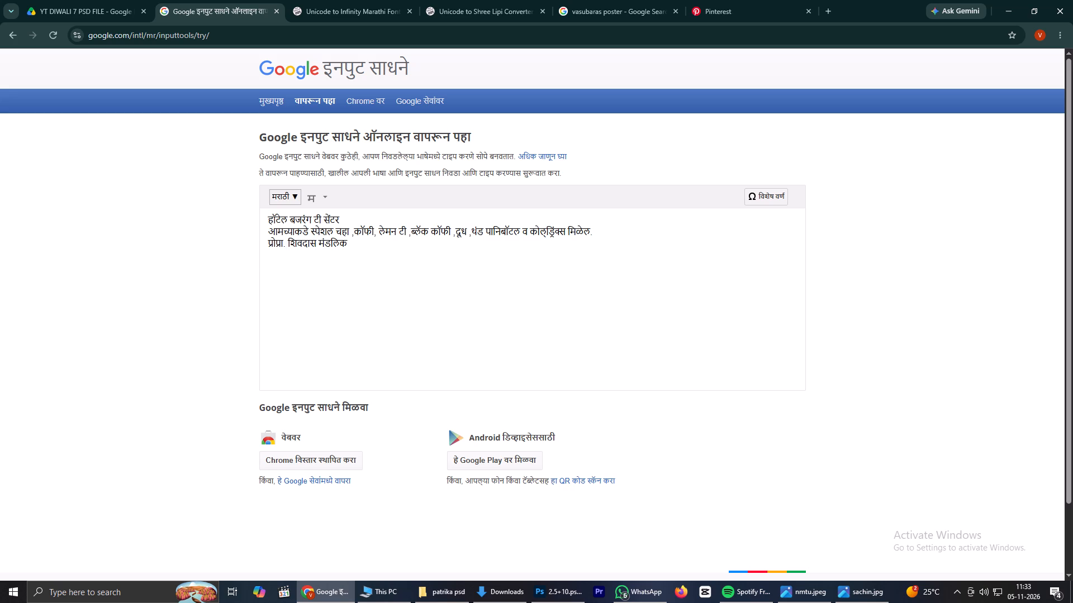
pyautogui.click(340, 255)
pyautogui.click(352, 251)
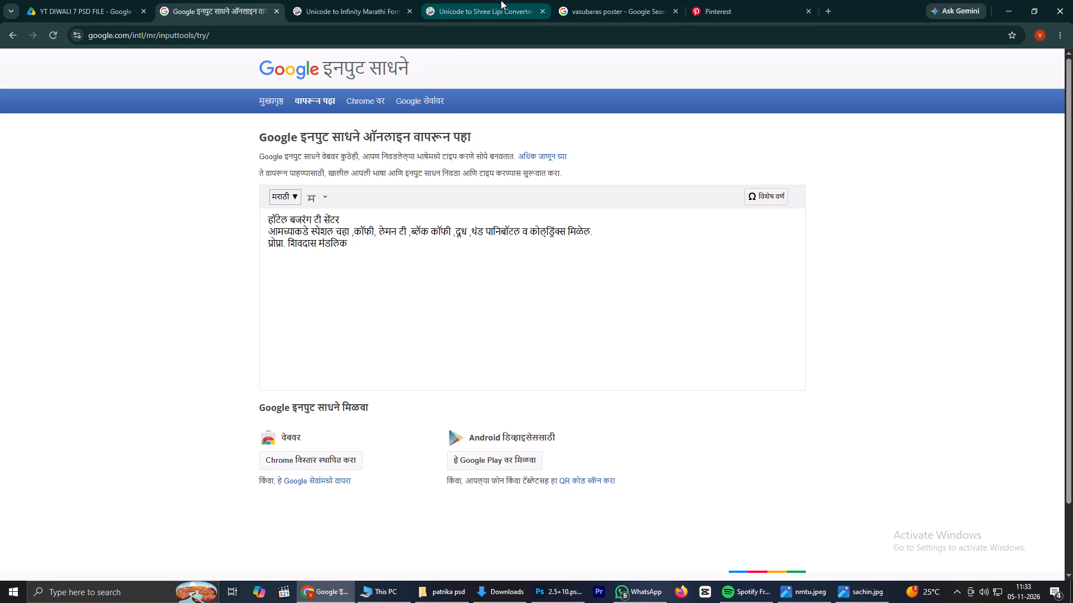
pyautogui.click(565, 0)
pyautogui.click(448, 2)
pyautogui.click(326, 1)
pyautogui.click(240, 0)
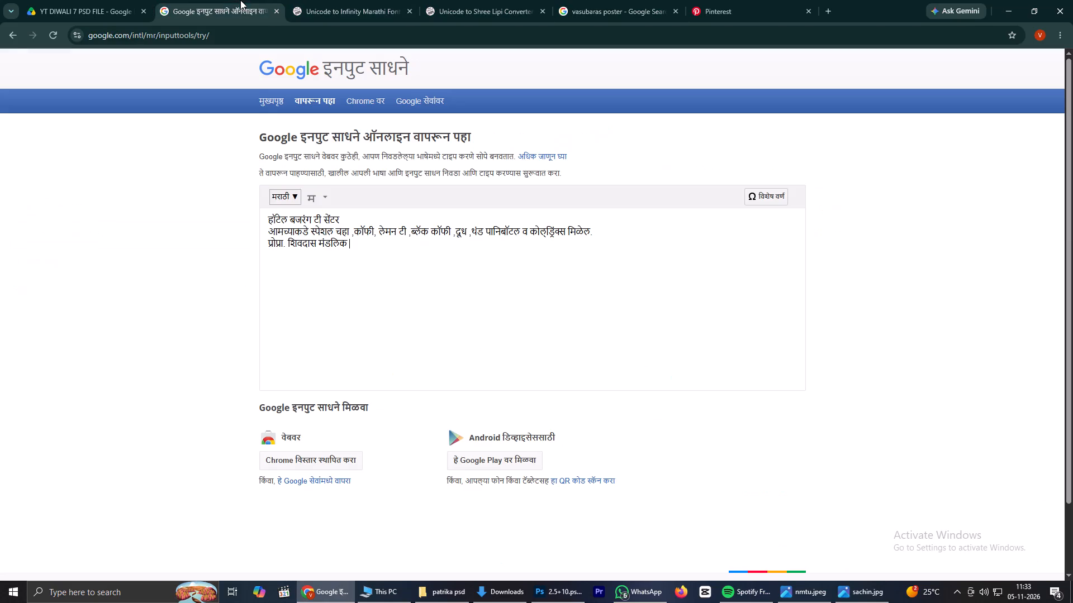
# Switch to Photoshop and bring up the VASUBARAS 4.psd document.
pyautogui.click(584, 602)
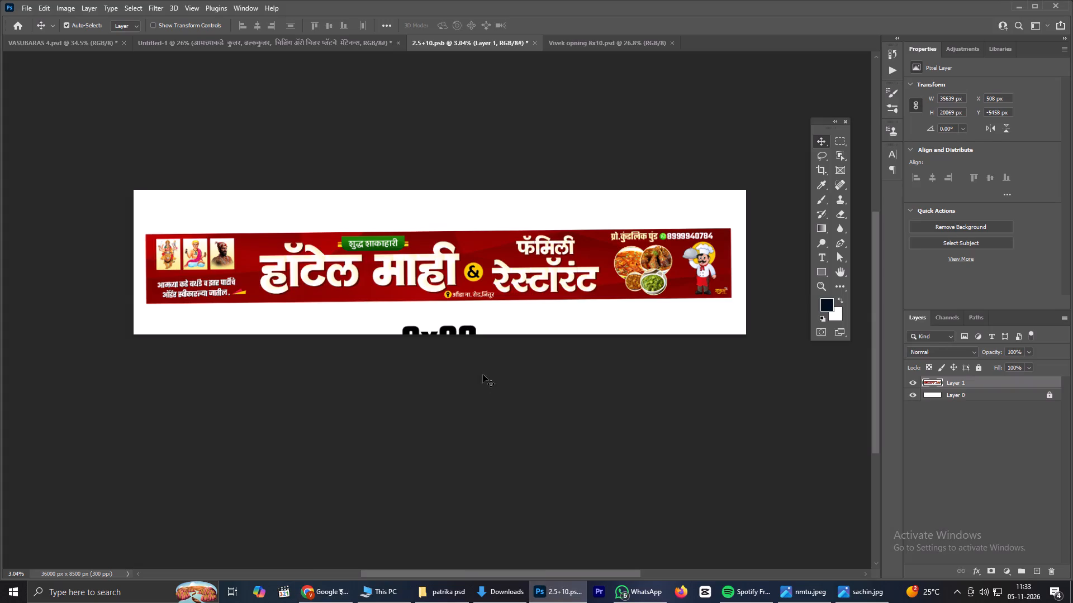
pyautogui.click(84, 40)
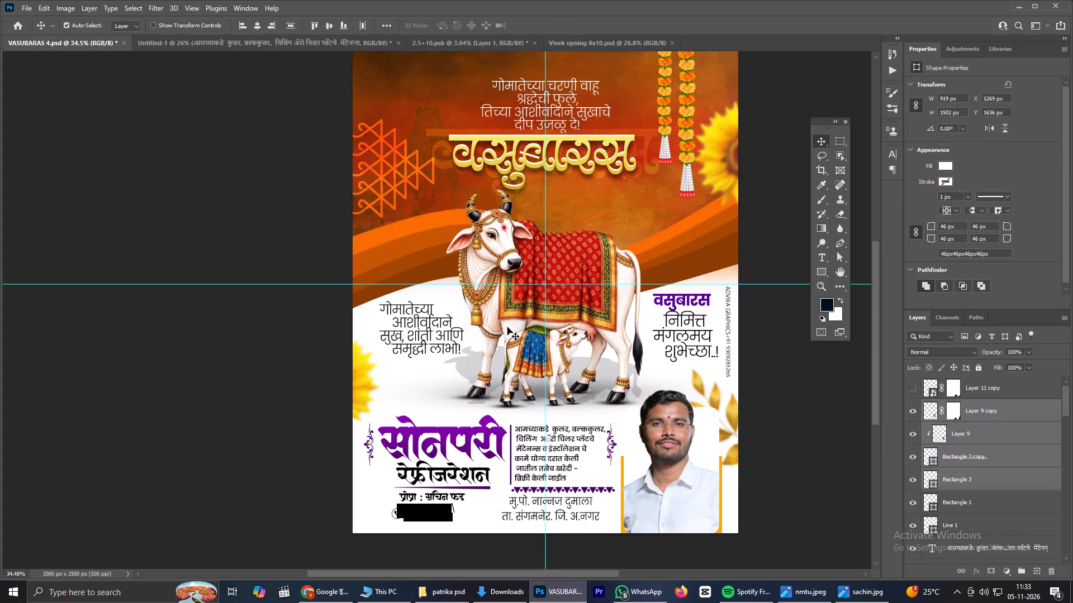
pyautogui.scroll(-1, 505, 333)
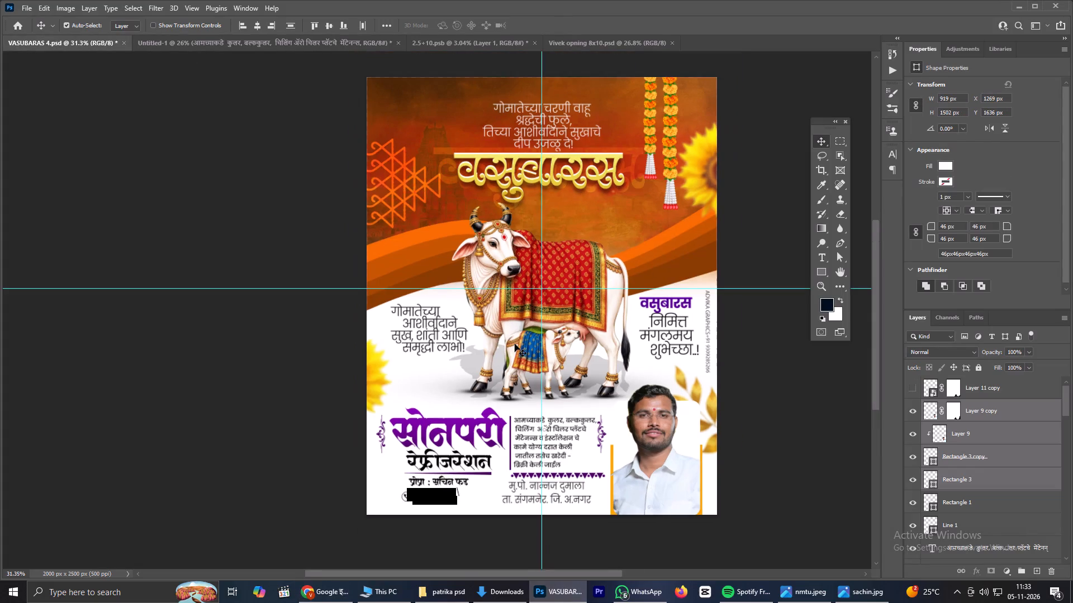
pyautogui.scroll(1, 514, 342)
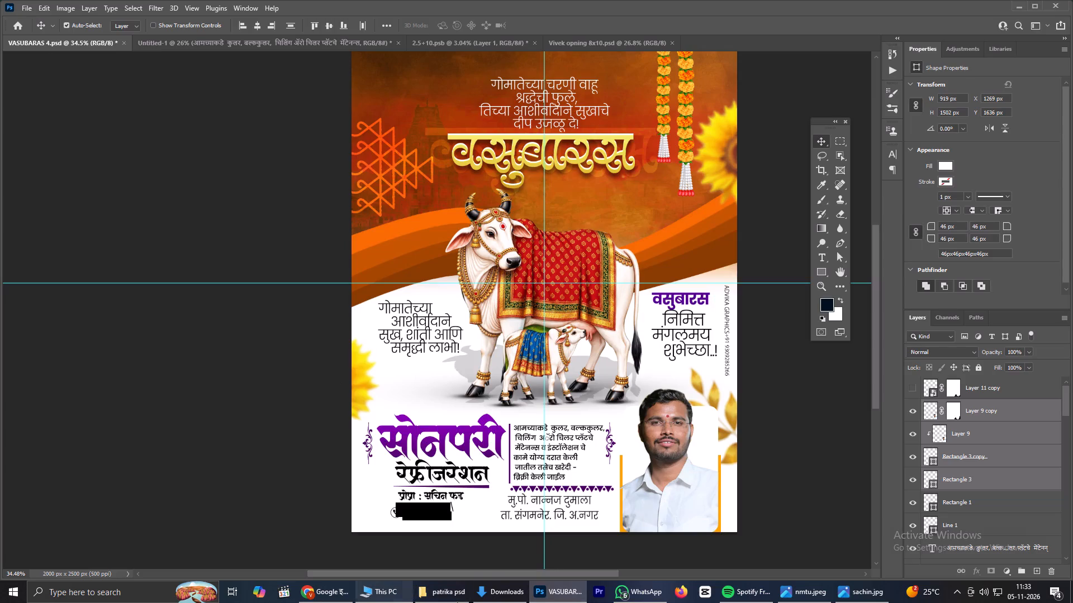
# Switch to Google Input Tools in Chrome and append the contact phone number after the proprietor's name on the third line.
pyautogui.click(339, 590)
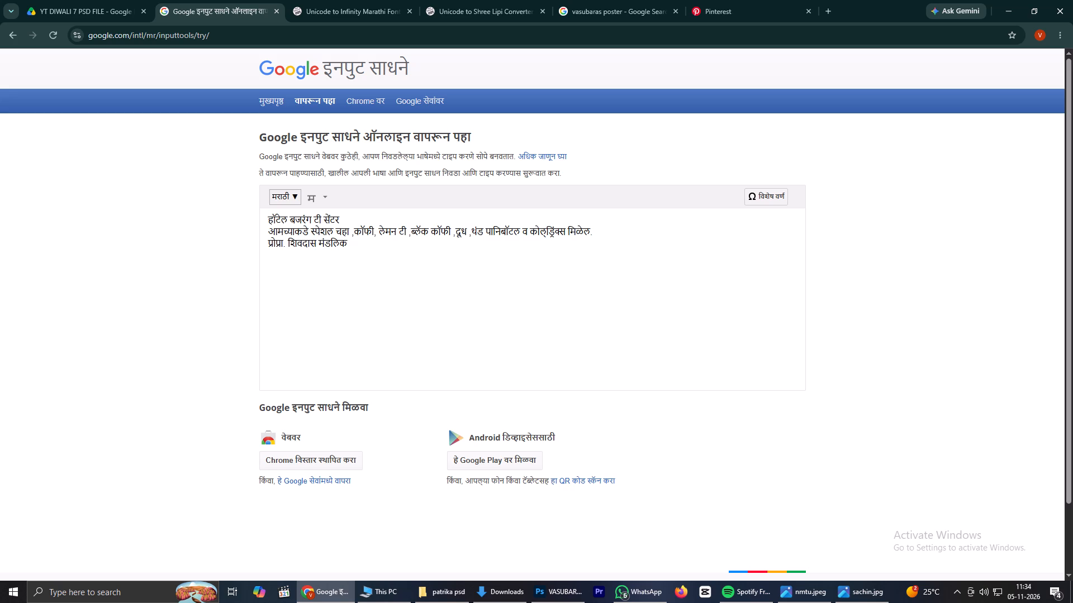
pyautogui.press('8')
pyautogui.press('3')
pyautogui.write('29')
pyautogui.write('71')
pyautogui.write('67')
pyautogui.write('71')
pyautogui.moveTo(263, 219); pyautogui.dragTo(501, 270)
pyautogui.hotkey('ctrl', 'c')
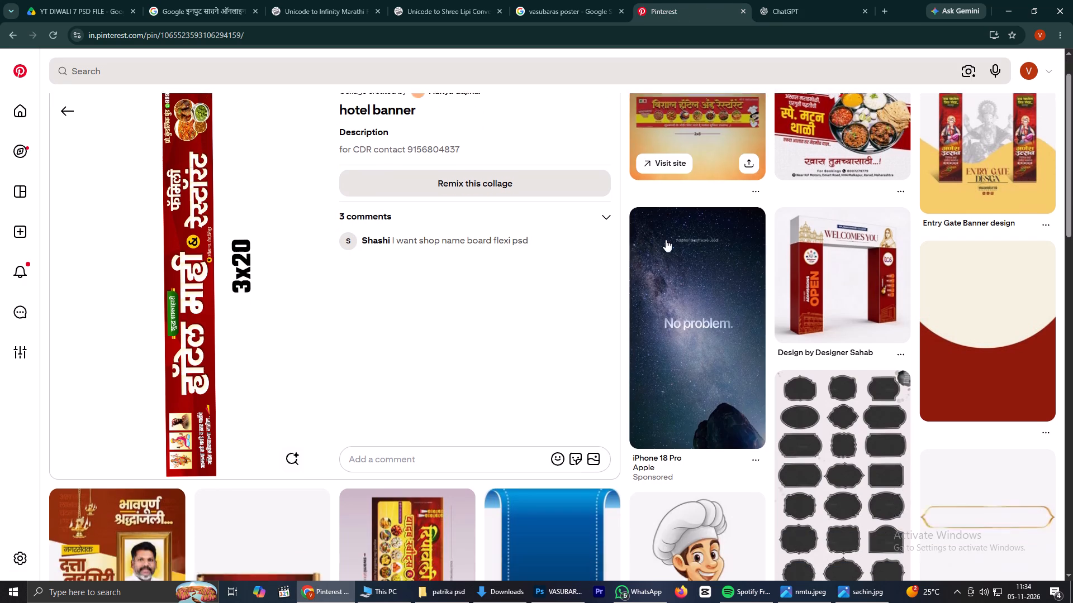
pyautogui.scroll(-5, 666, 240)
pyautogui.scroll(14, 671, 243)
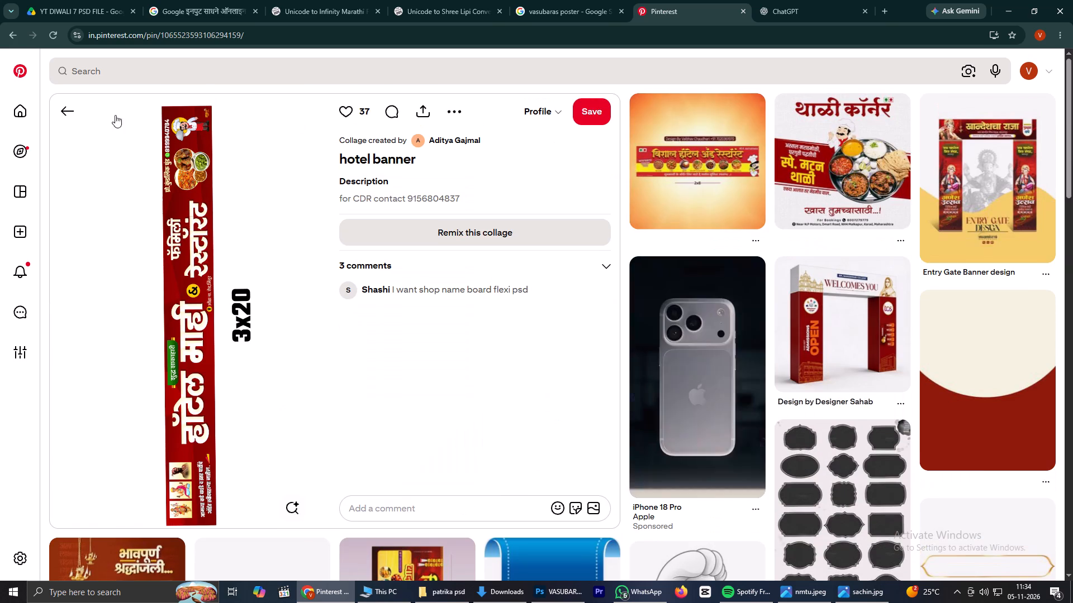
pyautogui.click(78, 111)
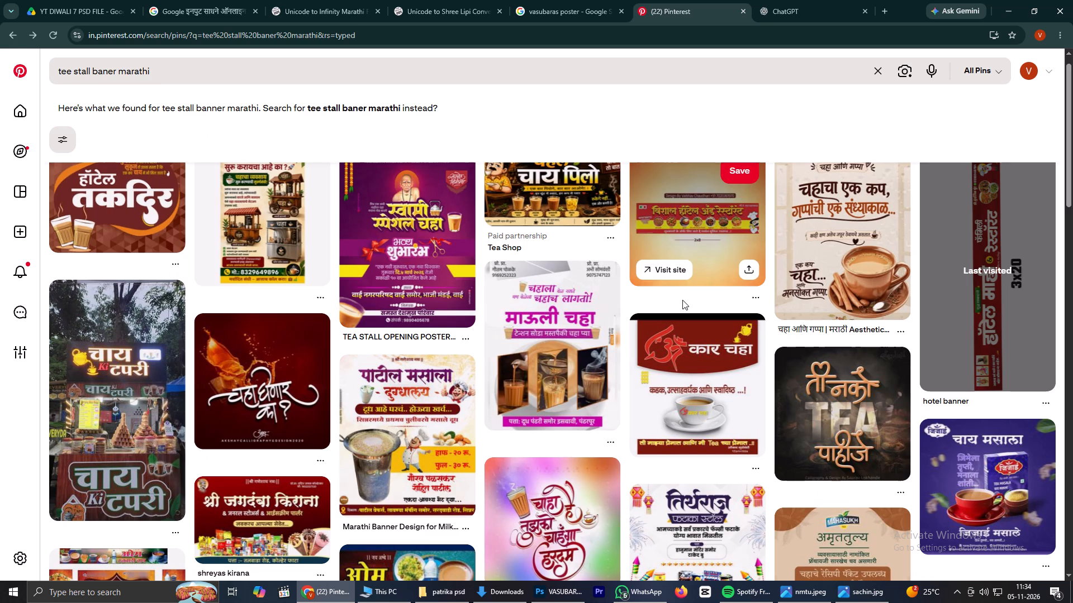
pyautogui.scroll(-1, 682, 300)
pyautogui.scroll(6, 682, 300)
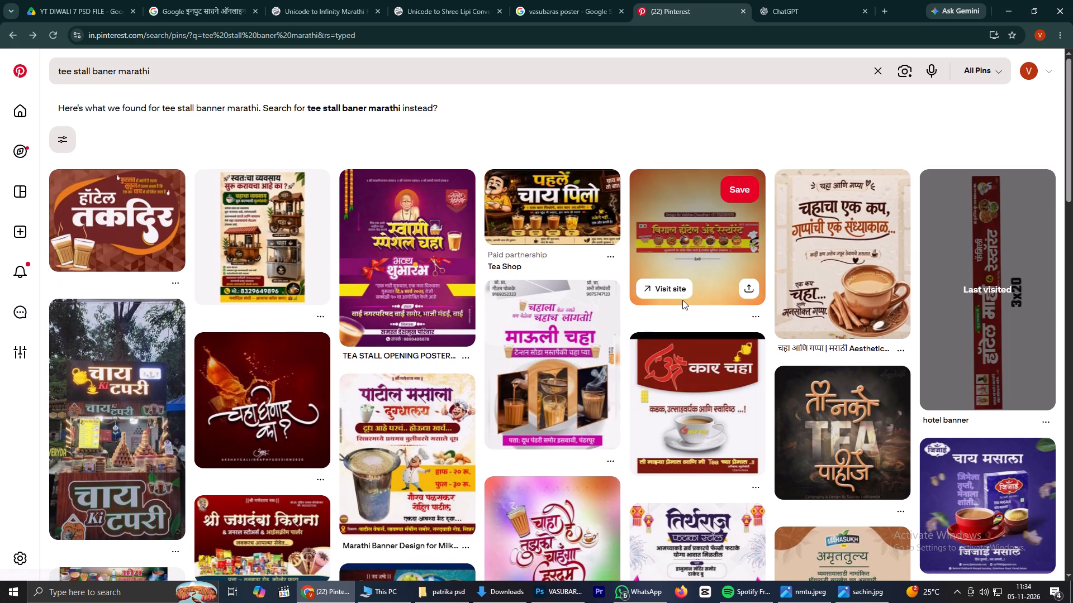
pyautogui.scroll(-8, 682, 300)
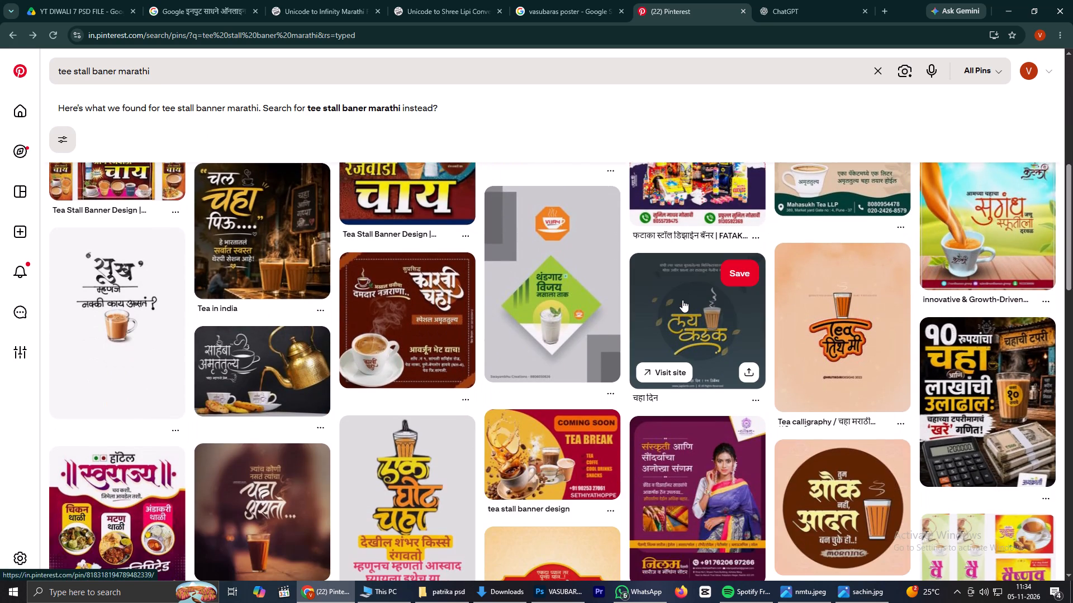
pyautogui.scroll(-7, 682, 300)
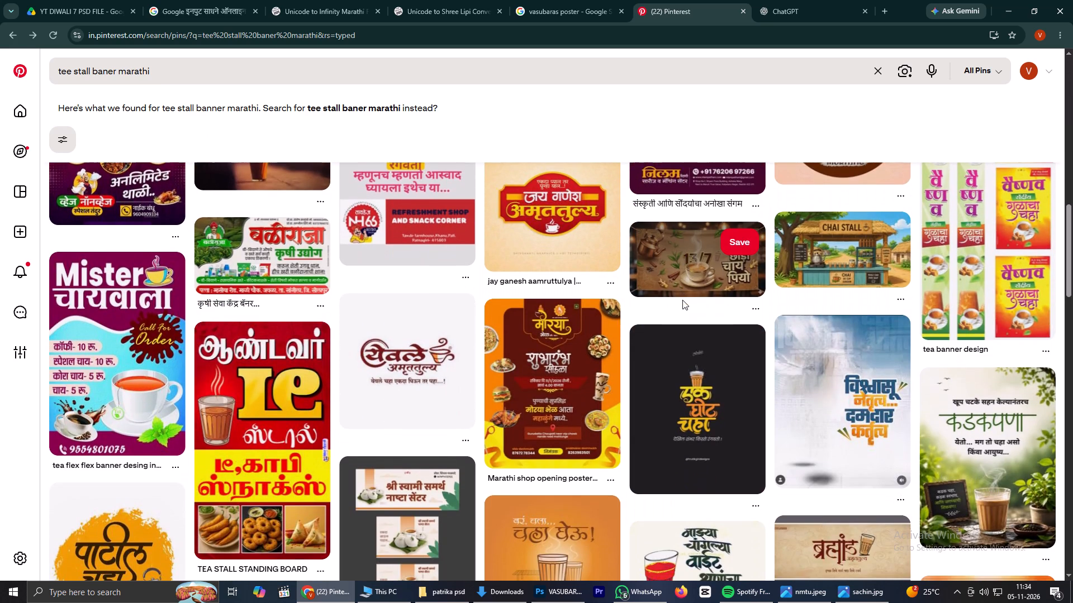
pyautogui.scroll(16, 682, 300)
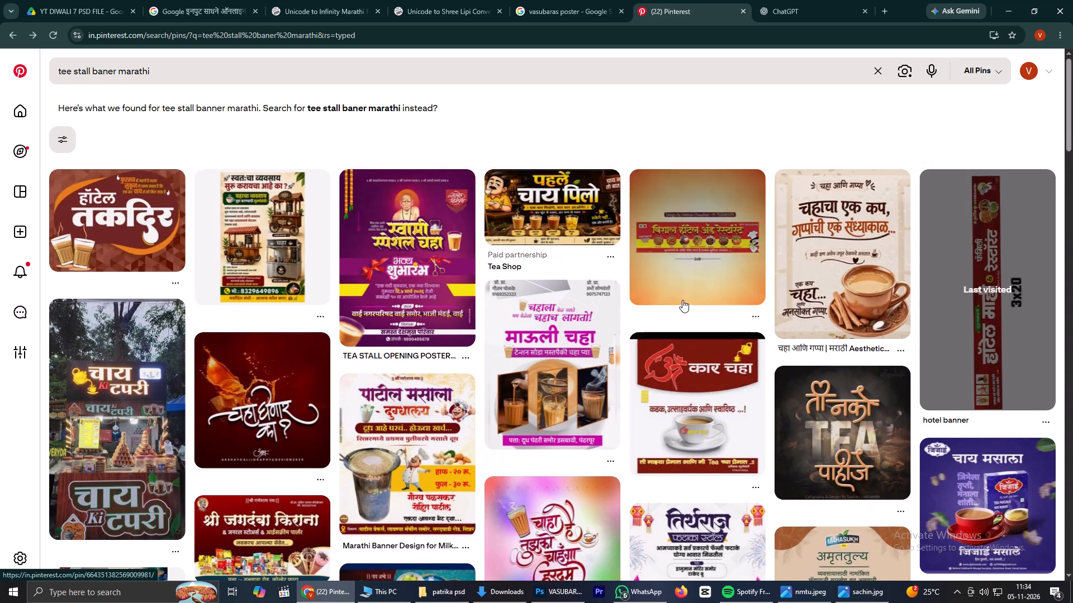
pyautogui.scroll(-2, 682, 300)
pyautogui.scroll(4, 682, 300)
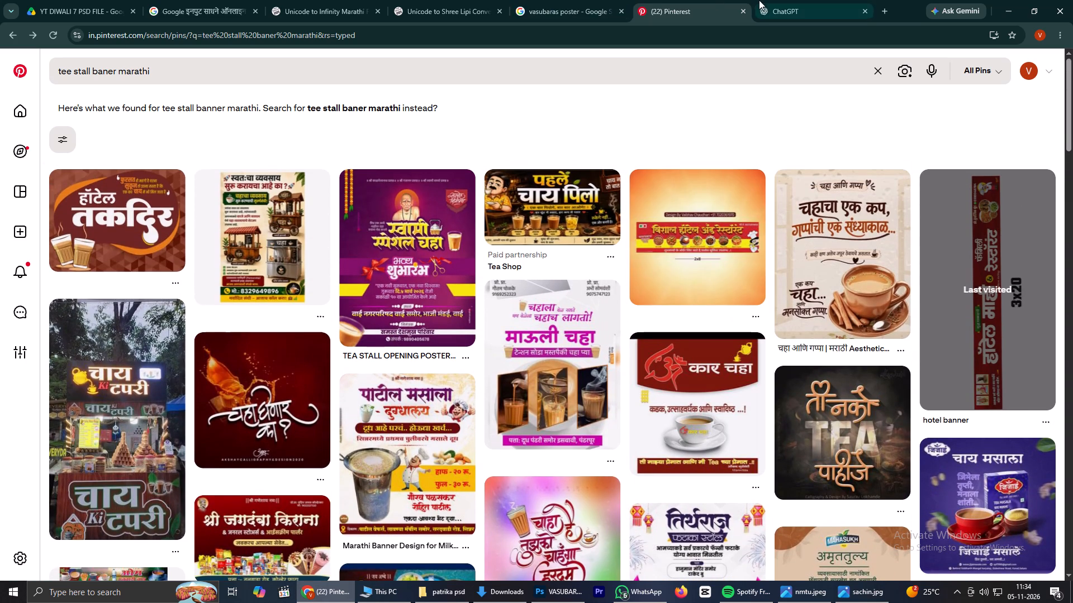
# Search Pinterest for "हॉटेल बजरंग टी सेंटर baner marathi", replacing "tee stall" with the hotel name copied from Google Input Tools.
pyautogui.click(150, 0)
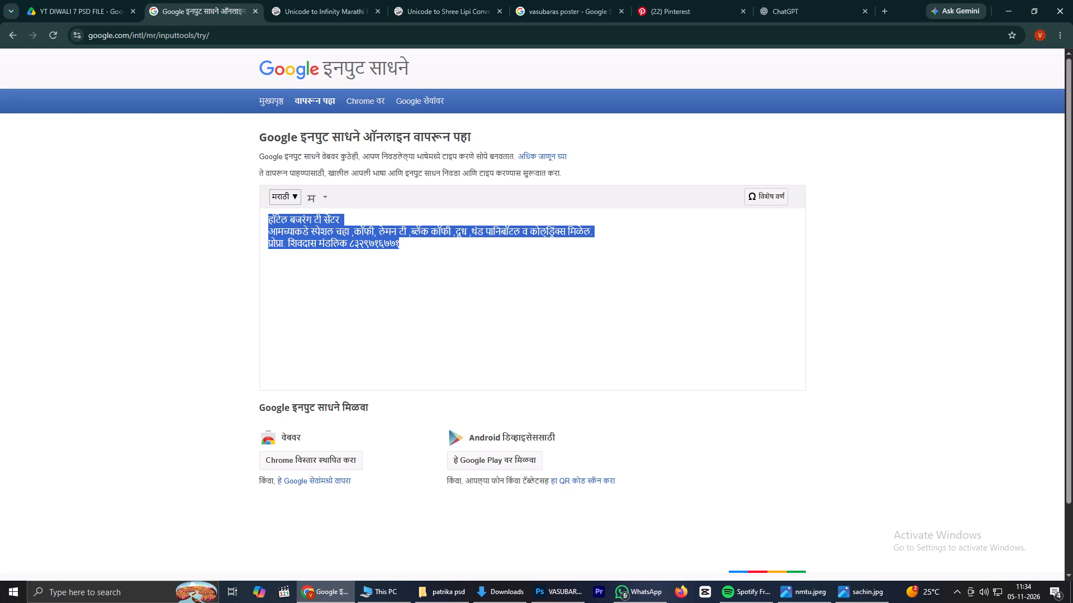
pyautogui.click(353, 218)
pyautogui.moveTo(340, 216); pyautogui.dragTo(231, 210)
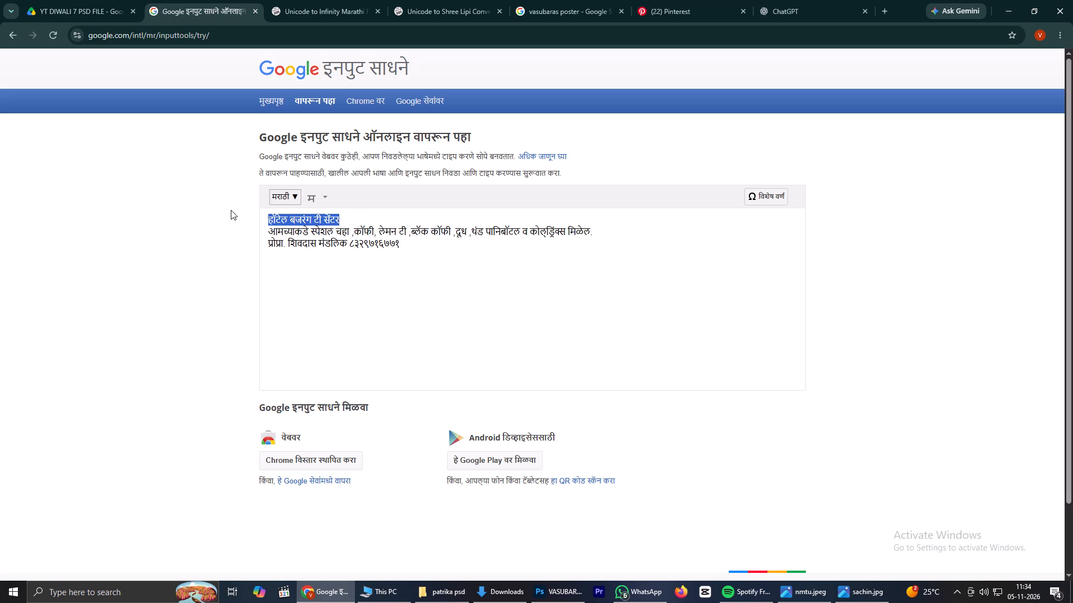
pyautogui.moveTo(231, 210); pyautogui.dragTo(231, 209)
pyautogui.hotkey('ctrl', 'c')
pyautogui.click(683, 0)
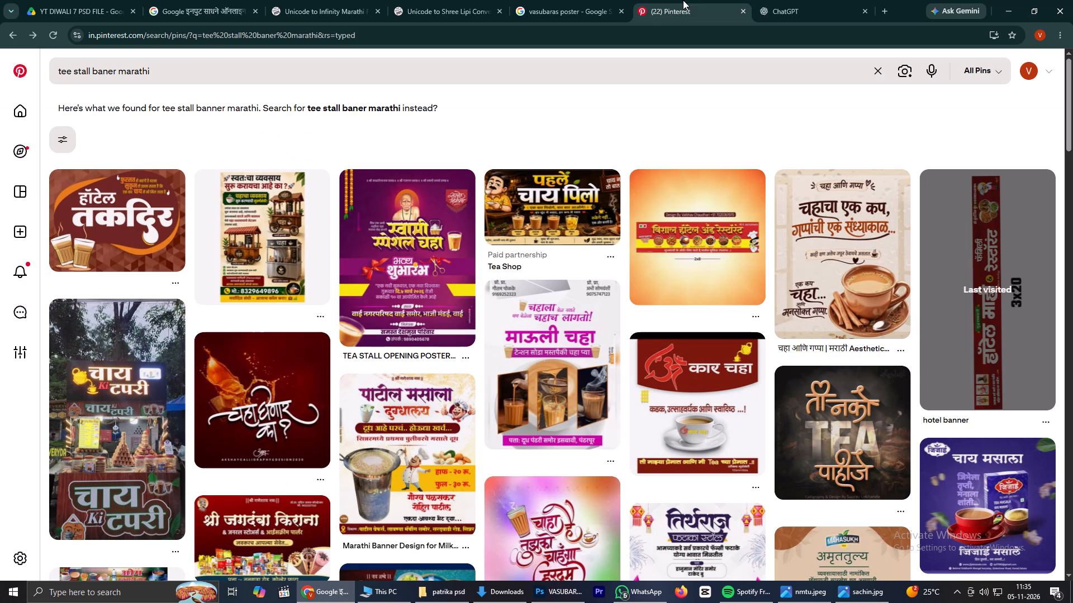
pyautogui.moveTo(197, 68); pyautogui.dragTo(102, 87)
pyautogui.click(92, 71)
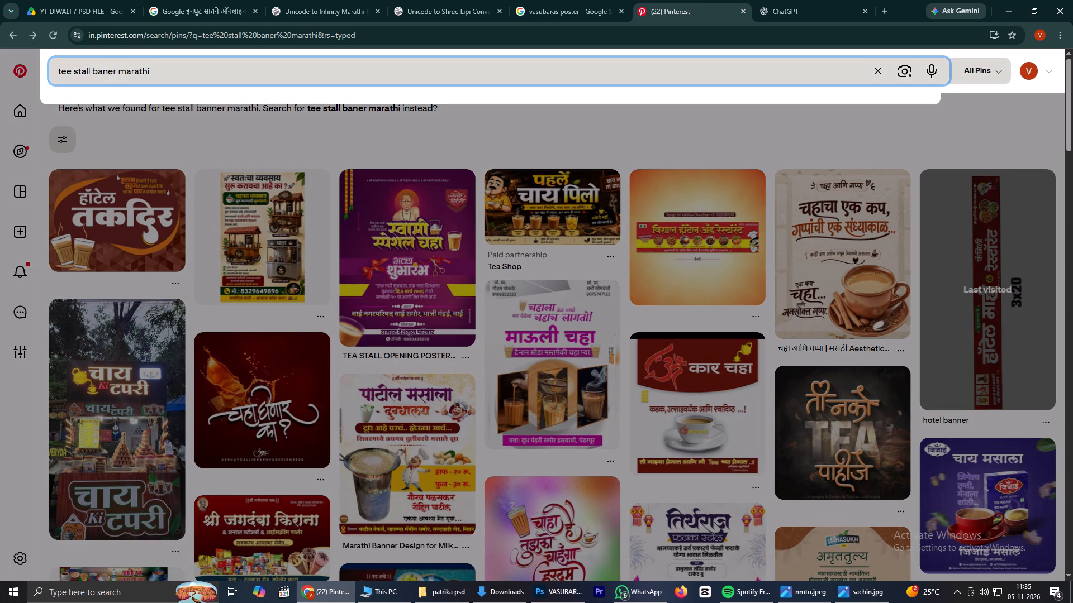
pyautogui.moveTo(92, 71); pyautogui.dragTo(59, 73)
pyautogui.click(89, 70)
pyautogui.moveTo(89, 70); pyautogui.dragTo(80, 71)
pyautogui.click(55, 70)
pyautogui.moveTo(55, 70); pyautogui.dragTo(68, 67)
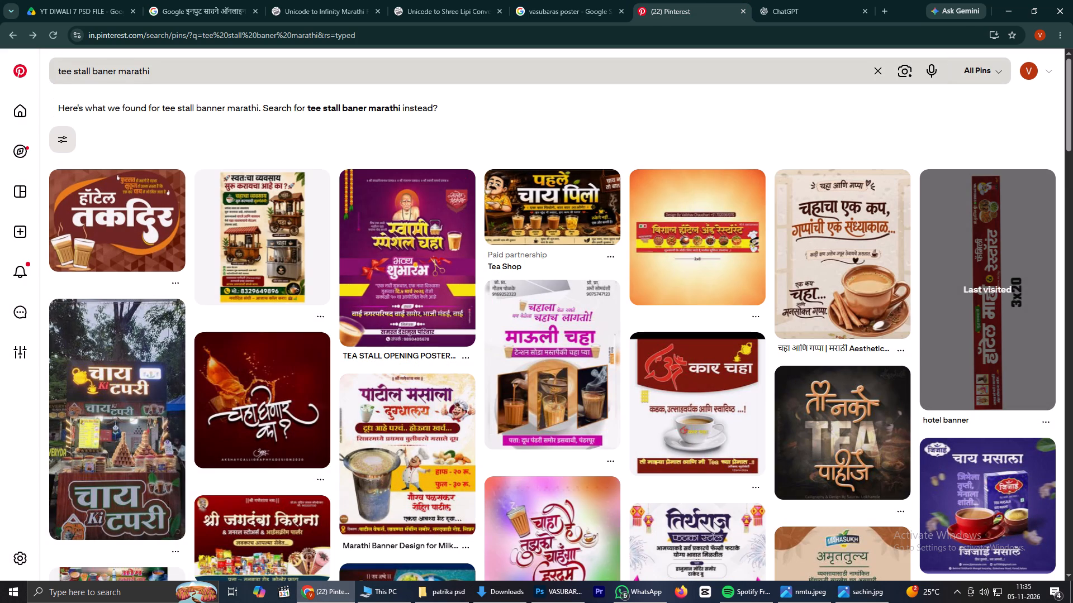
pyautogui.moveTo(59, 68); pyautogui.dragTo(90, 69)
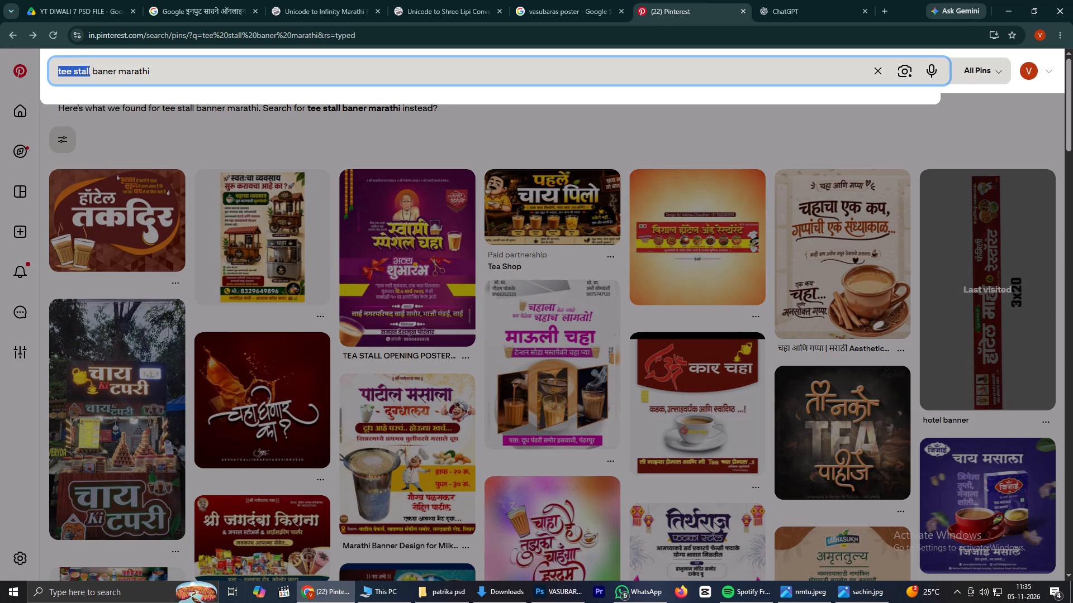
pyautogui.moveTo(90, 69); pyautogui.dragTo(91, 69)
pyautogui.hotkey('ctrl', 'v')
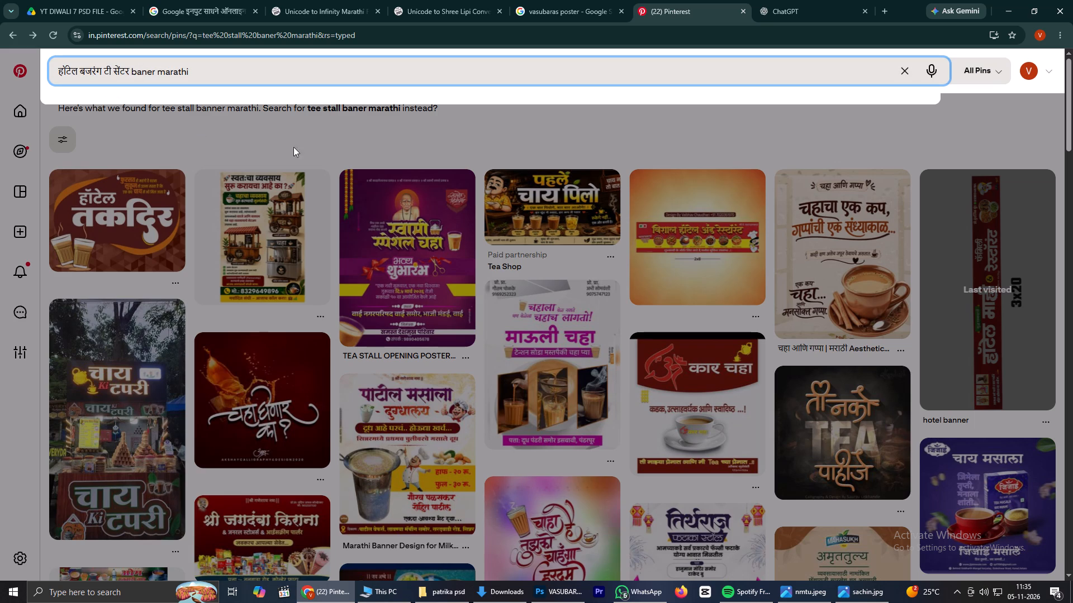
pyautogui.press('Return')
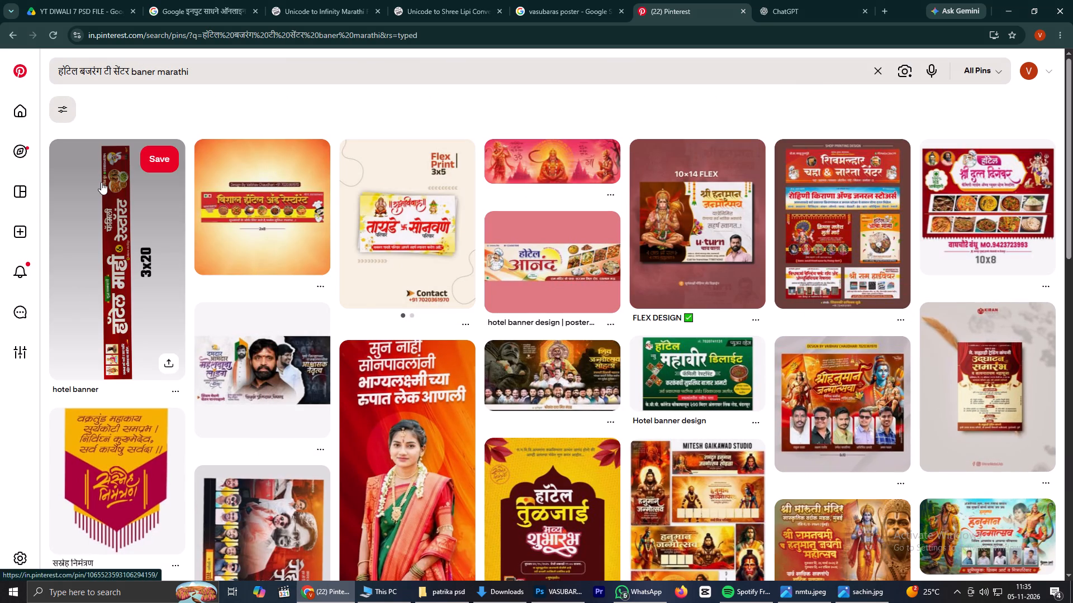
# Examine the Pinterest results for "हॉटेल बजरंग टी सेंटर baner marathi" for a suitable hotel banner reference.
pyautogui.scroll(-1, 510, 353)
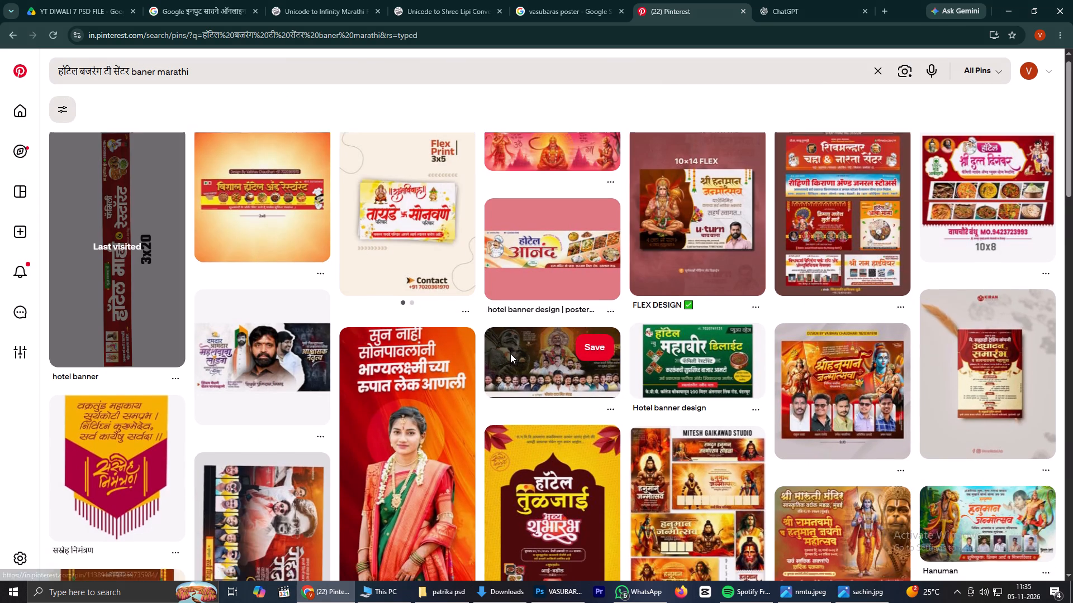
pyautogui.scroll(-6, 510, 353)
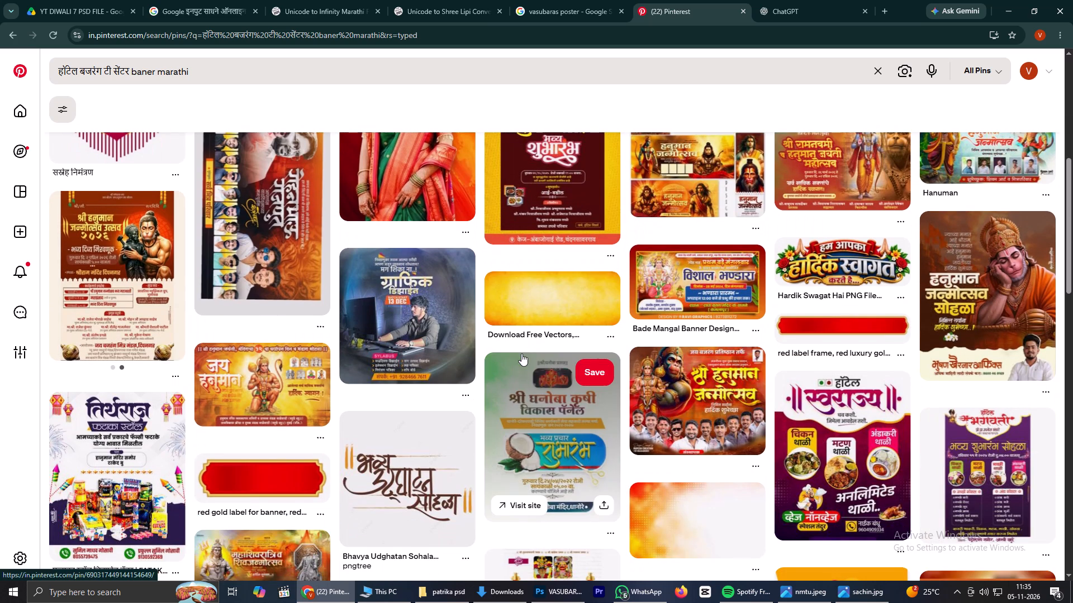
pyautogui.scroll(-1, 521, 353)
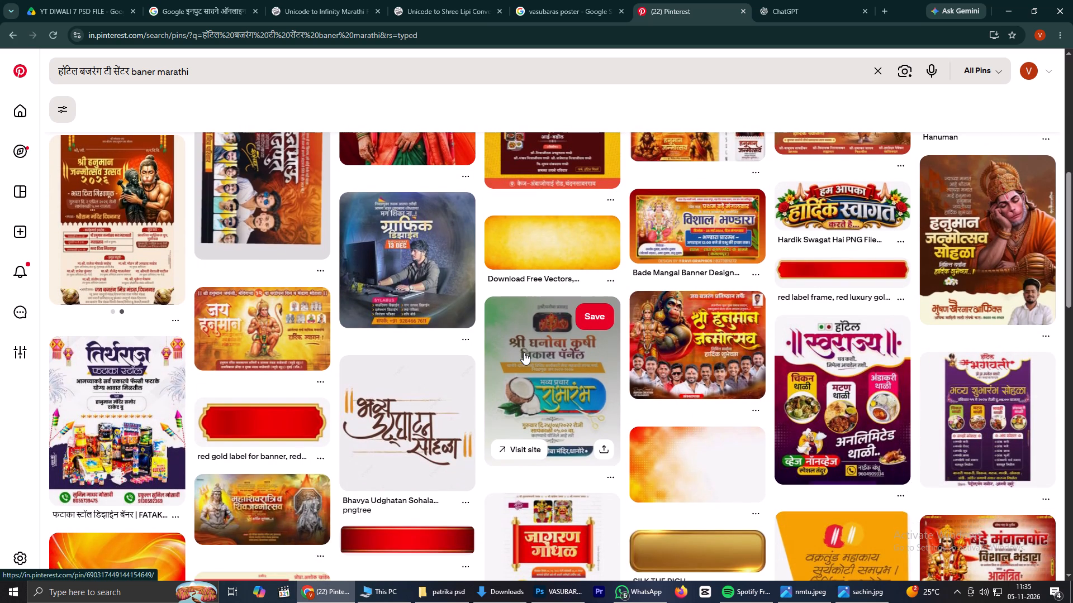
pyautogui.scroll(-2, 524, 352)
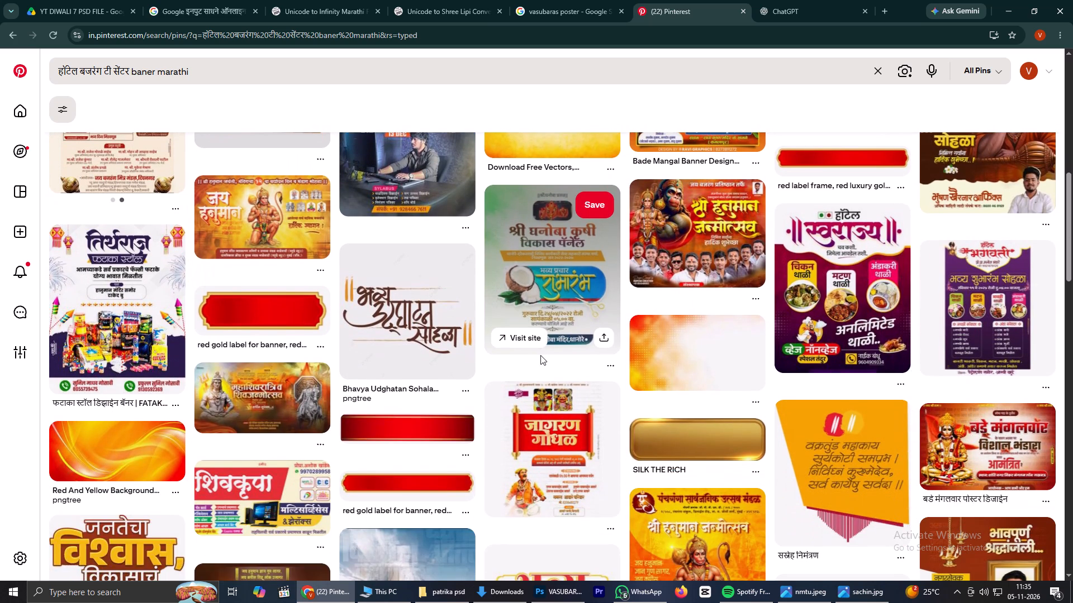
pyautogui.scroll(-12, 491, 336)
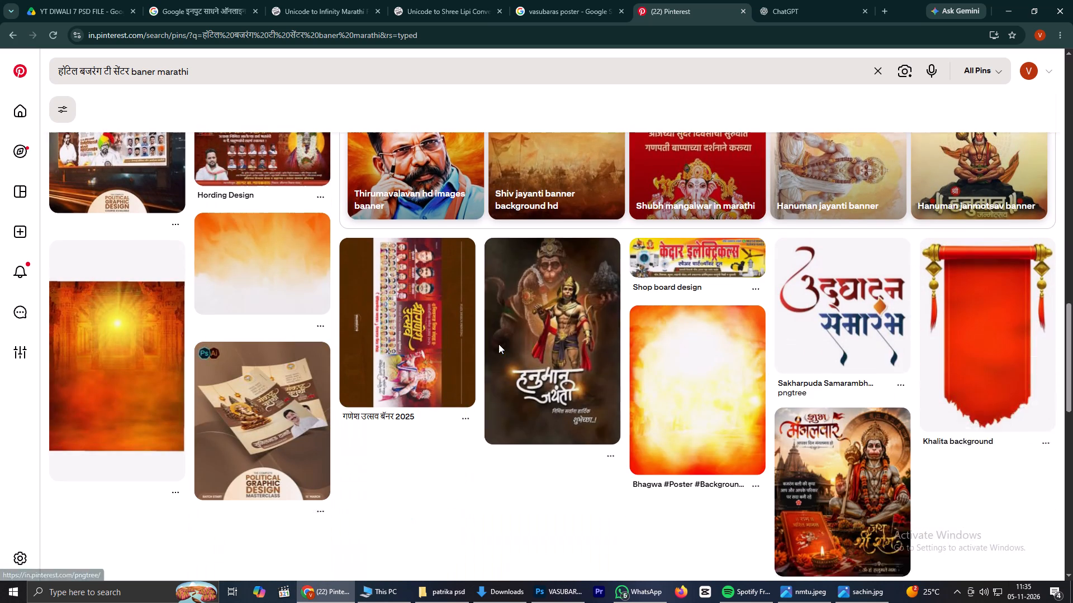
pyautogui.scroll(2, 498, 344)
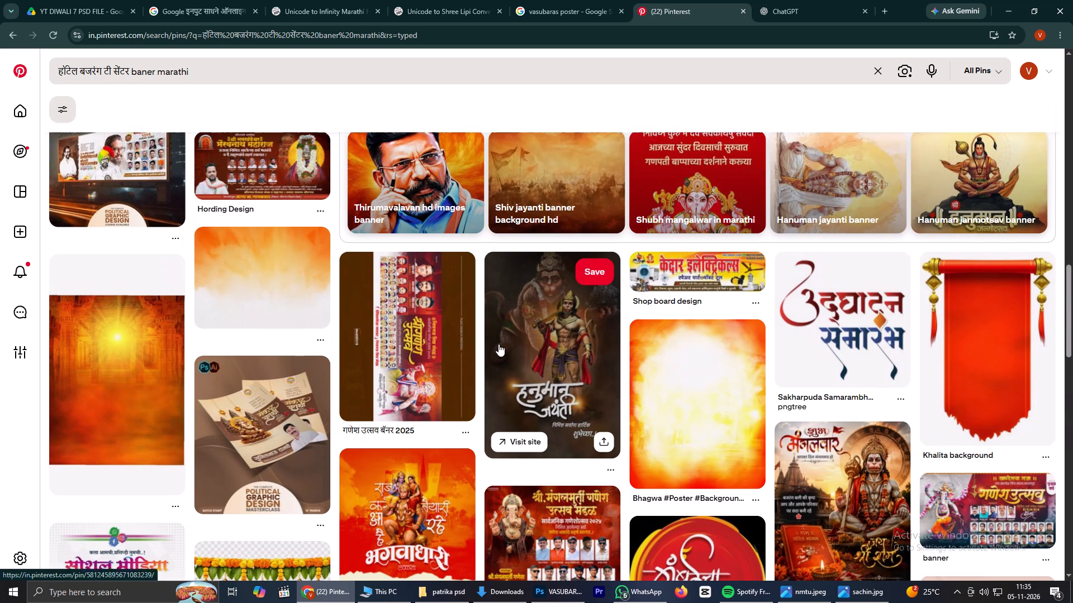
pyautogui.scroll(18, 498, 344)
pyautogui.scroll(6, 502, 350)
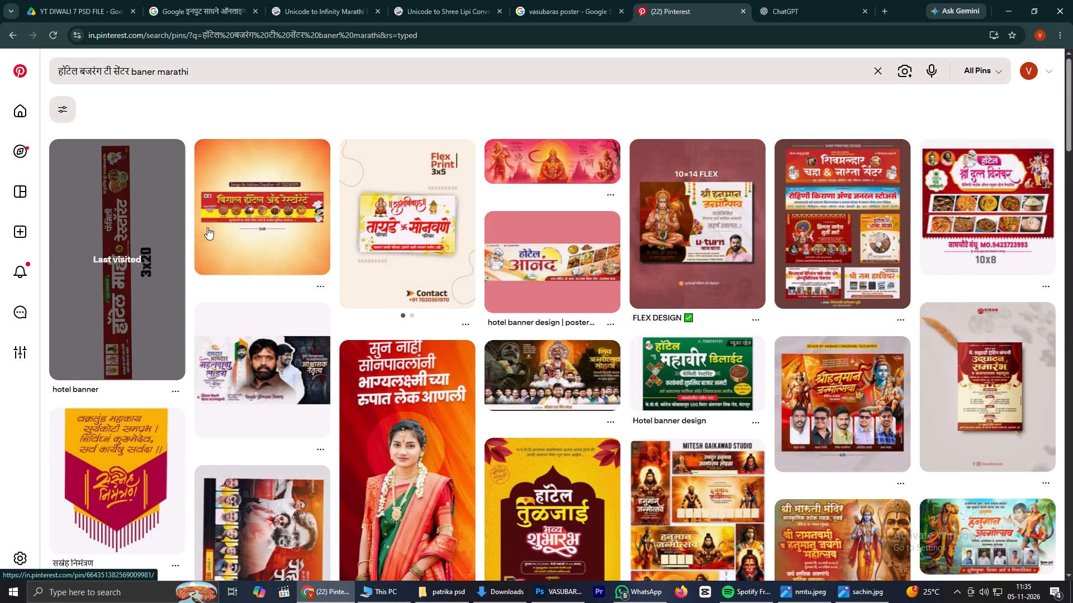
# Open the विशाल हॉटेल अँड रेस्टॉरंट banner pin, examine it and its related designs, and return to the search results.
pyautogui.click(255, 218)
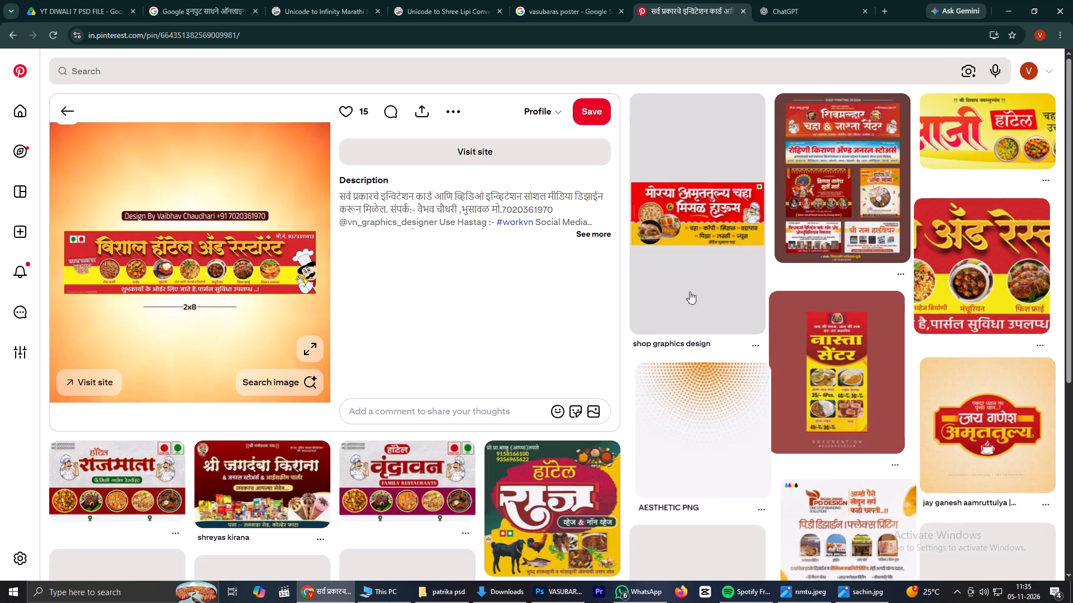
pyautogui.scroll(-1, 703, 277)
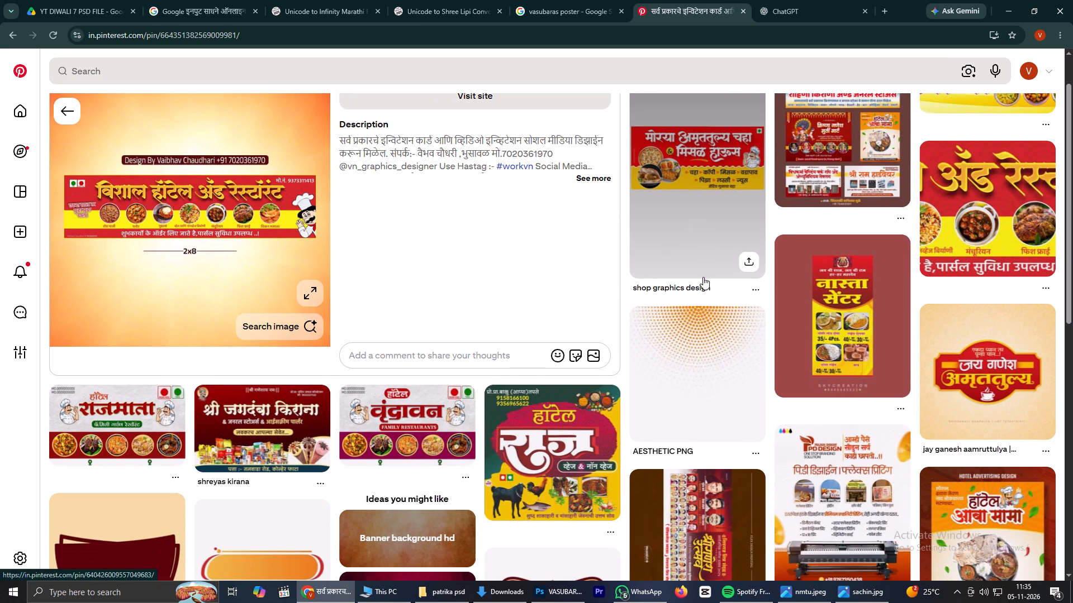
pyautogui.scroll(-2, 742, 290)
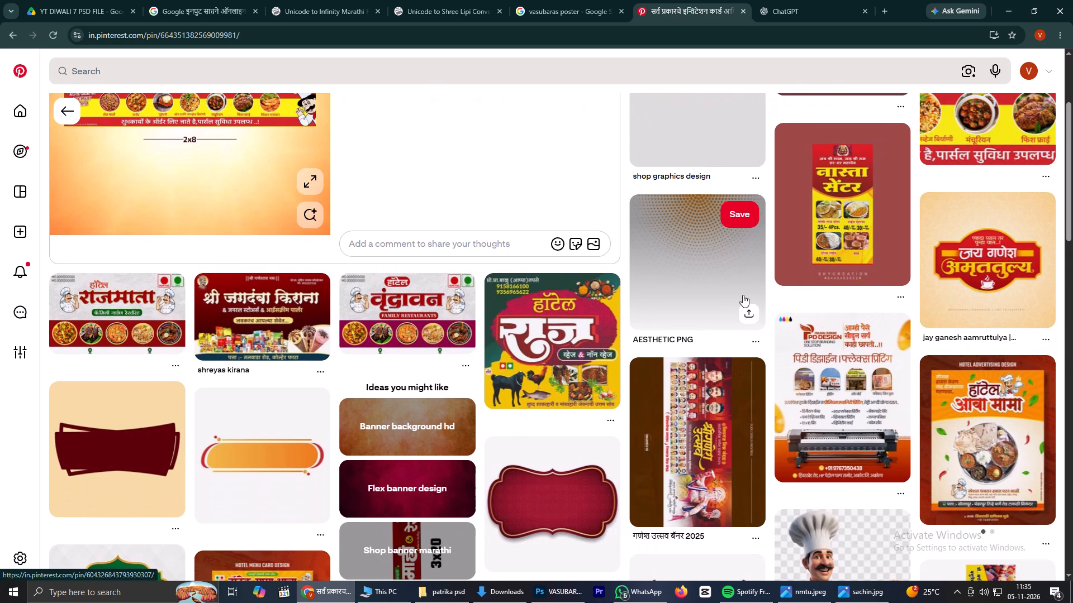
pyautogui.scroll(6, 726, 98)
pyautogui.click(64, 113)
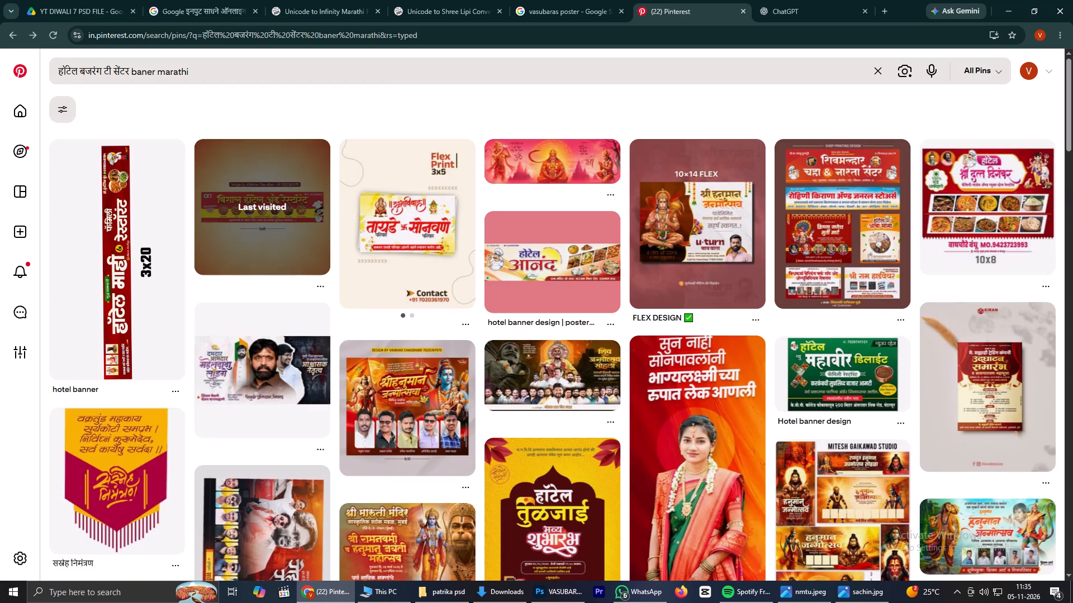
pyautogui.moveTo(211, 74); pyautogui.dragTo(0, 88)
pyautogui.hotkey('ctrl', 'c')
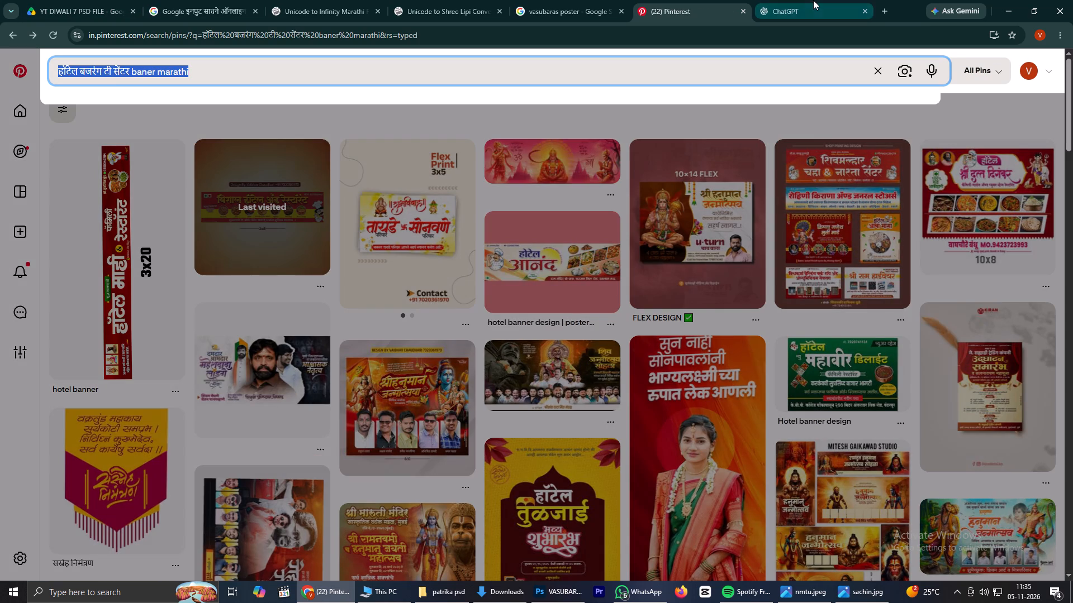
pyautogui.click(531, 0)
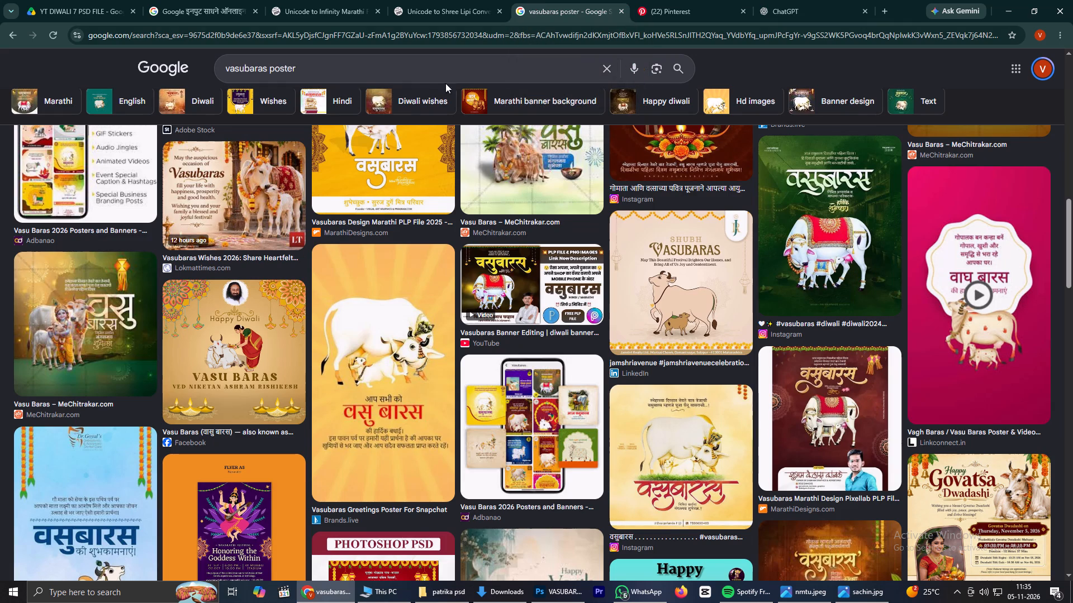
pyautogui.moveTo(309, 76); pyautogui.dragTo(167, 82)
pyautogui.hotkey('ctrl', 'v')
pyautogui.press('Return')
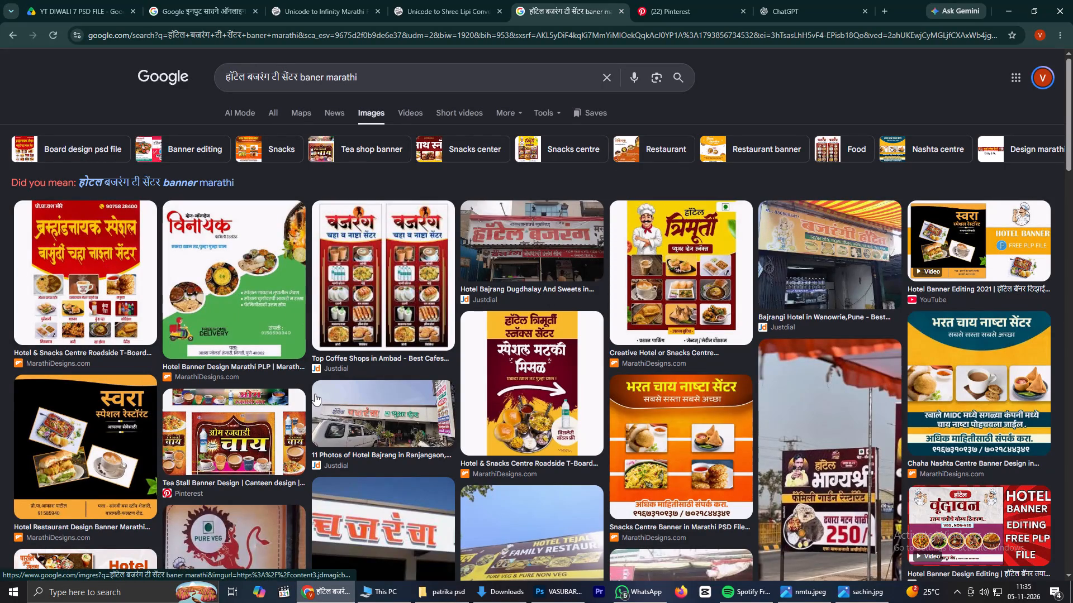
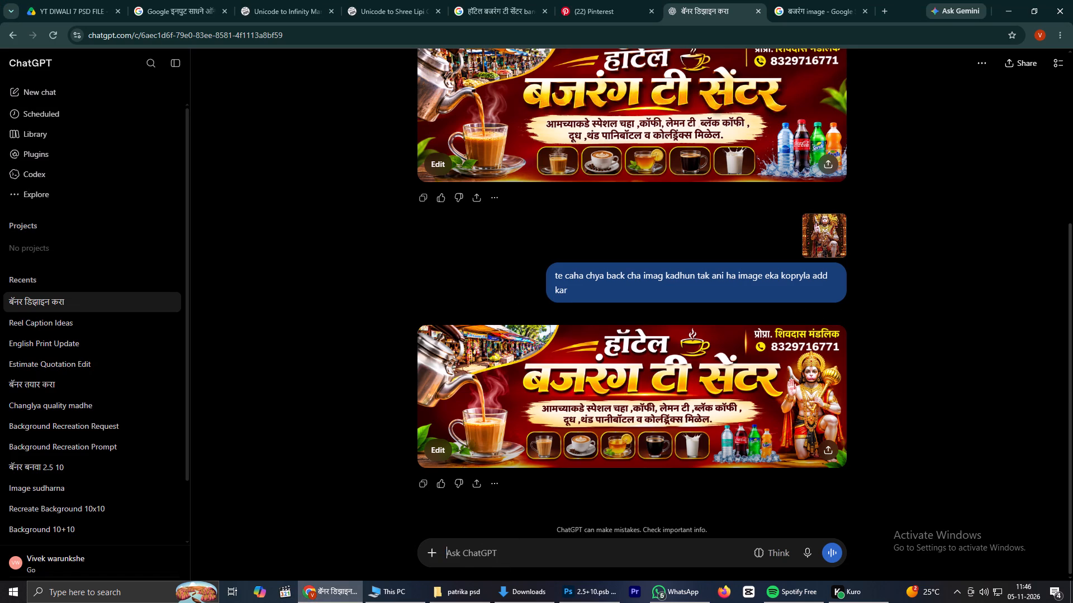
# Switch to Pinterest in the browser and search for "red background".
pyautogui.click(618, 0)
pyautogui.click(362, 54)
pyautogui.click(361, 62)
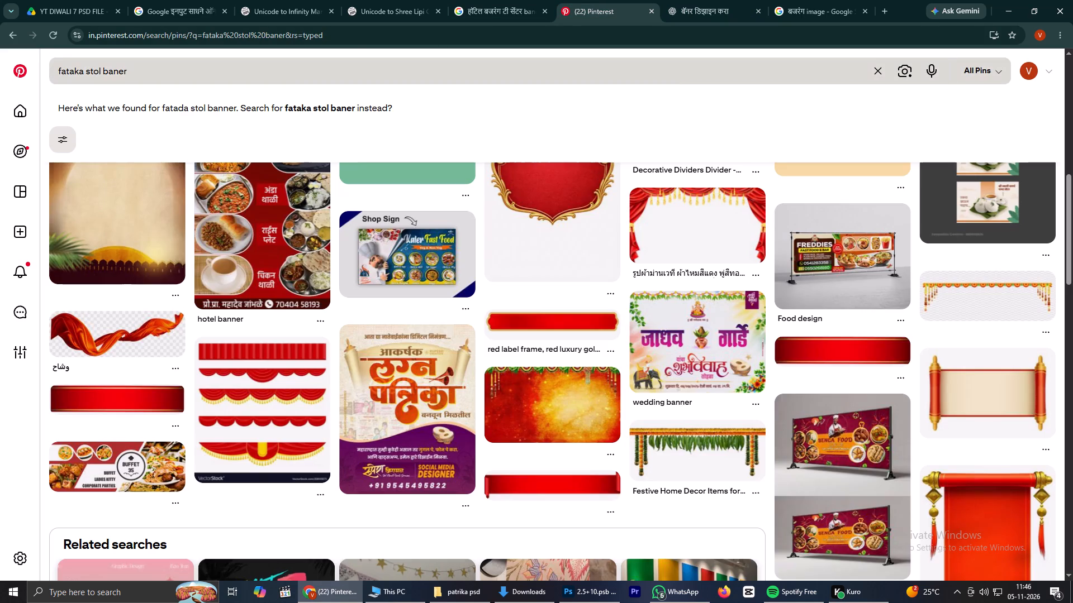
pyautogui.press('BackSpace')
pyautogui.press('BackSpace')
pyautogui.press('BackSpace')
pyautogui.press('BackSpace')
pyautogui.press('BackSpace')
pyautogui.press('BackSpace')
pyautogui.press('BackSpace')
pyautogui.press('BackSpace')
pyautogui.press('BackSpace')
pyautogui.press('BackSpace')
pyautogui.press('BackSpace')
pyautogui.press('BackSpace')
pyautogui.press('BackSpace')
pyautogui.press('BackSpace')
pyautogui.press('BackSpace')
pyautogui.press('BackSpace')
pyautogui.press('BackSpace')
pyautogui.press('BackSpace')
pyautogui.press('BackSpace')
pyautogui.press('BackSpace')
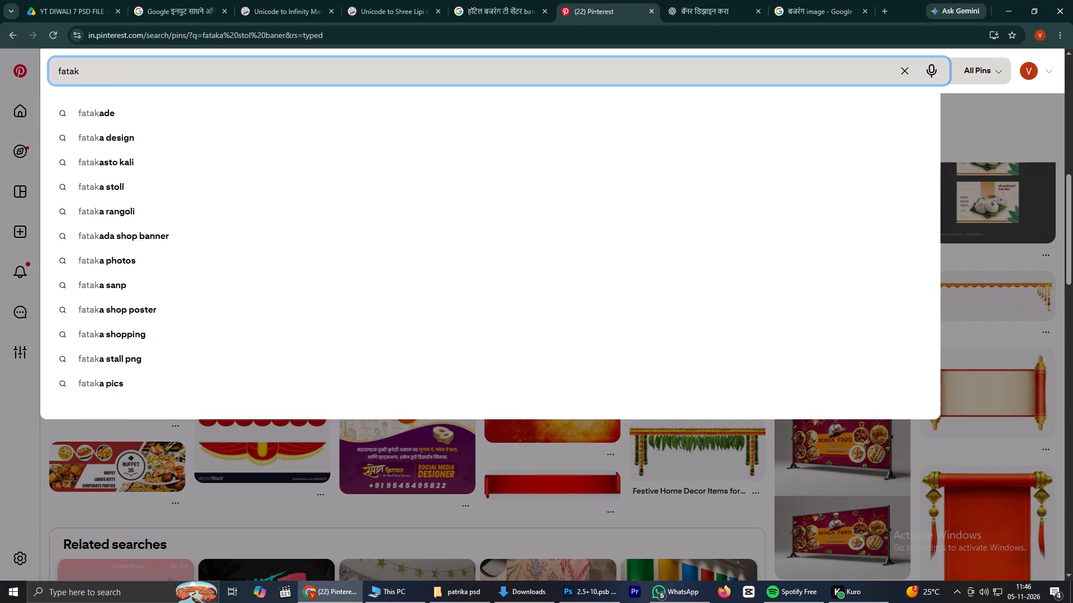
pyautogui.write('re')
pyautogui.write('d')
pyautogui.press('space')
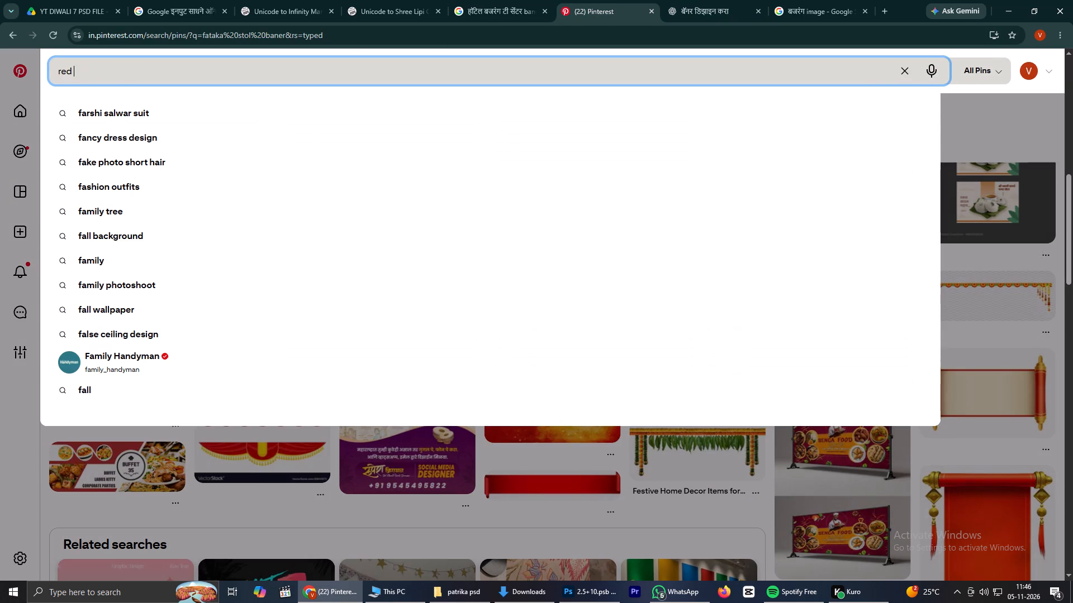
pyautogui.write('bac')
pyautogui.write('kgro')
pyautogui.write('unf')
pyautogui.press('BackSpace')
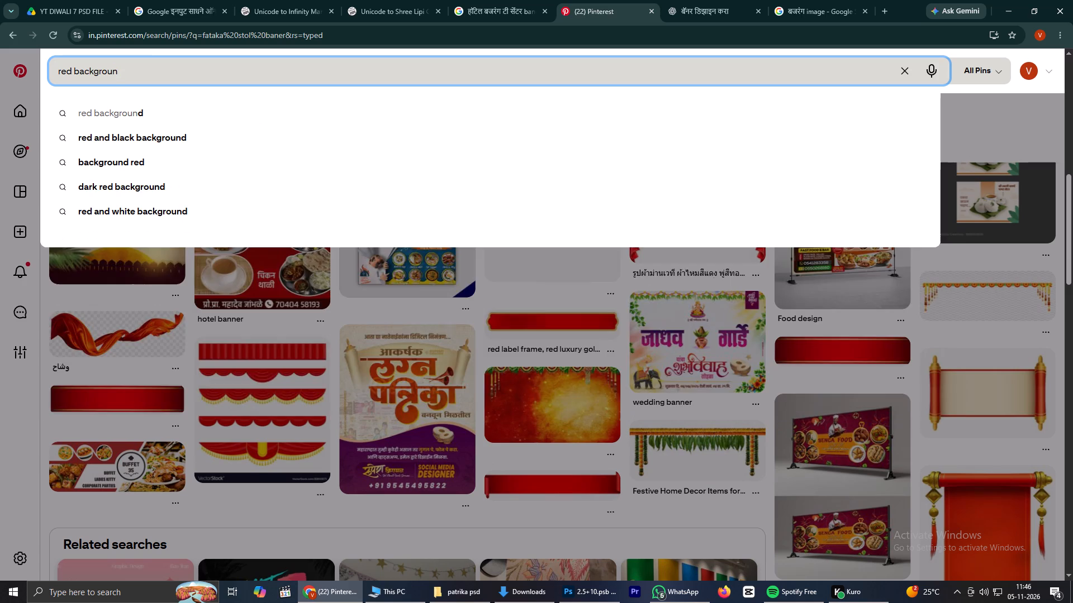
pyautogui.write('d')
pyautogui.press('space')
pyautogui.press('Return')
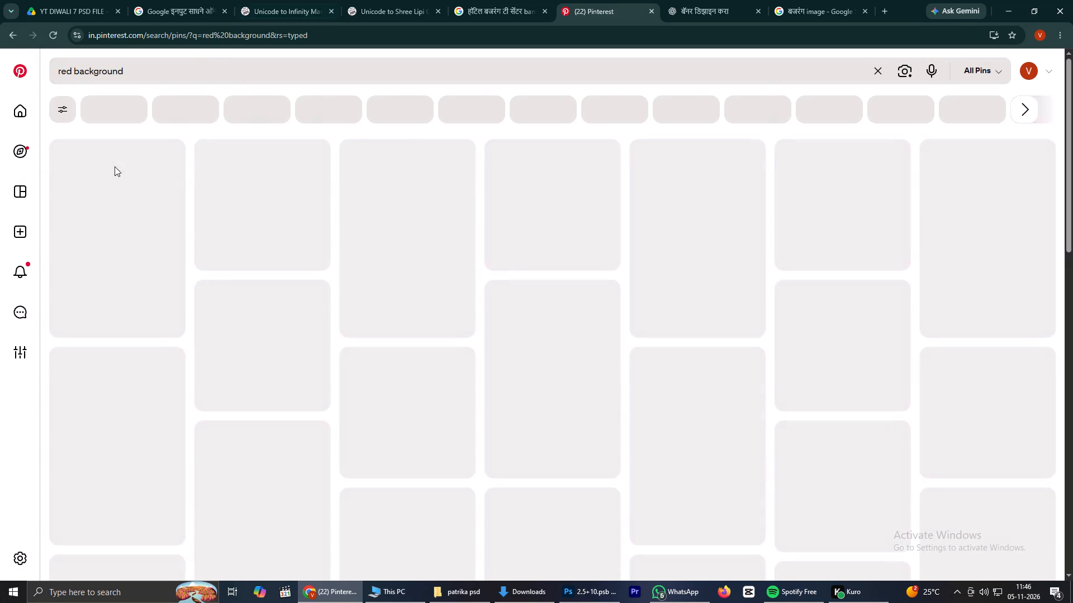
# Find a bright red wallpaper with flowing curved lines among the results and related pins, and copy its image.
pyautogui.scroll(-6, 340, 213)
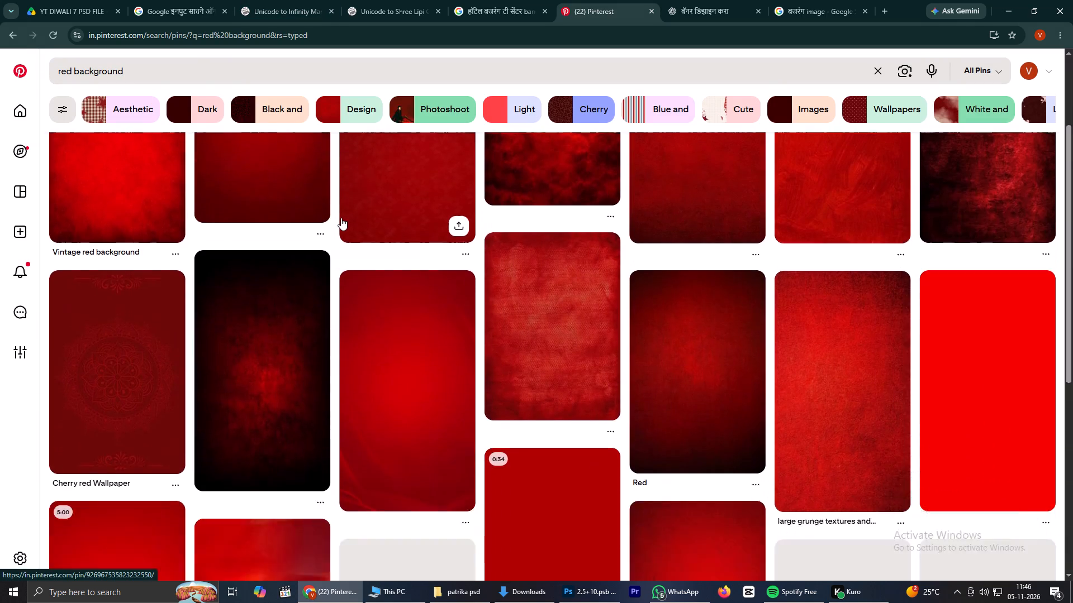
pyautogui.scroll(-10, 341, 218)
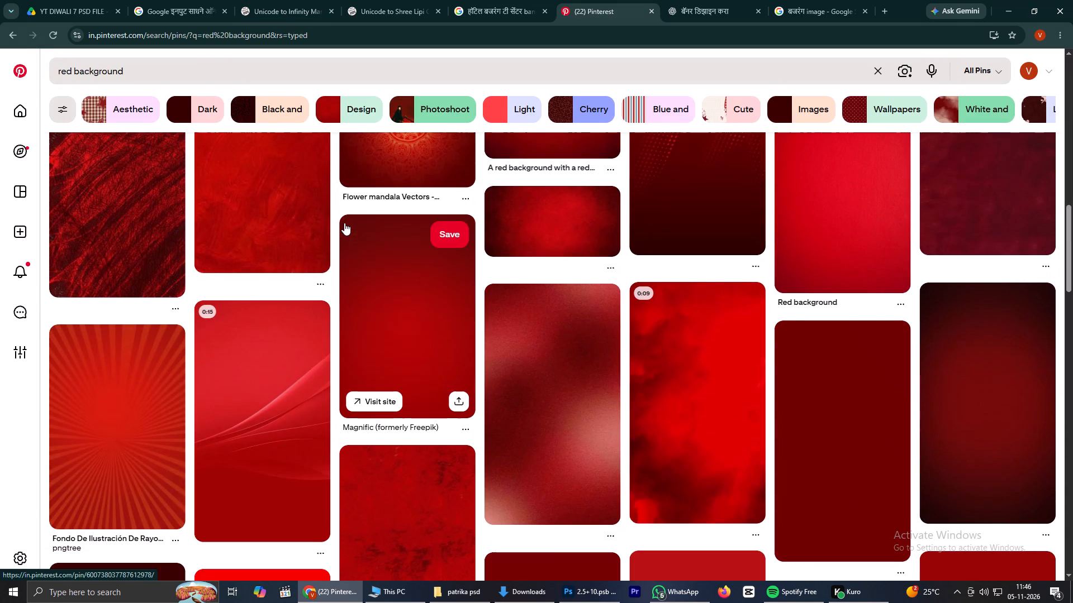
pyautogui.scroll(-2, 336, 229)
pyautogui.rightClick(264, 315)
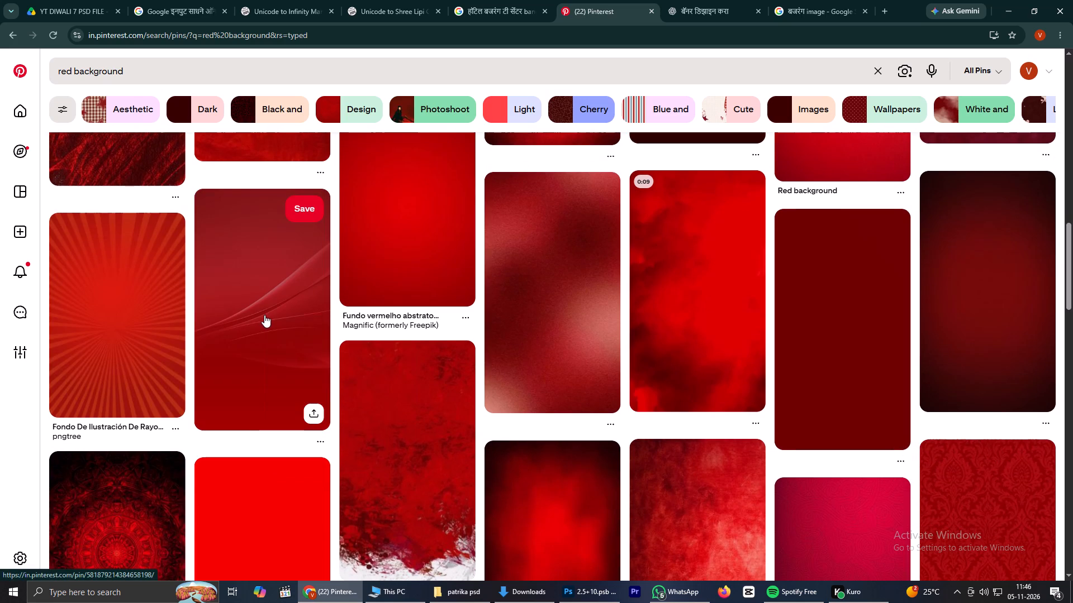
pyautogui.rightClick(264, 315)
pyautogui.click(205, 304)
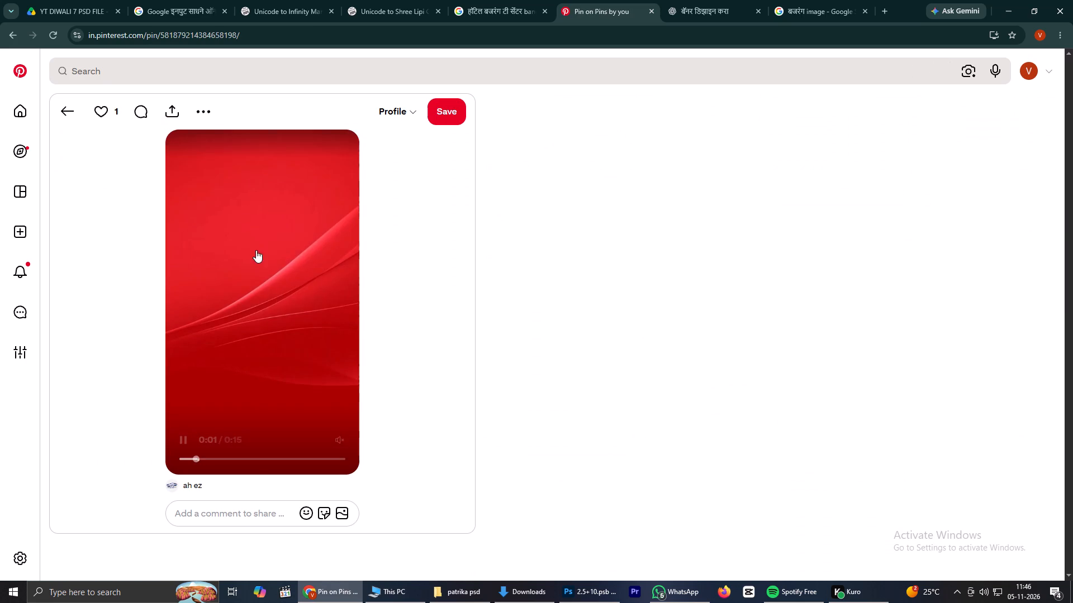
pyautogui.rightClick(256, 250)
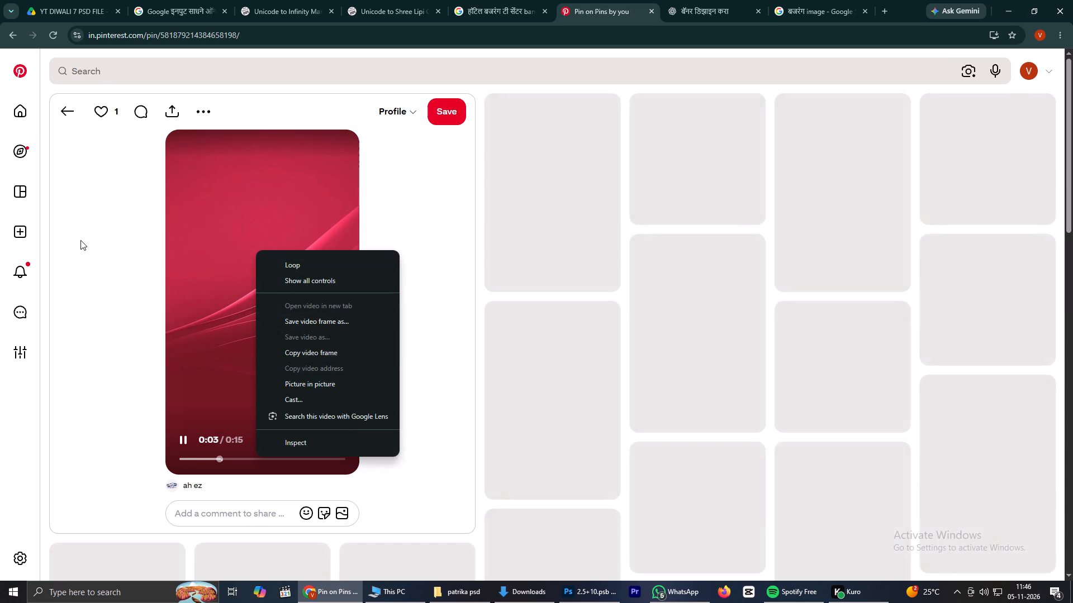
pyautogui.click(80, 240)
pyautogui.click(556, 217)
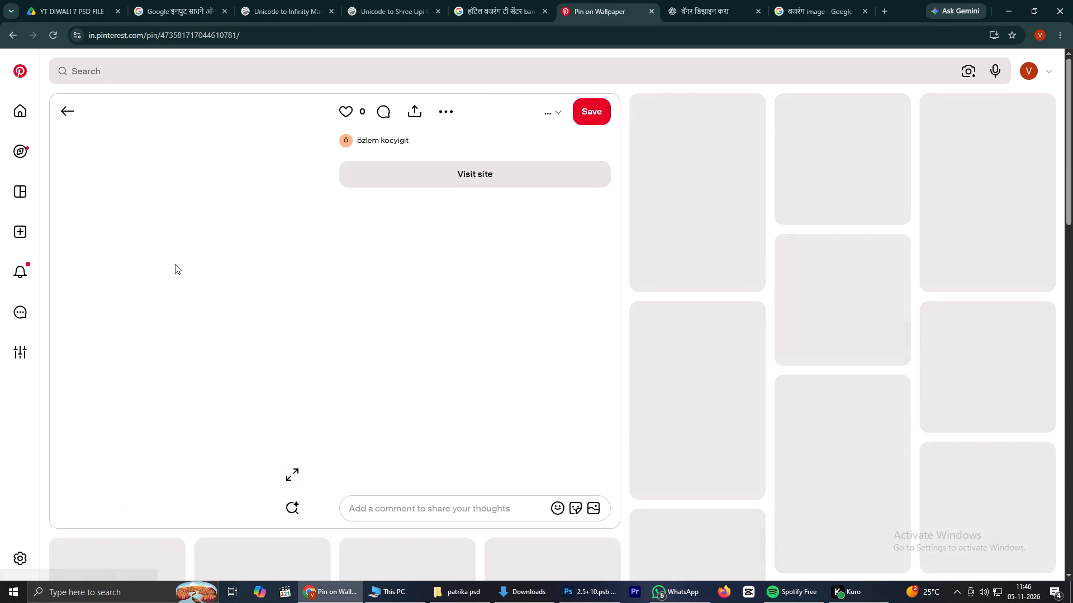
pyautogui.rightClick(194, 273)
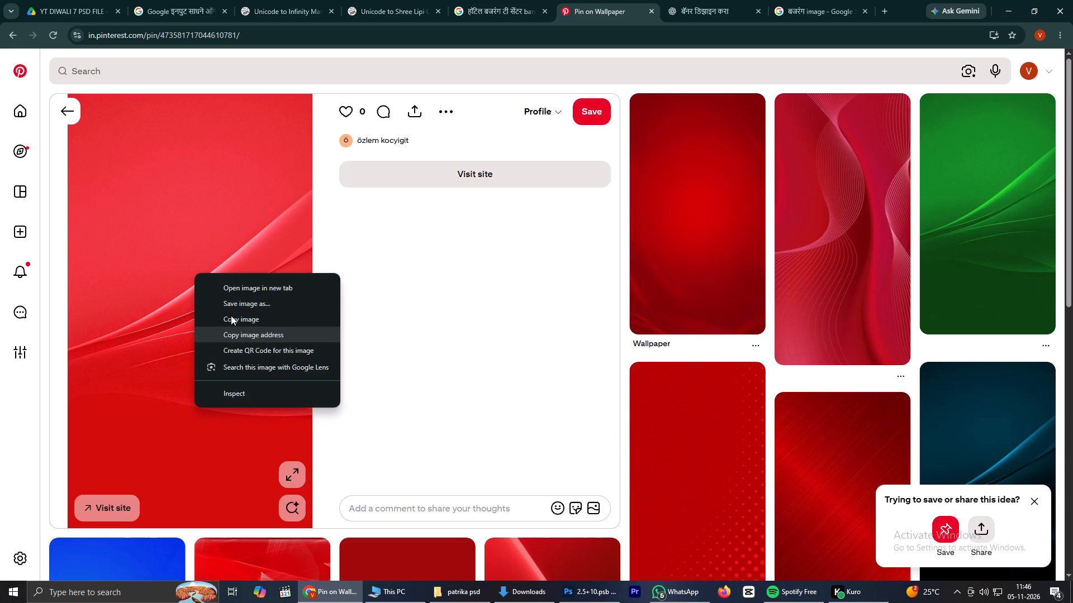
pyautogui.click(231, 315)
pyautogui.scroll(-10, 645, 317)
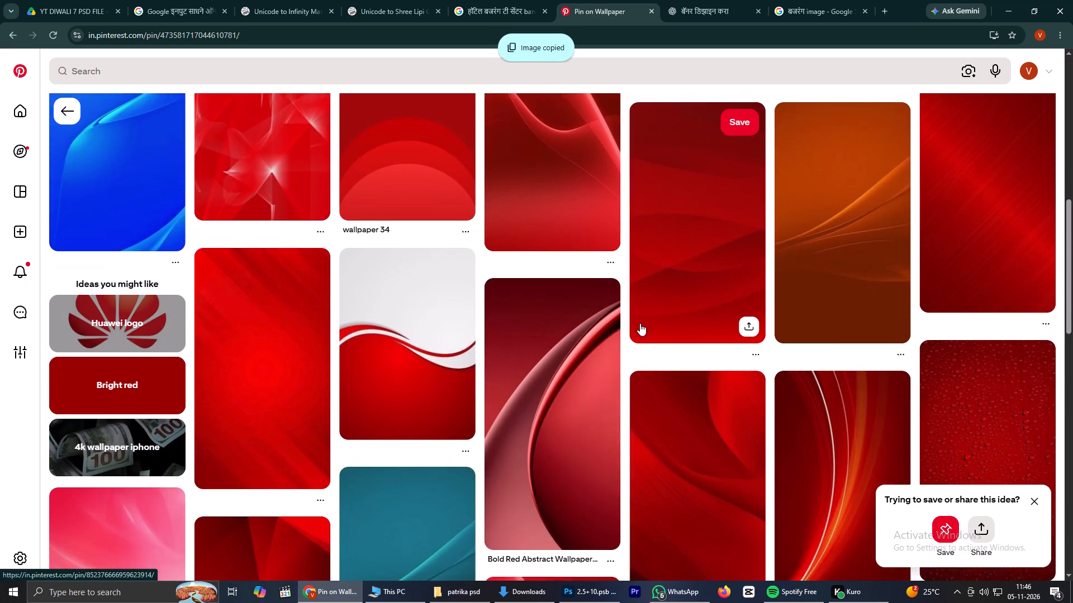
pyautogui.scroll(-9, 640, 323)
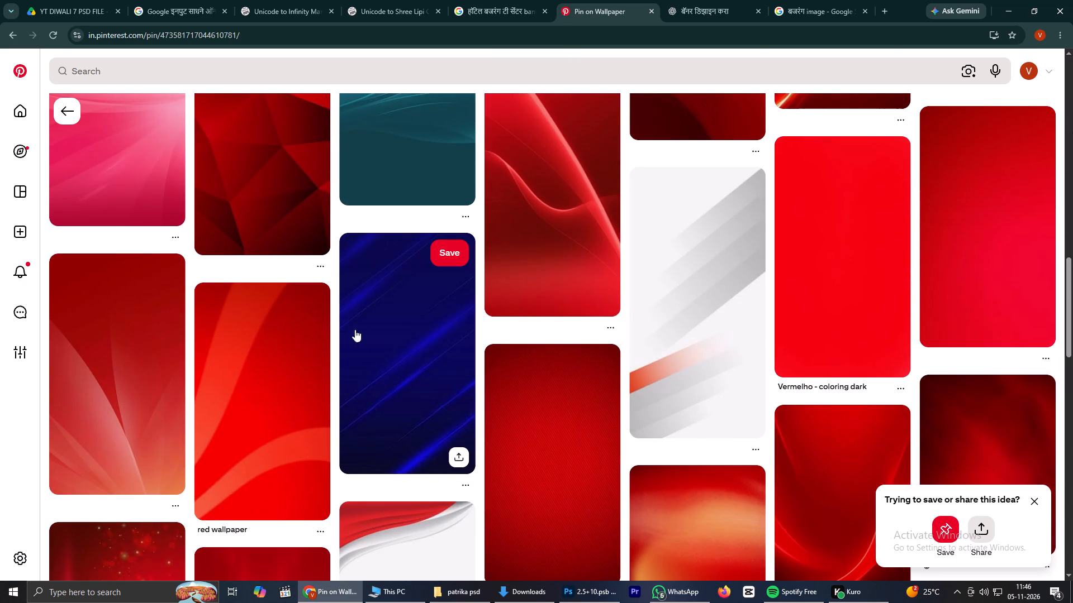
# In the 2.5+10.psb Photoshop document, hide the banner artwork layer and paste the copied red wallpaper directly beneath it.
pyautogui.click(573, 592)
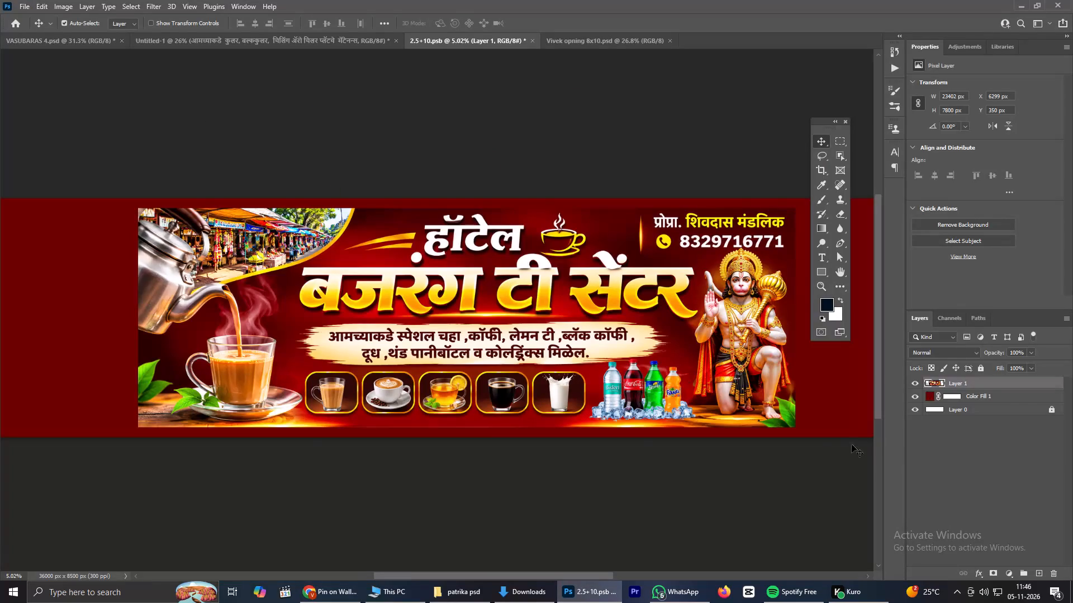
pyautogui.click(914, 384)
pyautogui.hotkey('ctrl', 'v')
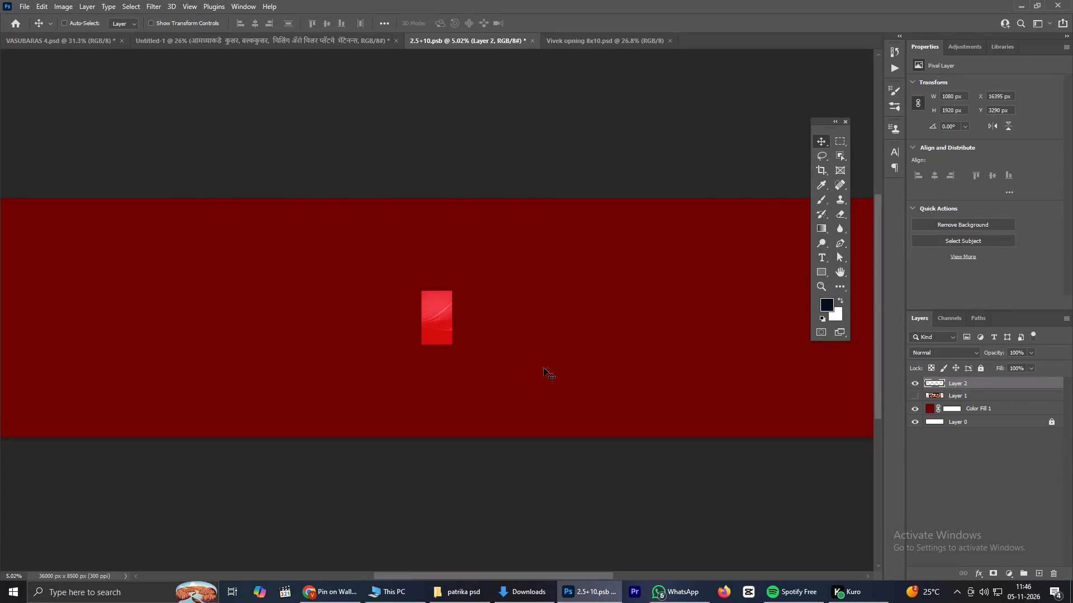
pyautogui.moveTo(958, 385); pyautogui.dragTo(960, 401)
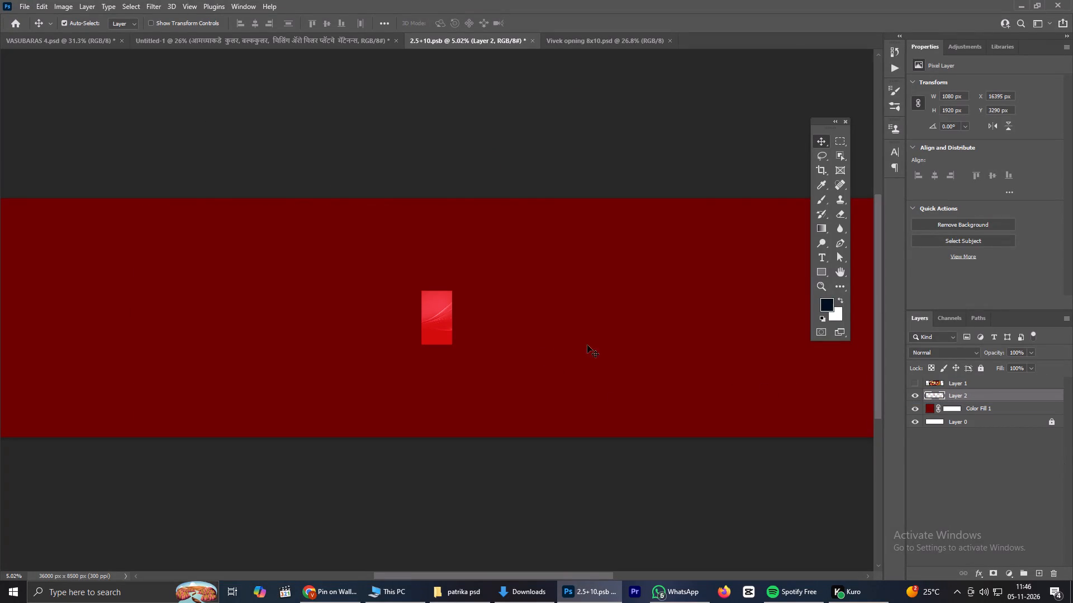
# Transform the pasted red wallpaper, enlarging and stretching it sideways to cover the entire canvas, with a tilt of about -1.9°.
pyautogui.hotkey('ctrl', 't')
pyautogui.moveTo(474, 240); pyautogui.dragTo(631, 376)
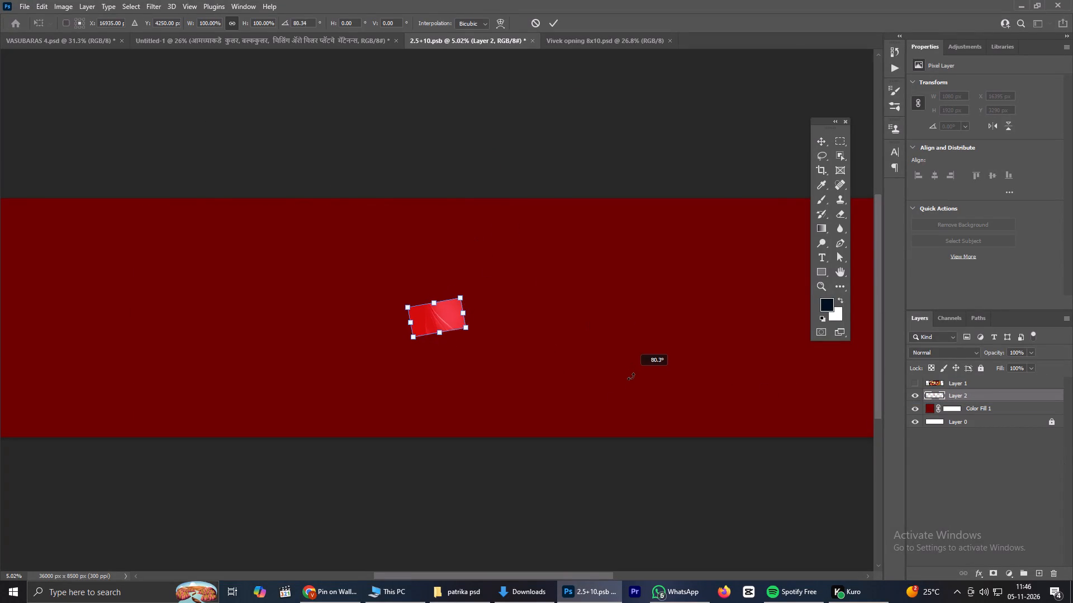
pyautogui.moveTo(631, 376); pyautogui.dragTo(607, 396)
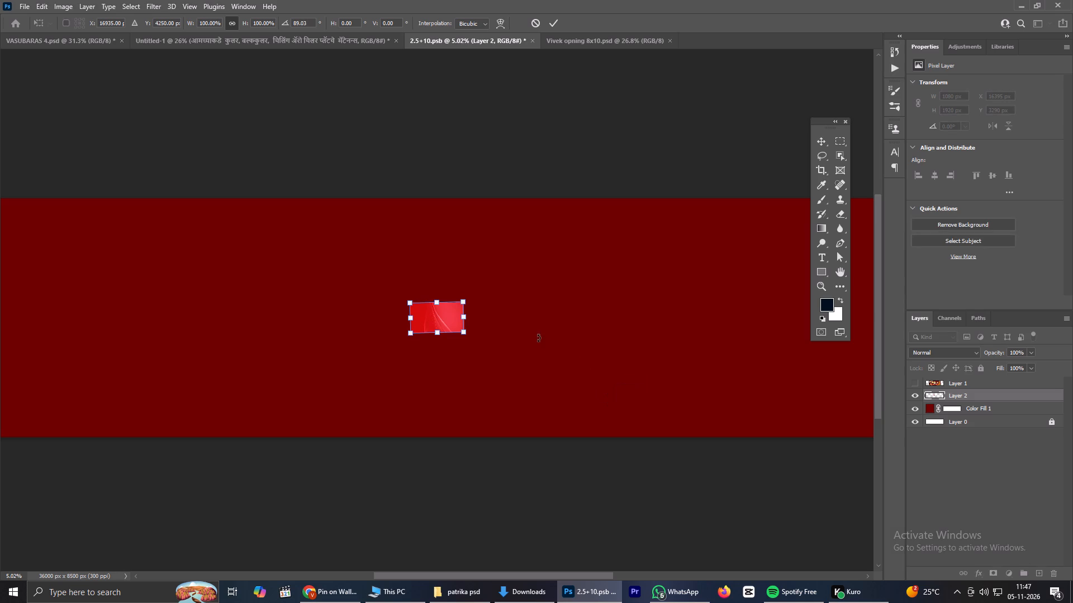
pyautogui.moveTo(538, 327); pyautogui.dragTo(438, 196)
pyautogui.moveTo(458, 316); pyautogui.dragTo(699, 294)
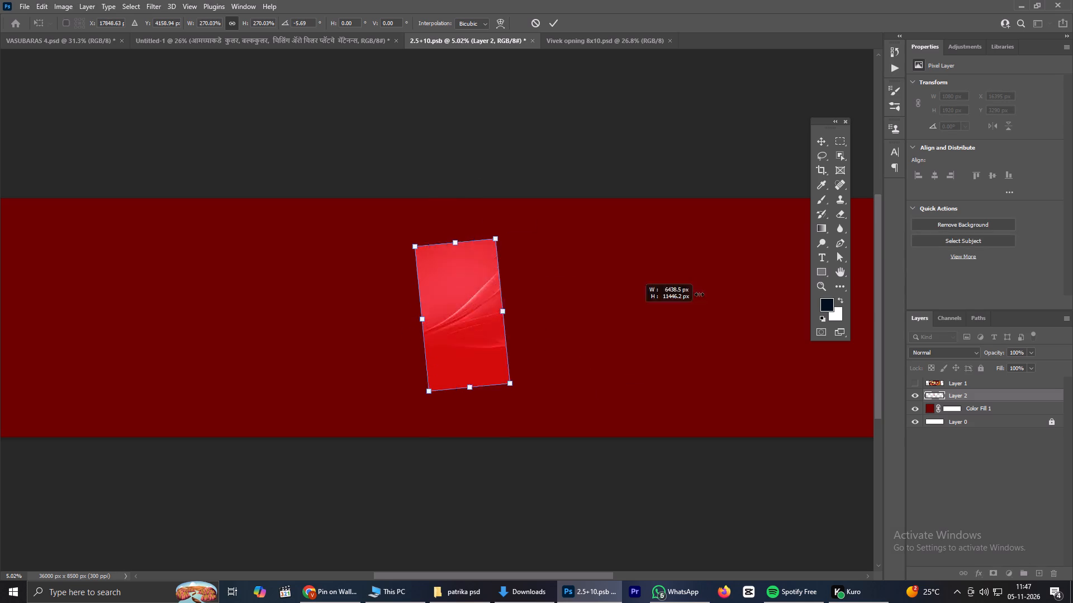
pyautogui.moveTo(699, 294); pyautogui.dragTo(924, 251)
pyautogui.scroll(-11, 696, 236)
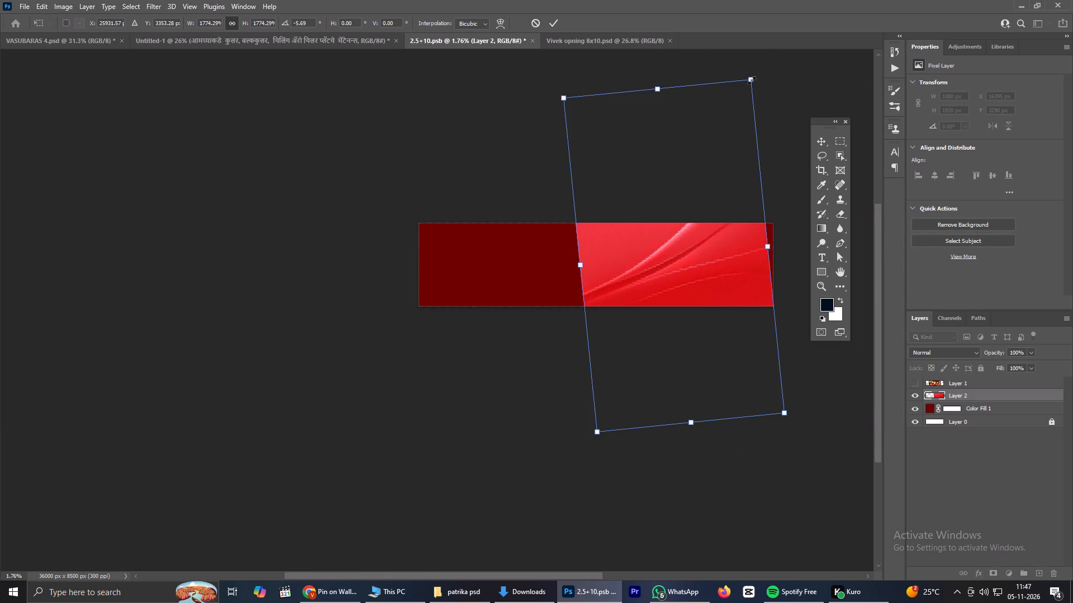
pyautogui.moveTo(766, 61); pyautogui.dragTo(742, 189)
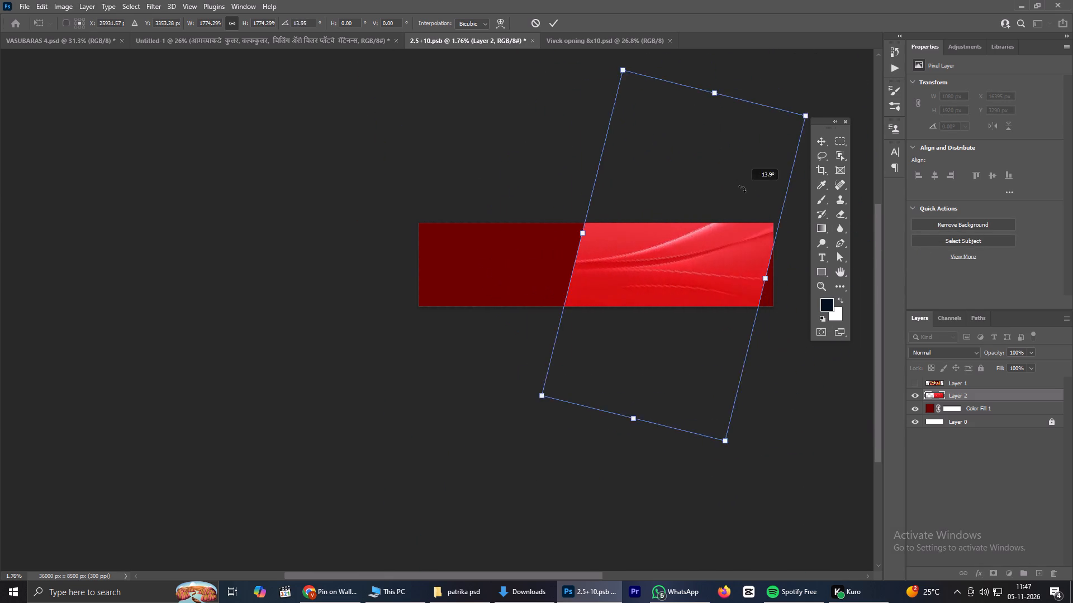
pyautogui.moveTo(742, 189); pyautogui.dragTo(737, 143)
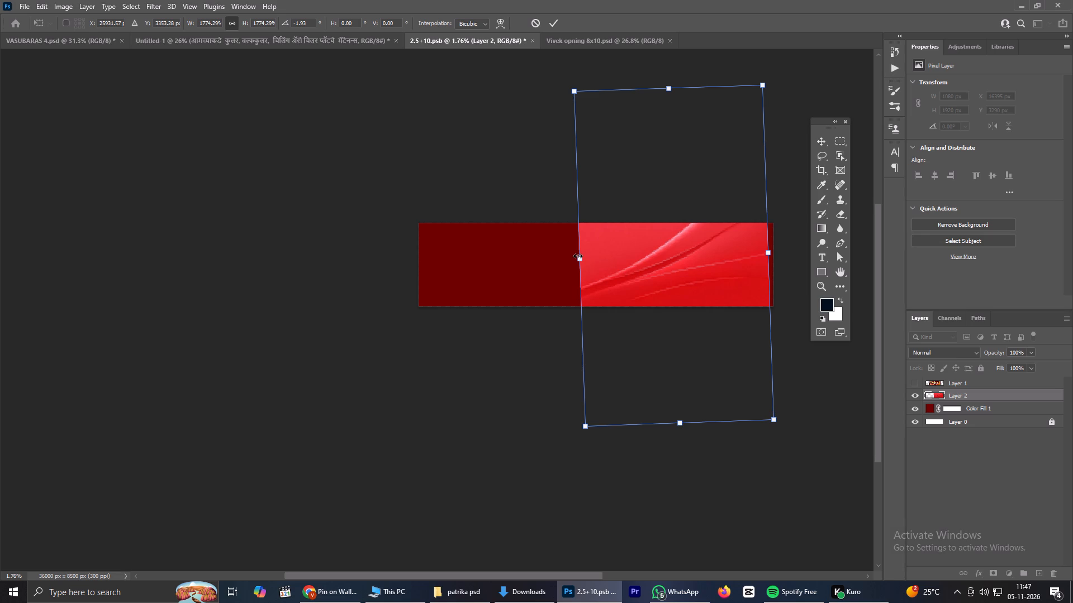
pyautogui.keyDown('shift'); pyautogui.moveTo(578, 256); pyautogui.dragTo(346, 237); pyautogui.keyUp('shift')
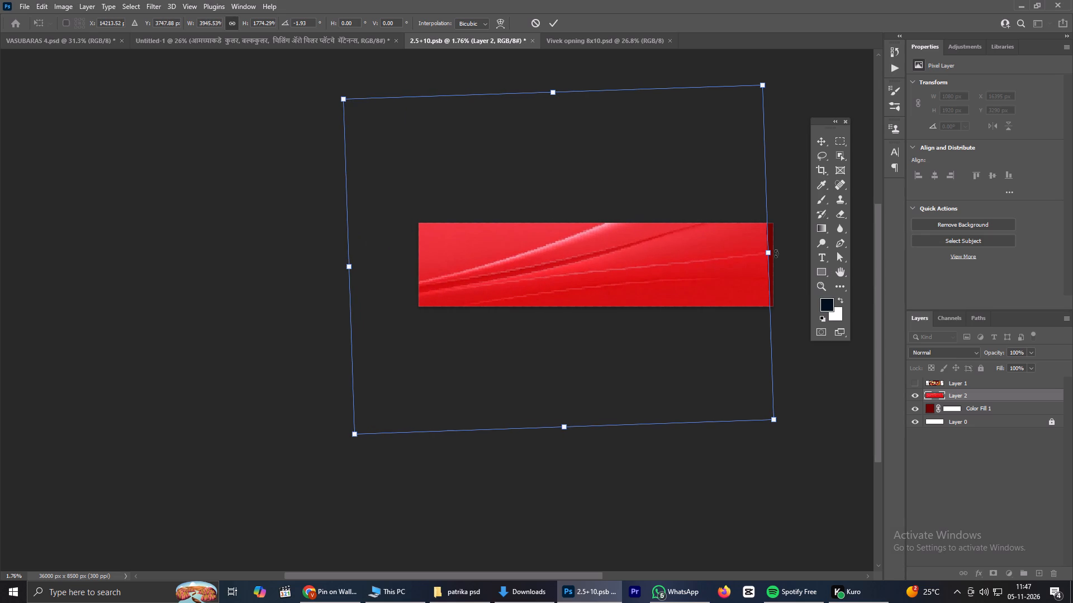
pyautogui.keyDown('shift'); pyautogui.moveTo(765, 253); pyautogui.dragTo(790, 251); pyautogui.keyUp('shift')
pyautogui.click(550, 23)
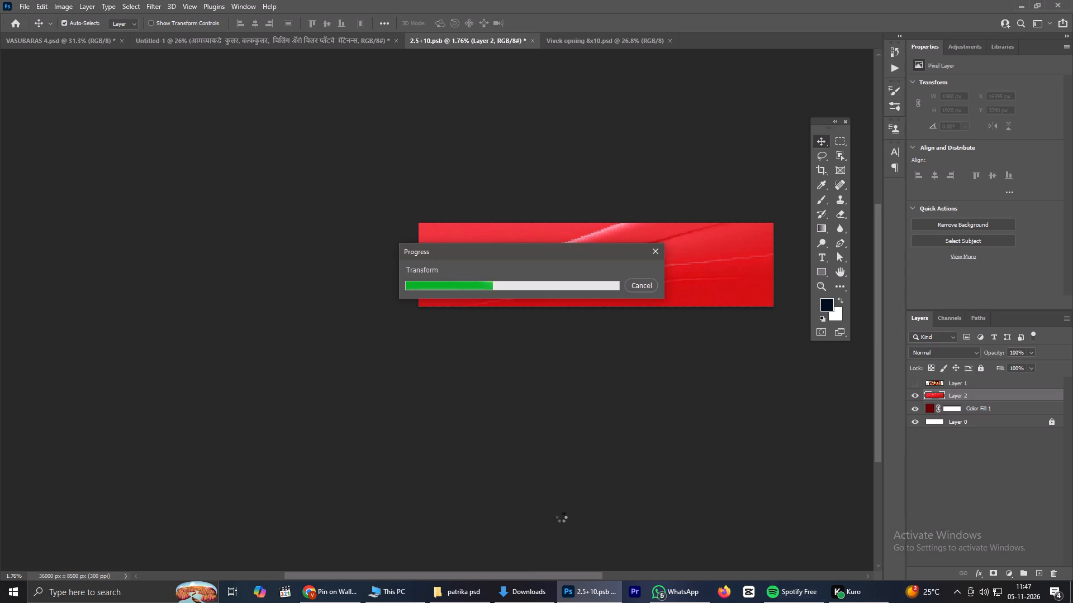
# Open YouTube in a new browser tab.
pyautogui.click(331, 599)
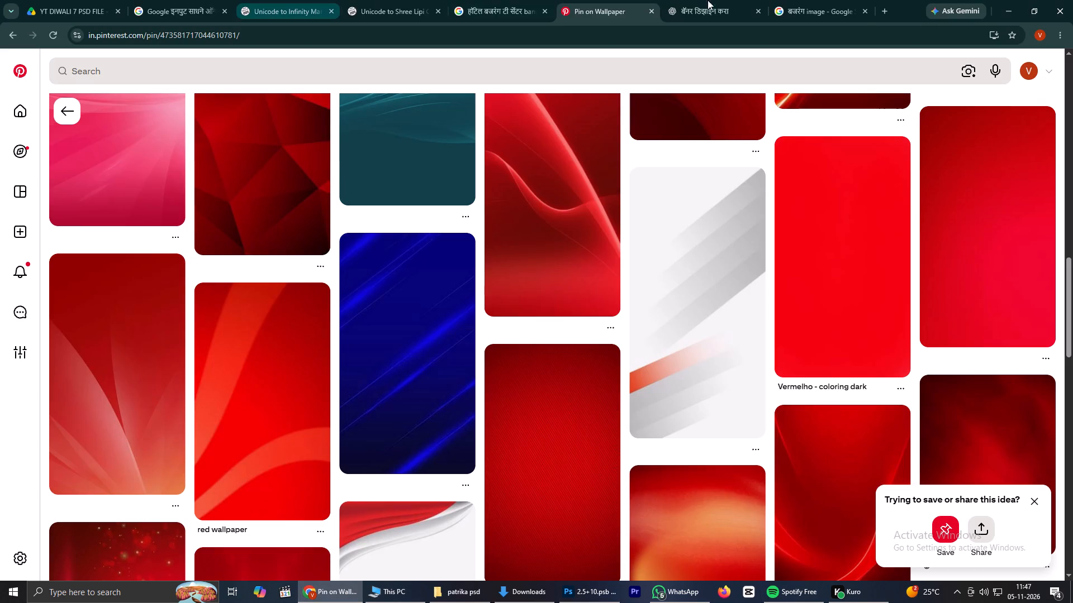
pyautogui.click(884, 6)
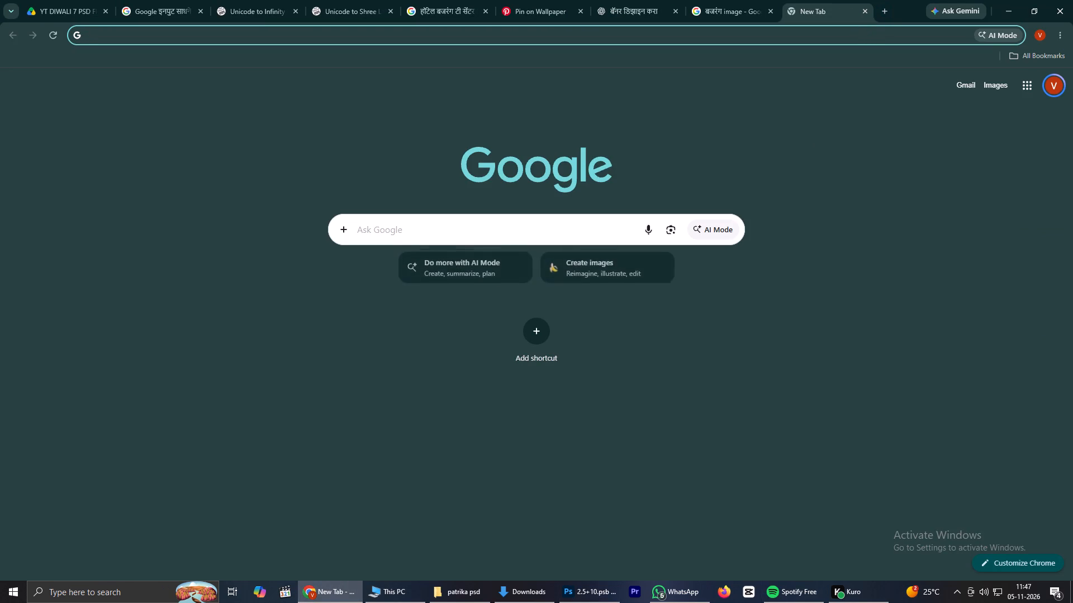
pyautogui.press('y')
pyautogui.click(336, 52)
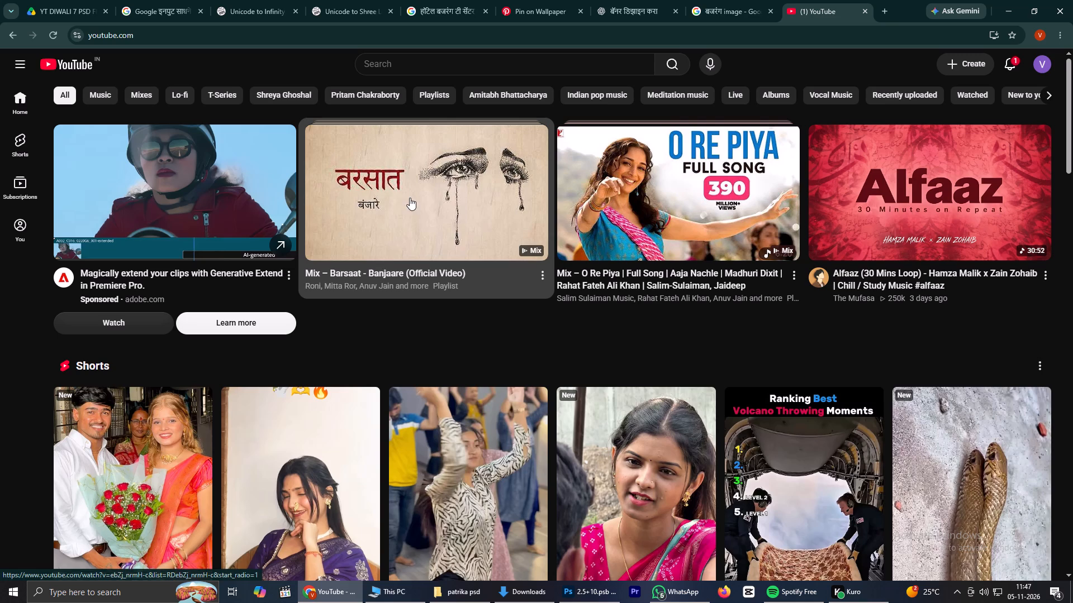
# Play the Barsaat - Banjaare music mix and skip its opening advertisement.
pyautogui.click(433, 189)
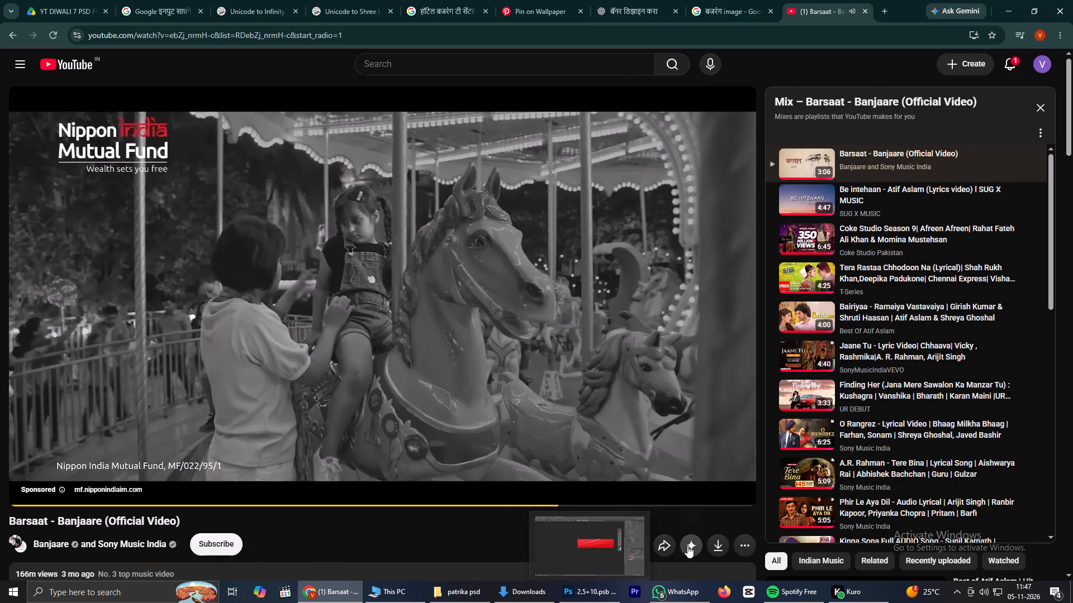
pyautogui.click(725, 448)
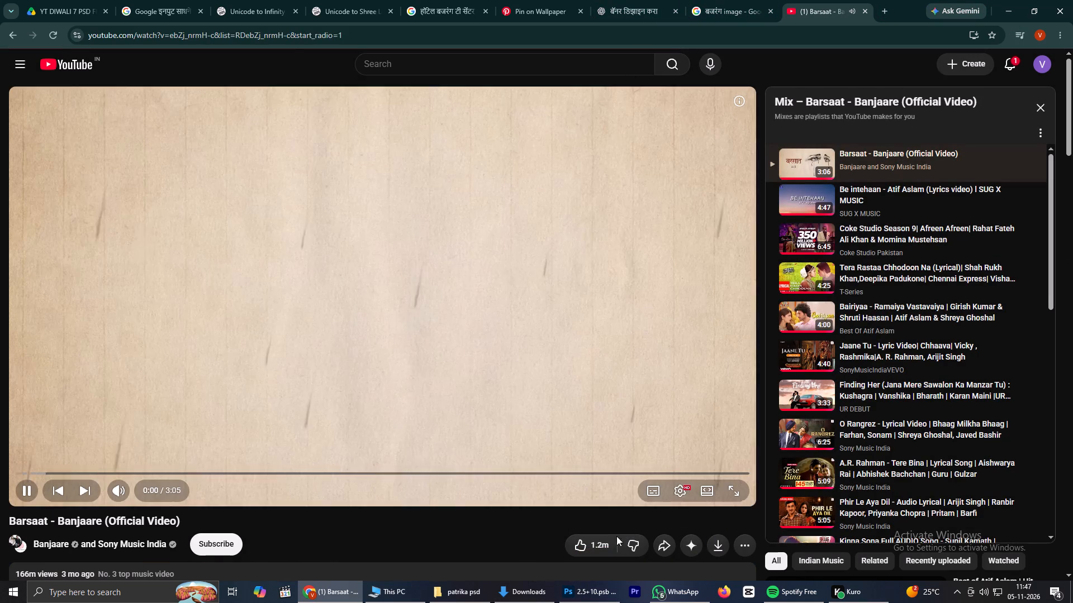
# Return to the banner document in Photoshop and set the red wallpaper layer's blend mode to Soft Light.
pyautogui.click(596, 598)
pyautogui.scroll(3, 676, 217)
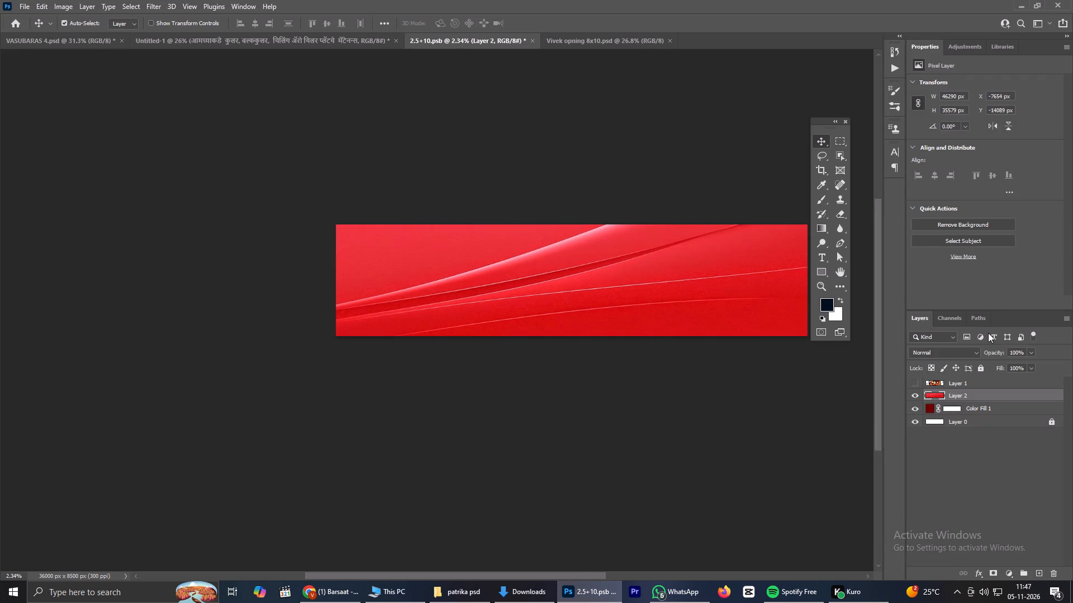
pyautogui.click(958, 348)
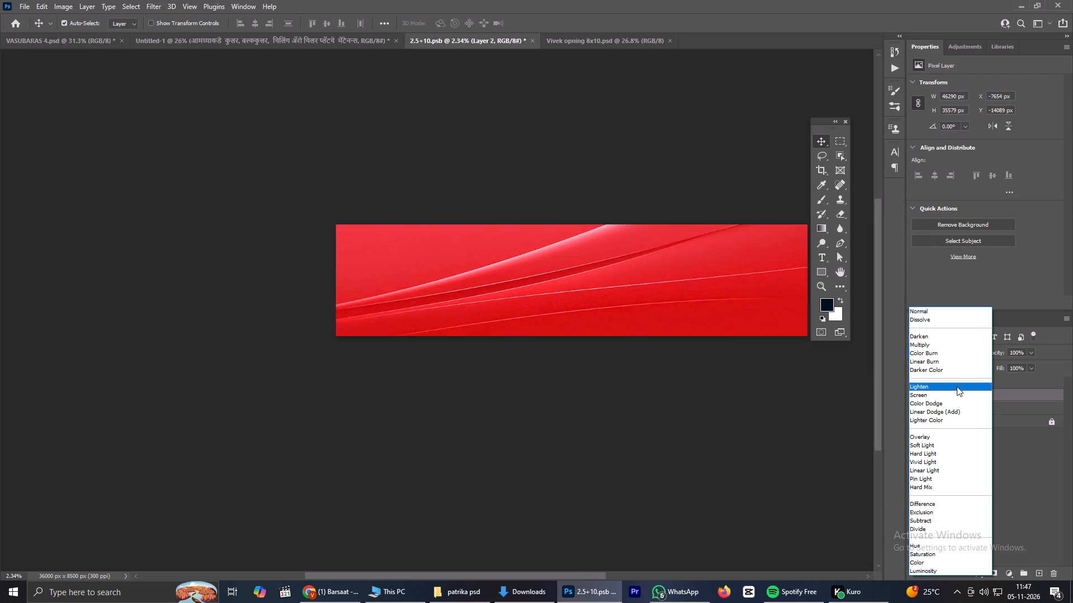
pyautogui.click(956, 446)
# Apply a Gaussian Blur with a radius of 118.7 pixels to the red wallpaper layer.
pyautogui.scroll(4, 630, 247)
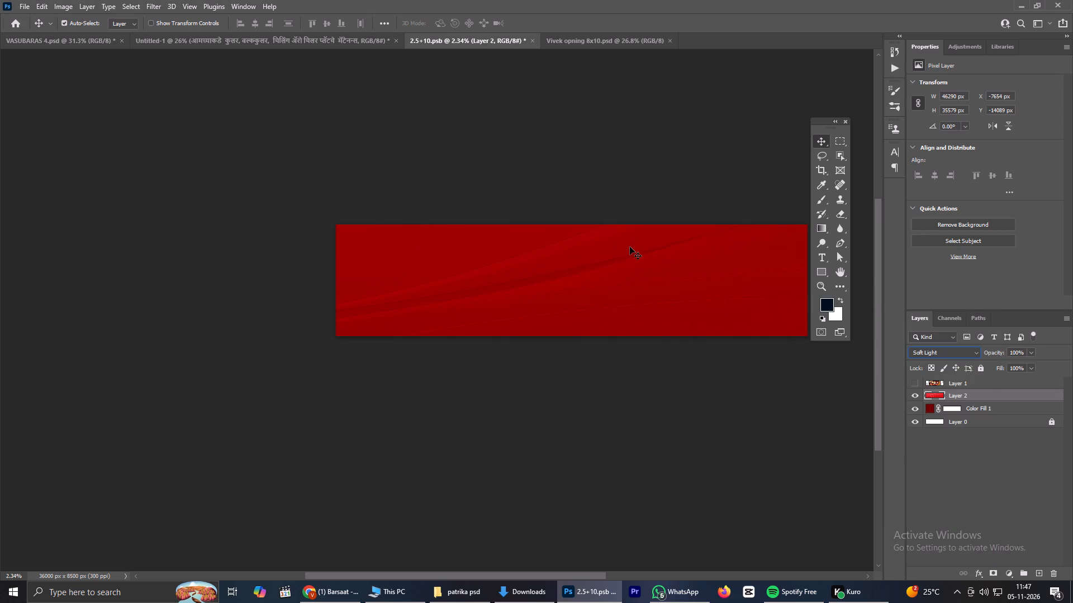
pyautogui.press('space')
pyautogui.press('space')
pyautogui.press('space')
pyautogui.press('space')
pyautogui.press('space')
pyautogui.press('space')
pyautogui.press('space')
pyautogui.press('space')
pyautogui.press('space')
pyautogui.press('space')
pyautogui.press('space')
pyautogui.press('space')
pyautogui.press('space')
pyautogui.moveTo(678, 291); pyautogui.dragTo(604, 295)
pyautogui.scroll(5, 581, 265)
pyautogui.scroll(-1, 581, 265)
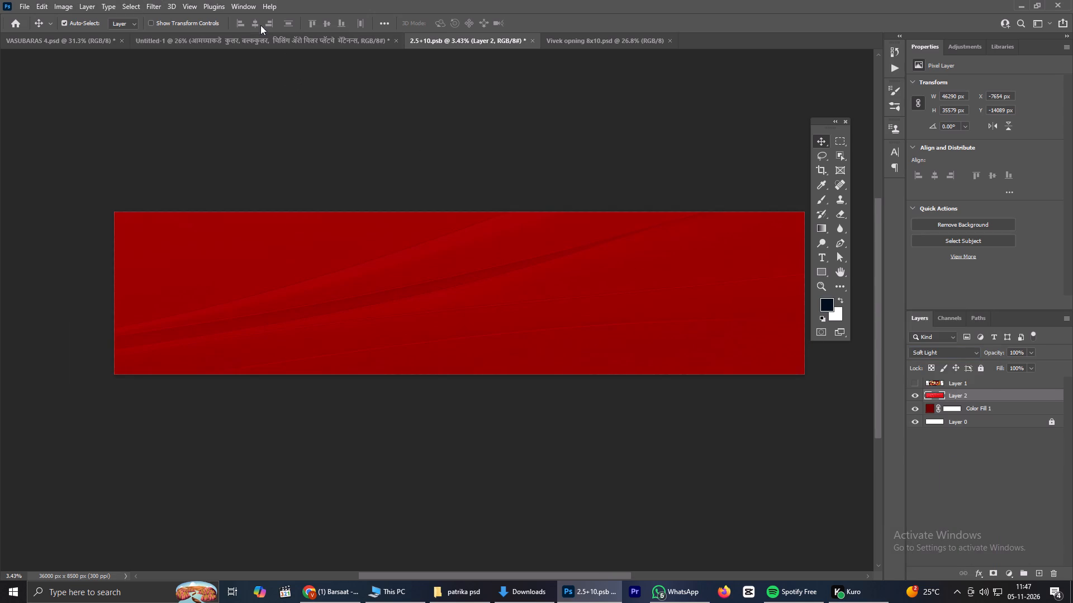
pyautogui.click(152, 0)
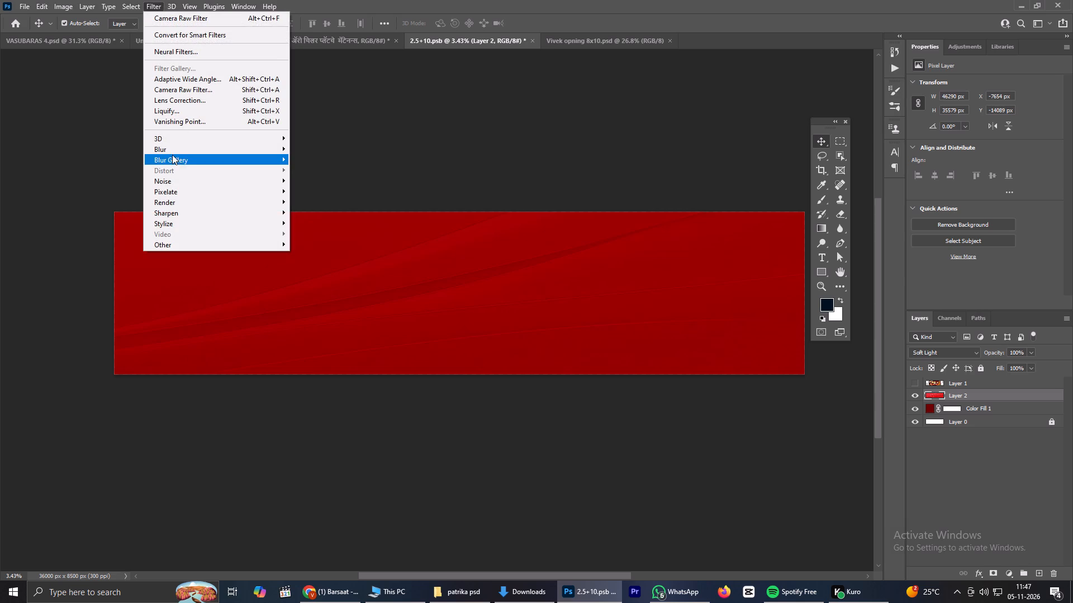
pyautogui.click(169, 152)
pyautogui.click(319, 189)
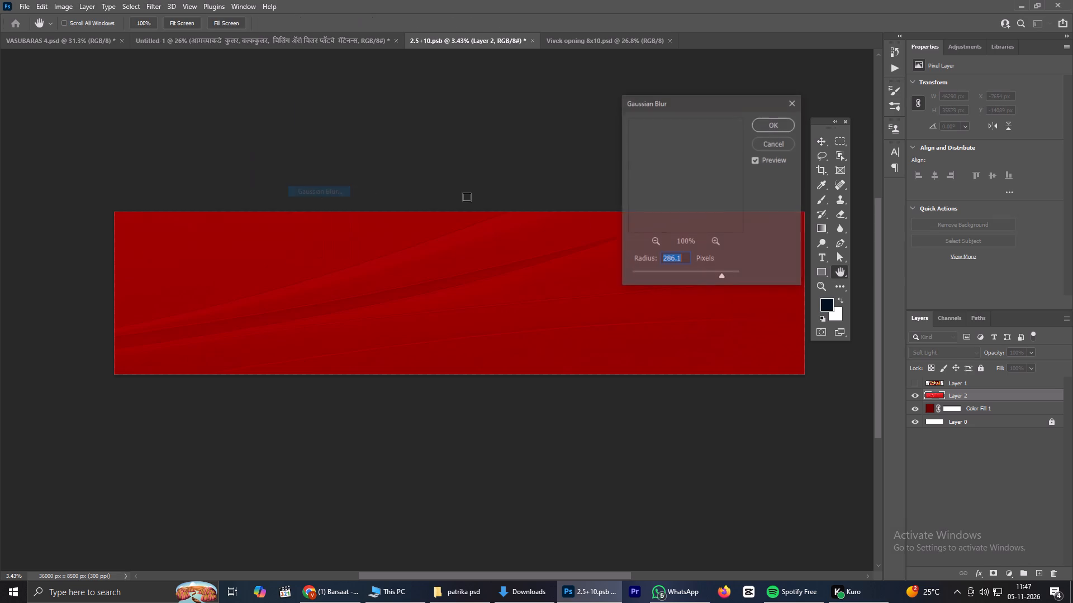
pyautogui.moveTo(719, 275); pyautogui.dragTo(696, 280)
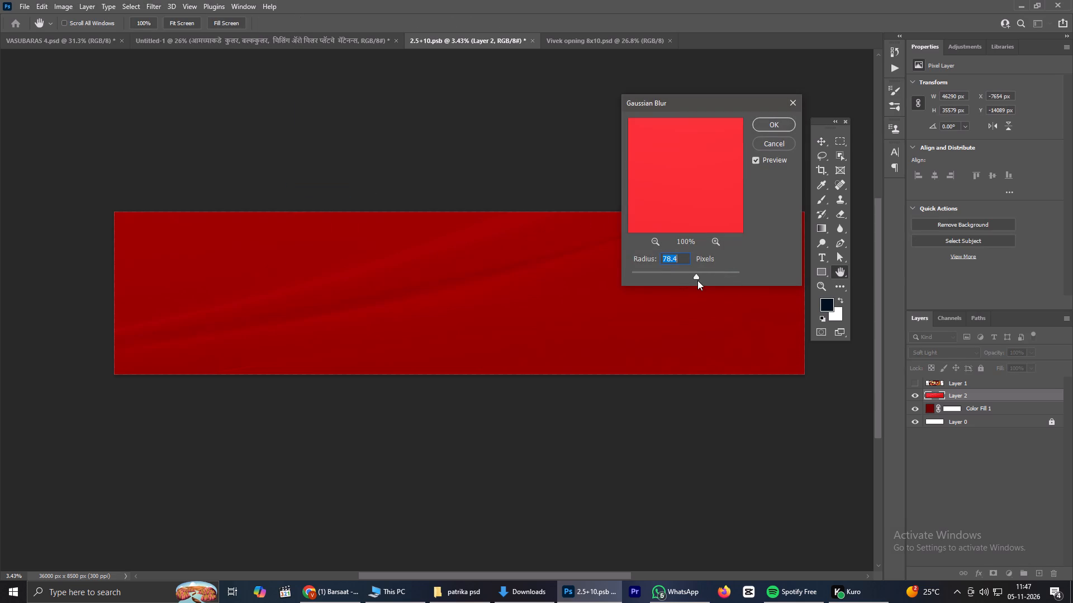
pyautogui.click(702, 277)
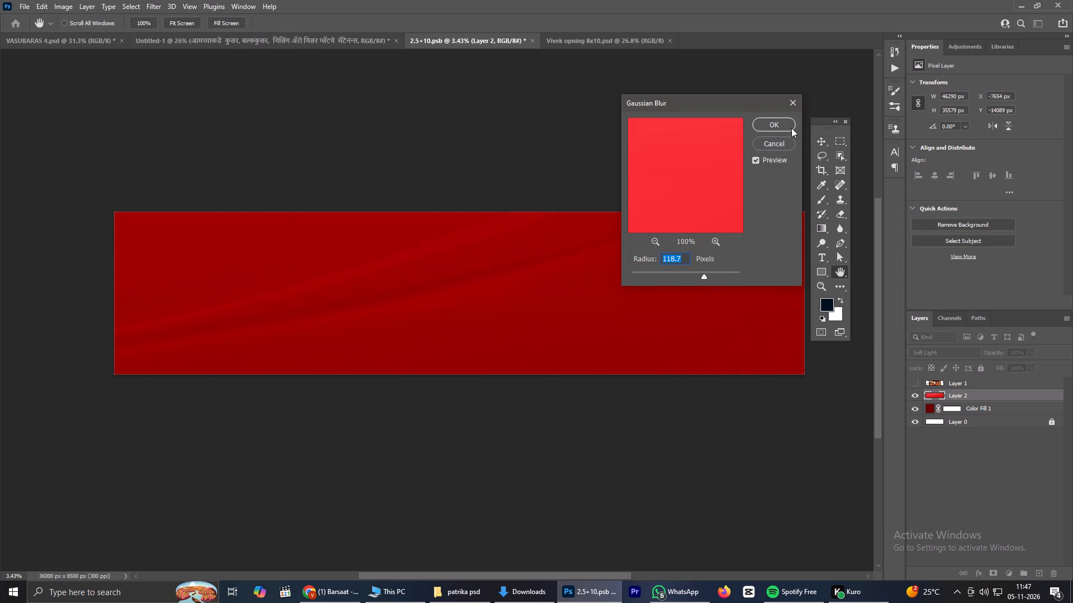
pyautogui.click(783, 121)
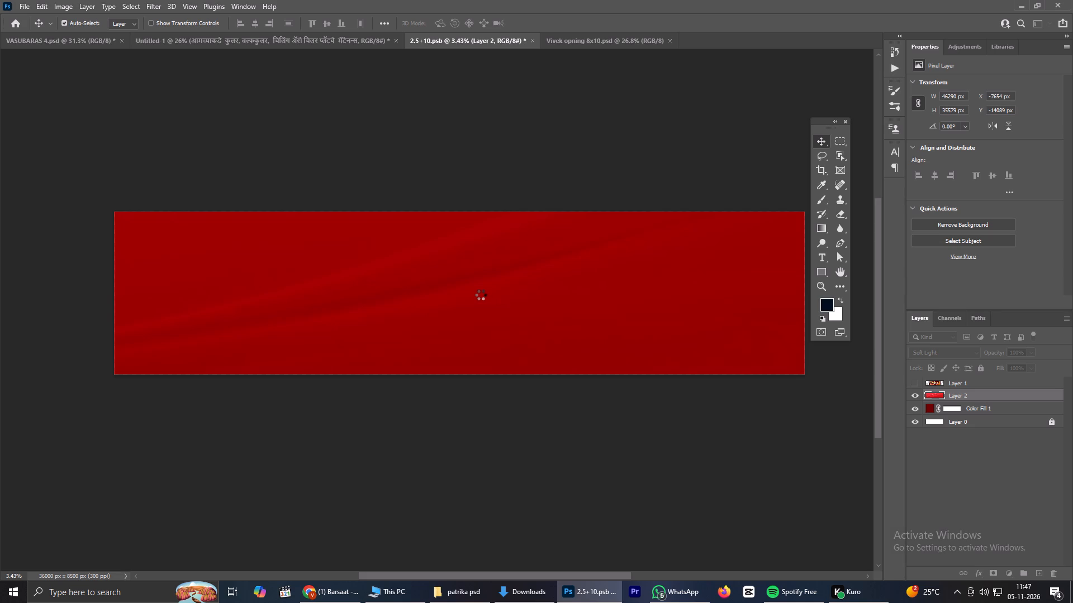
pyautogui.scroll(-3, 366, 186)
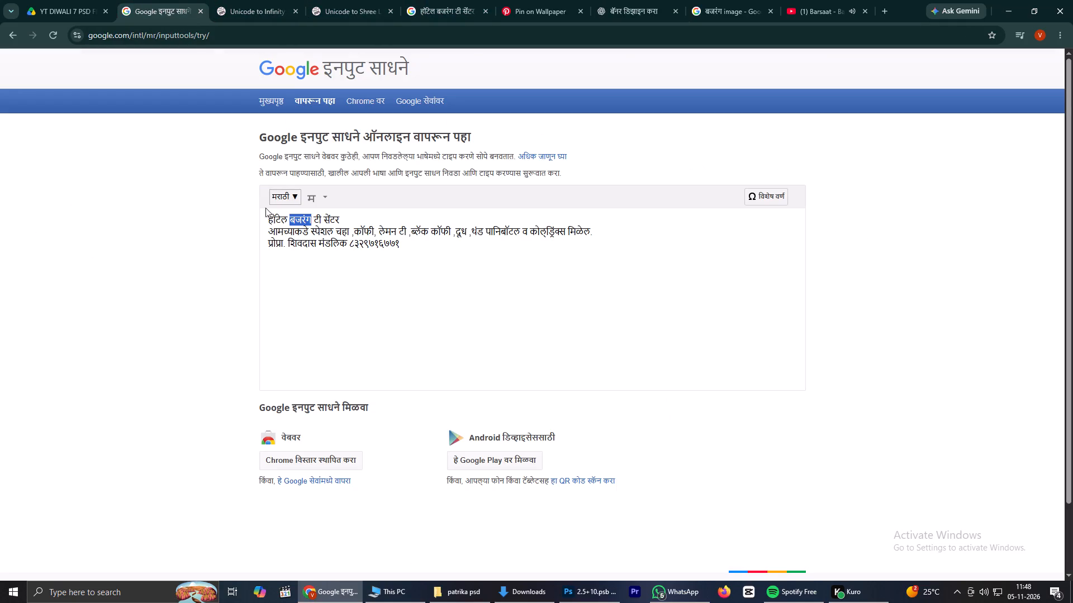
pyautogui.moveTo(267, 217); pyautogui.dragTo(349, 214)
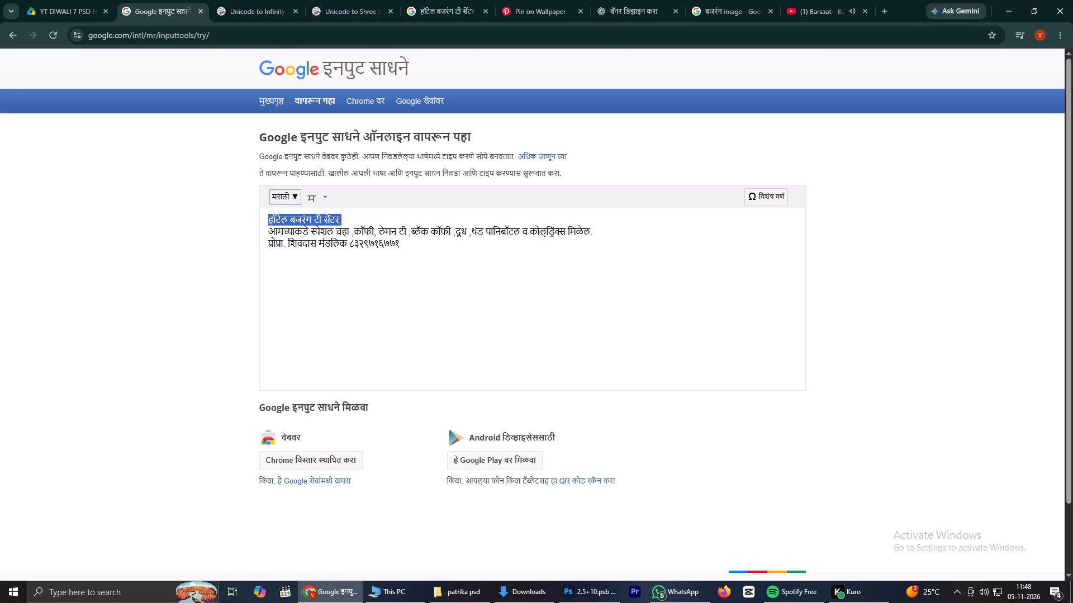
pyautogui.hotkey('ctrl', 'c')
pyautogui.click(246, 0)
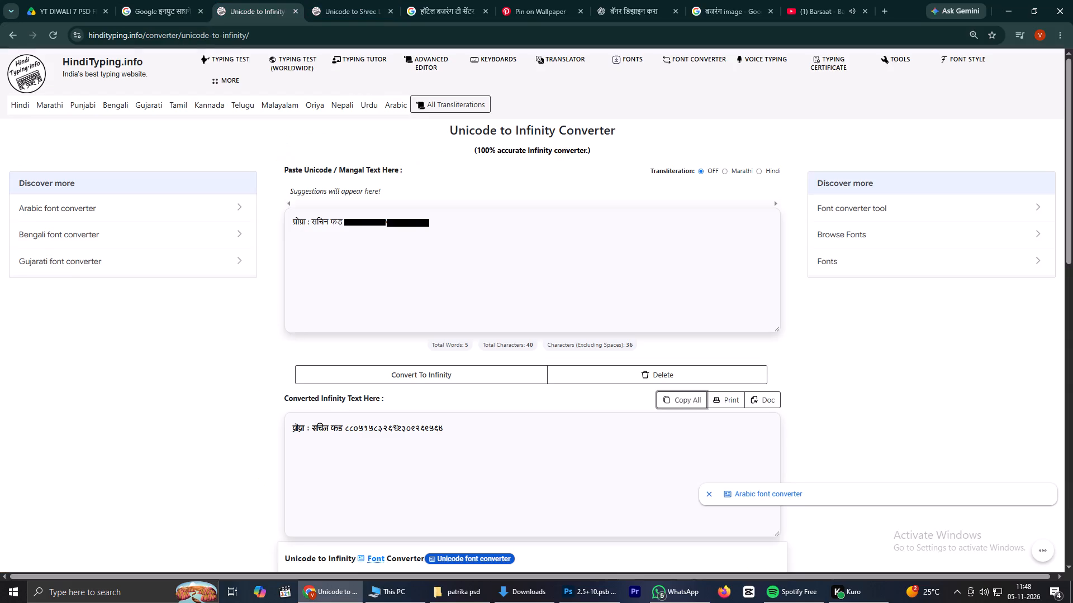
pyautogui.moveTo(463, 229); pyautogui.dragTo(212, 226)
pyautogui.hotkey('ctrl', 'v')
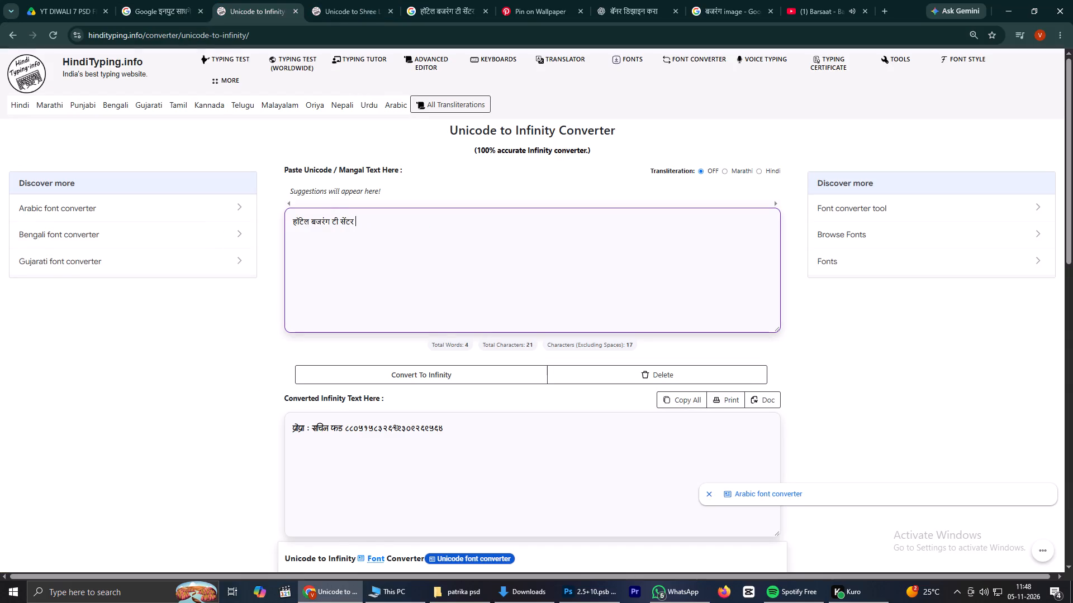
pyautogui.click(418, 369)
pyautogui.click(688, 400)
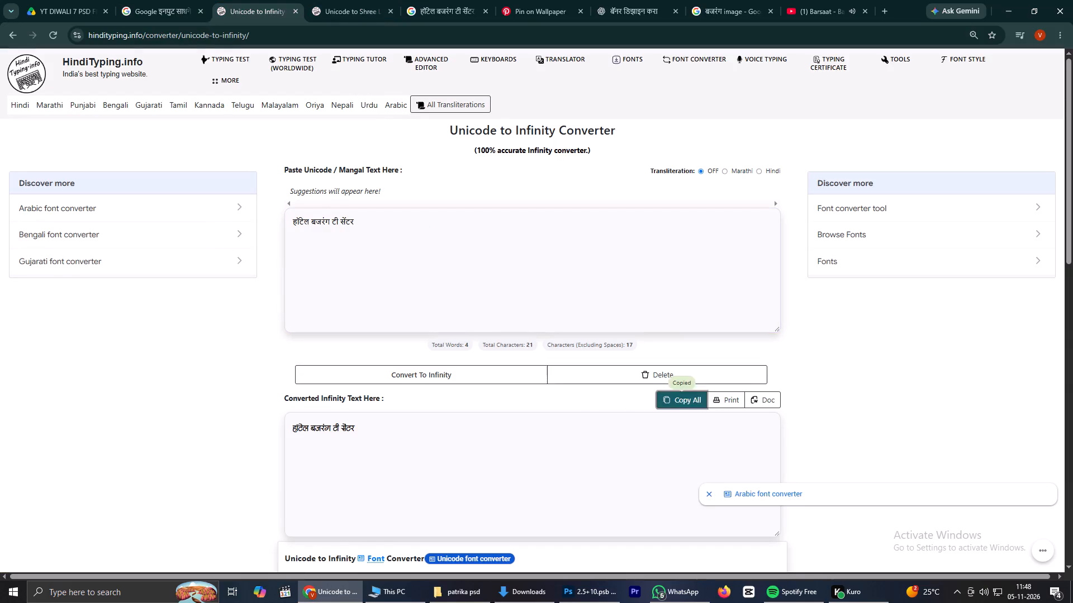
# Back in Photoshop, reduce the blurred red wallpaper layer's opacity to 84% and deselect the layer.
pyautogui.click(575, 598)
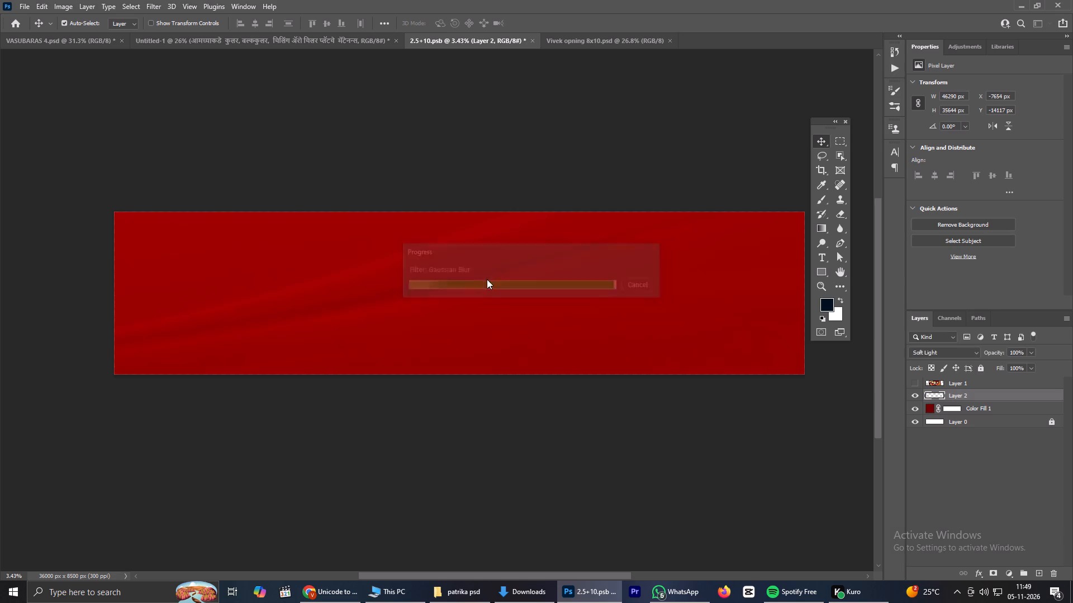
pyautogui.scroll(-2, 536, 319)
pyautogui.scroll(11, 505, 295)
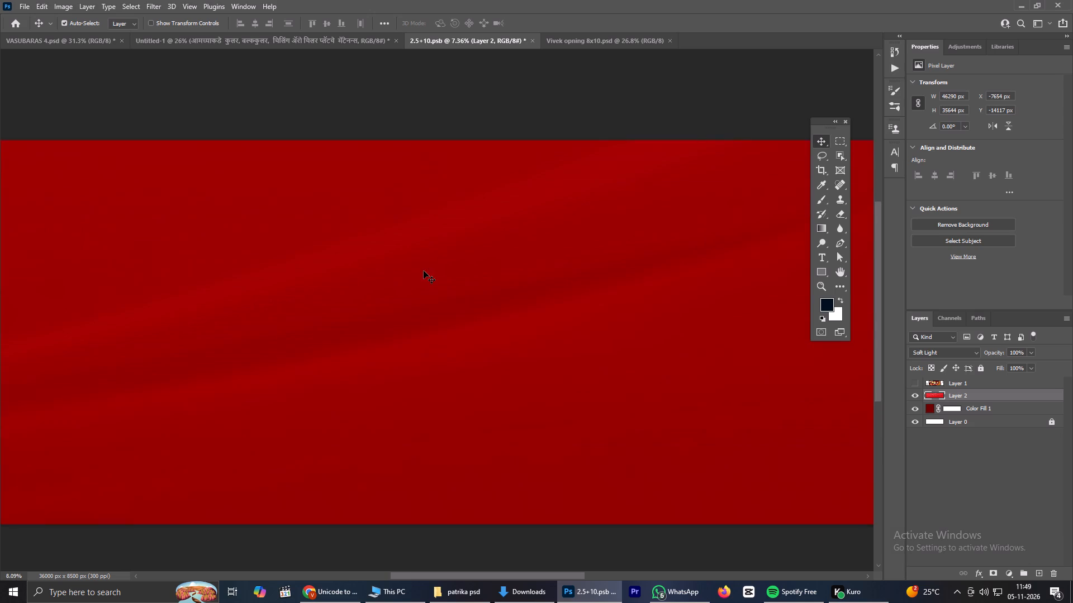
pyautogui.scroll(3, 424, 271)
pyautogui.scroll(-11, 429, 271)
pyautogui.scroll(2, 406, 272)
pyautogui.scroll(-4, 403, 272)
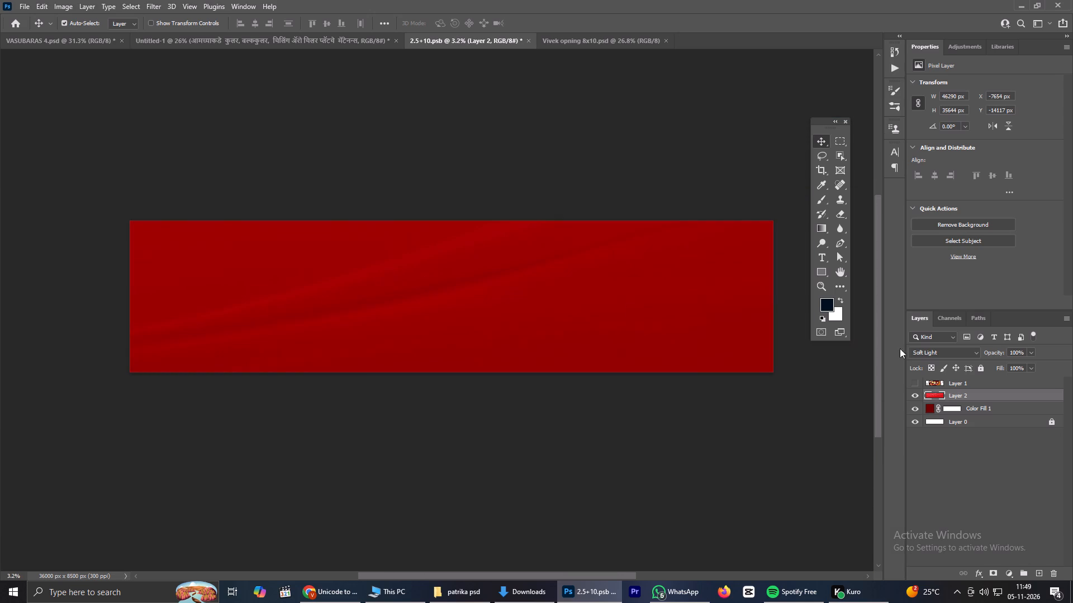
pyautogui.moveTo(996, 354); pyautogui.dragTo(989, 356)
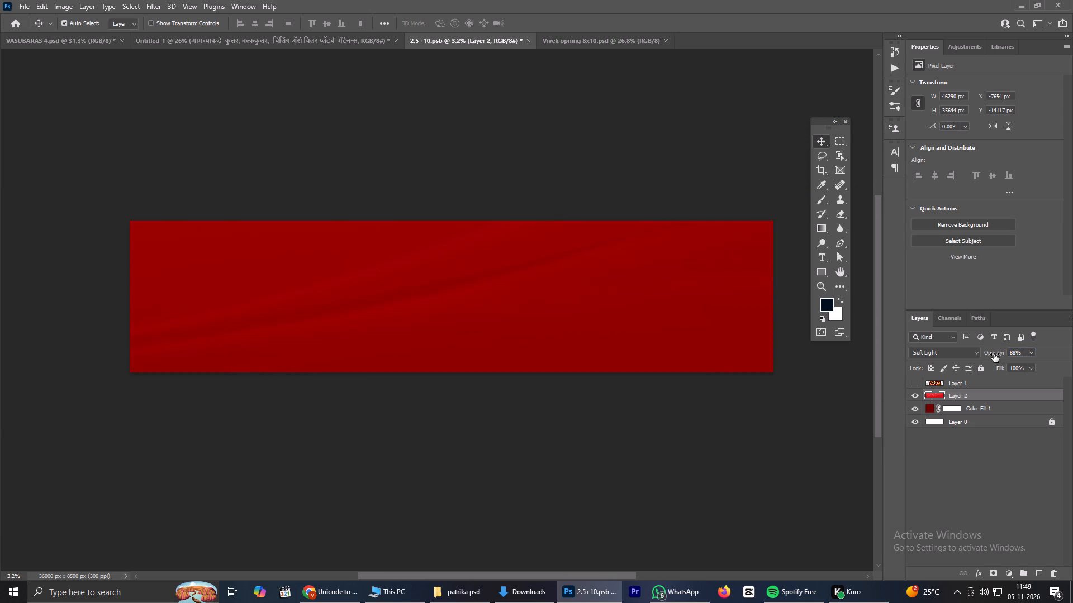
pyautogui.click(994, 354)
pyautogui.click(994, 354)
pyautogui.scroll(3, 502, 249)
pyautogui.scroll(-3, 502, 249)
pyautogui.scroll(2, 502, 252)
pyautogui.scroll(-3, 502, 256)
pyautogui.click(505, 185)
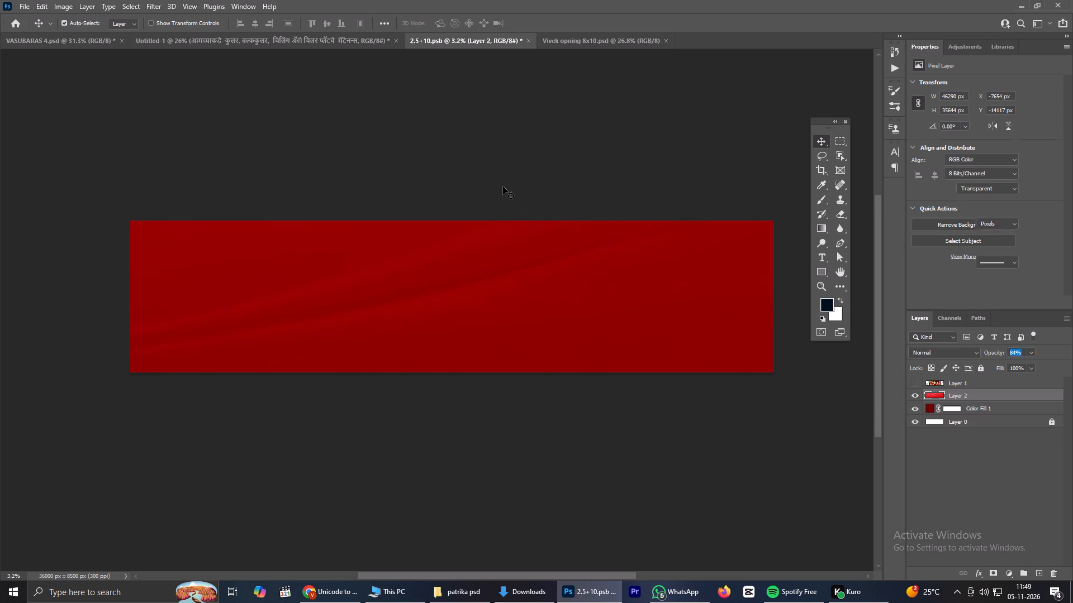
# Paste the converted heading as a new text layer on the upper left half of the red banner.
pyautogui.scroll(3, 452, 280)
pyautogui.scroll(-3, 462, 282)
pyautogui.scroll(3, 464, 282)
pyautogui.scroll(-3, 460, 283)
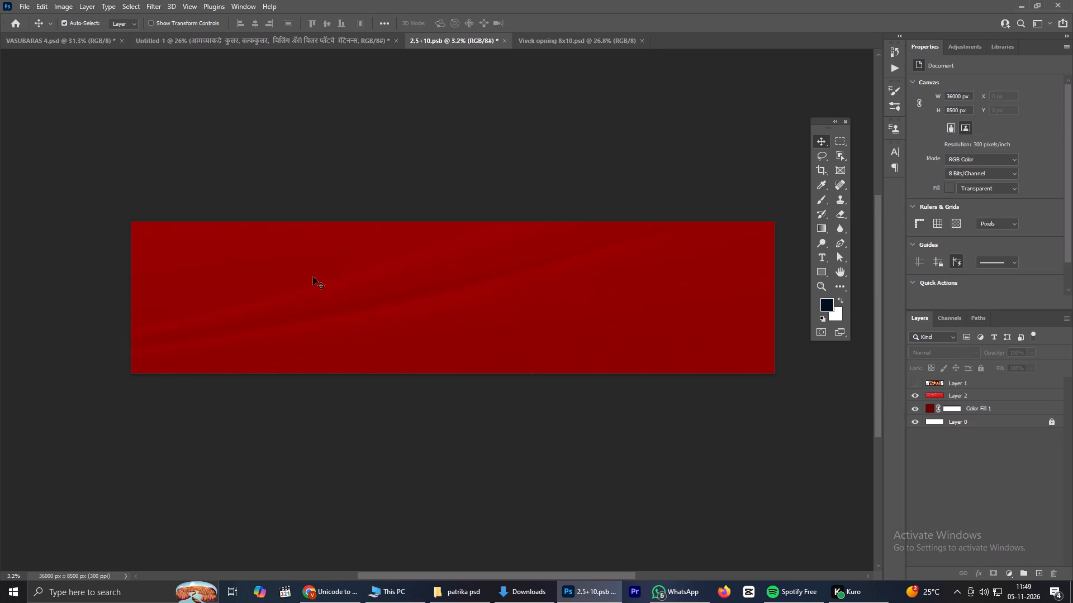
pyautogui.press('t')
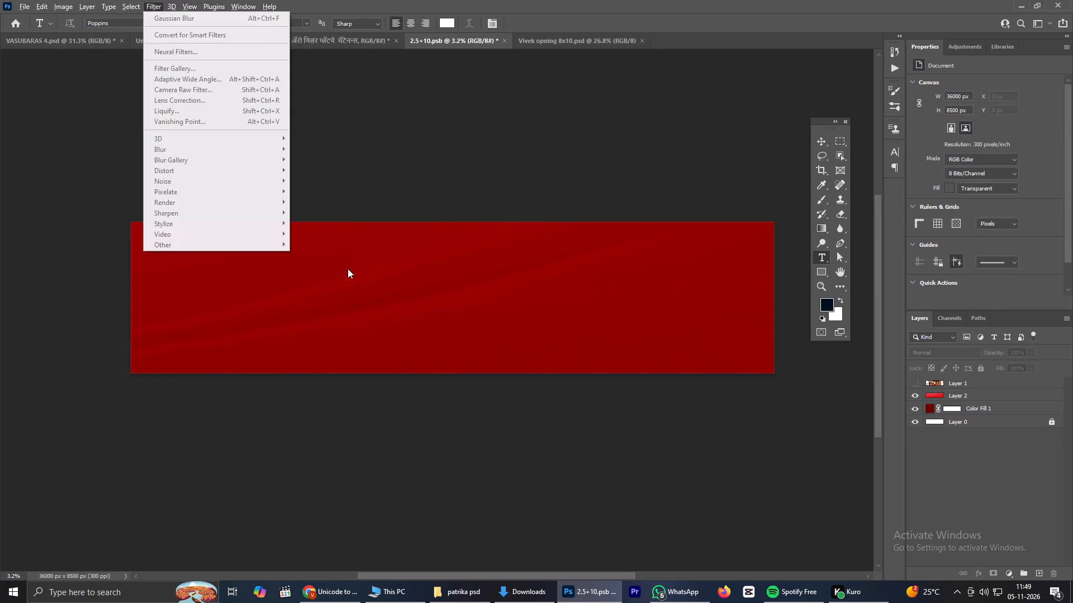
pyautogui.click(348, 269)
pyautogui.hotkey('ctrl', 'v')
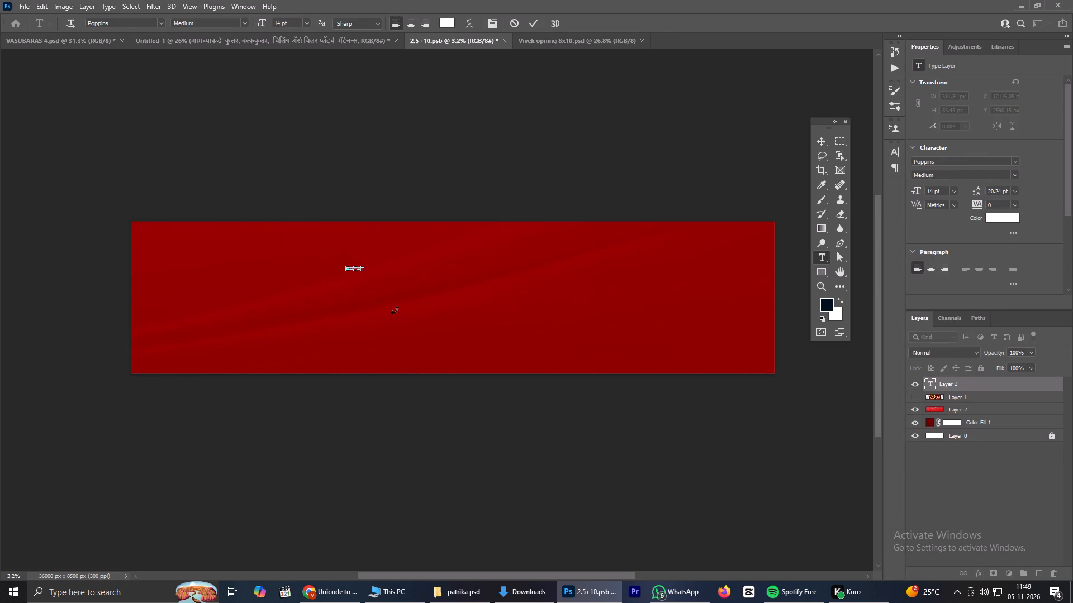
pyautogui.click(534, 16)
# Scale the pasted heading text up proportionally to about 7499 x 799 px.
pyautogui.hotkey('ctrl', 't')
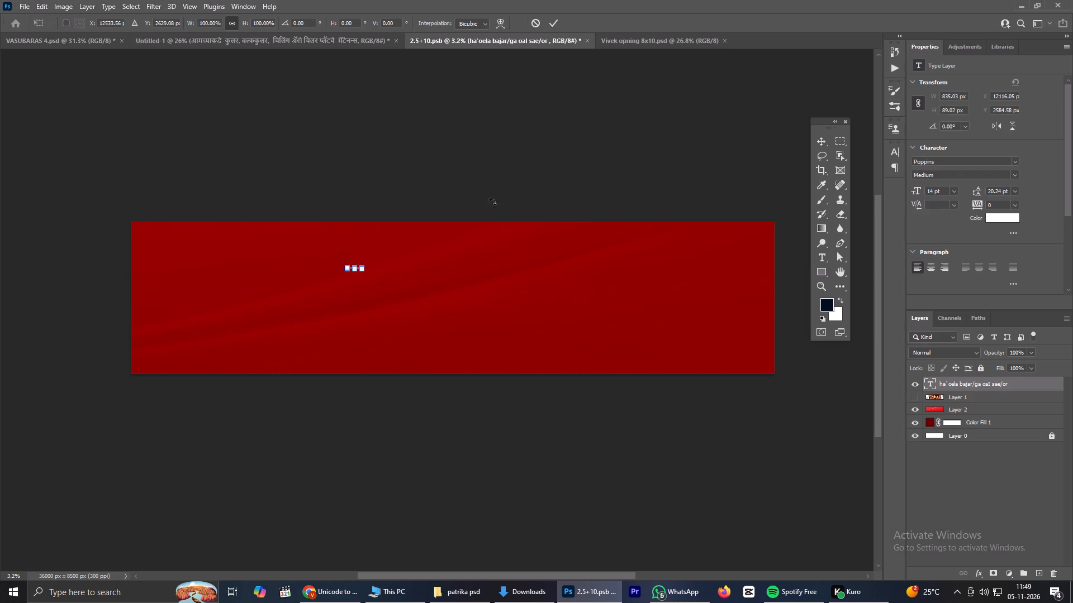
pyautogui.keyDown('alt'); pyautogui.moveTo(365, 272); pyautogui.dragTo(458, 285); pyautogui.keyUp('alt')
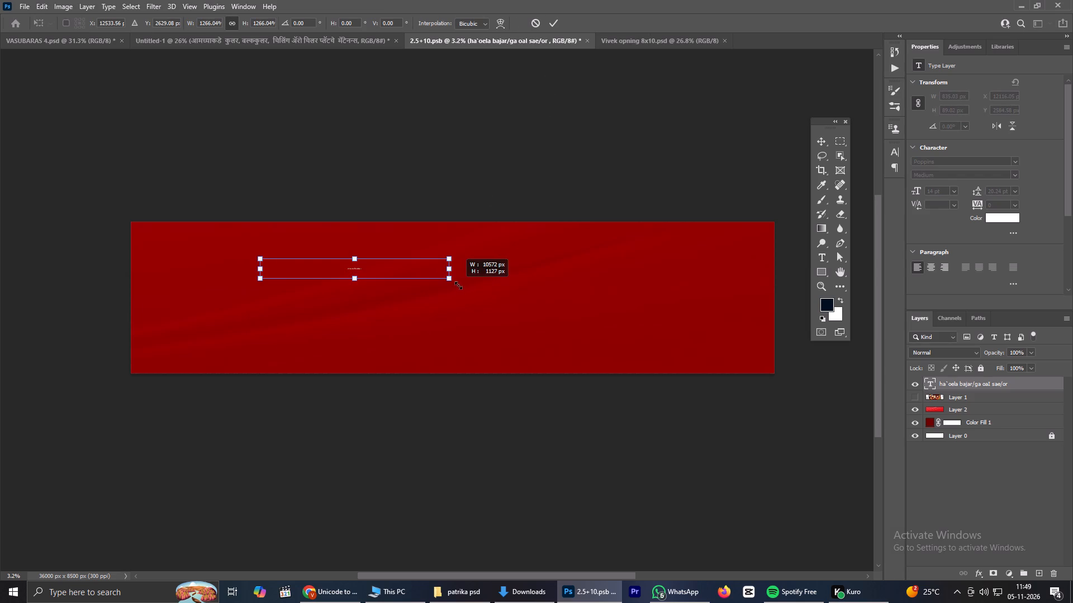
pyautogui.keyDown('alt'); pyautogui.moveTo(458, 285); pyautogui.dragTo(490, 283); pyautogui.keyUp('alt')
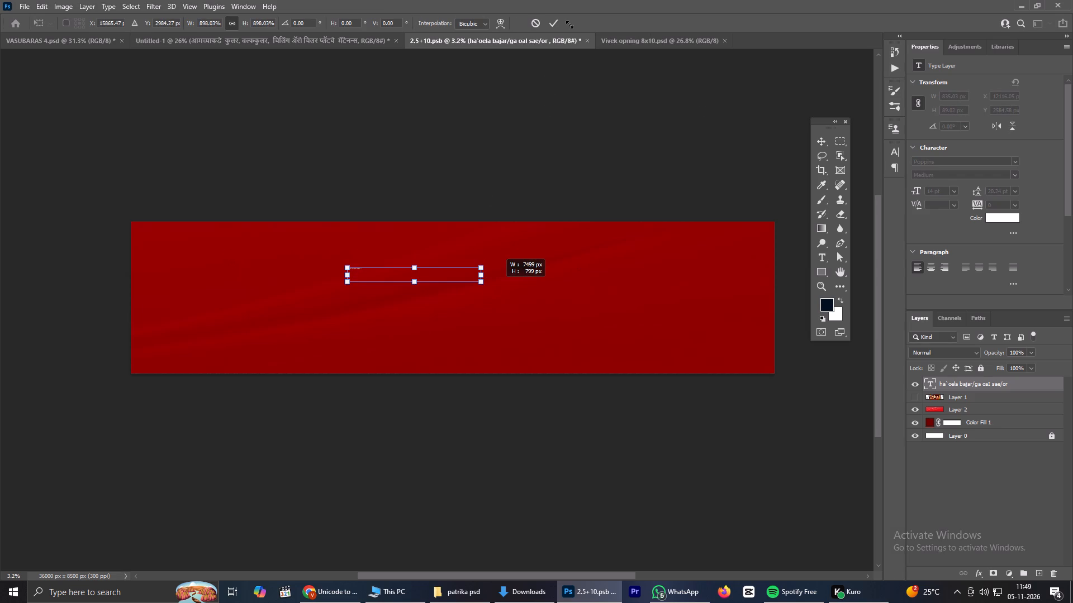
pyautogui.click(555, 23)
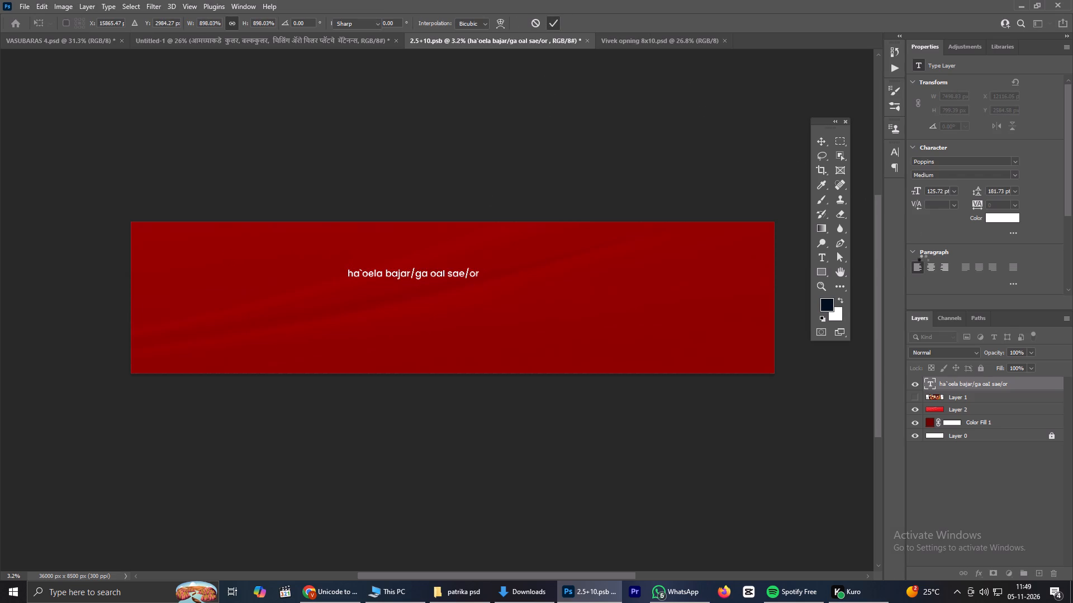
# Centre-align the heading text and change its font to Infinity-01 Regular.
pyautogui.click(932, 269)
pyautogui.click(947, 159)
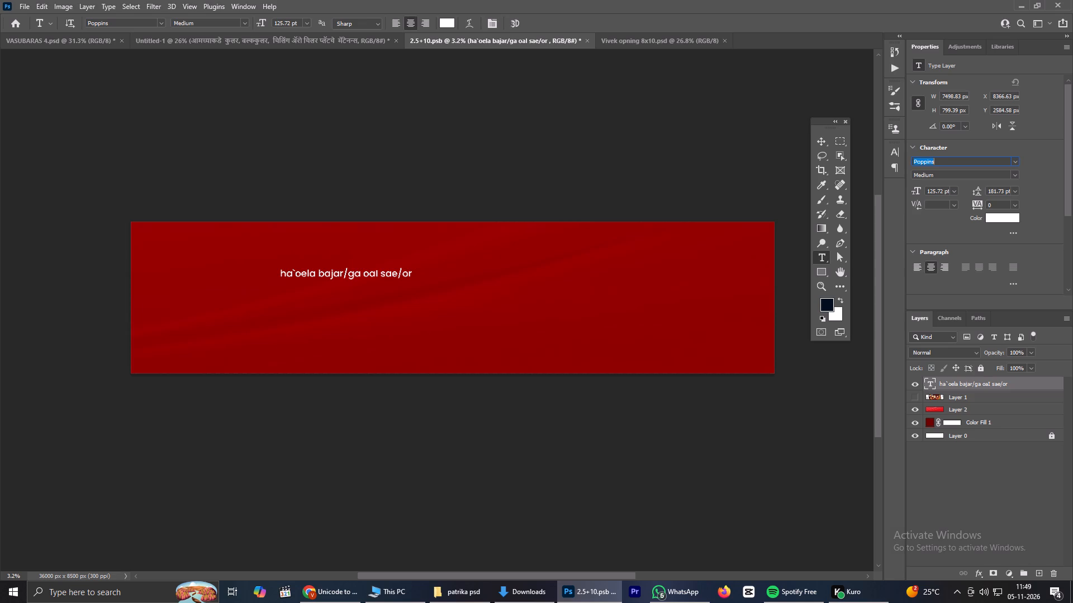
pyautogui.write('inf')
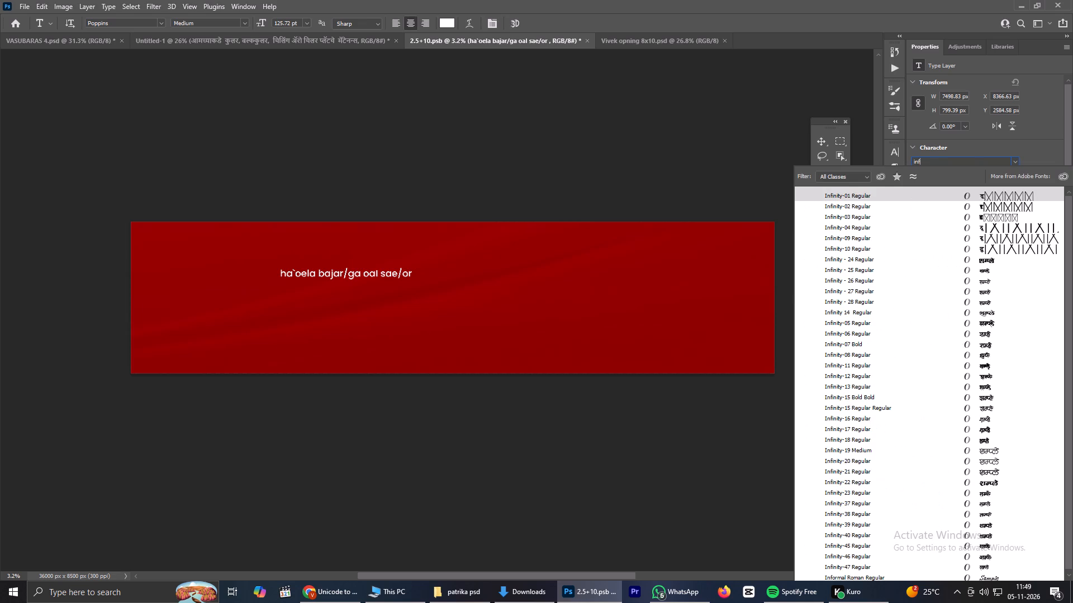
pyautogui.click(890, 201)
# Scale the heading text up proportionally to about 507% and place it in the banner's upper middle.
pyautogui.hotkey('ctrl', 't')
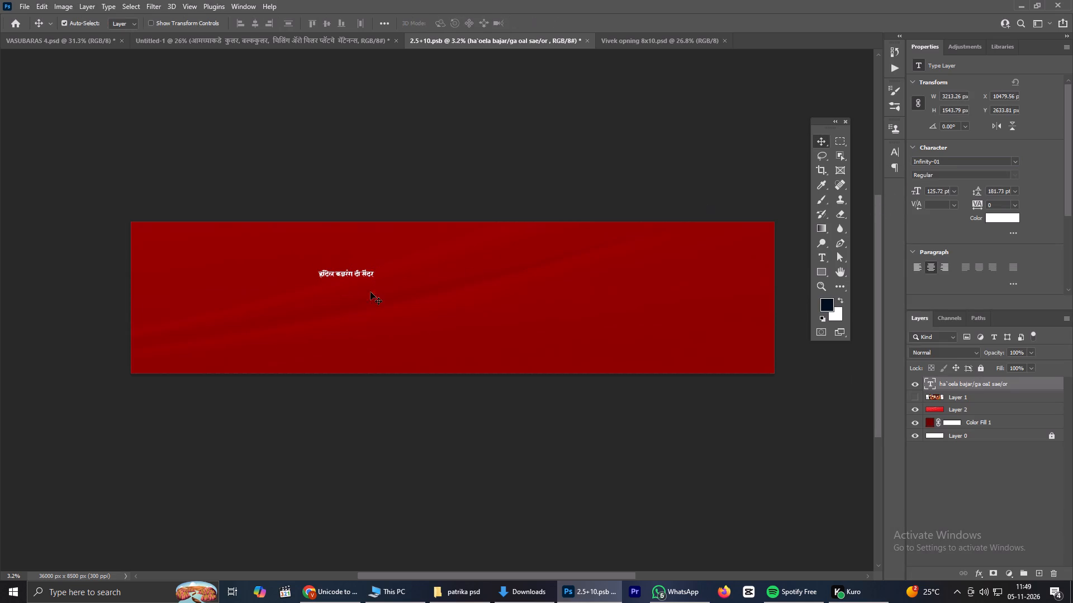
pyautogui.hotkey('ctrl', 't')
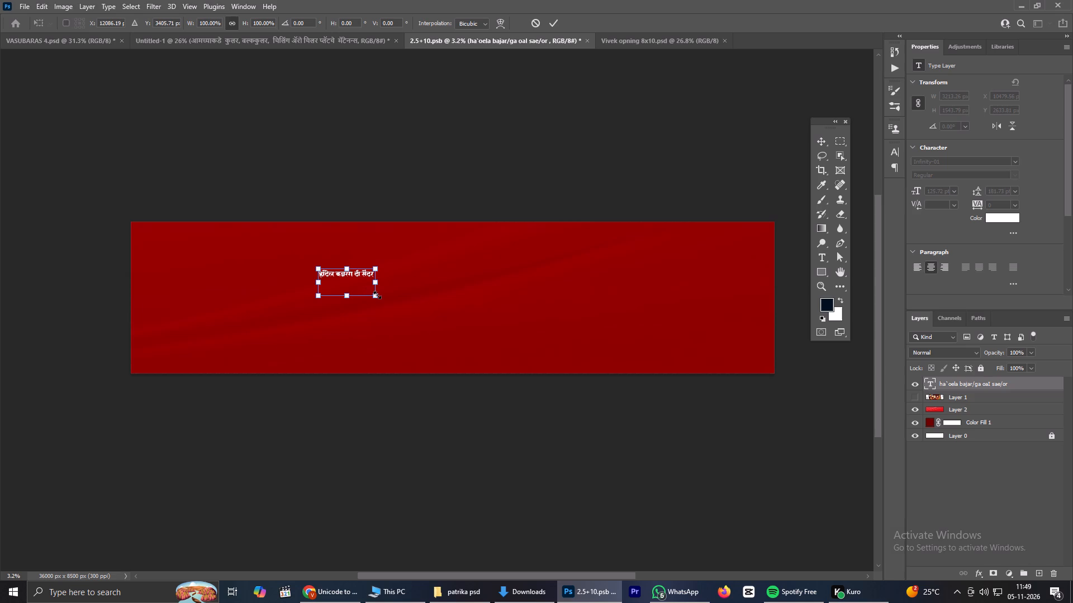
pyautogui.keyDown('alt'); pyautogui.moveTo(375, 295); pyautogui.dragTo(478, 302); pyautogui.keyUp('alt')
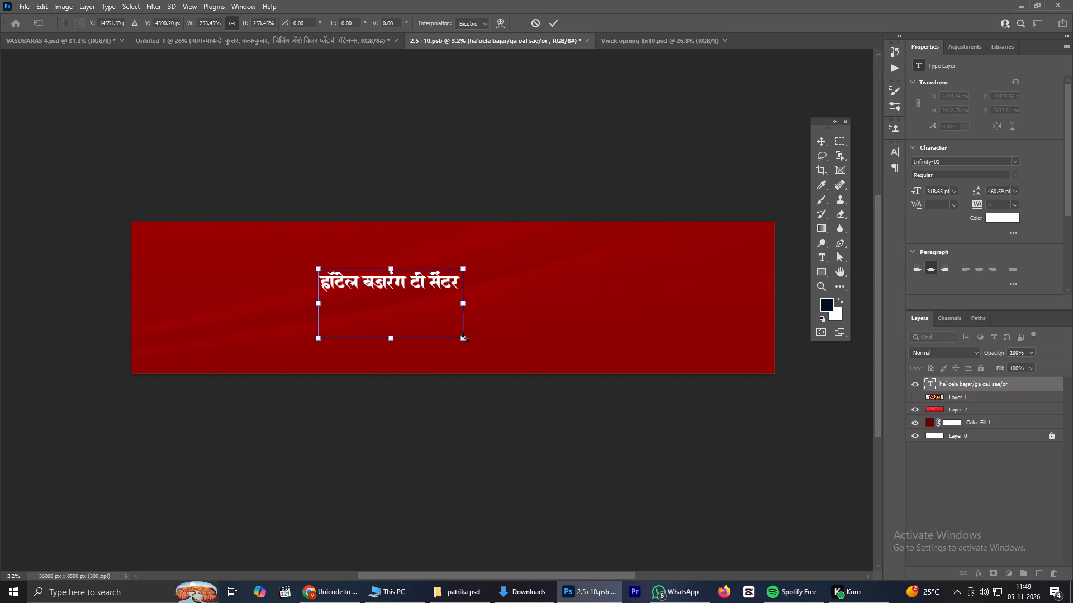
pyautogui.keyDown('alt'); pyautogui.moveTo(465, 338); pyautogui.dragTo(556, 336); pyautogui.keyUp('alt')
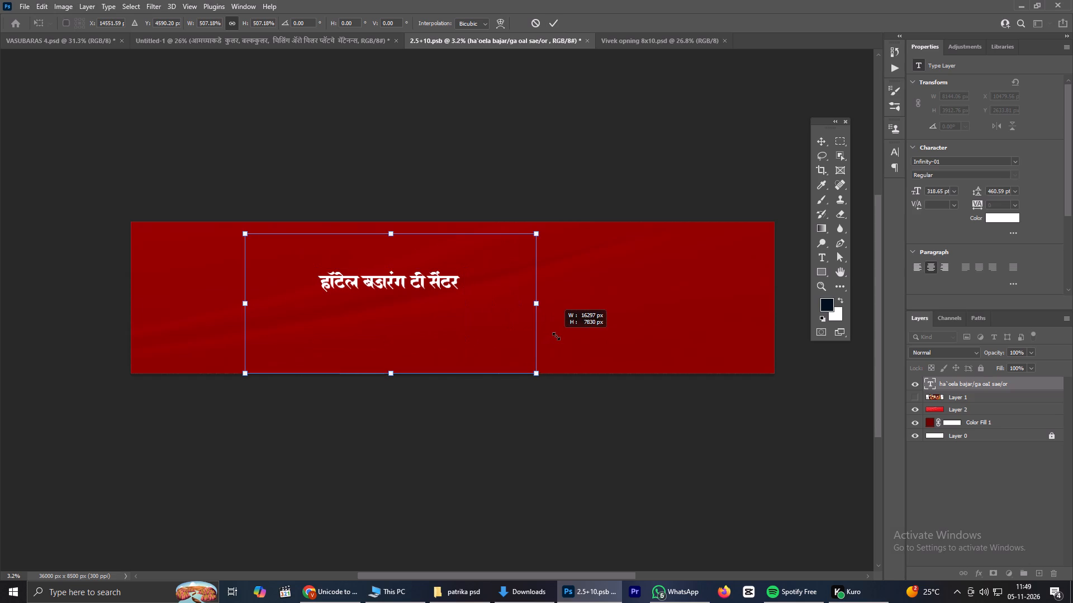
pyautogui.click(556, 21)
pyautogui.scroll(3, 373, 289)
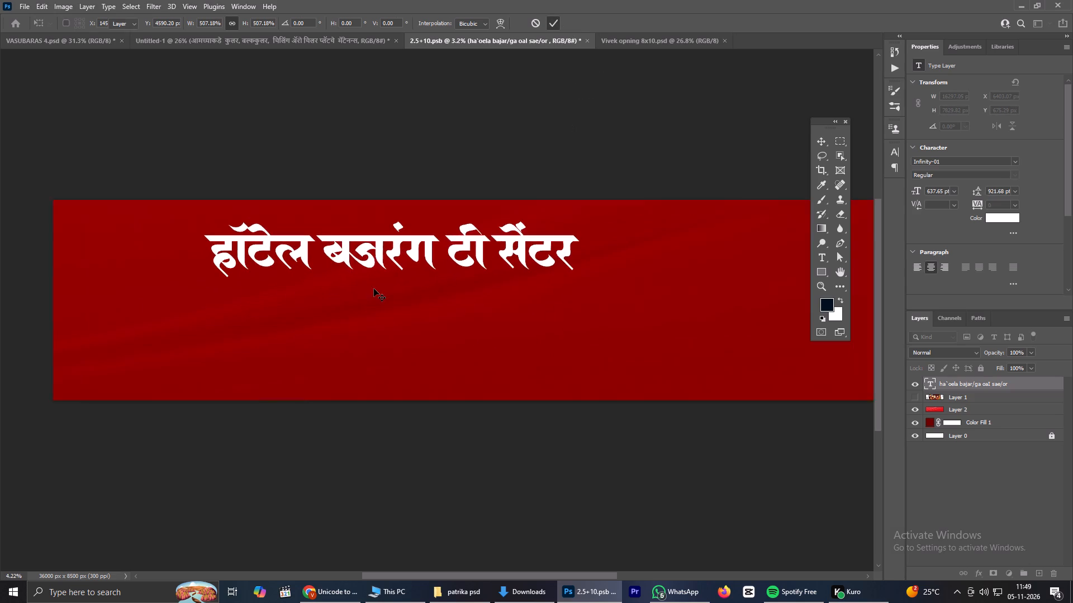
pyautogui.scroll(-4, 339, 252)
pyautogui.moveTo(316, 249); pyautogui.dragTo(392, 264)
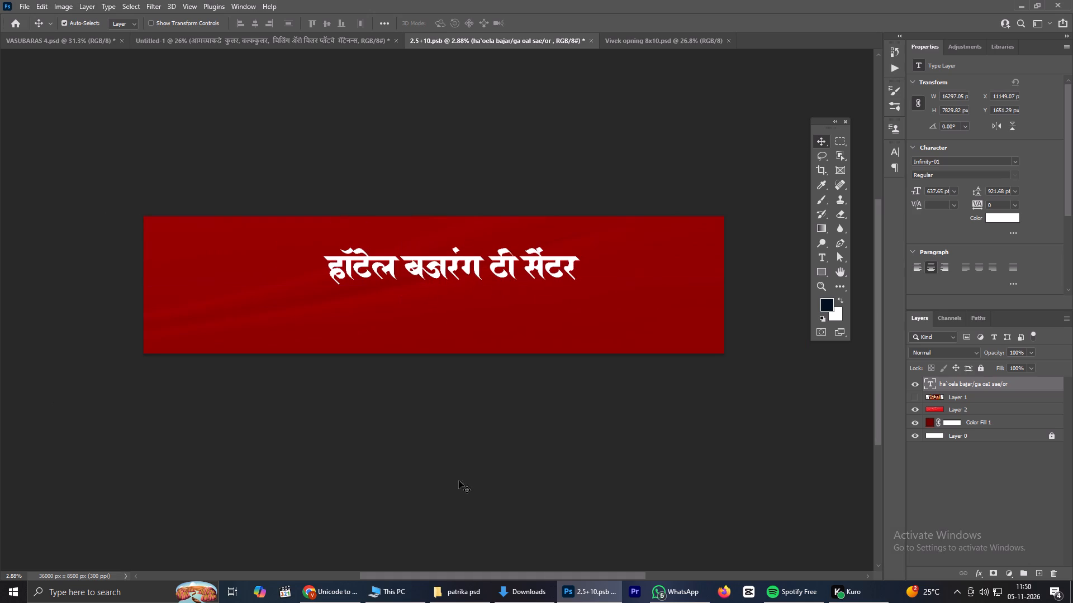
# Move the reference banner image, Layer 1, above the heading text layer, check it against the design and leave it hidden.
pyautogui.moveTo(969, 395); pyautogui.dragTo(972, 382)
pyautogui.moveTo(972, 382); pyautogui.dragTo(972, 382)
pyautogui.click(911, 380)
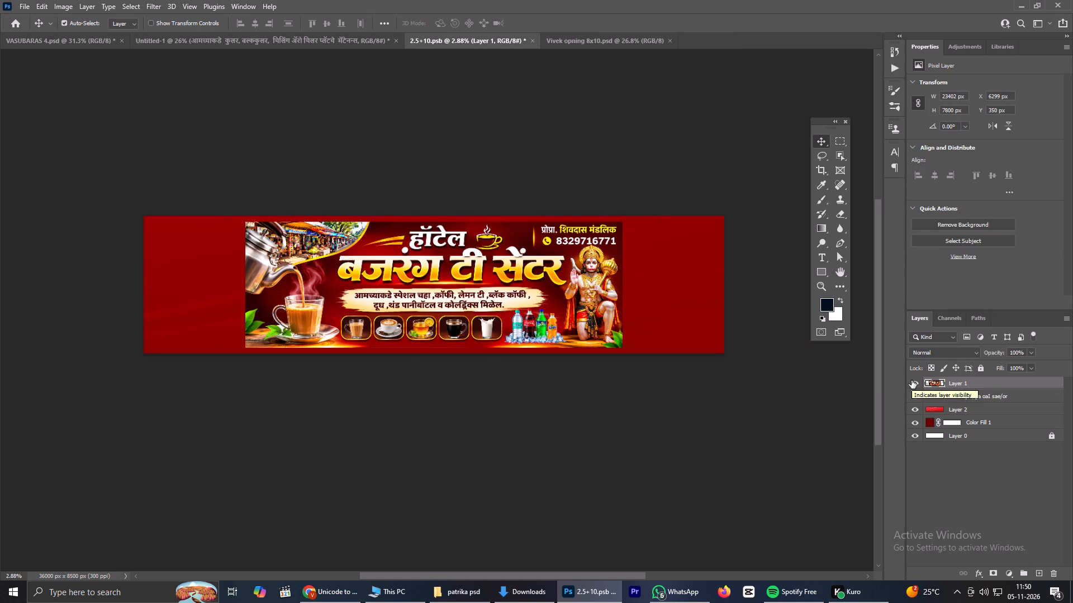
pyautogui.click(911, 380)
# Copy the word हॉटेल, remove it from the heading and move the remaining बजरंग टी सेंटर line lower on the banner.
pyautogui.doubleClick(405, 267)
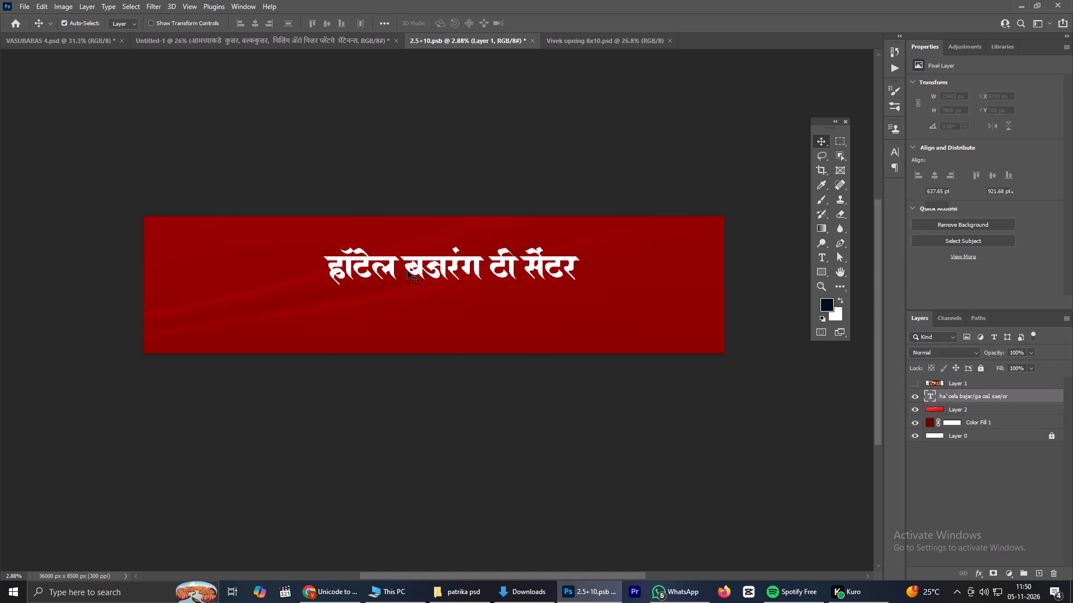
pyautogui.moveTo(403, 269); pyautogui.dragTo(278, 255)
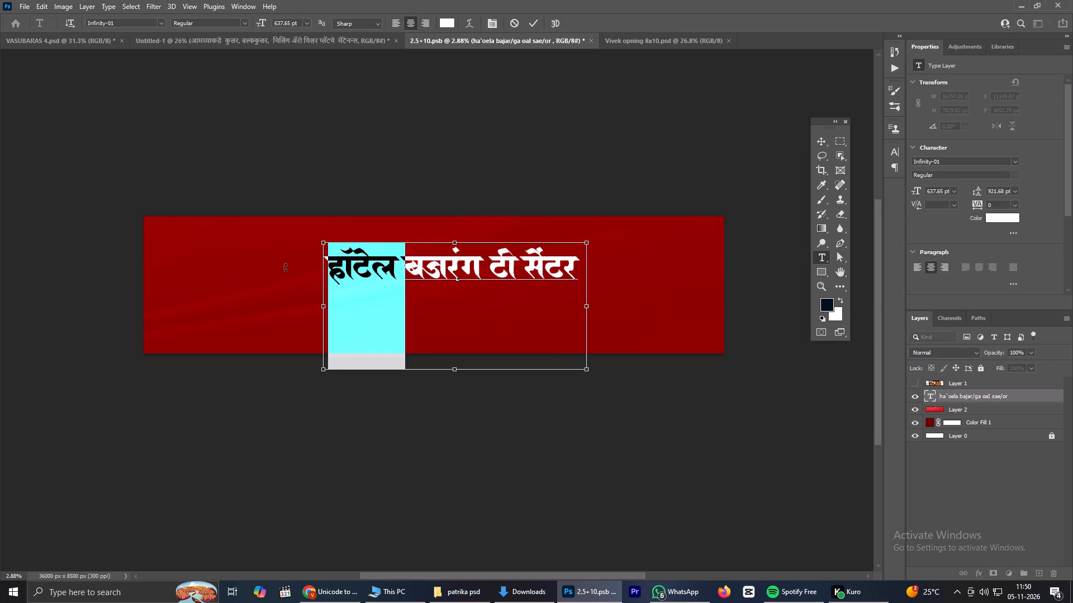
pyautogui.hotkey('ctrl', 'c')
pyautogui.press('BackSpace')
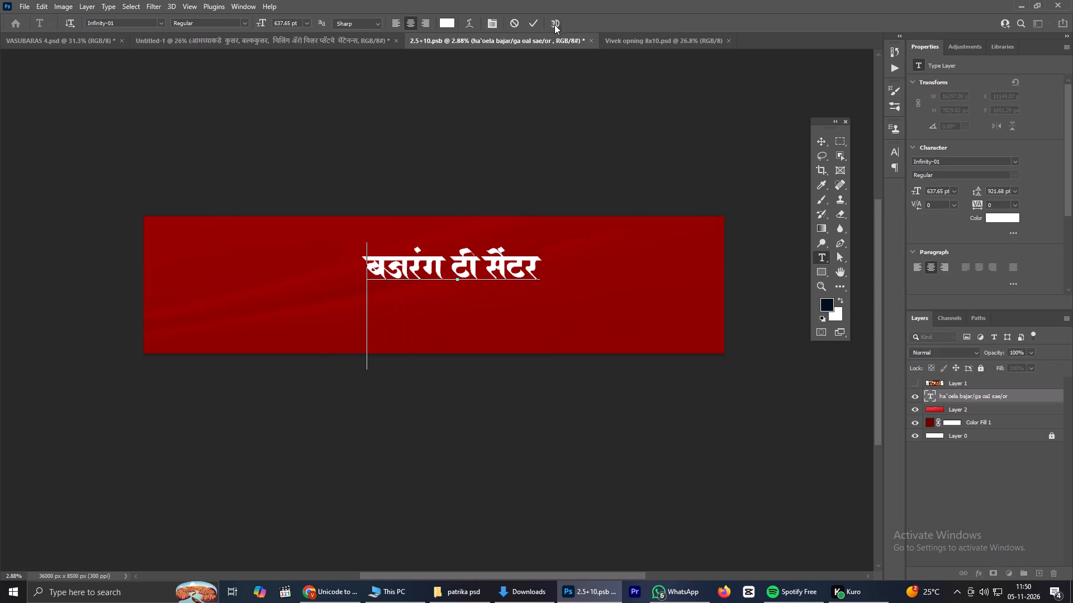
pyautogui.click(531, 20)
pyautogui.moveTo(417, 266); pyautogui.dragTo(420, 296)
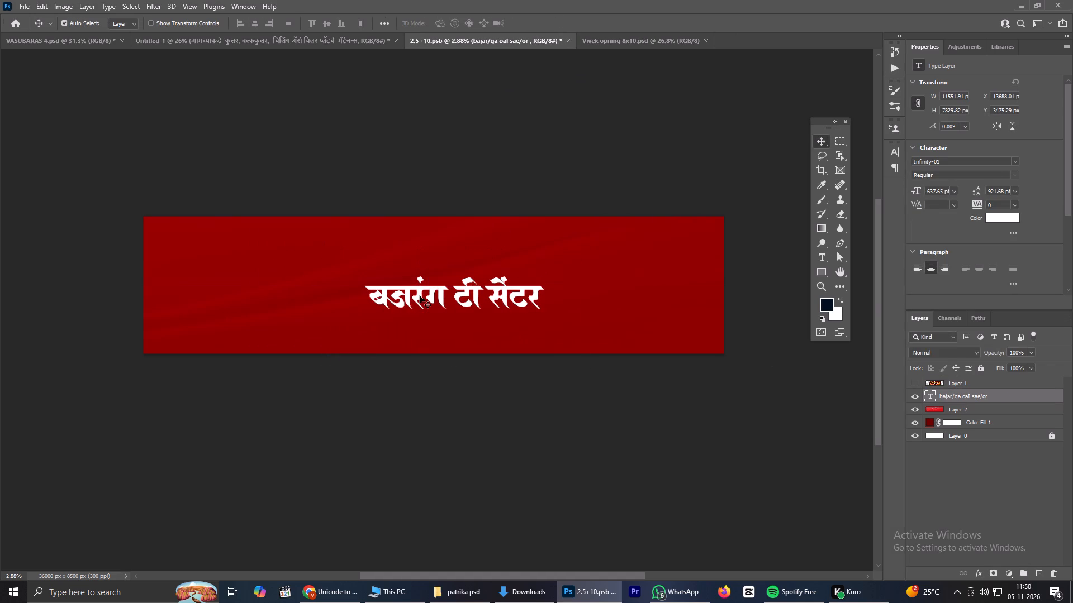
# Duplicate the बजरंग टी सेंटर text above the original and replace the copy's text with the copied word हॉटेल.
pyautogui.keyDown('alt'); pyautogui.moveTo(420, 296); pyautogui.dragTo(401, 247); pyautogui.keyUp('alt')
pyautogui.doubleClick(401, 247)
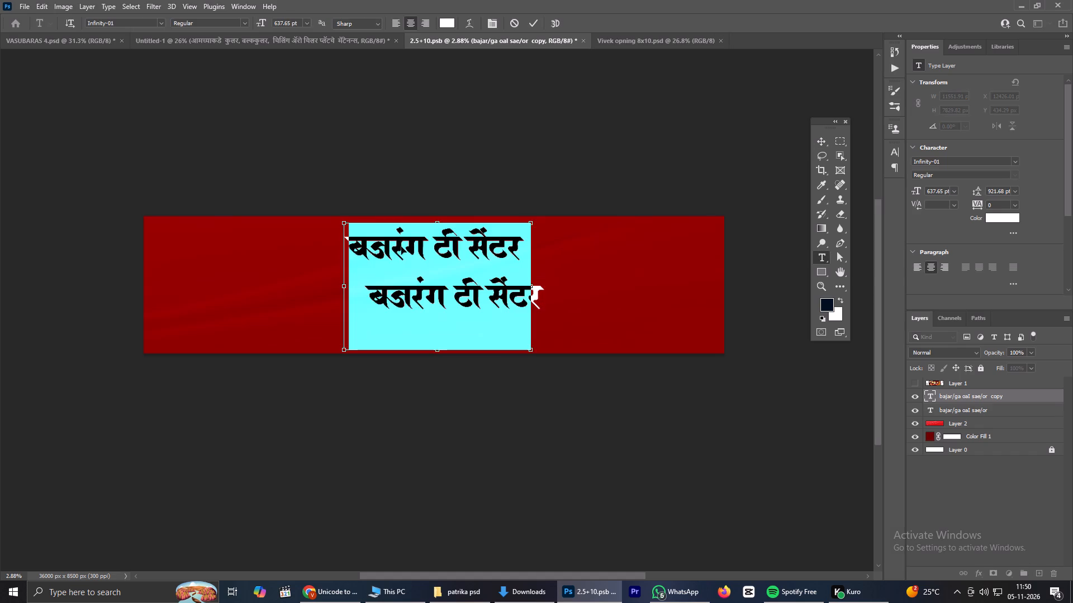
pyautogui.hotkey('ctrl', 'v')
pyautogui.click(531, 25)
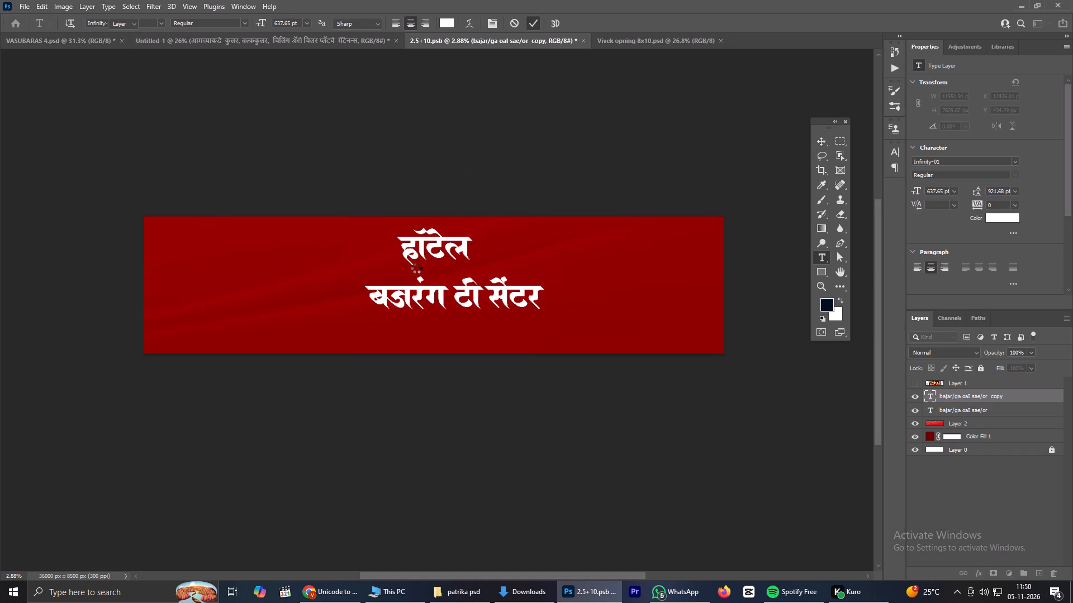
# Show the rulers, scale the हॉटेल text down to about 96.3% and position it near the banner's top edge.
pyautogui.scroll(1, 420, 266)
pyautogui.moveTo(438, 242); pyautogui.dragTo(444, 236)
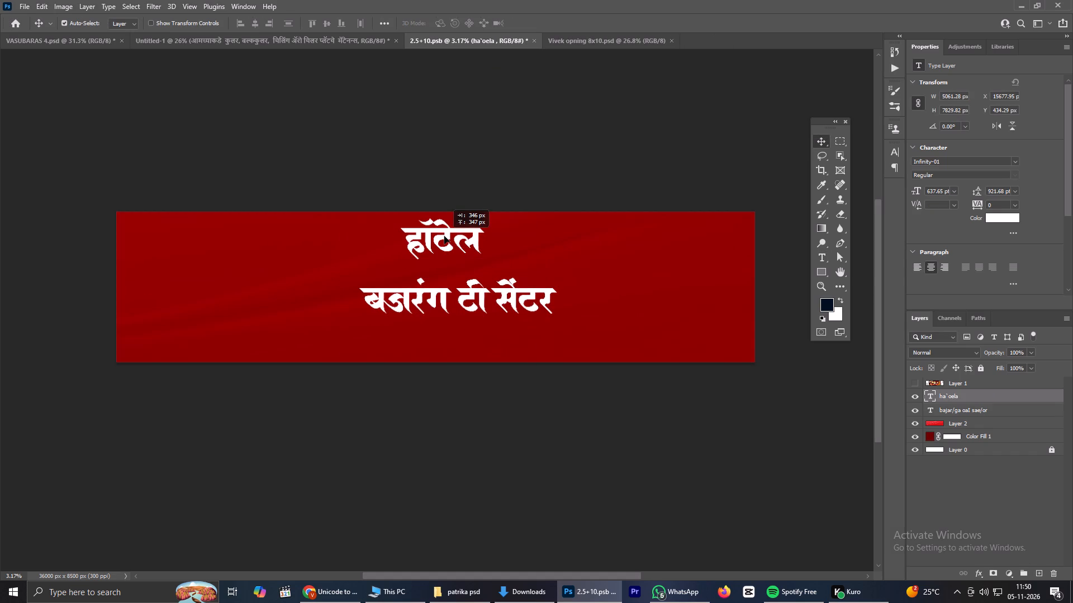
pyautogui.moveTo(444, 236); pyautogui.dragTo(443, 240)
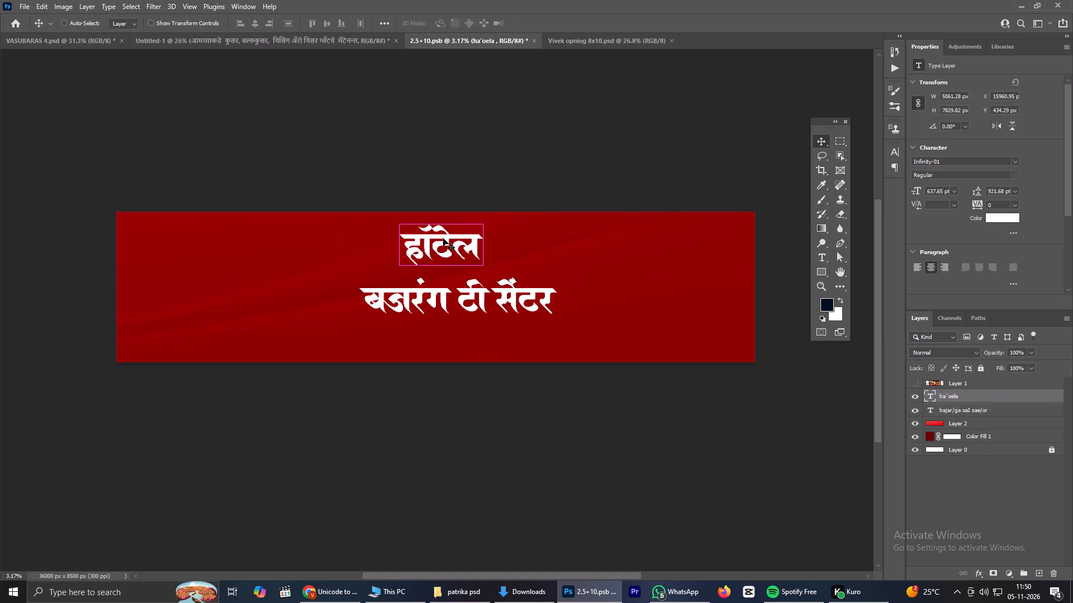
pyautogui.hotkey('ctrl', 't')
pyautogui.hotkey('ctrl', 'r')
pyautogui.keyDown('alt'); pyautogui.click(491, 246); pyautogui.keyUp('alt')
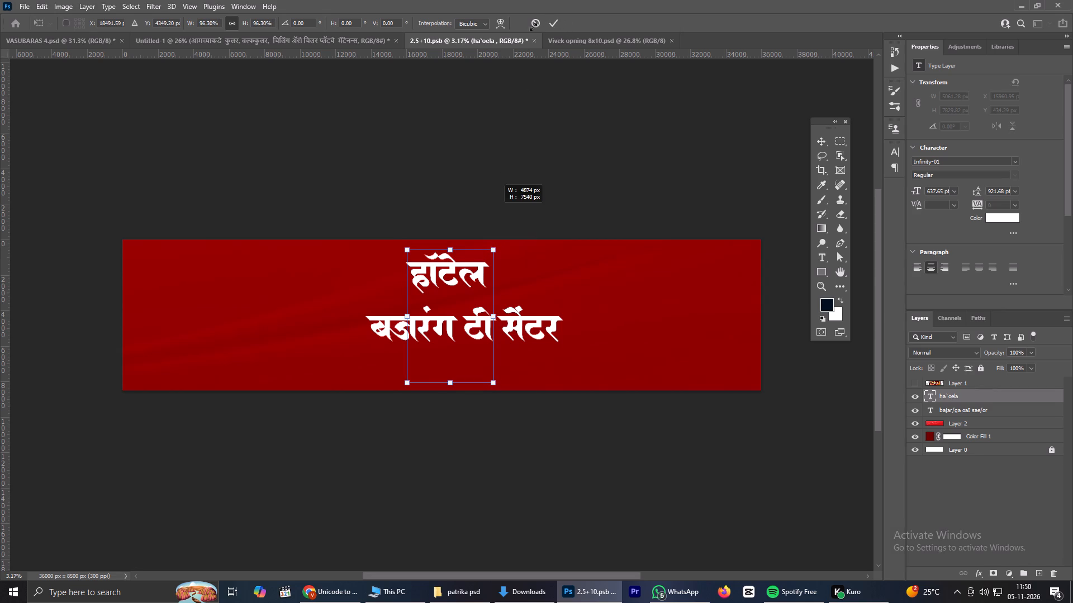
pyautogui.click(554, 21)
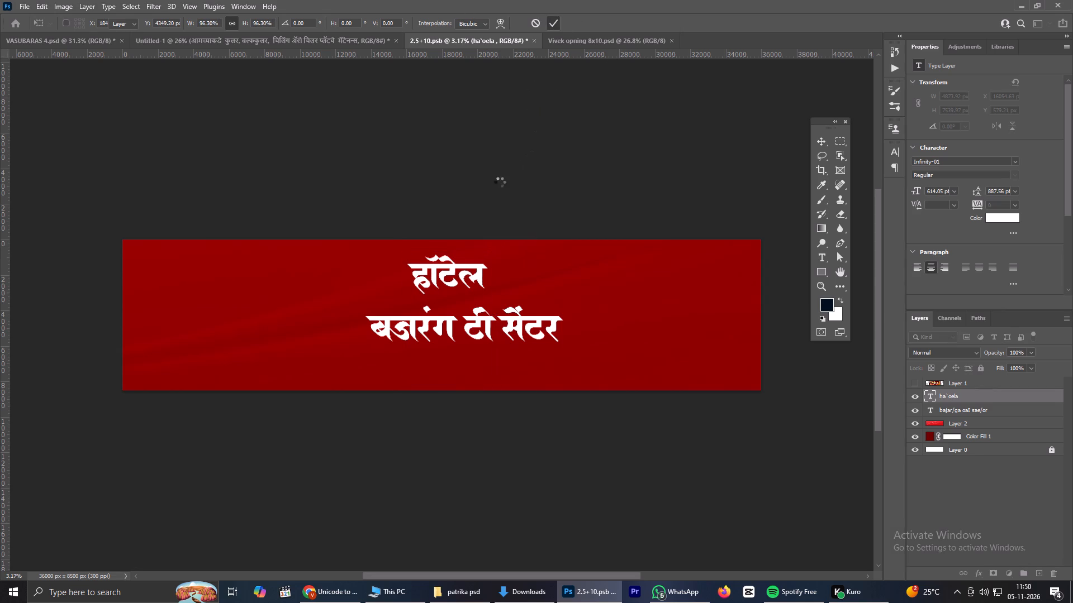
pyautogui.scroll(2, 481, 195)
pyautogui.scroll(-2, 481, 195)
pyautogui.scroll(2, 481, 195)
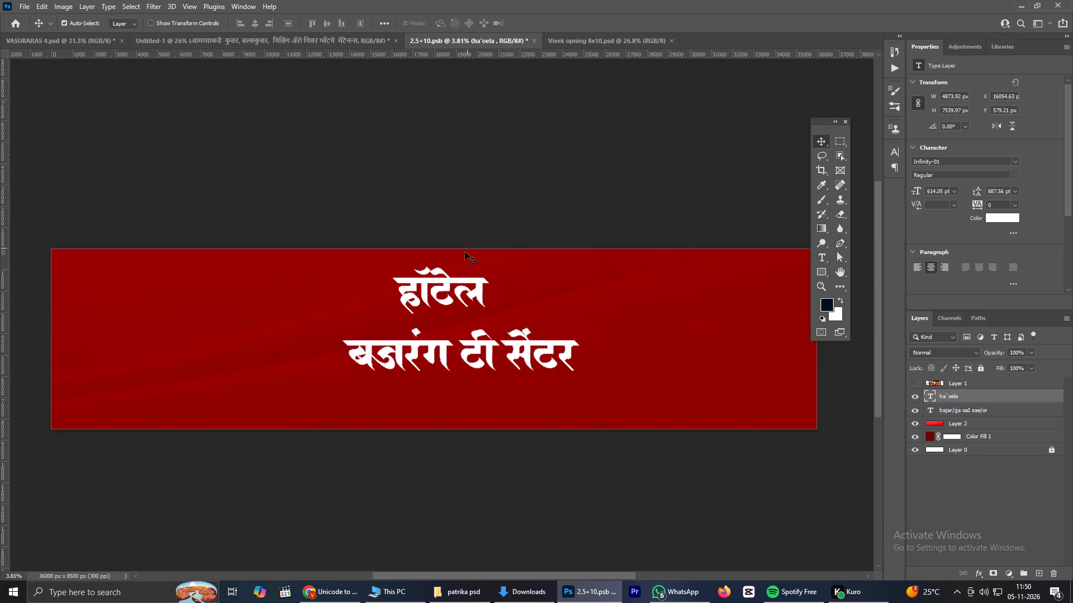
pyautogui.scroll(-2, 464, 255)
pyautogui.click(452, 285)
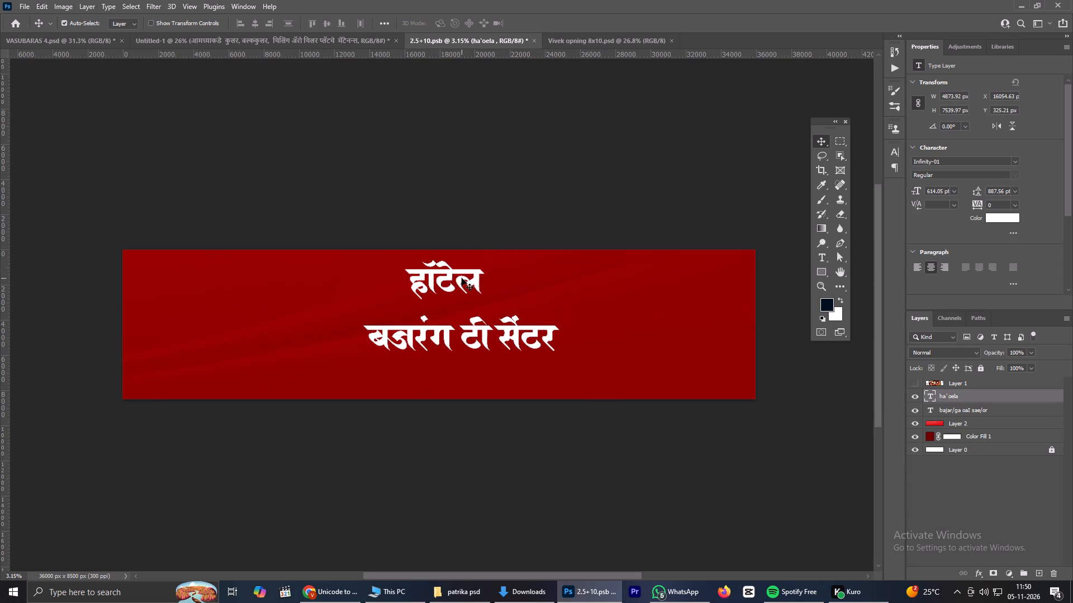
# After comparing with the hidden reference image, enlarge the बजरंग टी सेंटर text to about 143.8% and place it directly below हॉटेल.
pyautogui.scroll(1, 462, 278)
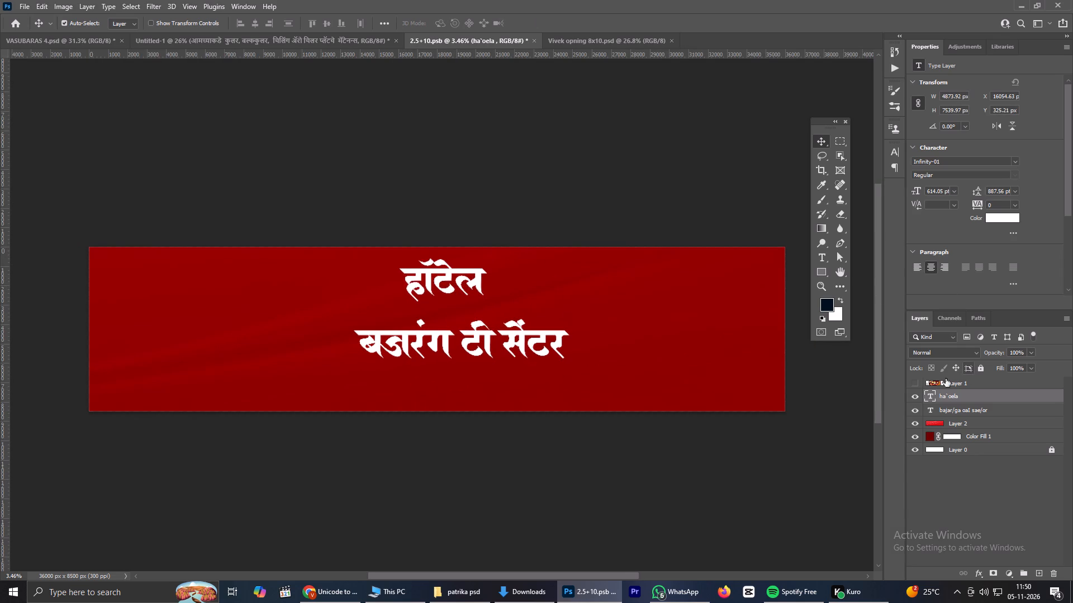
pyautogui.click(914, 384)
pyautogui.click(914, 384)
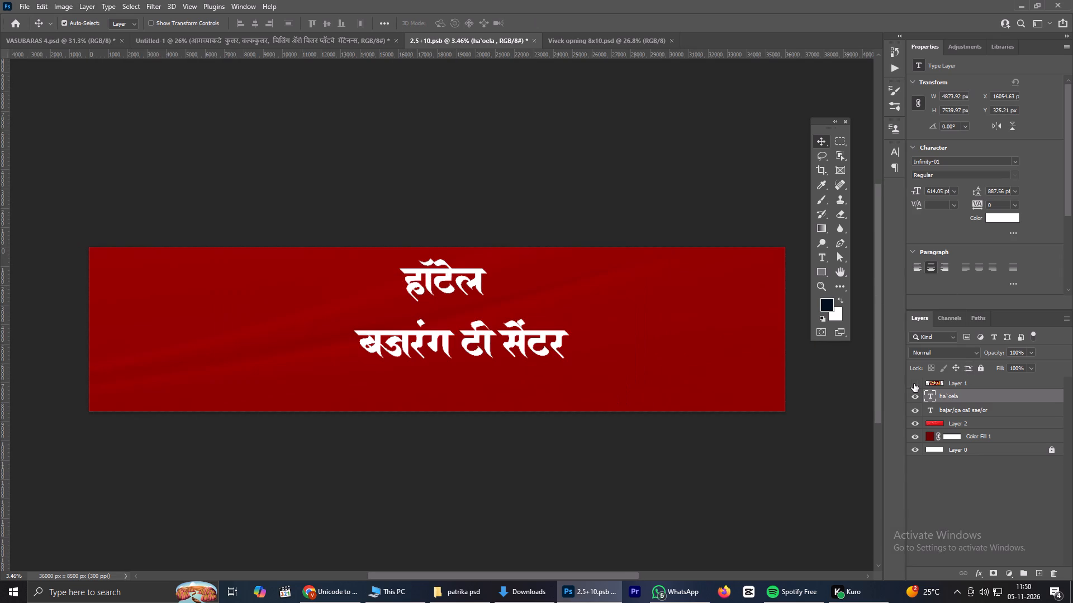
pyautogui.click(914, 384)
pyautogui.click(914, 384)
pyautogui.moveTo(475, 344); pyautogui.dragTo(476, 327)
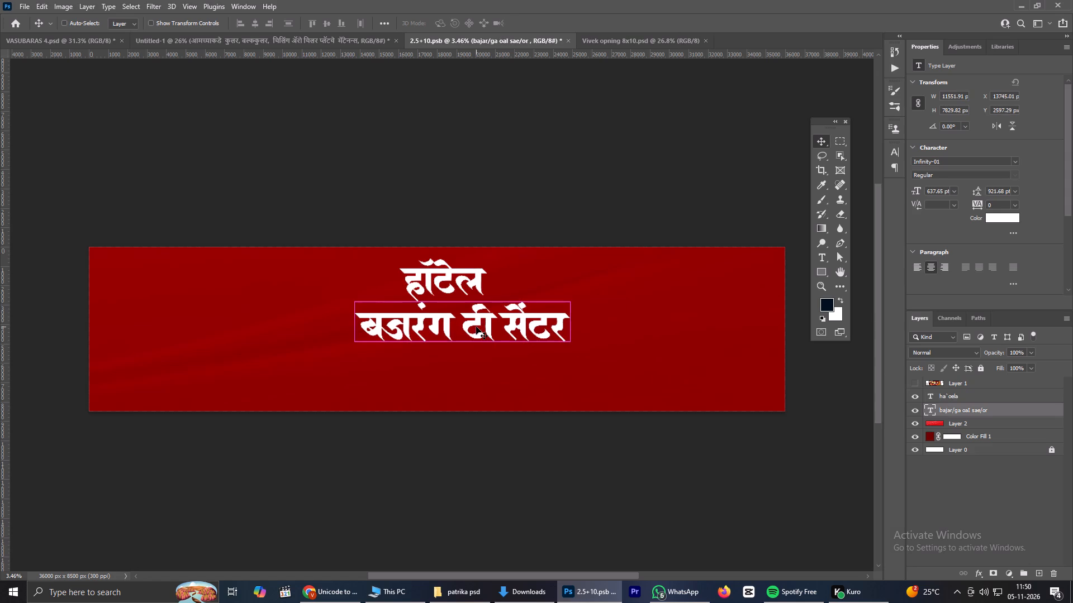
pyautogui.hotkey('ctrl', 't')
pyautogui.keyDown('alt'); pyautogui.moveTo(578, 294); pyautogui.dragTo(627, 270); pyautogui.keyUp('alt')
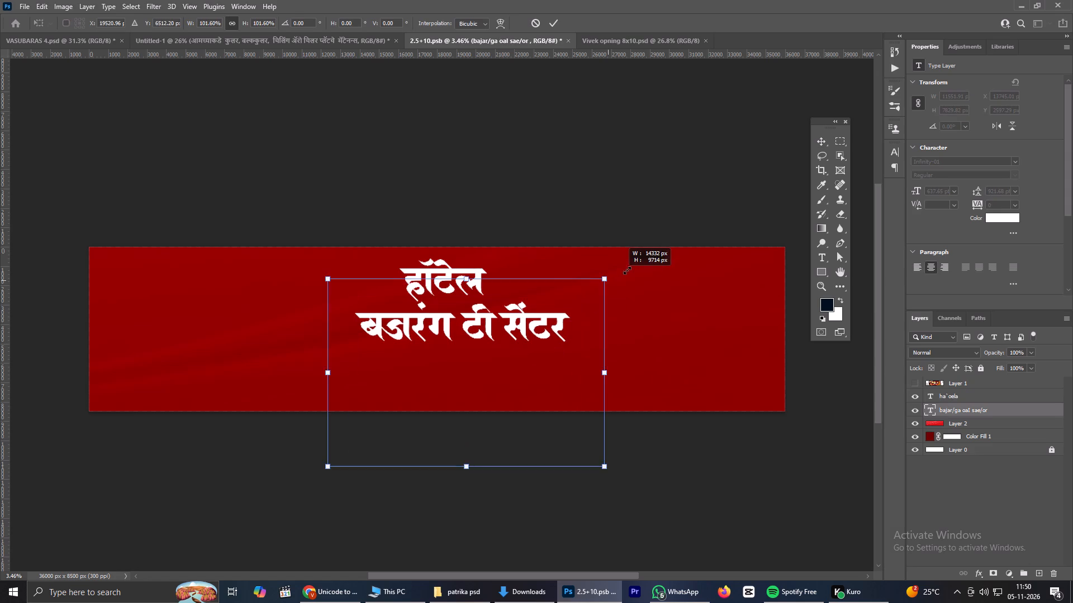
pyautogui.keyDown('alt'); pyautogui.moveTo(627, 270); pyautogui.dragTo(632, 267); pyautogui.keyUp('alt')
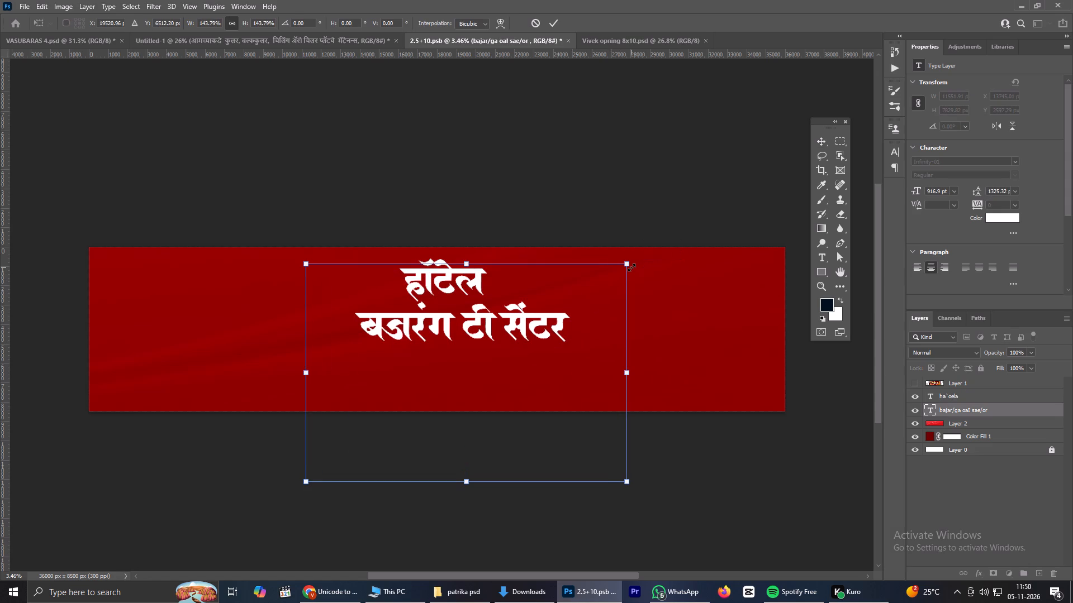
pyautogui.moveTo(481, 297); pyautogui.dragTo(479, 314)
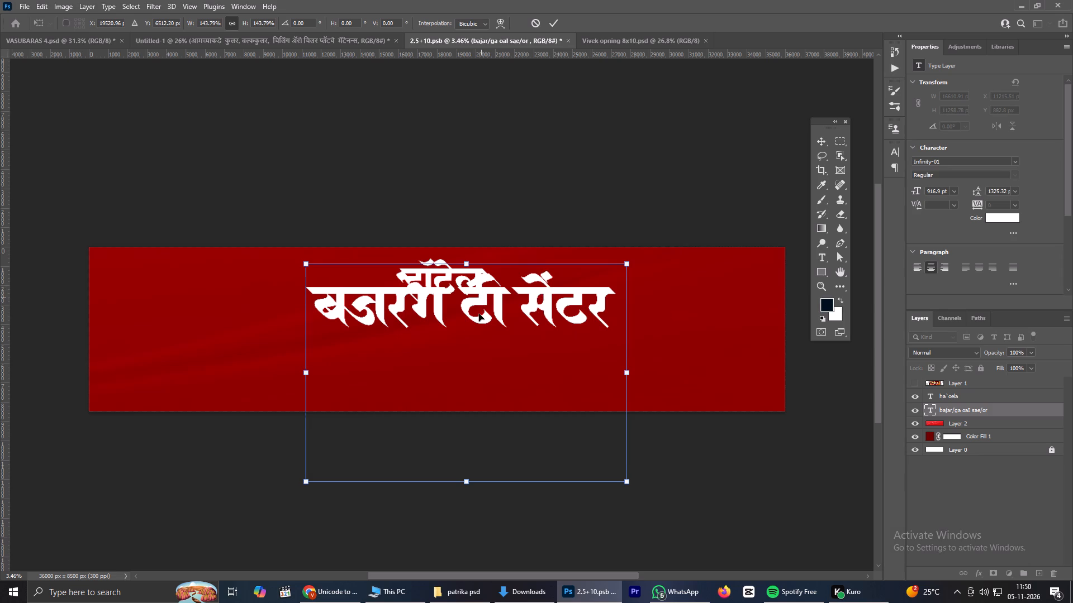
pyautogui.moveTo(479, 314); pyautogui.dragTo(472, 318)
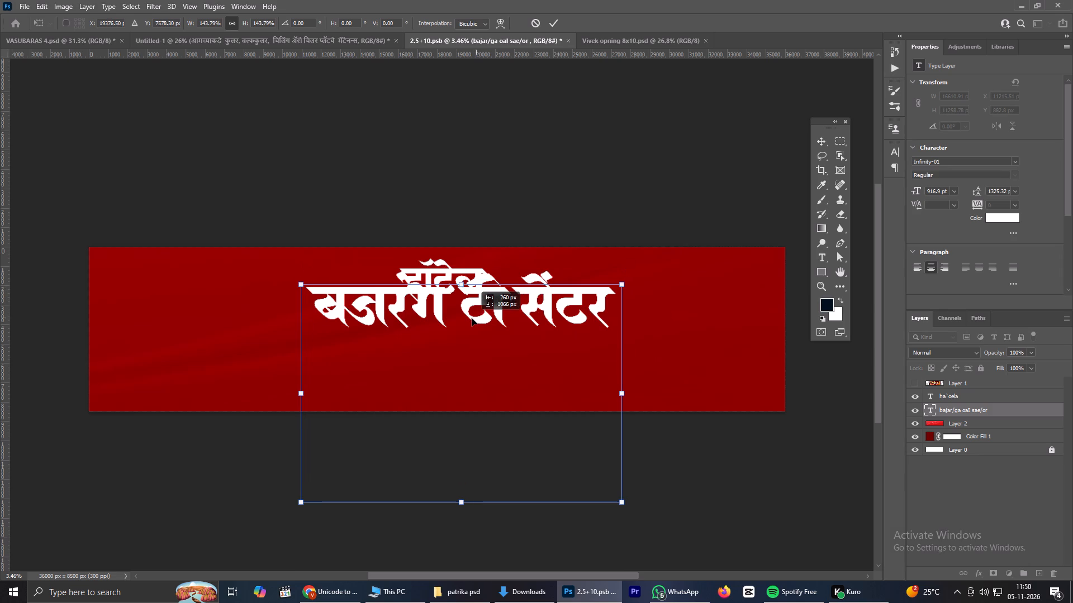
pyautogui.moveTo(472, 318); pyautogui.dragTo(475, 326)
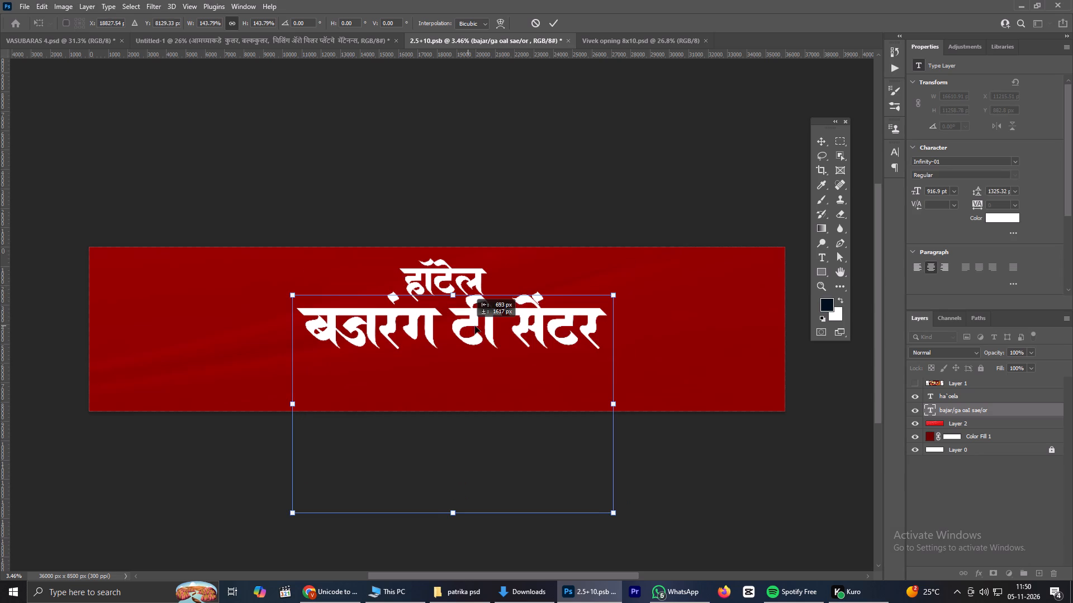
pyautogui.moveTo(475, 326); pyautogui.dragTo(479, 327)
pyautogui.click(552, 25)
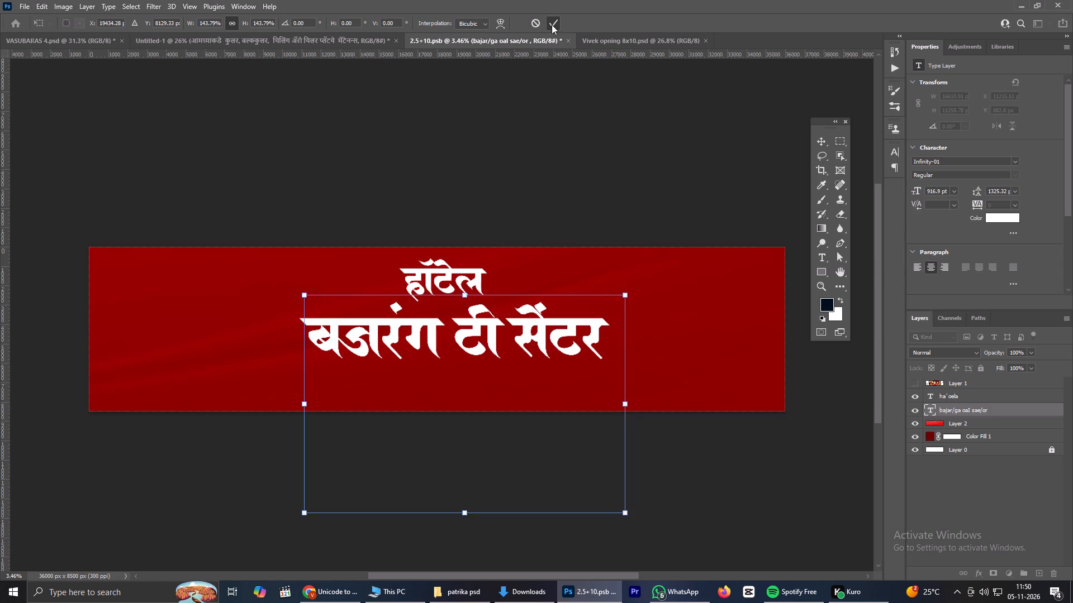
# Raise the बजरंग टी सेंटर line slightly and shift both heading lines left to centre them on the banner.
pyautogui.scroll(2, 417, 397)
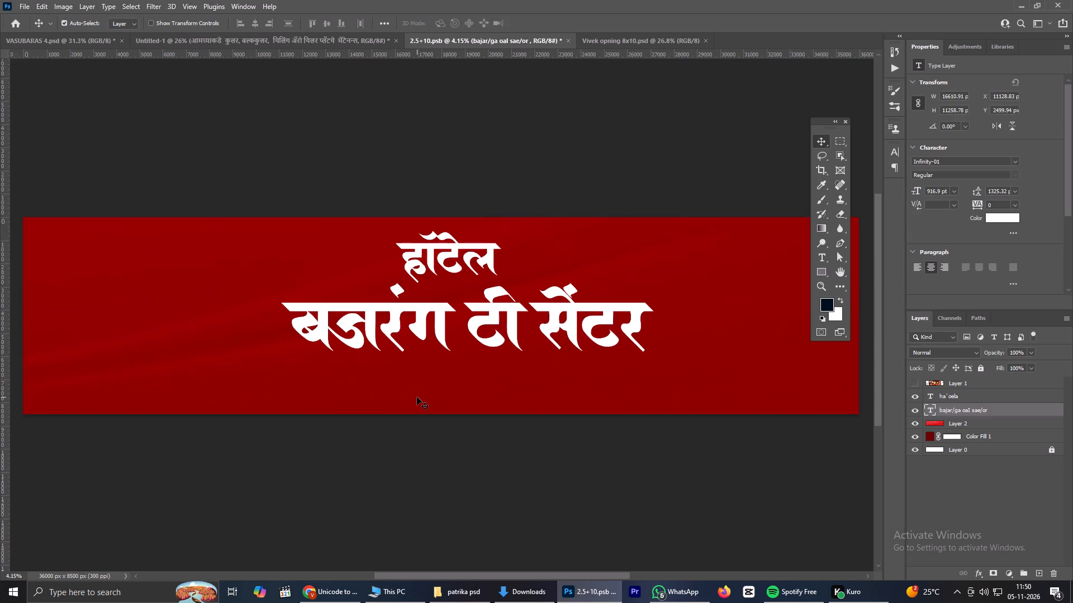
pyautogui.scroll(-4, 467, 303)
pyautogui.press('Up')
pyautogui.press('Up')
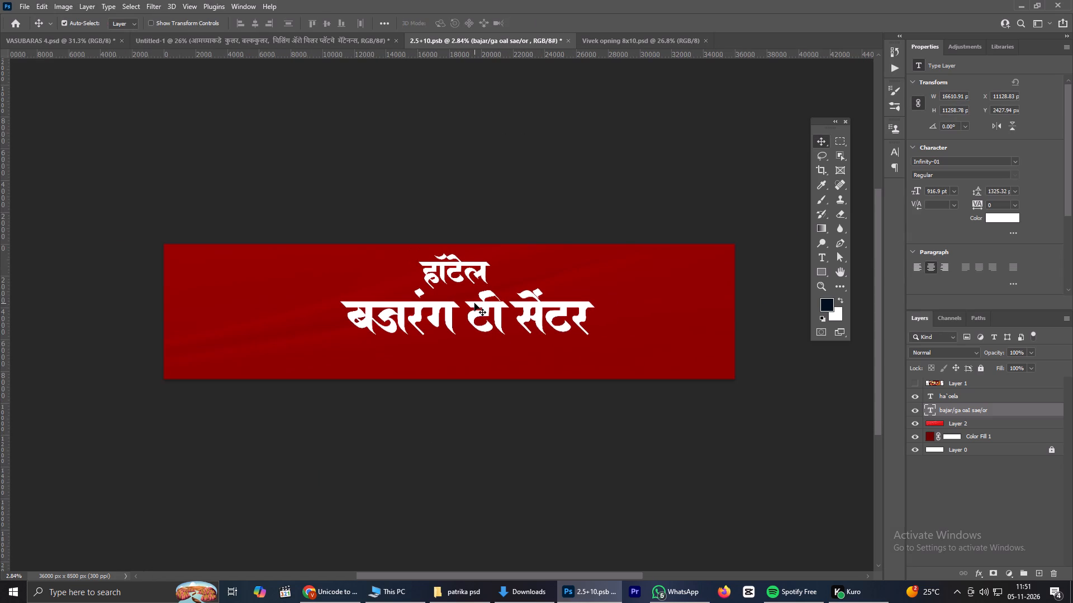
pyautogui.press('Up')
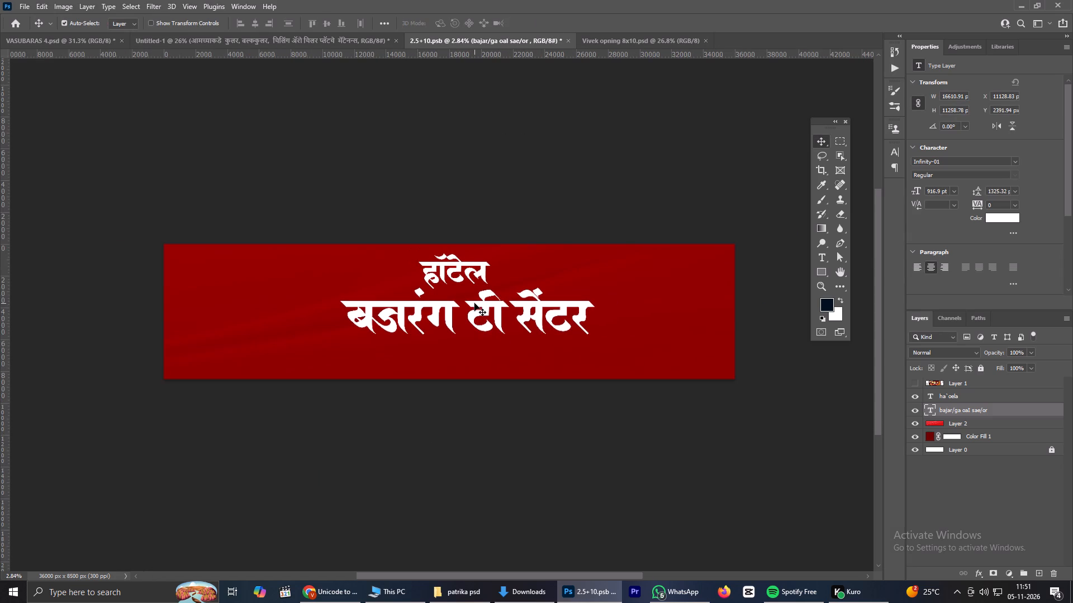
pyautogui.moveTo(483, 311); pyautogui.dragTo(467, 308)
pyautogui.click(455, 264)
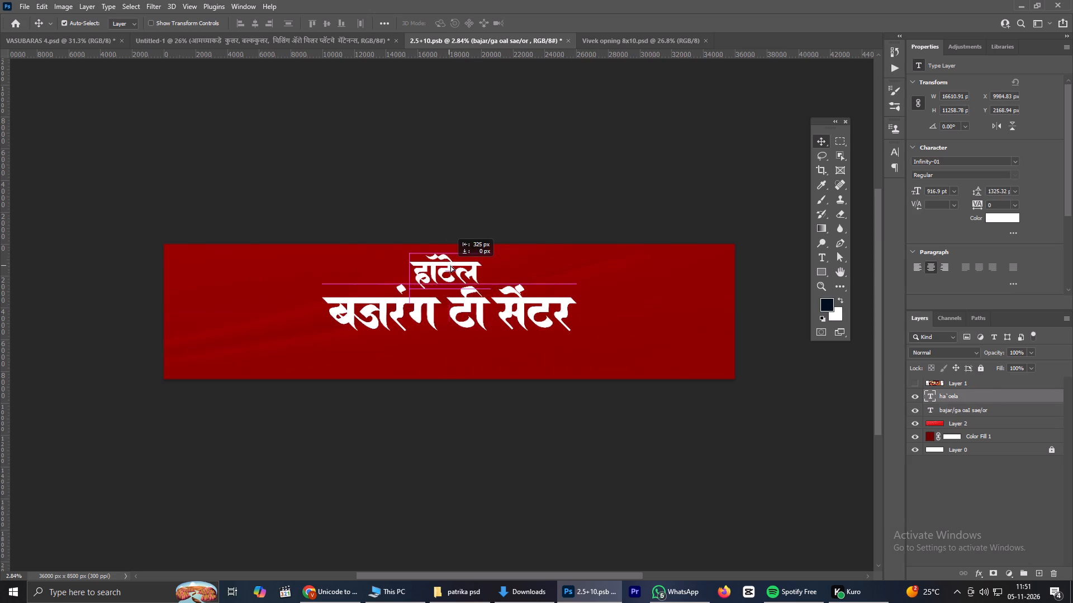
pyautogui.scroll(-2, 499, 254)
pyautogui.scroll(2, 499, 254)
pyautogui.click(495, 208)
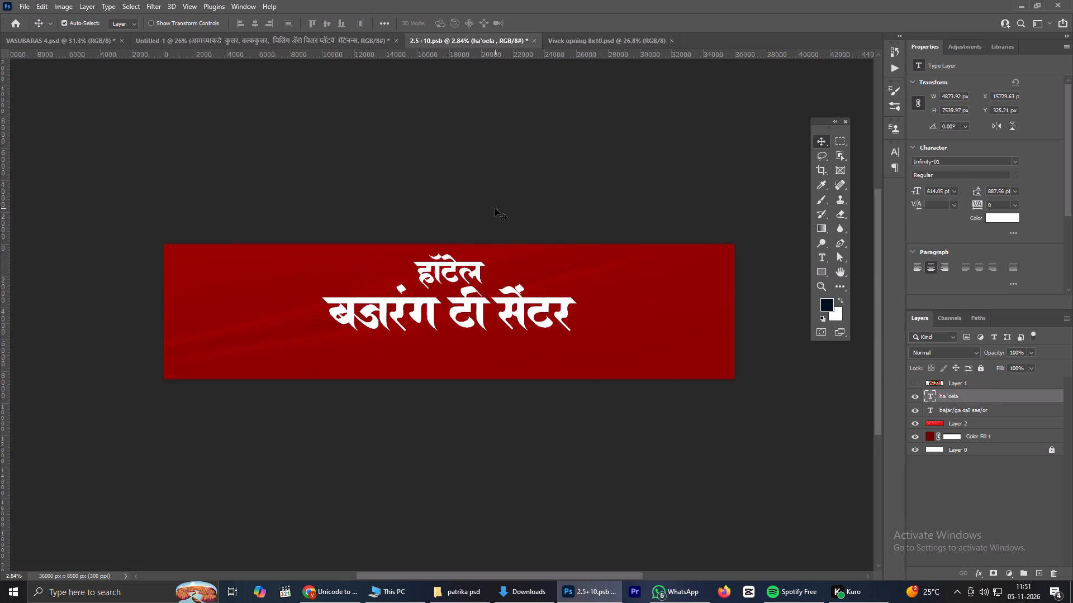
# Examine the हॉटेल and बजरंग टी सेंटर heading lines up close and against the whole banner.
pyautogui.scroll(-3, 433, 312)
pyautogui.scroll(2, 434, 320)
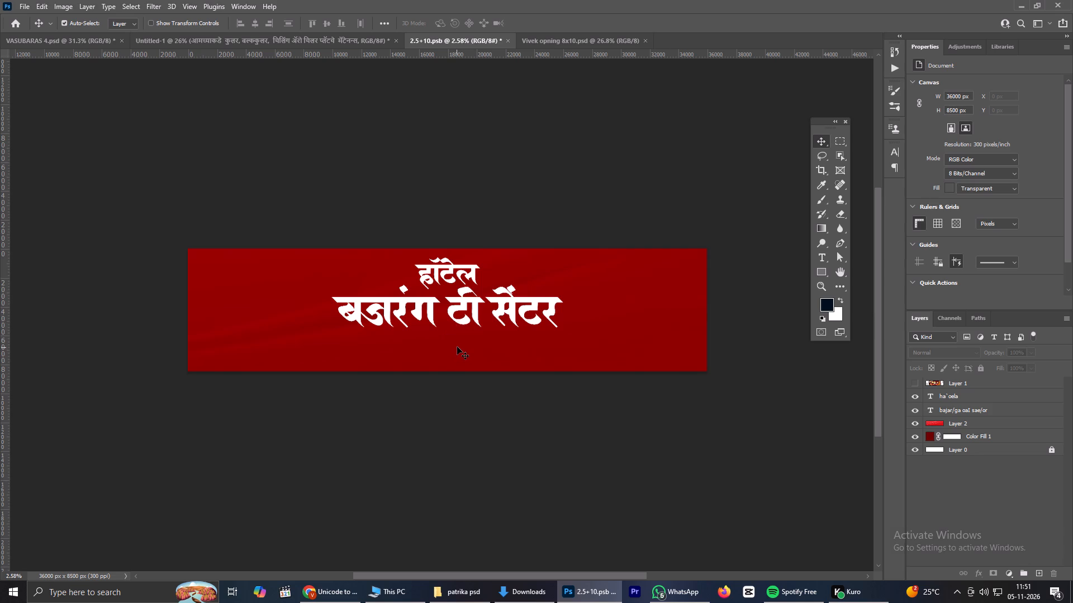
pyautogui.scroll(3, 464, 286)
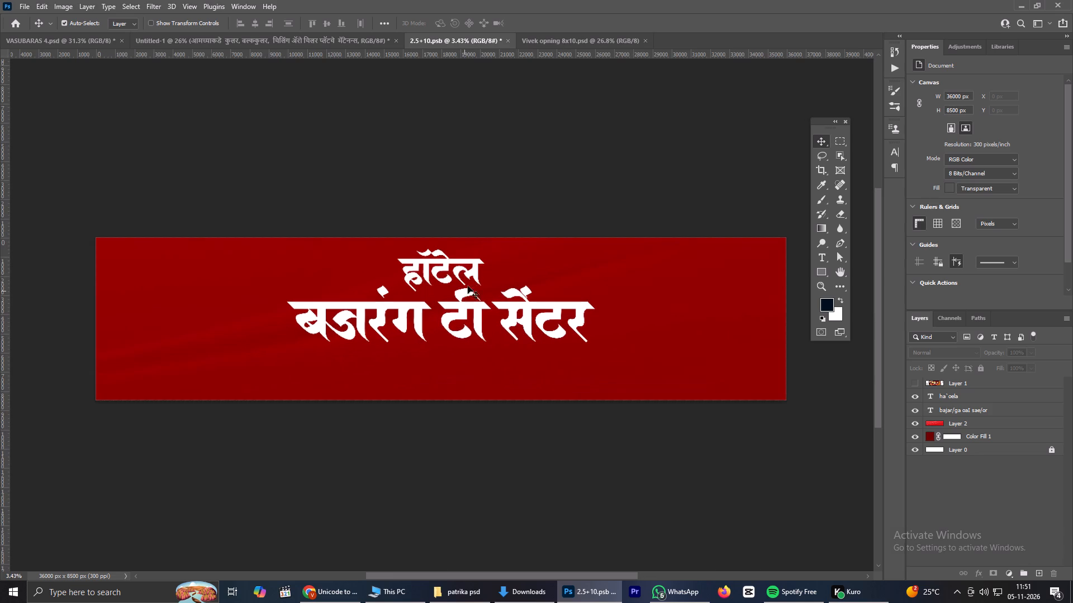
pyautogui.scroll(4, 410, 305)
pyautogui.scroll(8, 348, 313)
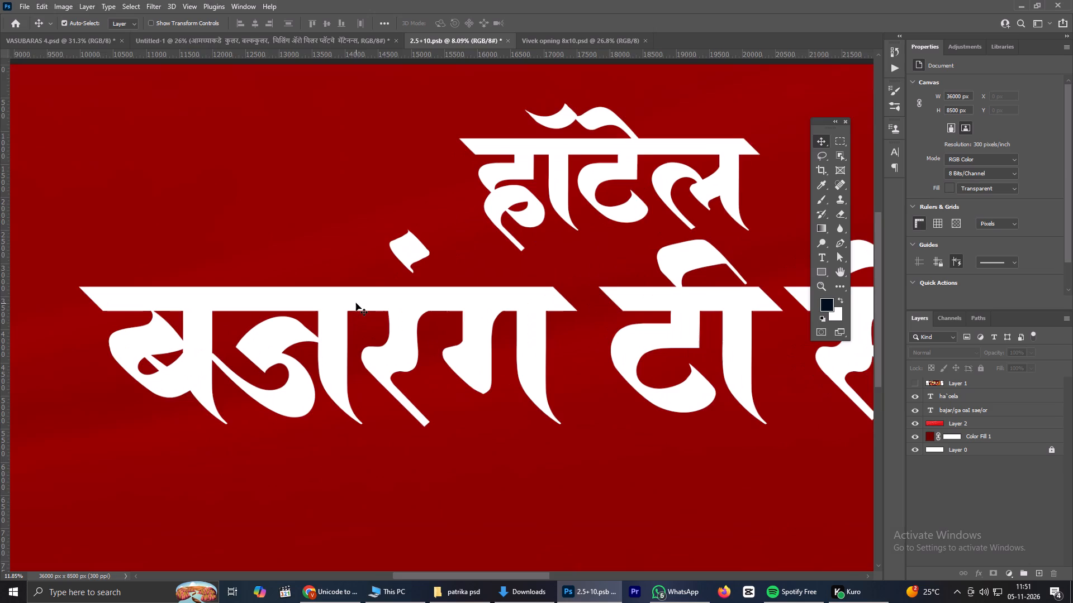
pyautogui.scroll(6, 356, 303)
pyautogui.scroll(-19, 379, 304)
pyautogui.scroll(3, 476, 269)
pyautogui.scroll(-4, 476, 269)
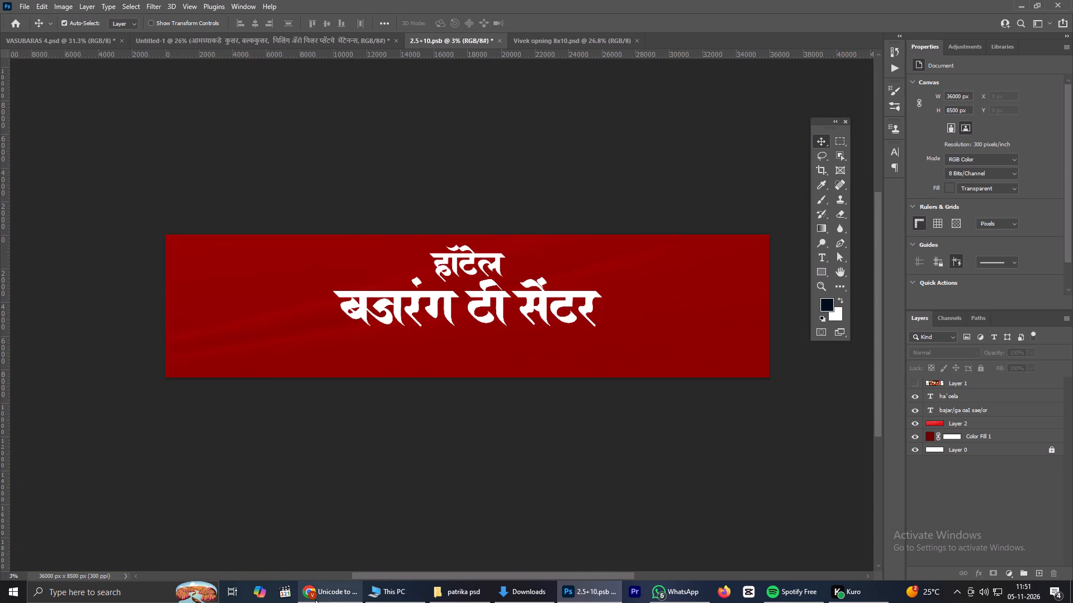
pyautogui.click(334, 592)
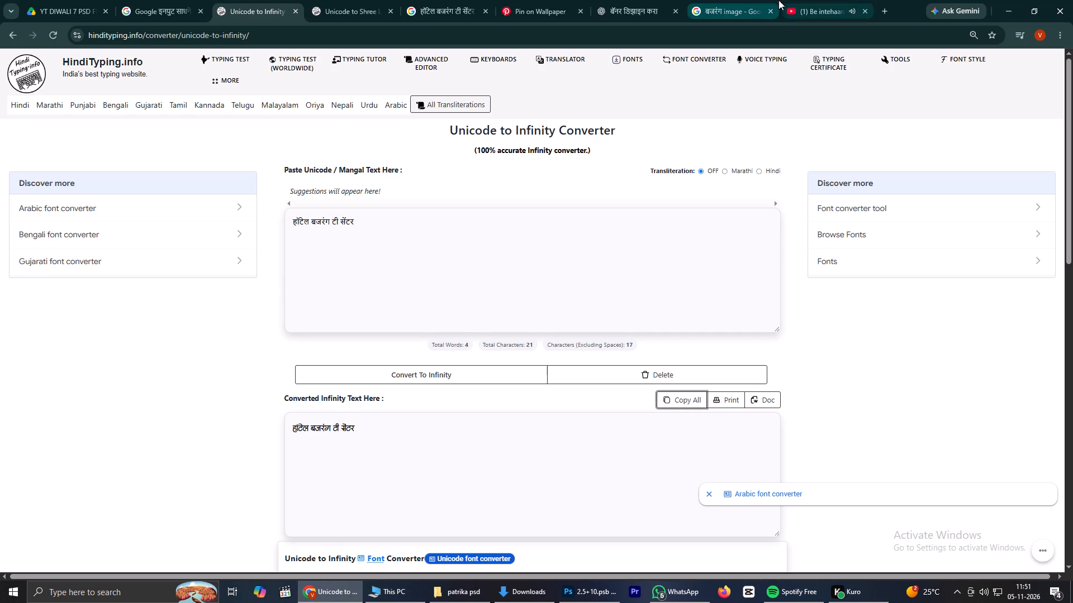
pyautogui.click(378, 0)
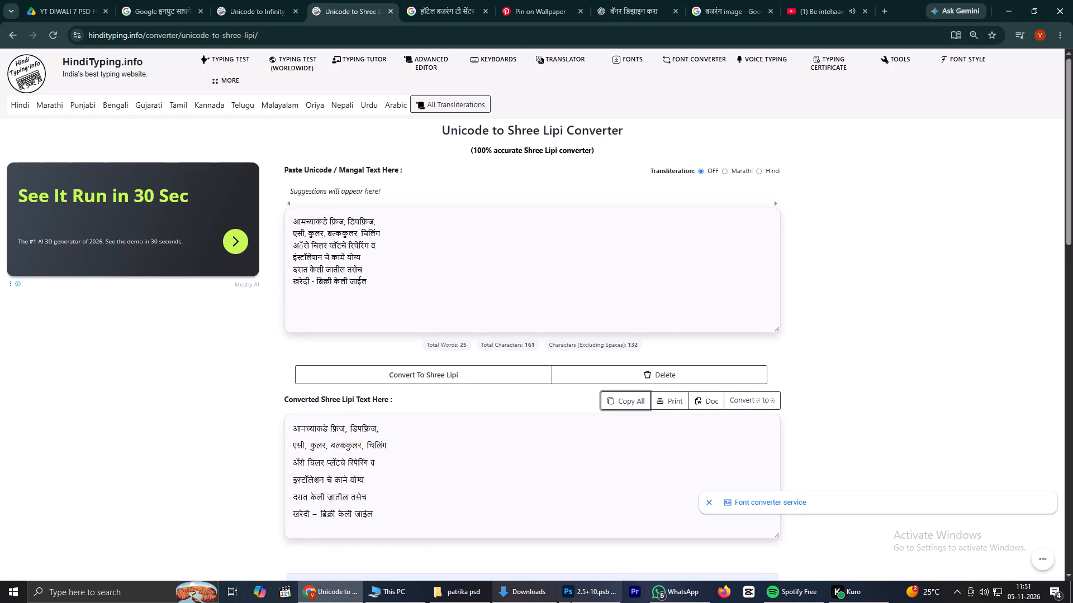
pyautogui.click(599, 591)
pyautogui.click(916, 385)
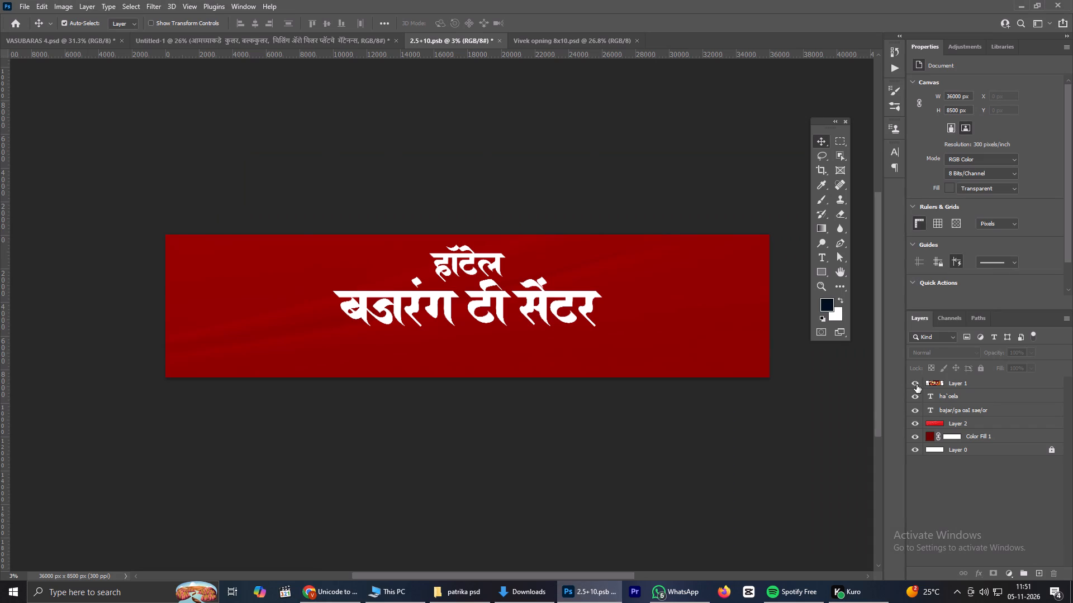
pyautogui.scroll(6, 531, 280)
pyautogui.scroll(2, 501, 236)
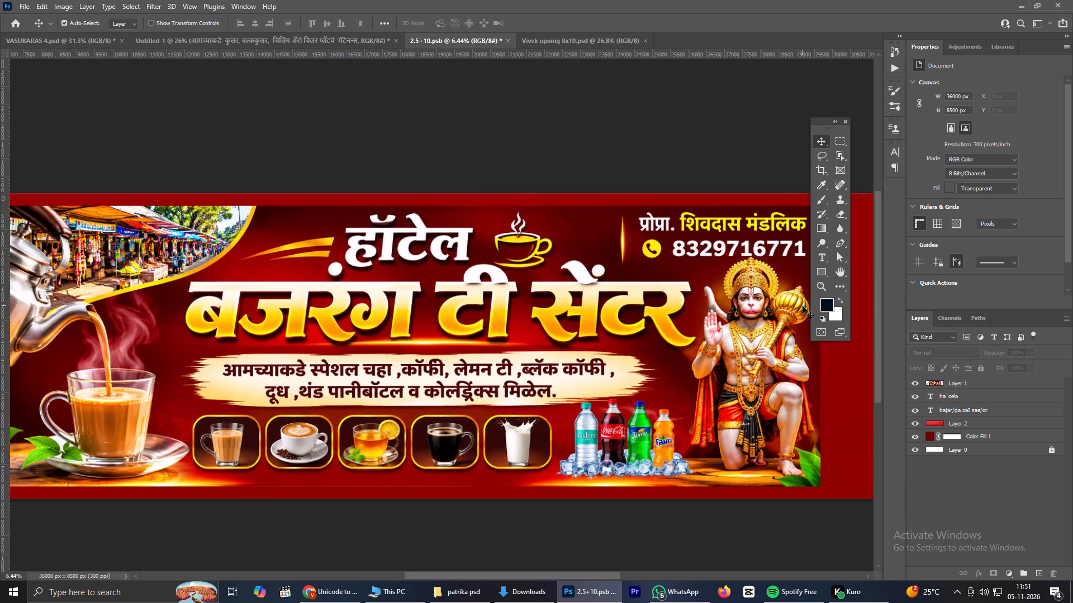
pyautogui.press('shift+super+s')
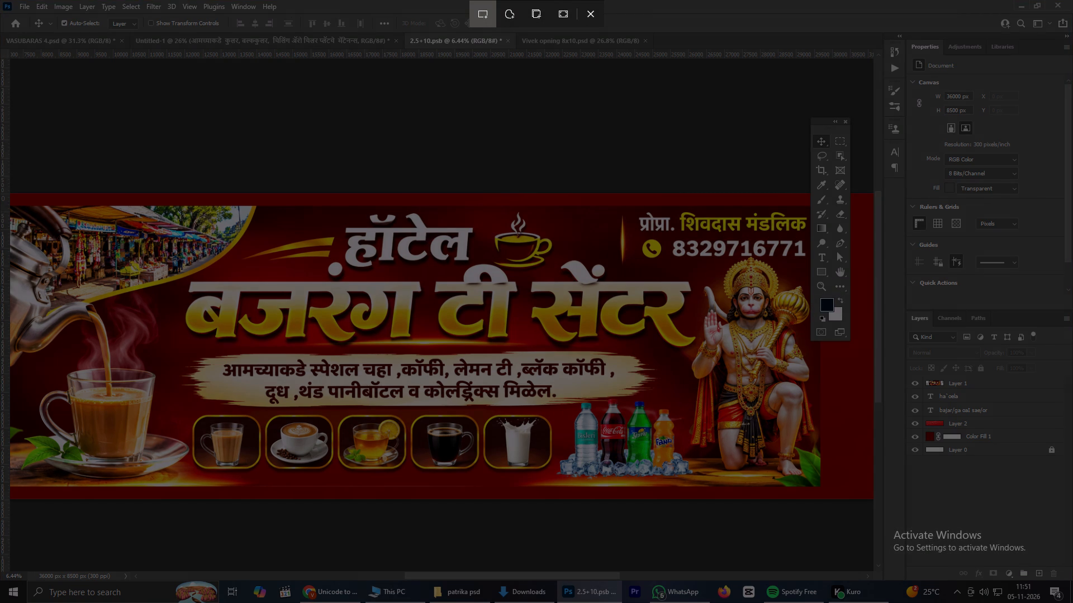
pyautogui.moveTo(478, 216); pyautogui.dragTo(577, 260)
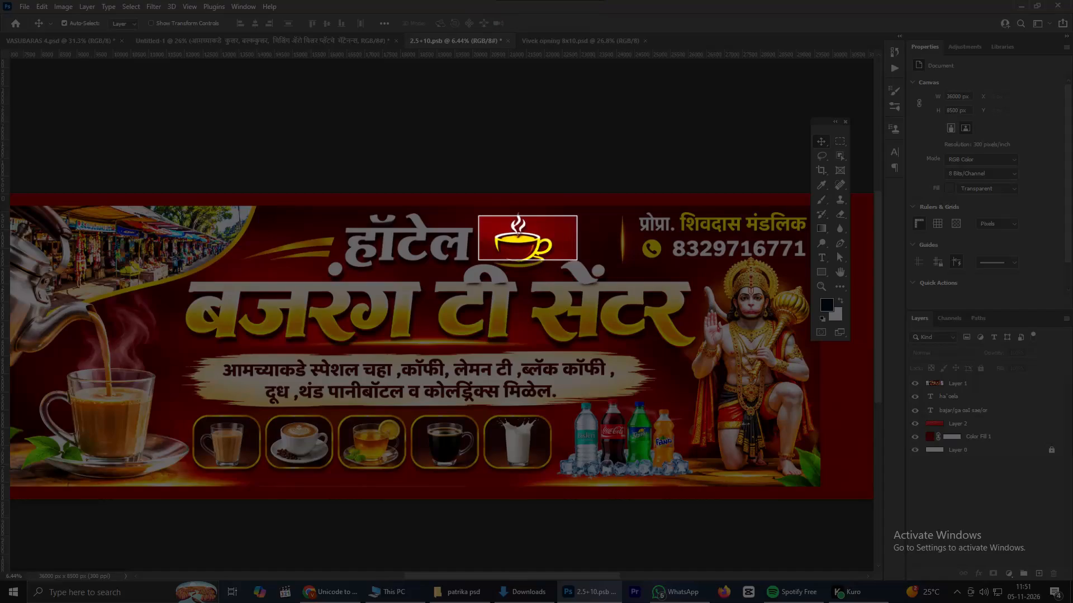
pyautogui.moveTo(577, 260); pyautogui.dragTo(576, 277)
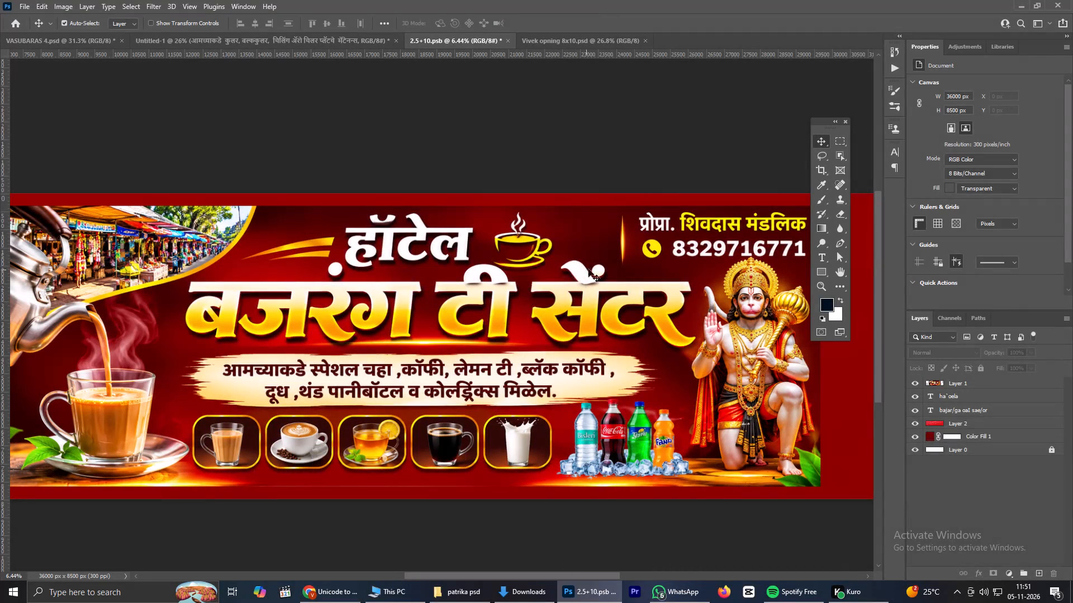
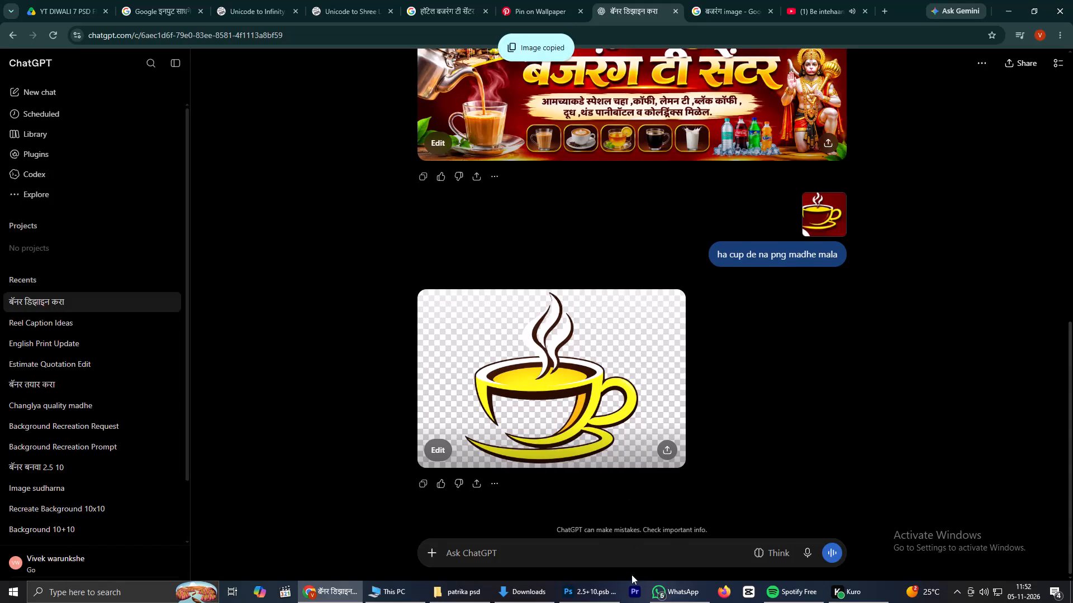
pyautogui.click(561, 587)
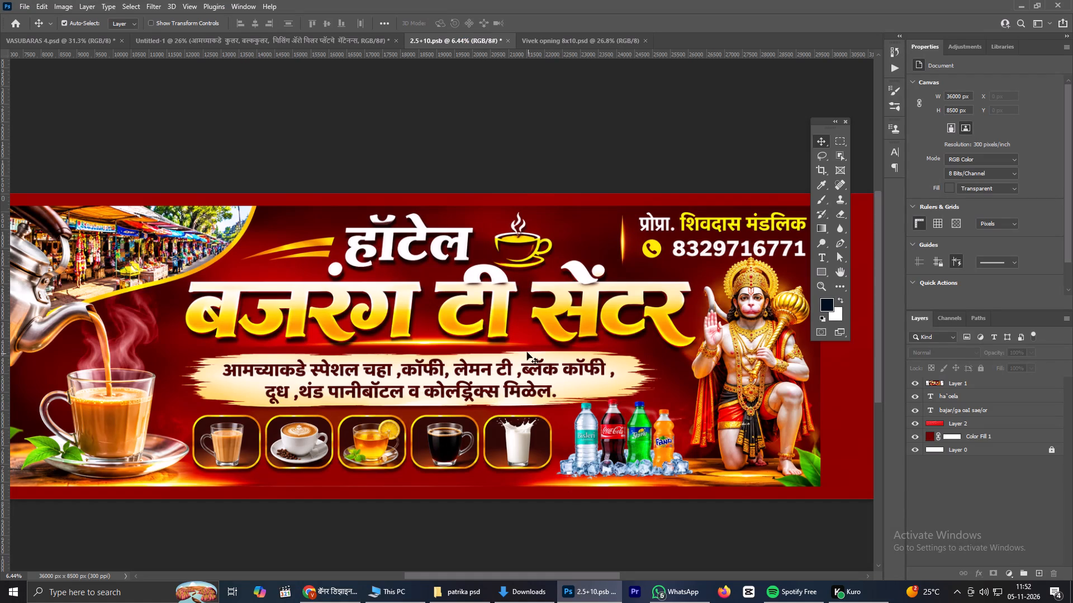
pyautogui.click(915, 386)
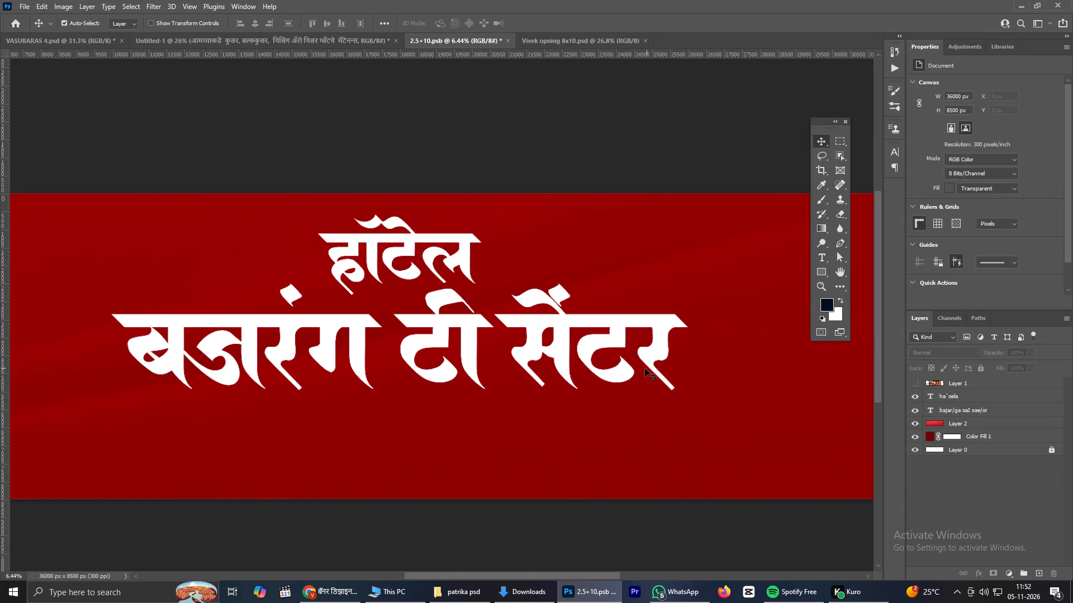
pyautogui.hotkey('ctrl', 'v')
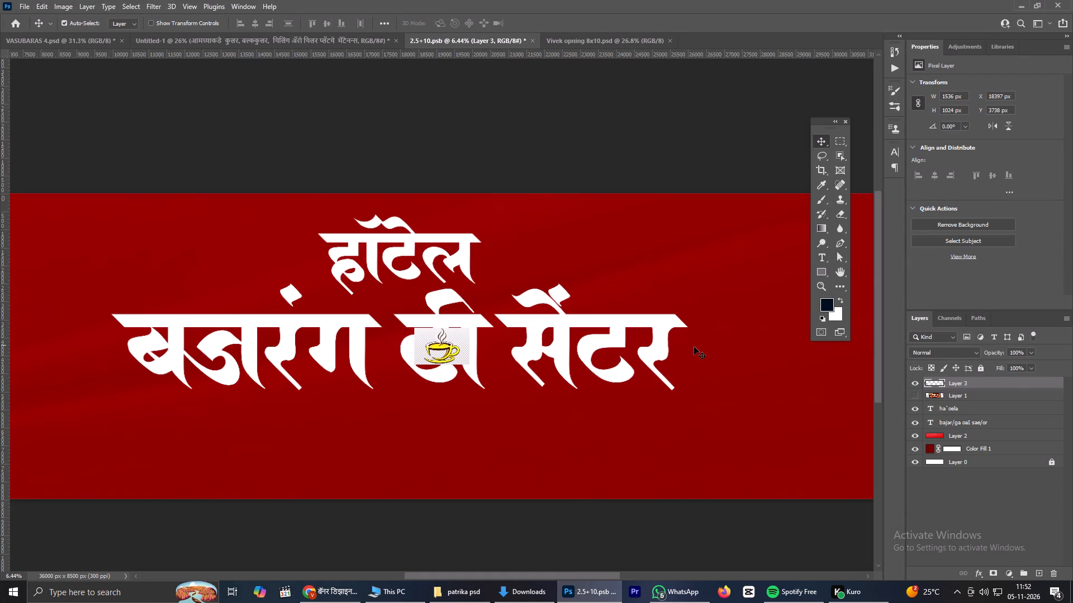
# Convert the pasted cup layer to a Smart Object, enlarge it to about 199%, and place it just after the word हॉटेल.
pyautogui.rightClick(982, 380)
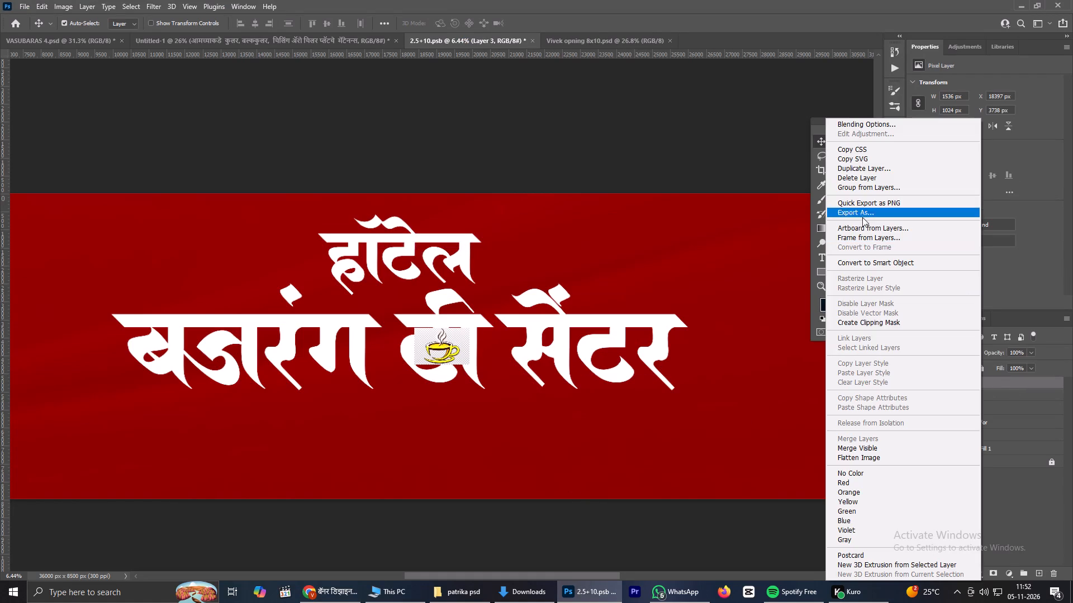
pyautogui.click(866, 260)
pyautogui.hotkey('ctrl', 't')
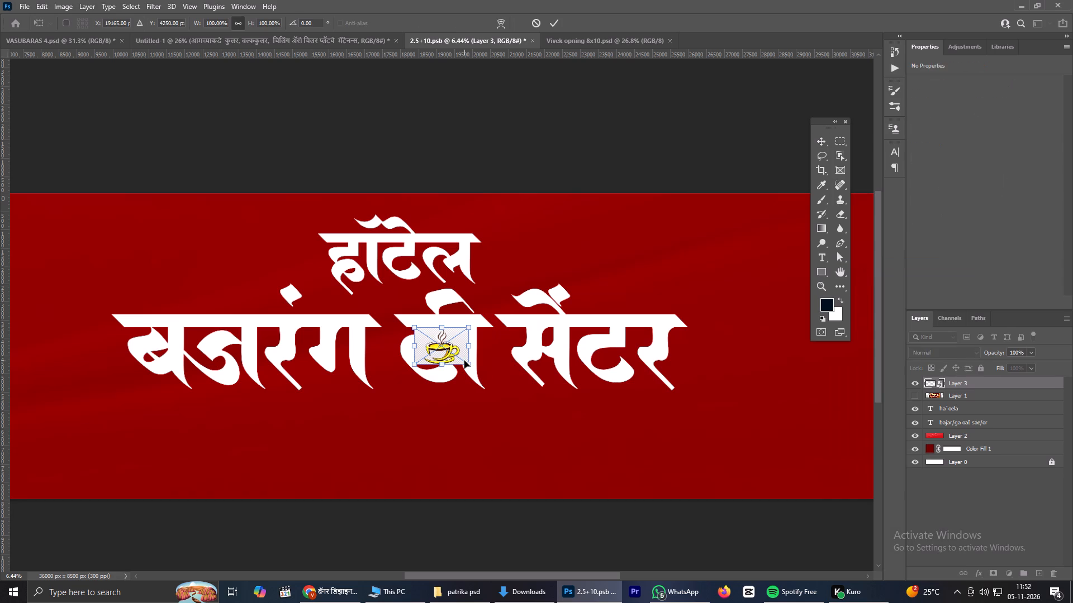
pyautogui.keyDown('alt'); pyautogui.moveTo(469, 362); pyautogui.dragTo(507, 366); pyautogui.keyUp('alt')
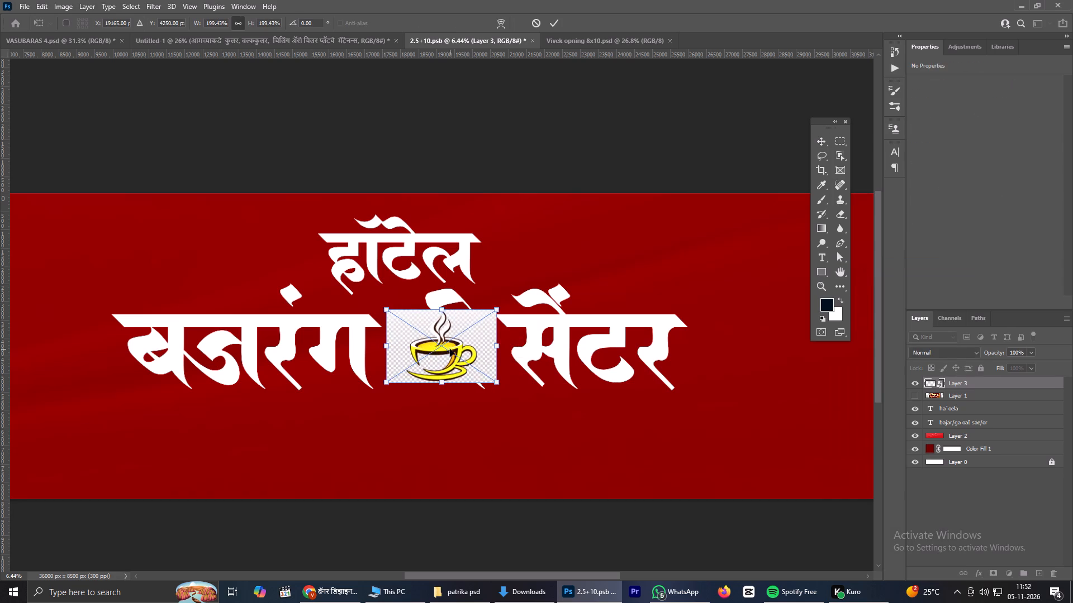
pyautogui.moveTo(450, 349); pyautogui.dragTo(542, 242)
pyautogui.click(558, 16)
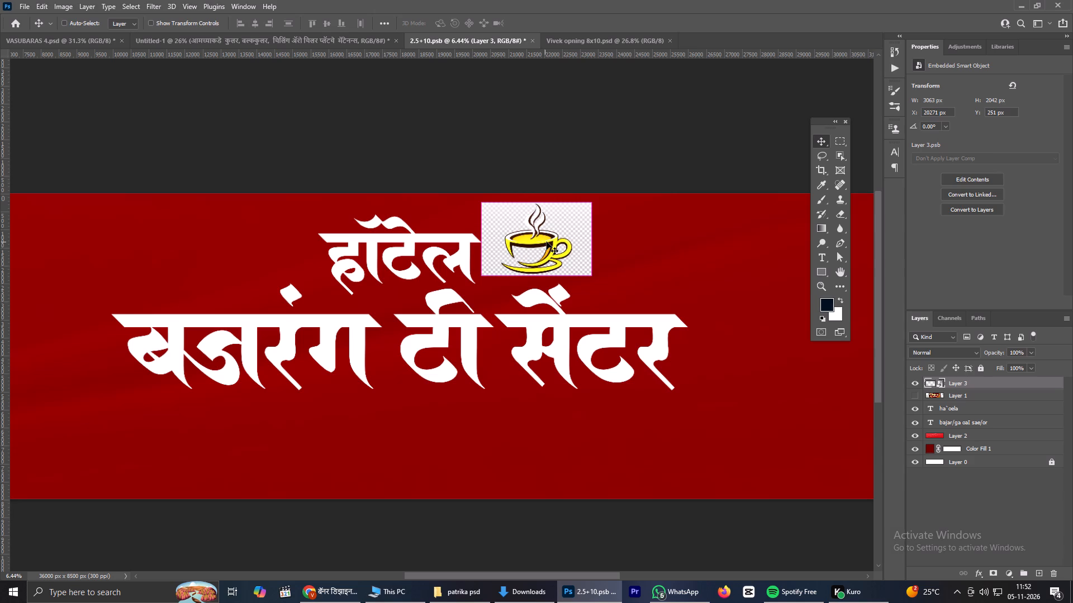
# Apply Levels to the cup image with the white input level at 197 to turn its checkered background white.
pyautogui.hotkey('ctrl', 'l')
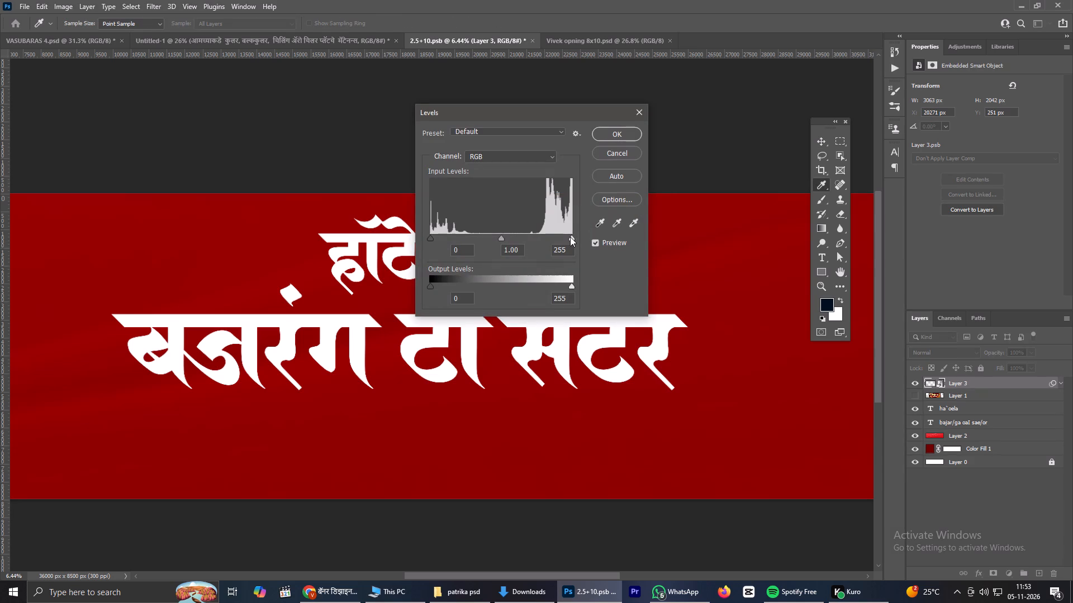
pyautogui.moveTo(570, 237); pyautogui.dragTo(564, 237)
pyautogui.moveTo(548, 108); pyautogui.dragTo(336, 170)
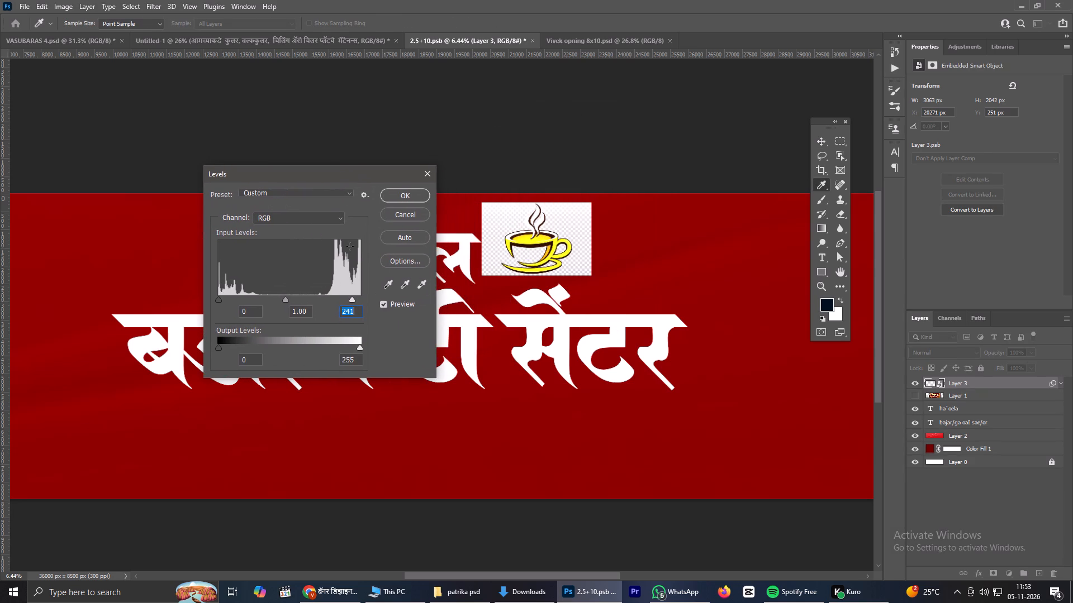
pyautogui.moveTo(349, 299); pyautogui.dragTo(334, 295)
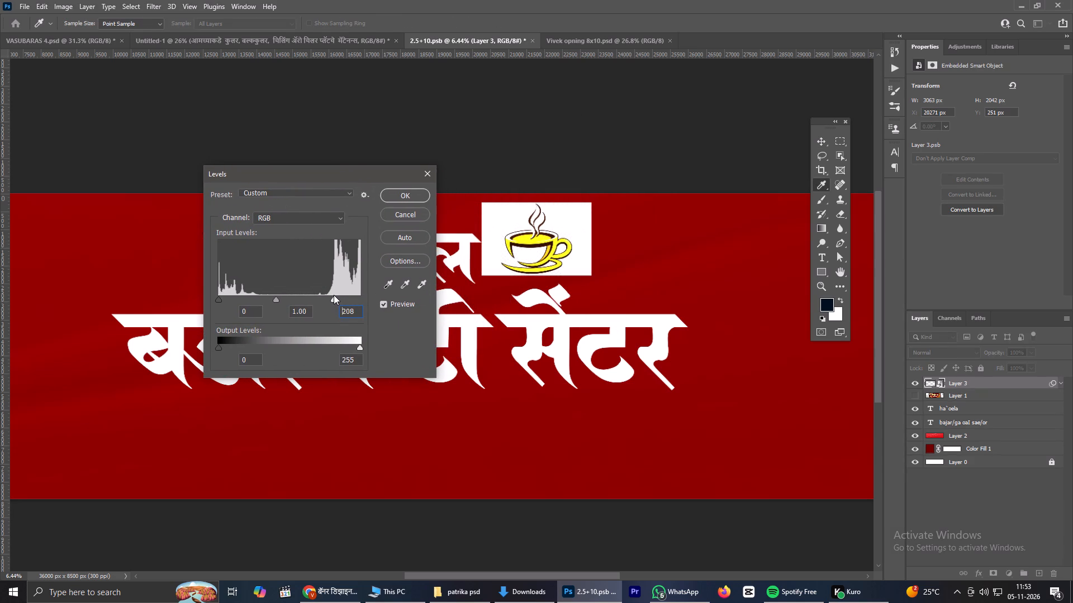
pyautogui.moveTo(334, 295); pyautogui.dragTo(327, 293)
pyautogui.click(403, 190)
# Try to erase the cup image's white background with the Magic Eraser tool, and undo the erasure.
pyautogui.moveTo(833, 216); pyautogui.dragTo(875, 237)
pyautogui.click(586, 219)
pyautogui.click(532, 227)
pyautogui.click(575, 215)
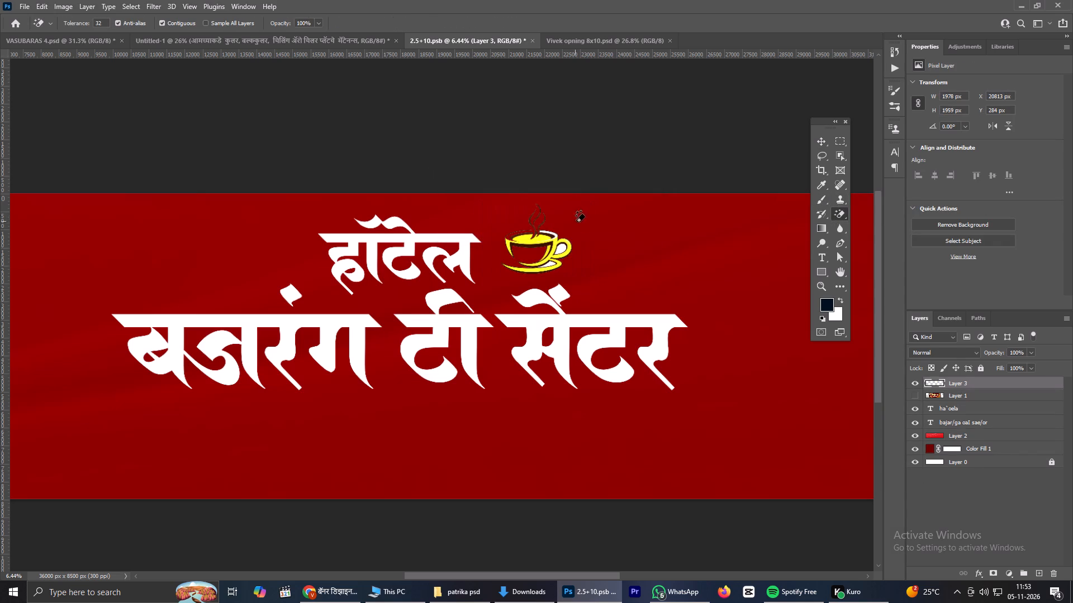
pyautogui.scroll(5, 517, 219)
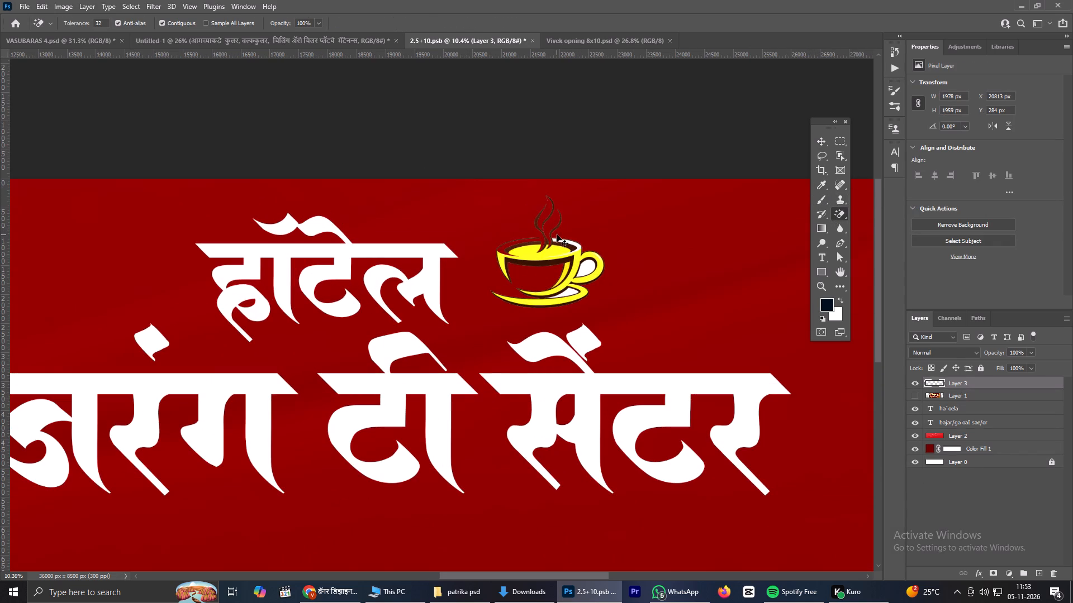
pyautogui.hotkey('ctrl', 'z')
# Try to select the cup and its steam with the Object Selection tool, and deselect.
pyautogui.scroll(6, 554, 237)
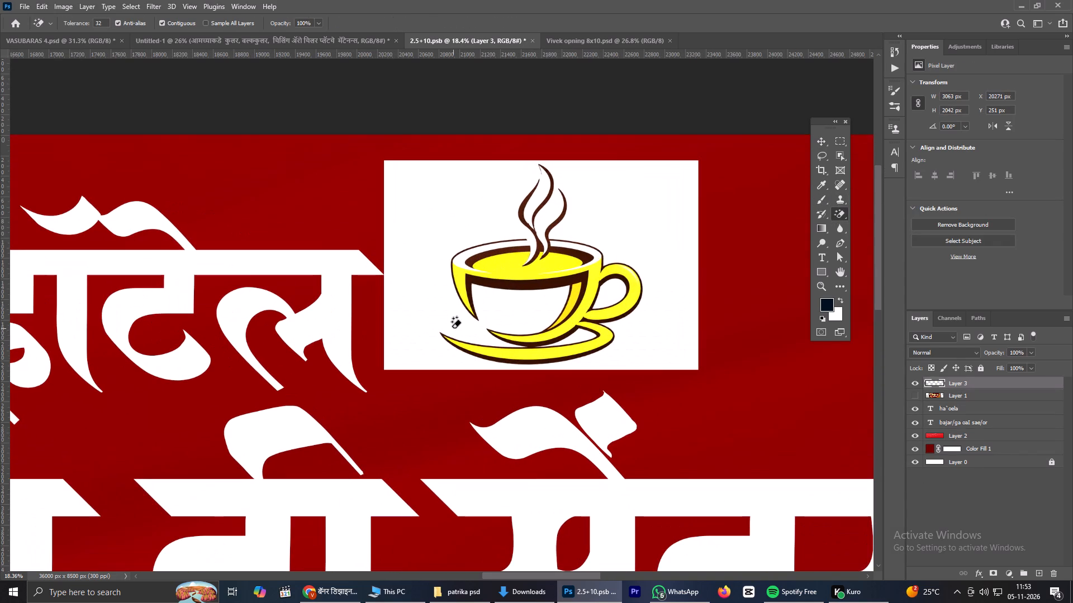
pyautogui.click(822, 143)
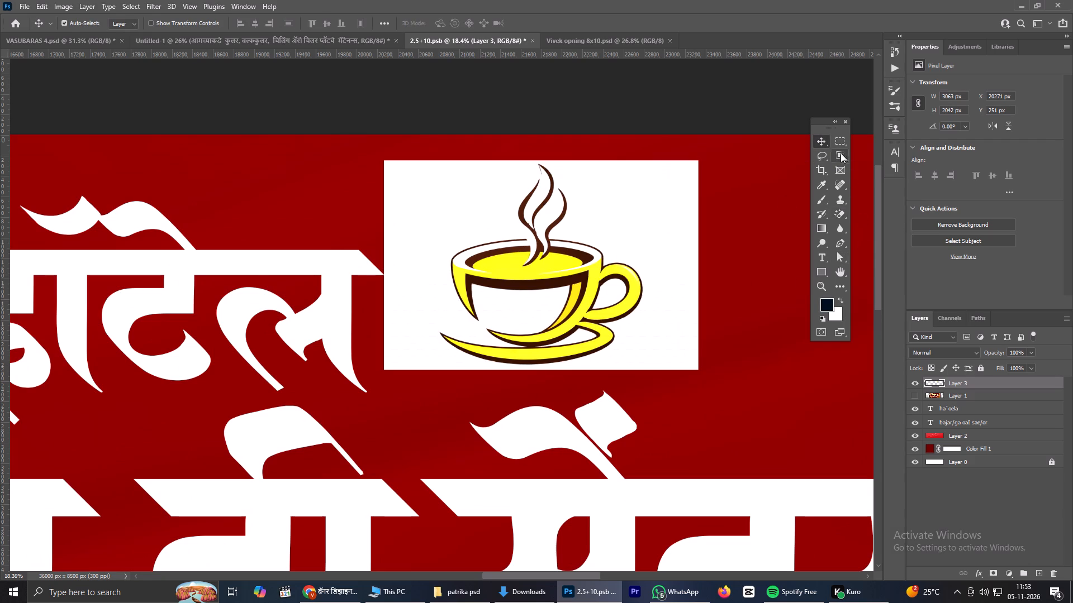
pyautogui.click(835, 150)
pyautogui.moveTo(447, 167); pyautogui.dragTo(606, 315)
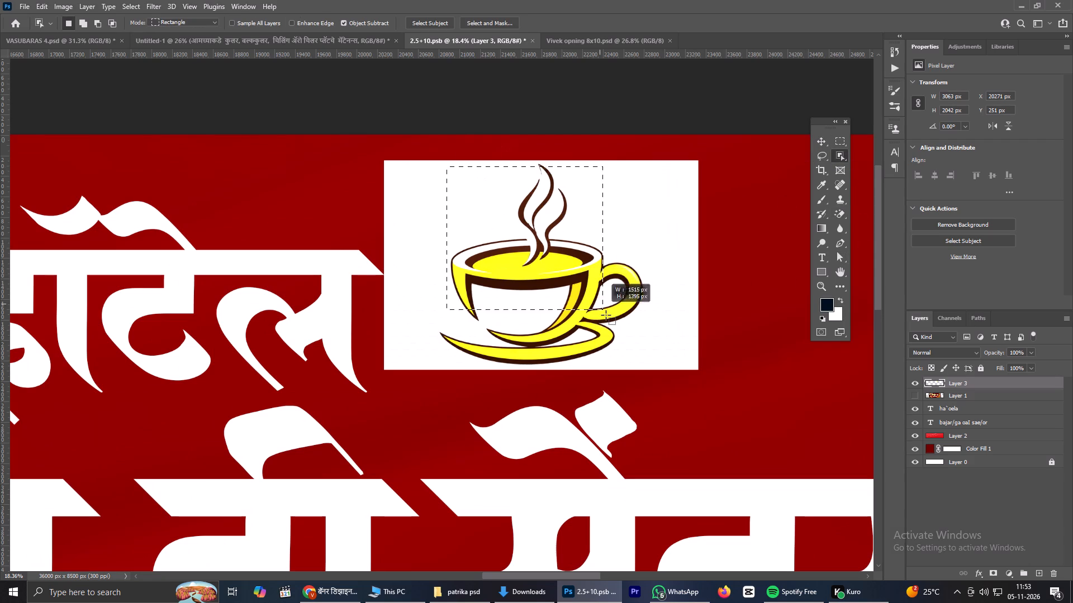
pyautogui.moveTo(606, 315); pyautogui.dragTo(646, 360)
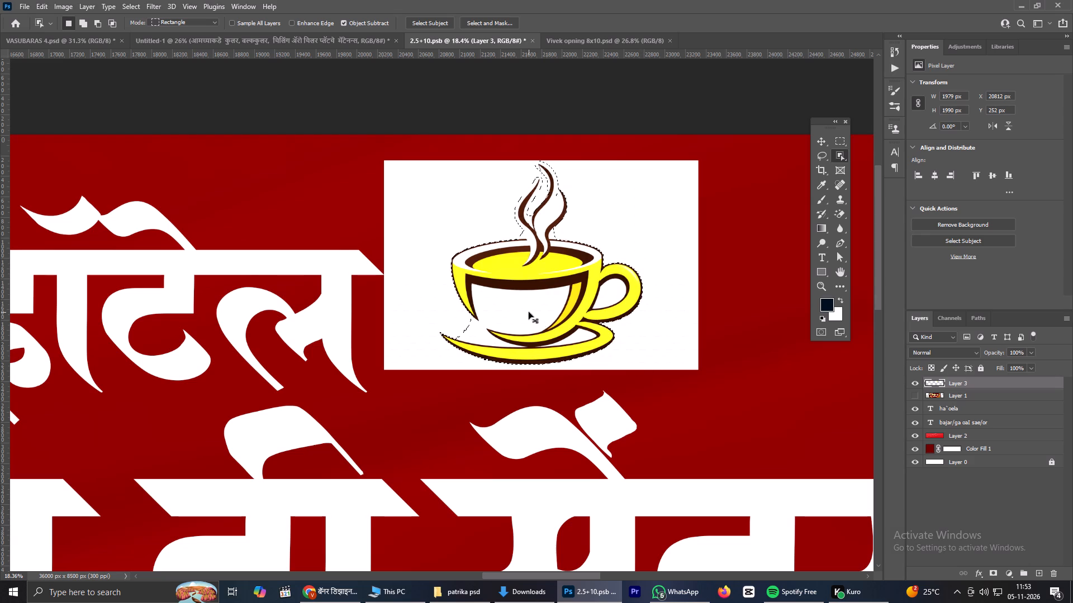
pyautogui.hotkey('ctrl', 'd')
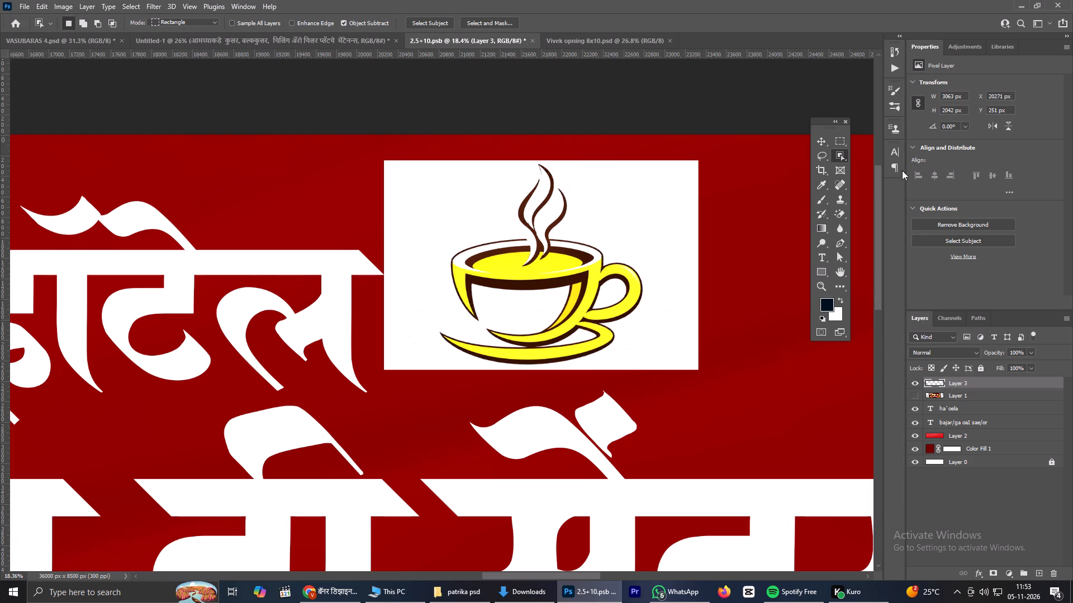
# Draw a loose freehand Lasso selection around the whole cup, saucer and steam.
pyautogui.click(824, 155)
pyautogui.moveTo(602, 355); pyautogui.dragTo(638, 320)
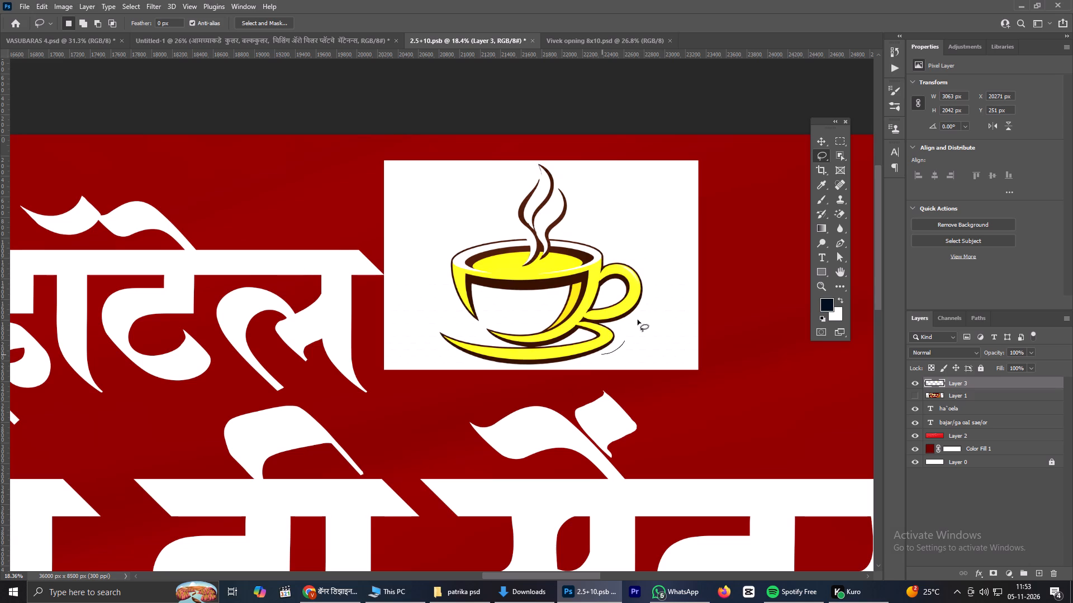
pyautogui.moveTo(638, 320); pyautogui.dragTo(513, 155)
pyautogui.moveTo(513, 155); pyautogui.dragTo(491, 386)
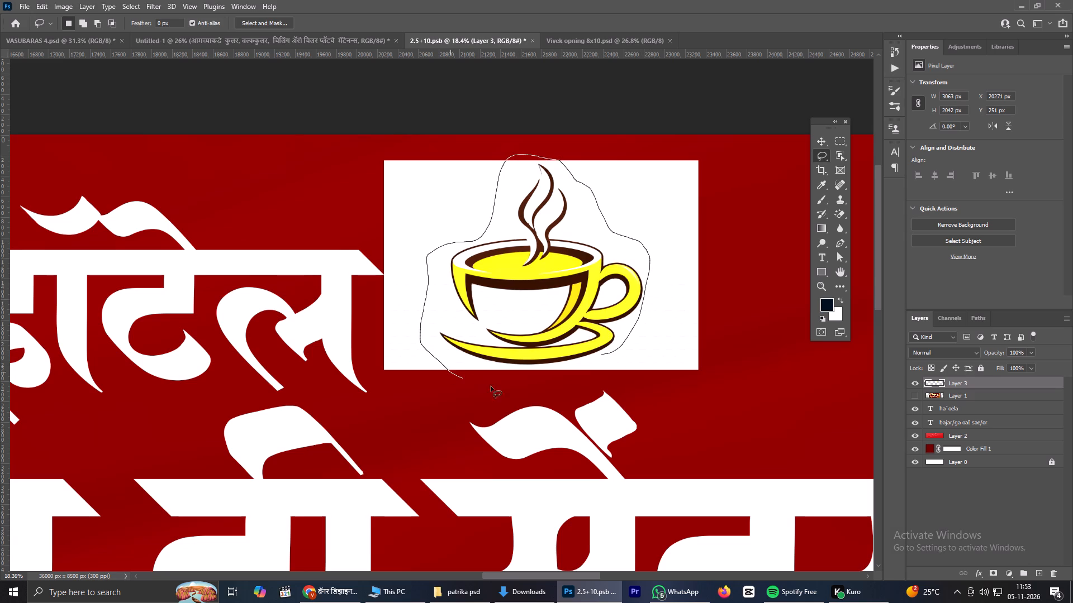
pyautogui.moveTo(491, 386); pyautogui.dragTo(615, 351)
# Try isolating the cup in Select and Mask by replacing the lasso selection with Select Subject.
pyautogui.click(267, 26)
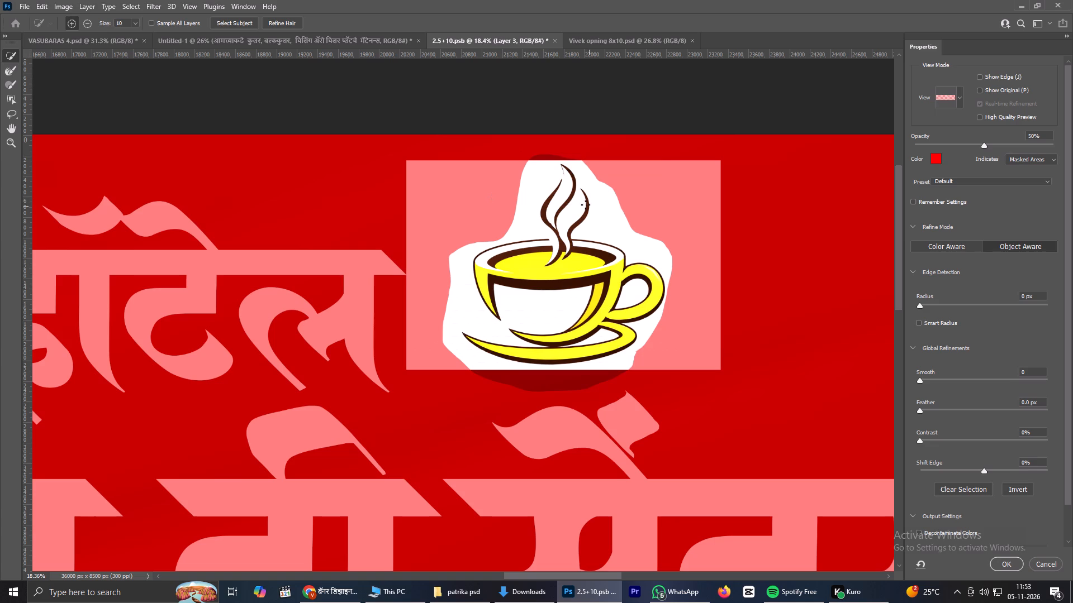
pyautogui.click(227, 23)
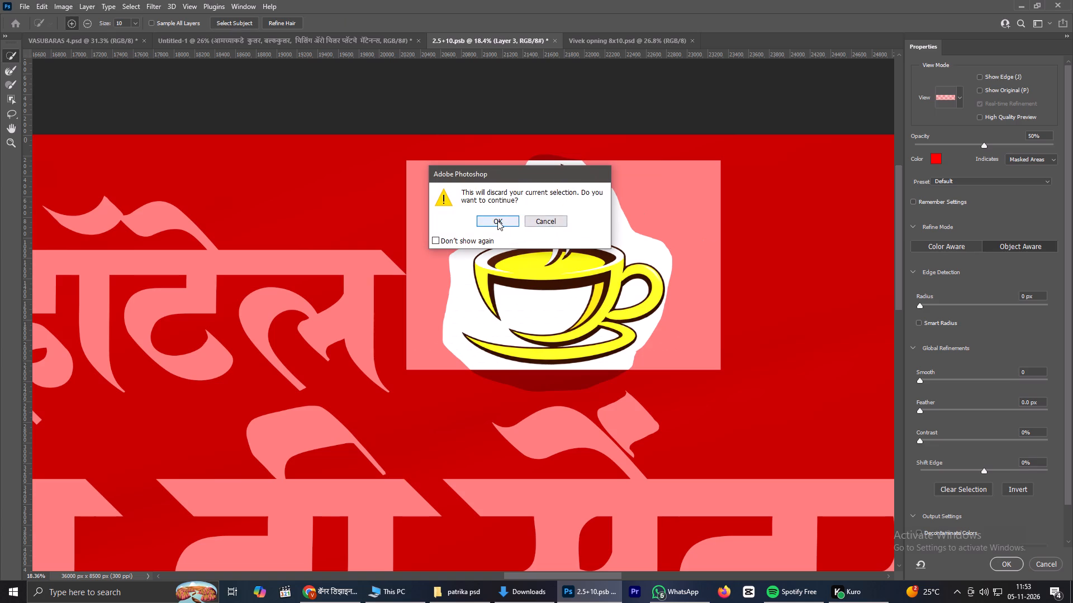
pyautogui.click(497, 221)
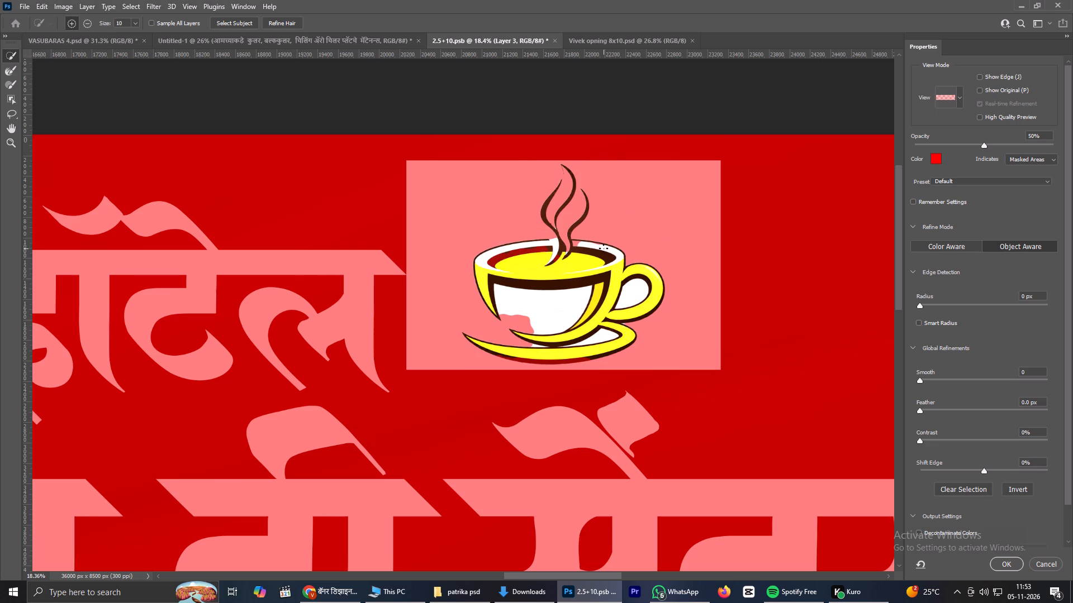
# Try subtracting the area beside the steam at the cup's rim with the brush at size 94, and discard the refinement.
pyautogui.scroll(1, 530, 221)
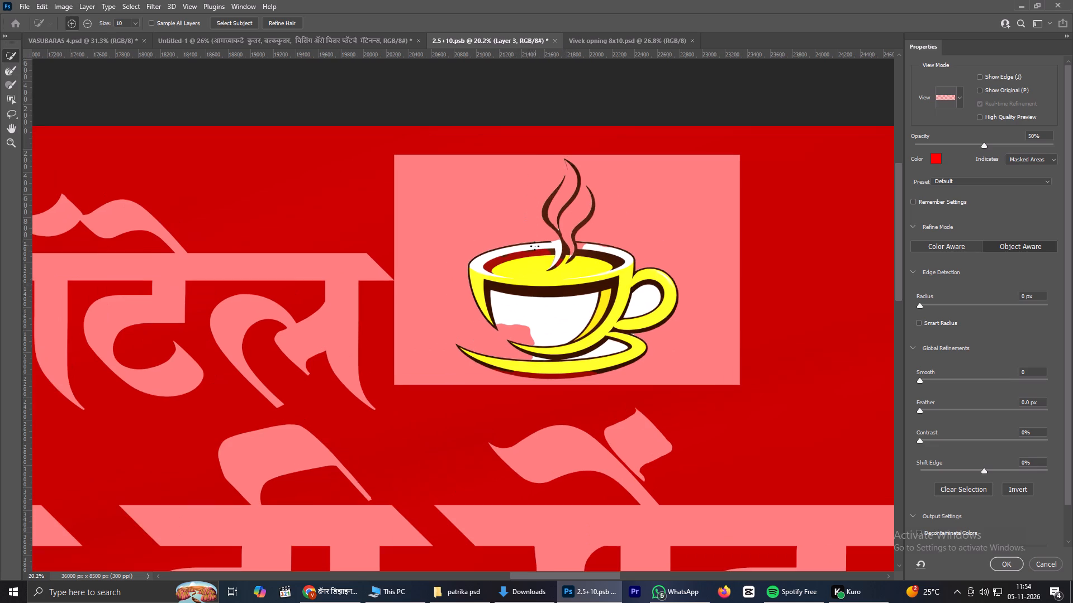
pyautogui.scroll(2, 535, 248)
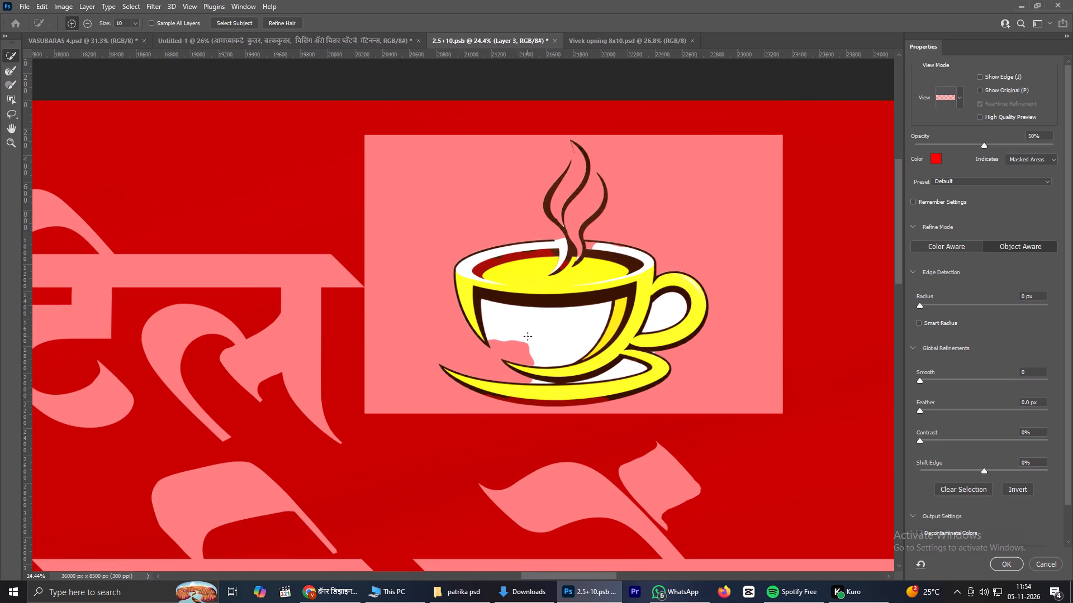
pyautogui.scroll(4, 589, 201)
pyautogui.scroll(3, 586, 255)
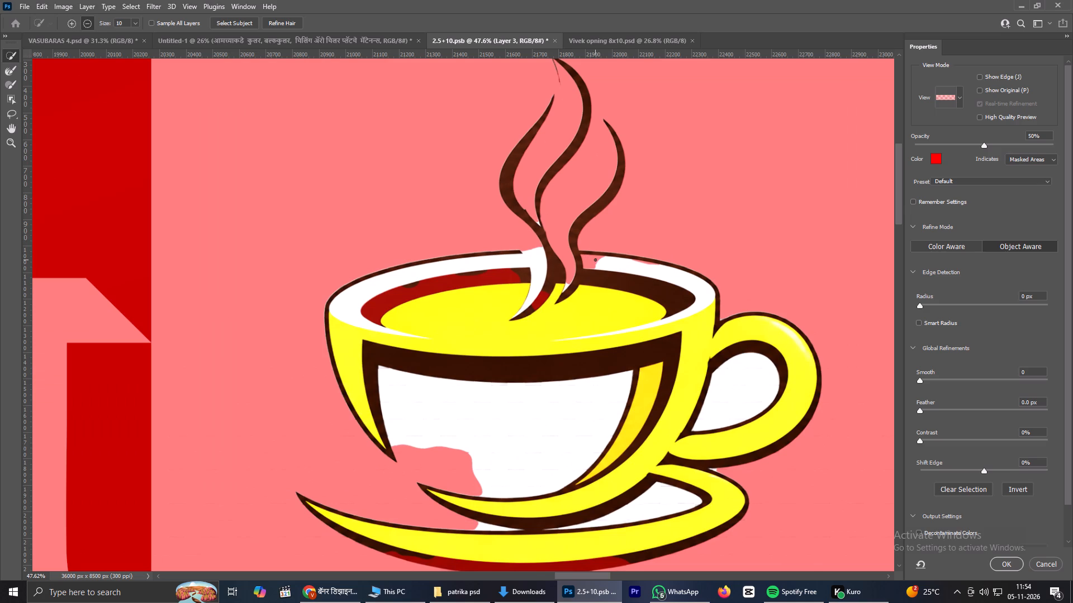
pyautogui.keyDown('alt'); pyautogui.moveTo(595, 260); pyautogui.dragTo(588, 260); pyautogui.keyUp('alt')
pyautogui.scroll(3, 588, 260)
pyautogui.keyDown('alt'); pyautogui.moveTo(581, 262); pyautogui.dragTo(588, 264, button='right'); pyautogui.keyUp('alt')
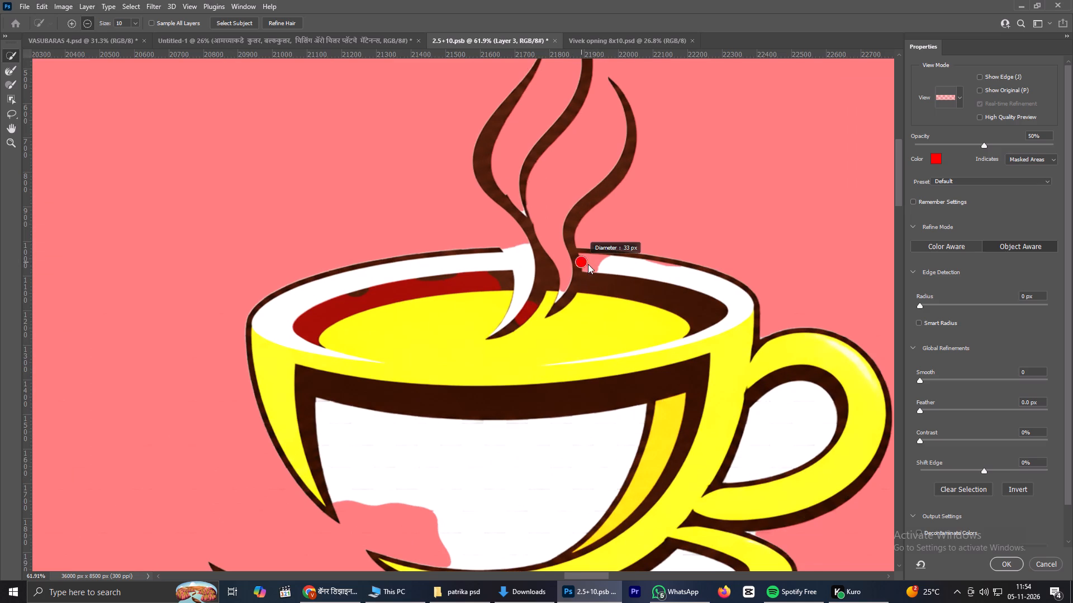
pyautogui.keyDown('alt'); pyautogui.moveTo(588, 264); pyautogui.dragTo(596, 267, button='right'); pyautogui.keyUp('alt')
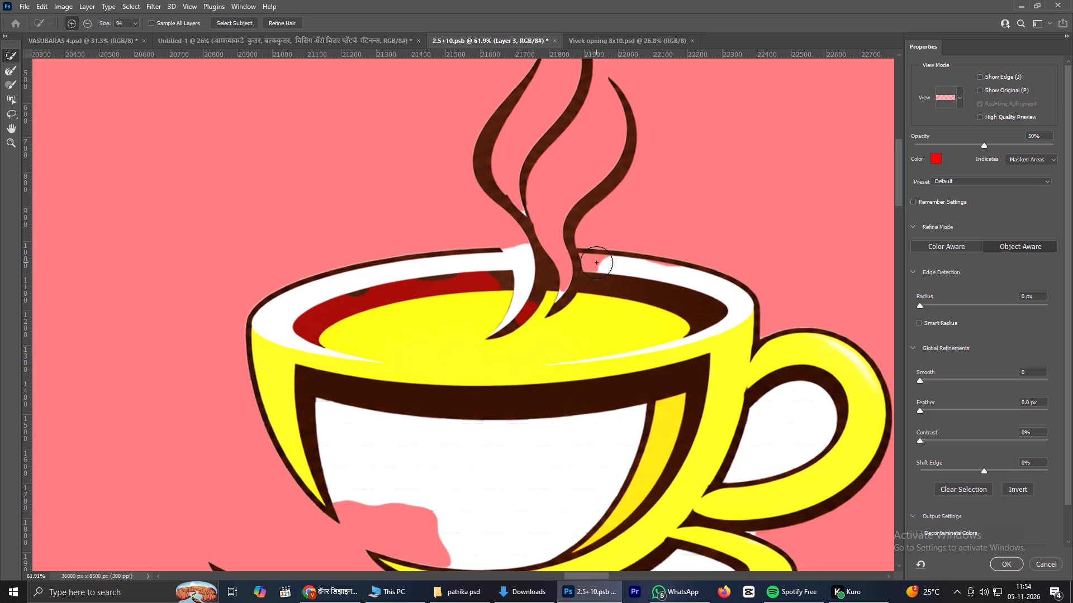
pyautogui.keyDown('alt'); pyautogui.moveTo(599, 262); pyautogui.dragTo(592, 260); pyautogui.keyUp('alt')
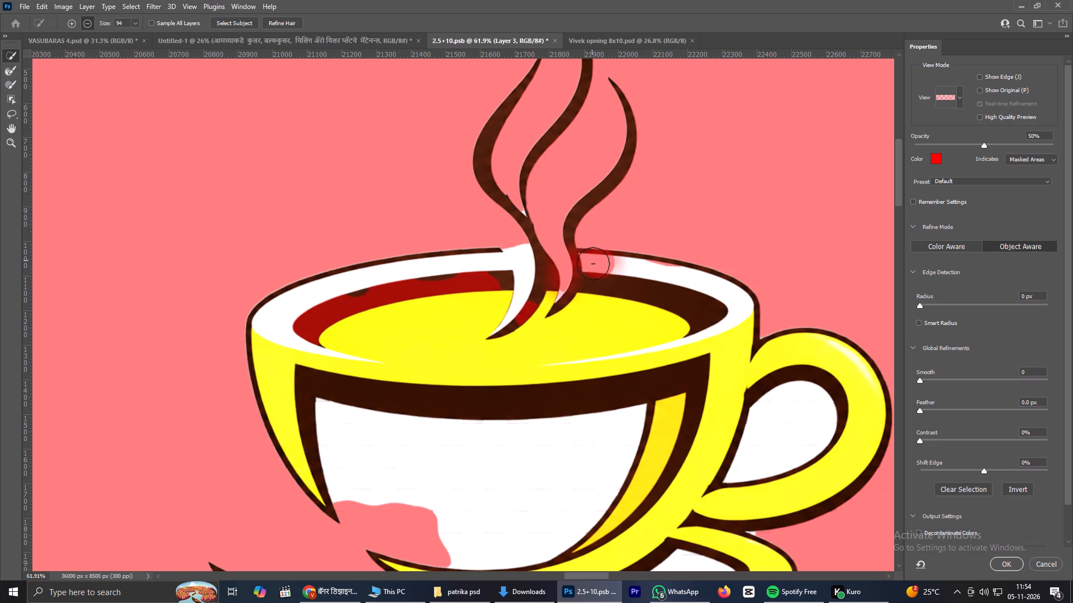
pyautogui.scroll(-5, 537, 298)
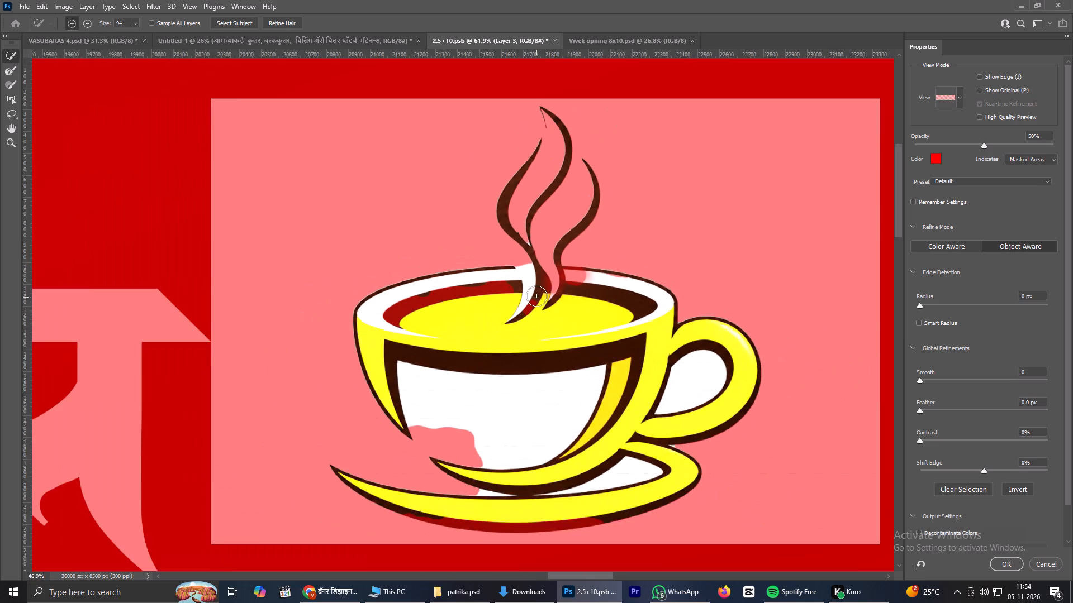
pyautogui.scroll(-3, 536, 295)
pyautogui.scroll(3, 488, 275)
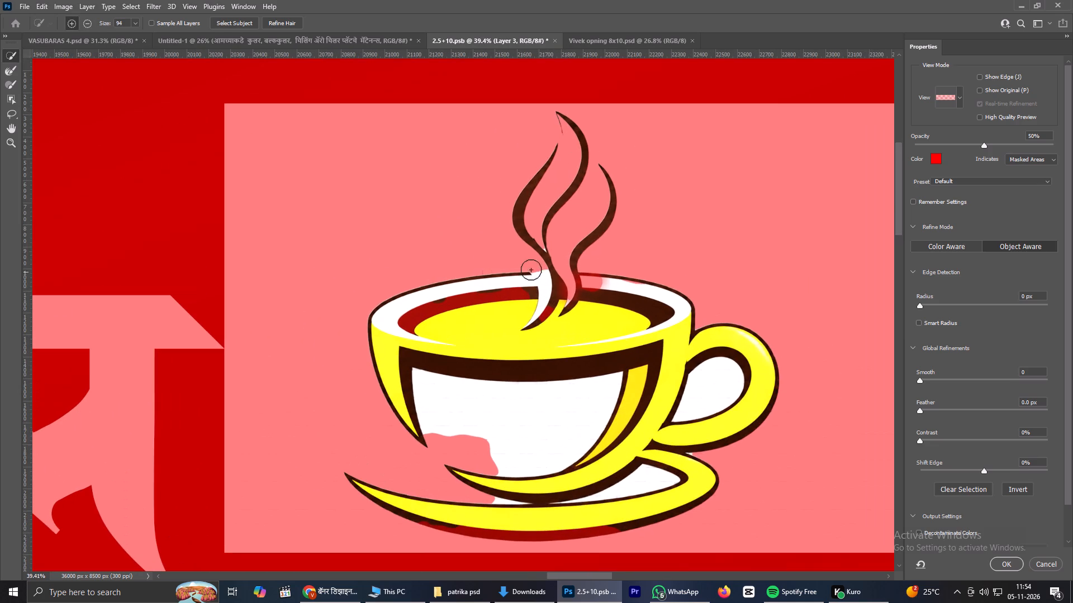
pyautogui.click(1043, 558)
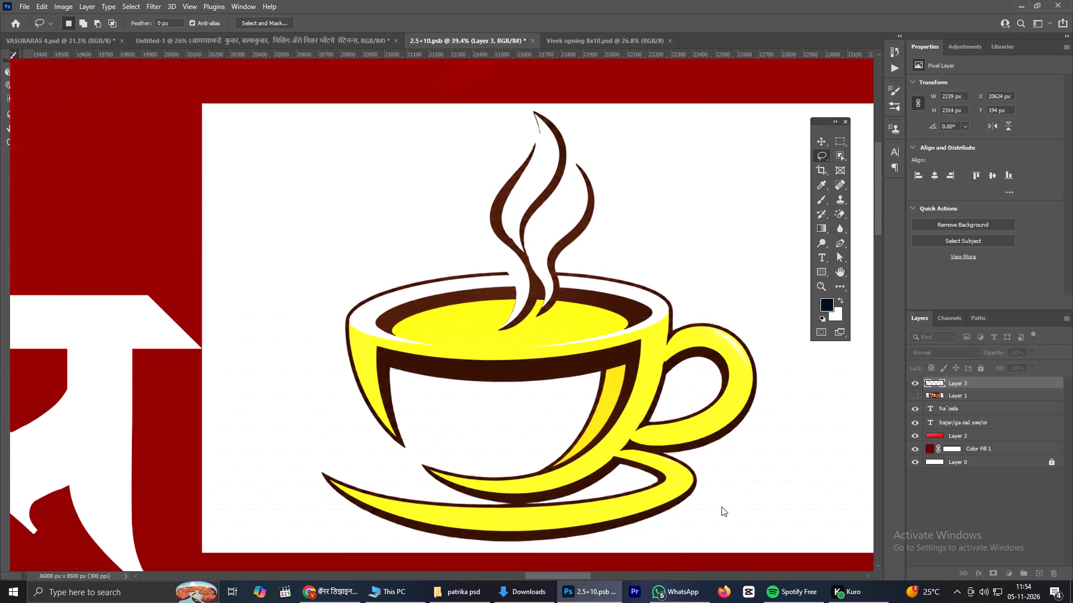
# Deselect, and undo the cup layer's edits back past its Levels adjustment to the unfiltered smart object.
pyautogui.hotkey('ctrl', 'd')
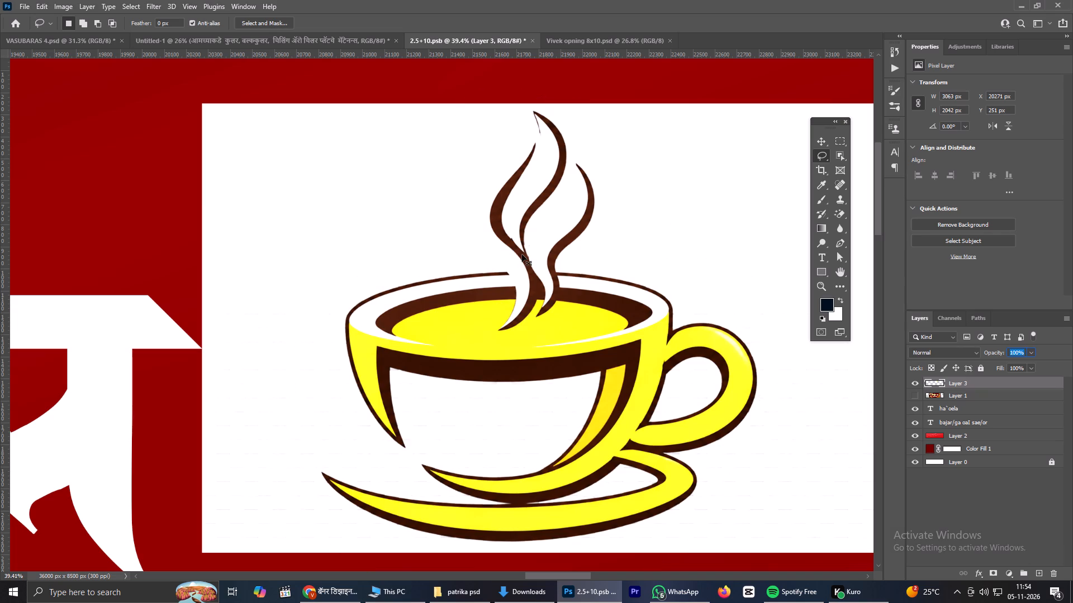
pyautogui.press('v')
pyautogui.scroll(-4, 579, 207)
pyautogui.hotkey('ctrl', 'z')
pyautogui.hotkey('ctrl', 'z')
pyautogui.hotkey('ctrl', 'z')
pyautogui.hotkey('ctrl', 'z')
pyautogui.hotkey('ctrl', 'z')
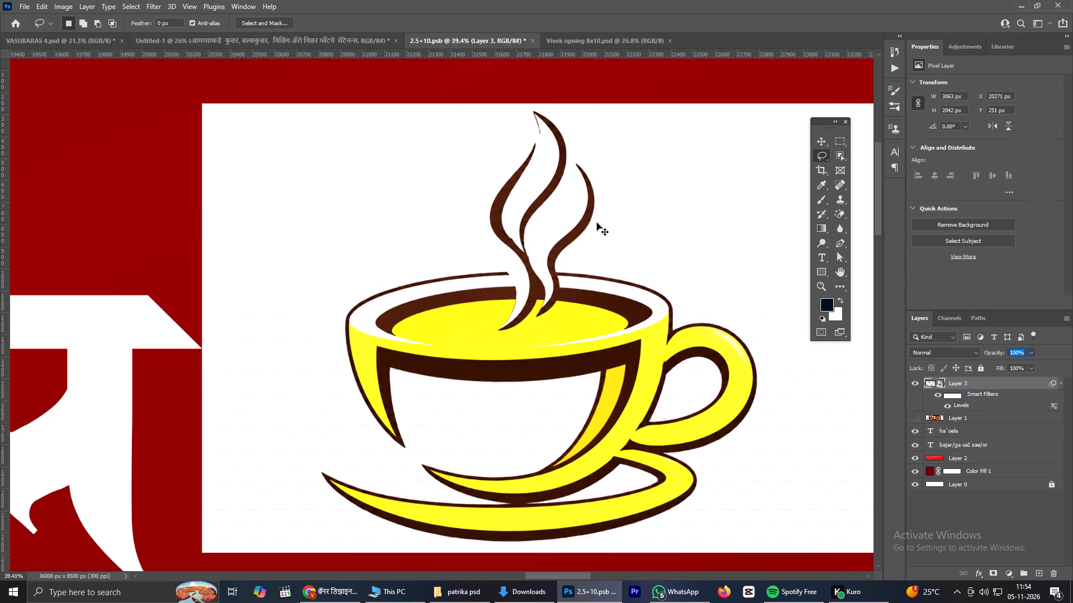
pyautogui.hotkey('ctrl', 'z')
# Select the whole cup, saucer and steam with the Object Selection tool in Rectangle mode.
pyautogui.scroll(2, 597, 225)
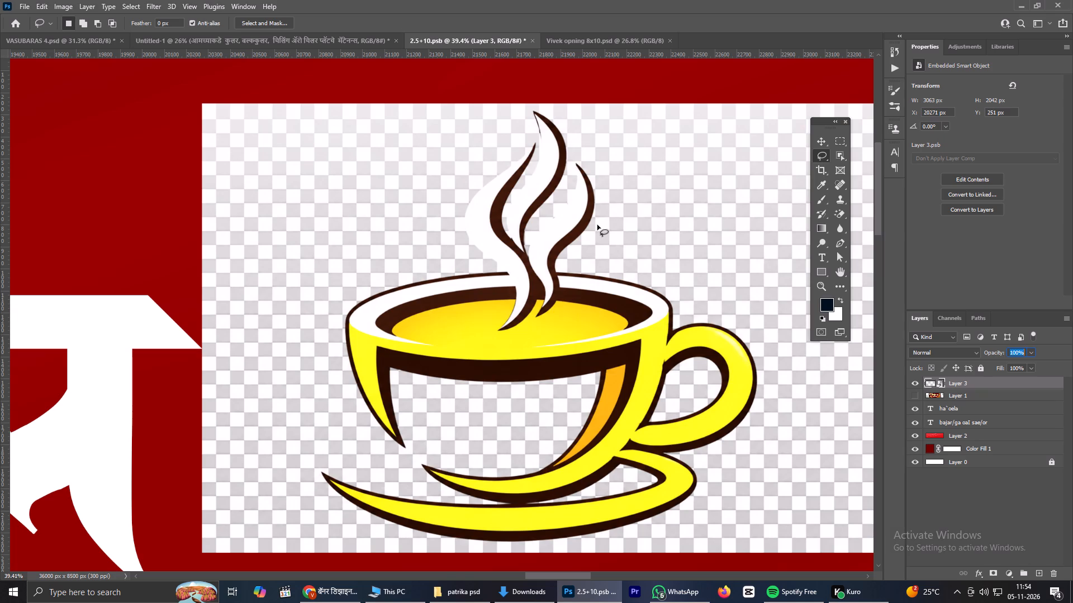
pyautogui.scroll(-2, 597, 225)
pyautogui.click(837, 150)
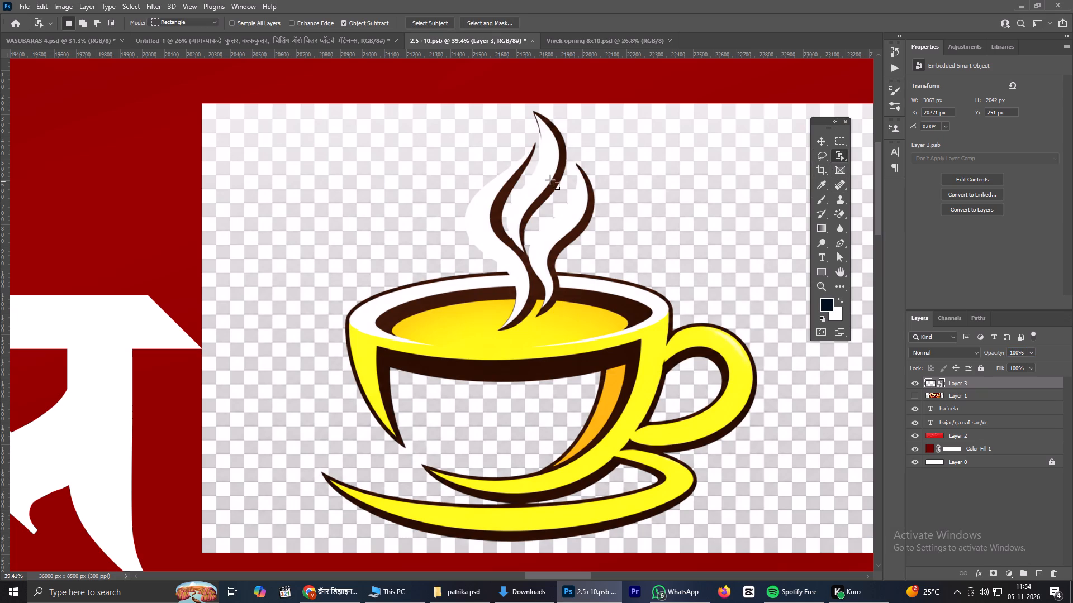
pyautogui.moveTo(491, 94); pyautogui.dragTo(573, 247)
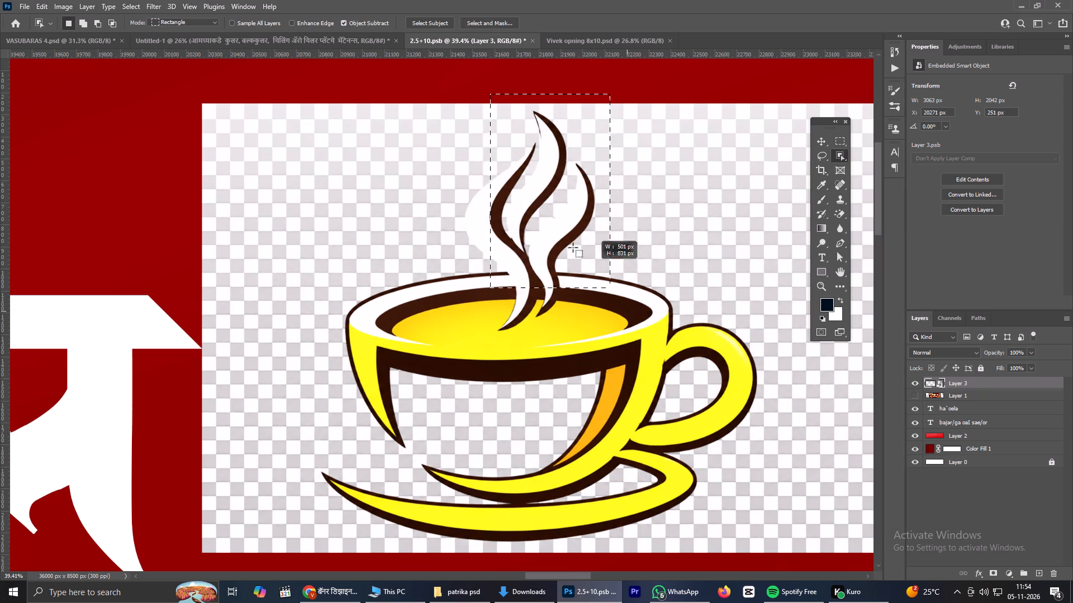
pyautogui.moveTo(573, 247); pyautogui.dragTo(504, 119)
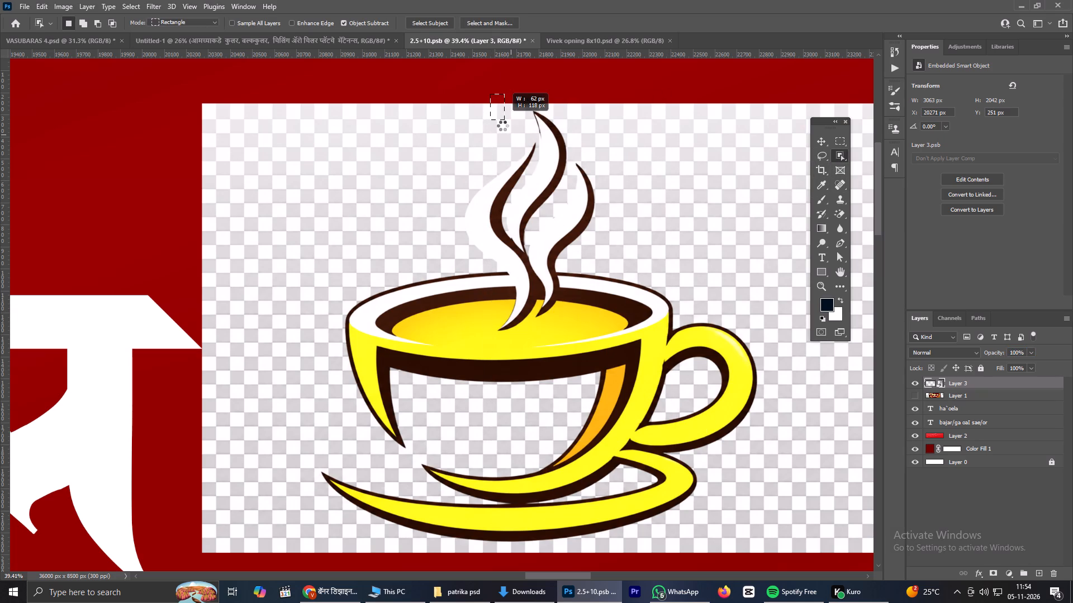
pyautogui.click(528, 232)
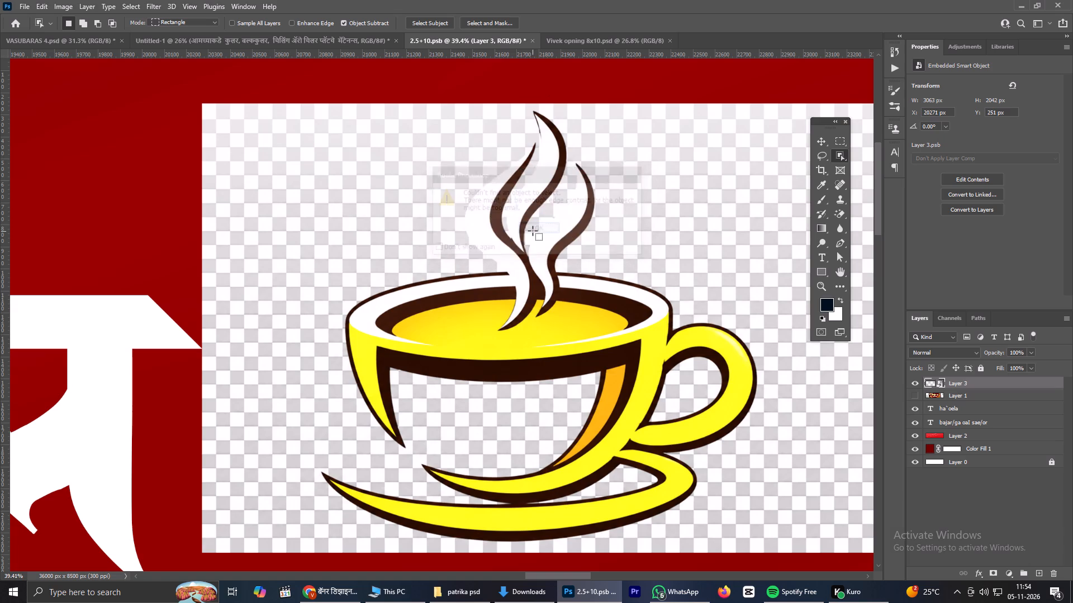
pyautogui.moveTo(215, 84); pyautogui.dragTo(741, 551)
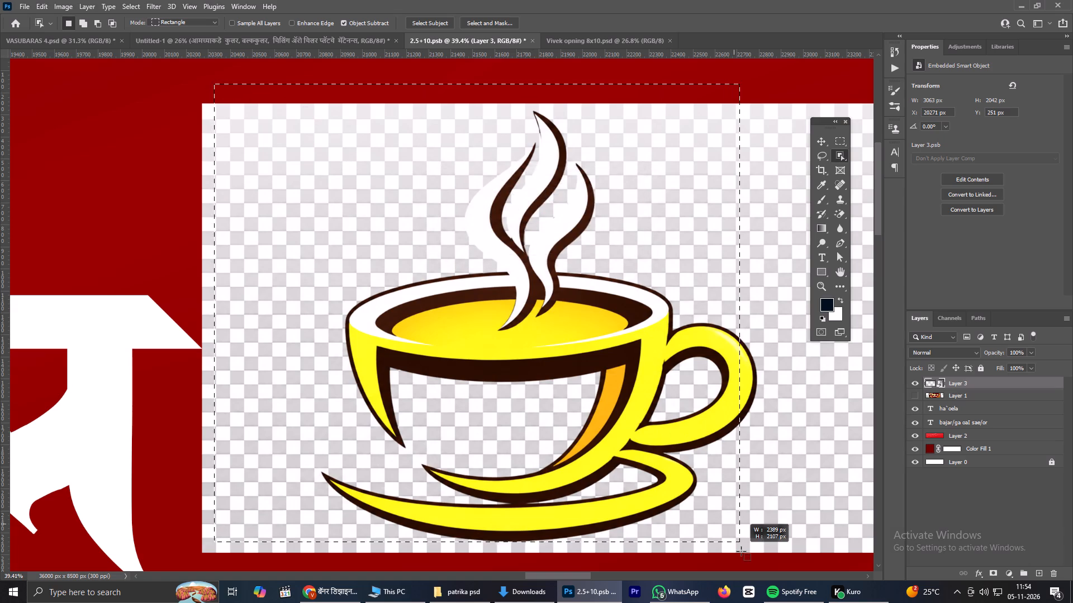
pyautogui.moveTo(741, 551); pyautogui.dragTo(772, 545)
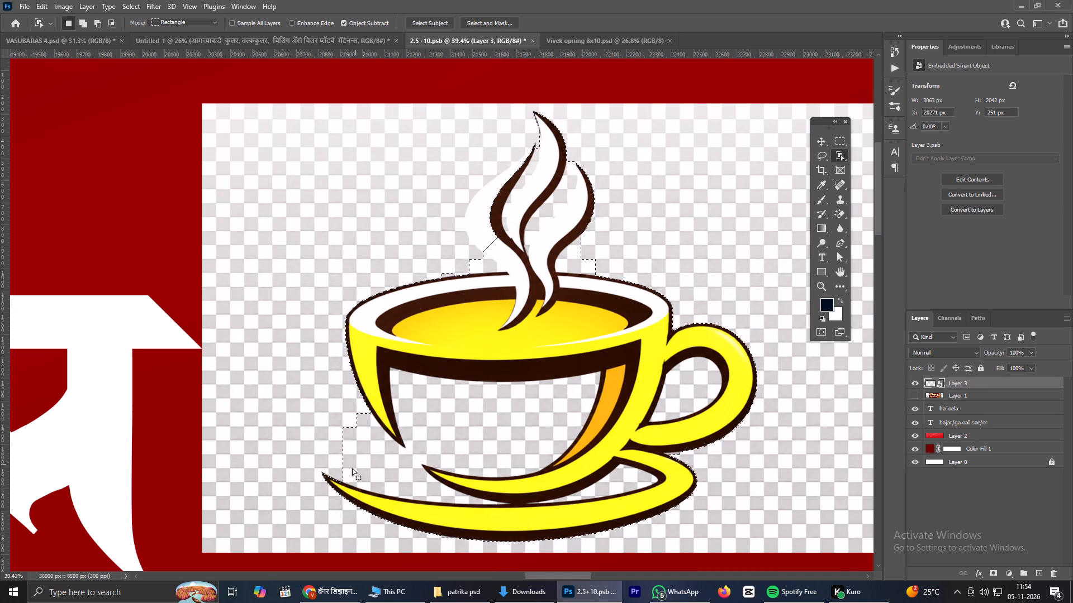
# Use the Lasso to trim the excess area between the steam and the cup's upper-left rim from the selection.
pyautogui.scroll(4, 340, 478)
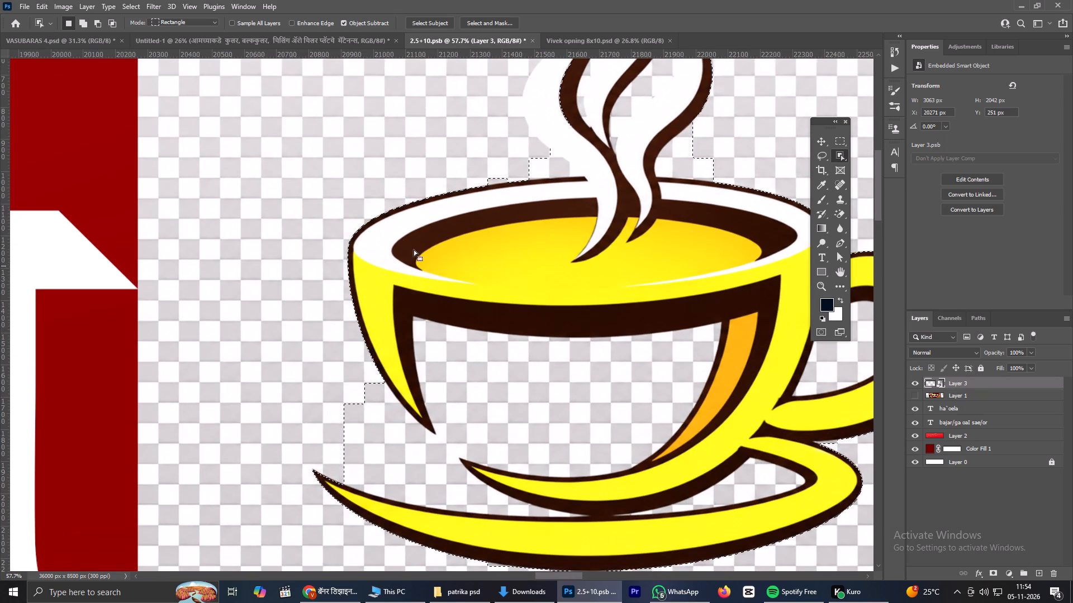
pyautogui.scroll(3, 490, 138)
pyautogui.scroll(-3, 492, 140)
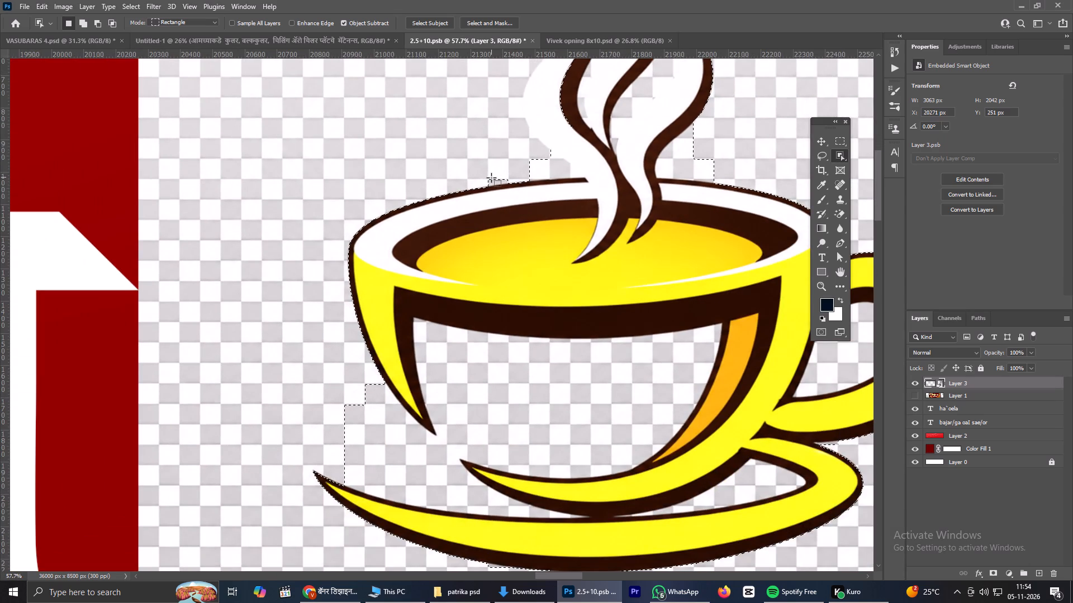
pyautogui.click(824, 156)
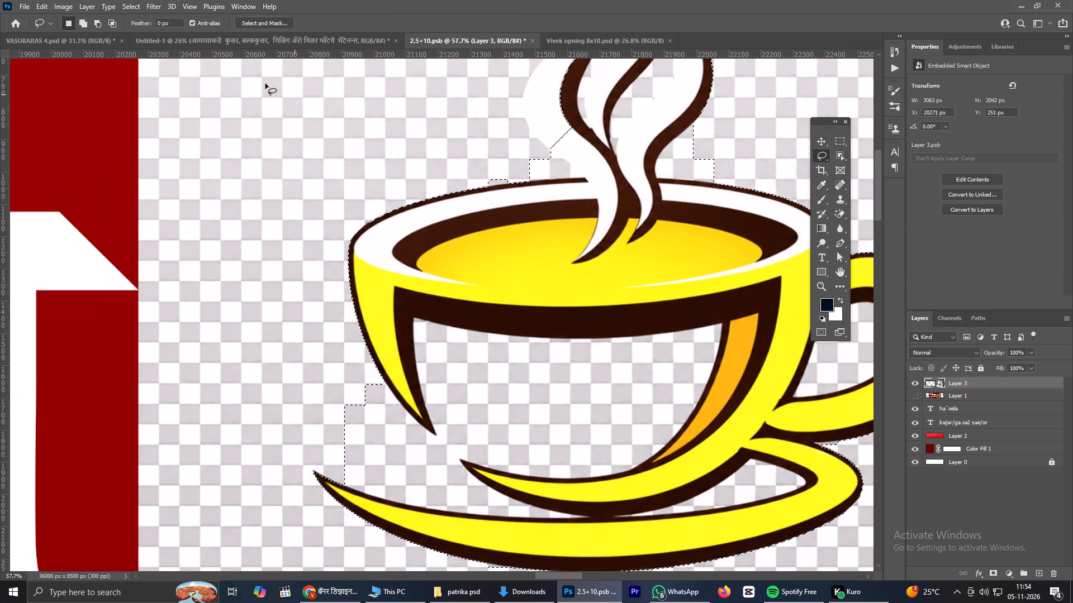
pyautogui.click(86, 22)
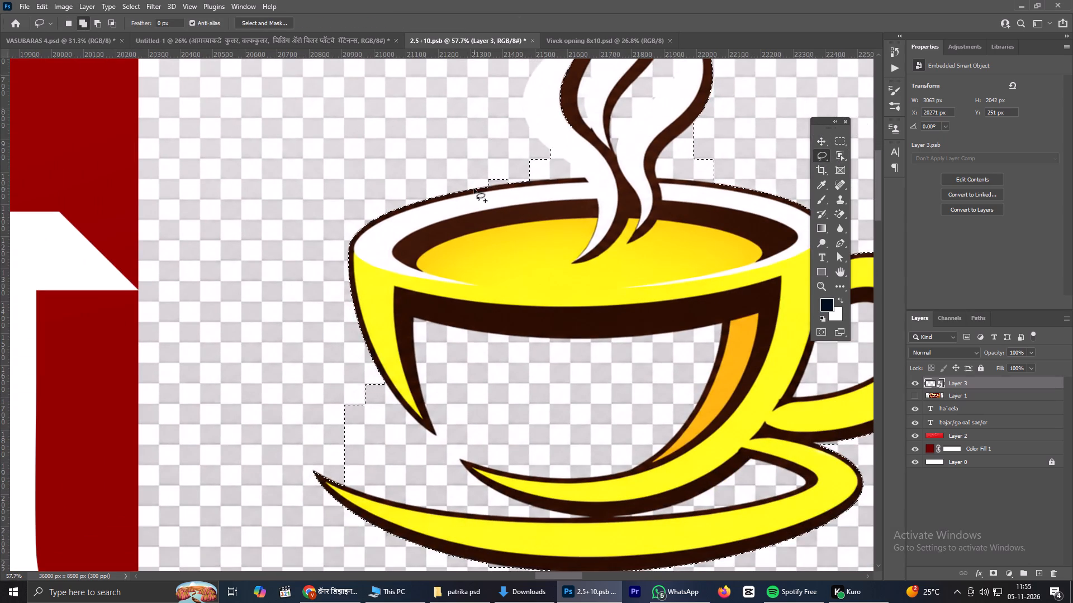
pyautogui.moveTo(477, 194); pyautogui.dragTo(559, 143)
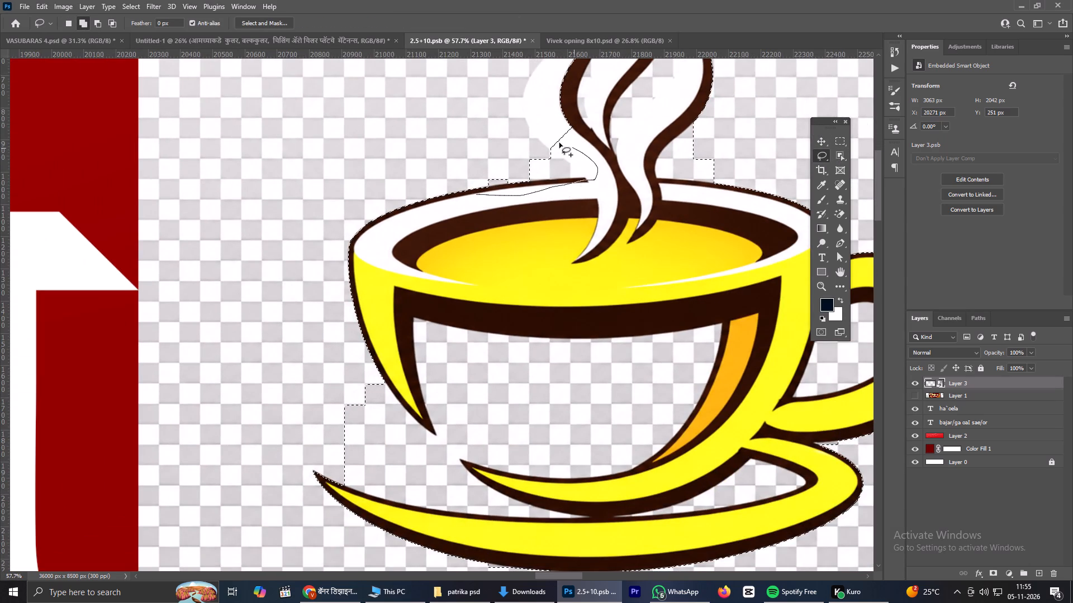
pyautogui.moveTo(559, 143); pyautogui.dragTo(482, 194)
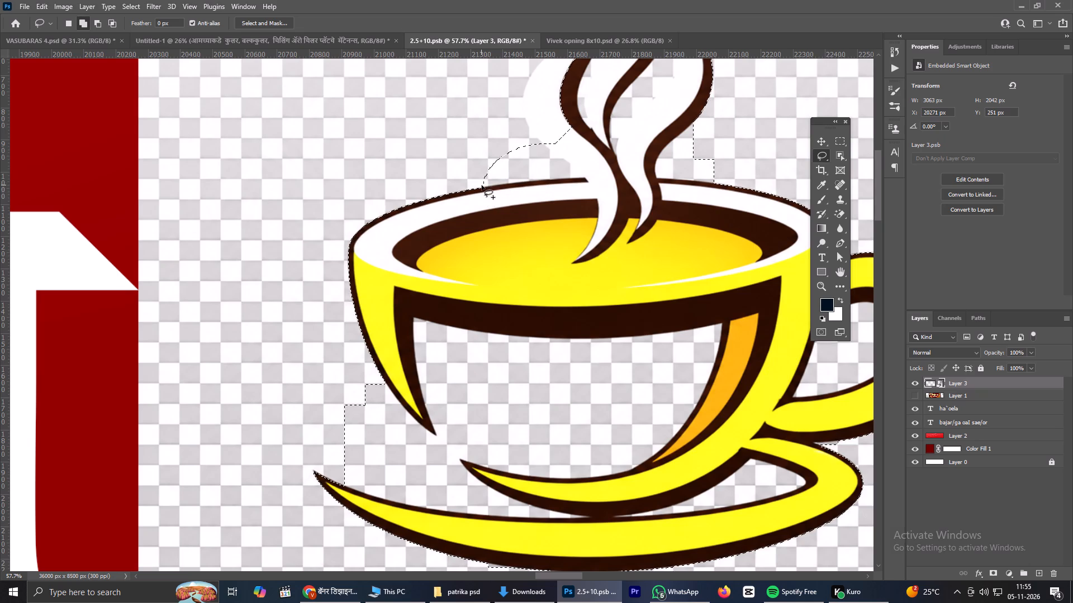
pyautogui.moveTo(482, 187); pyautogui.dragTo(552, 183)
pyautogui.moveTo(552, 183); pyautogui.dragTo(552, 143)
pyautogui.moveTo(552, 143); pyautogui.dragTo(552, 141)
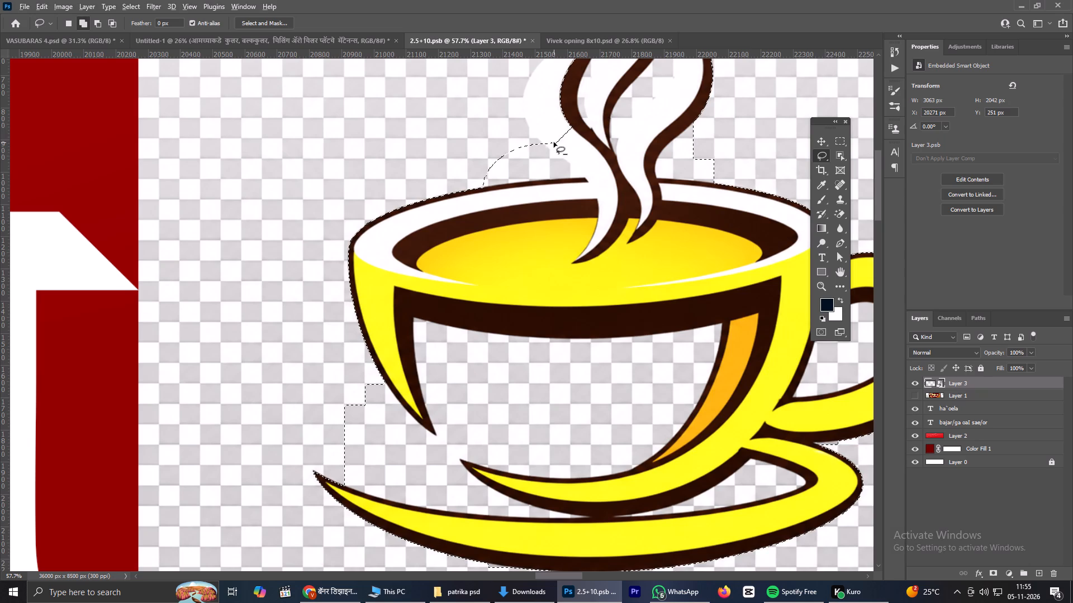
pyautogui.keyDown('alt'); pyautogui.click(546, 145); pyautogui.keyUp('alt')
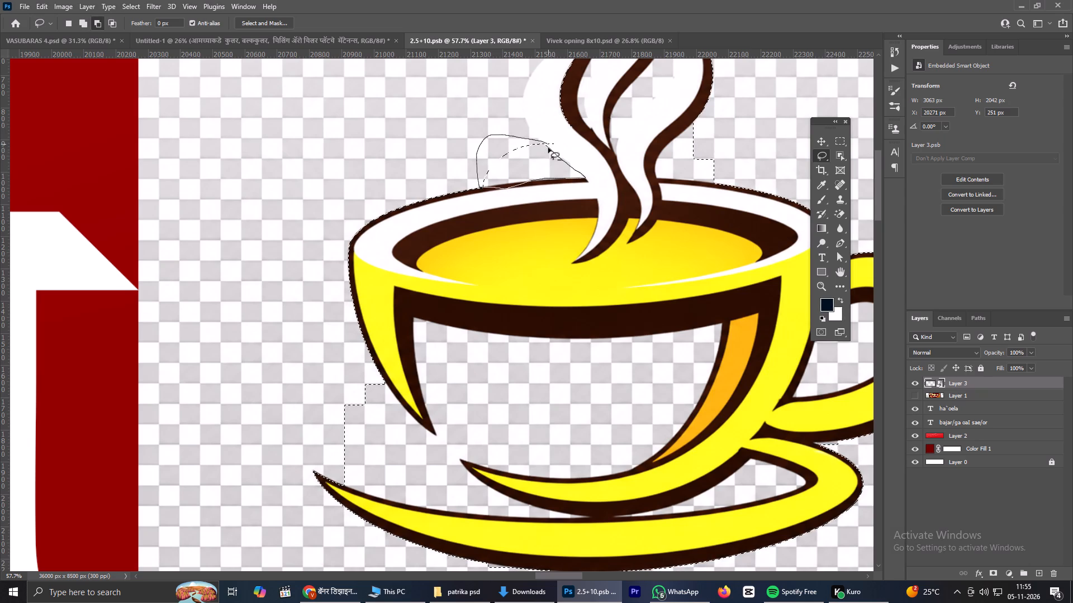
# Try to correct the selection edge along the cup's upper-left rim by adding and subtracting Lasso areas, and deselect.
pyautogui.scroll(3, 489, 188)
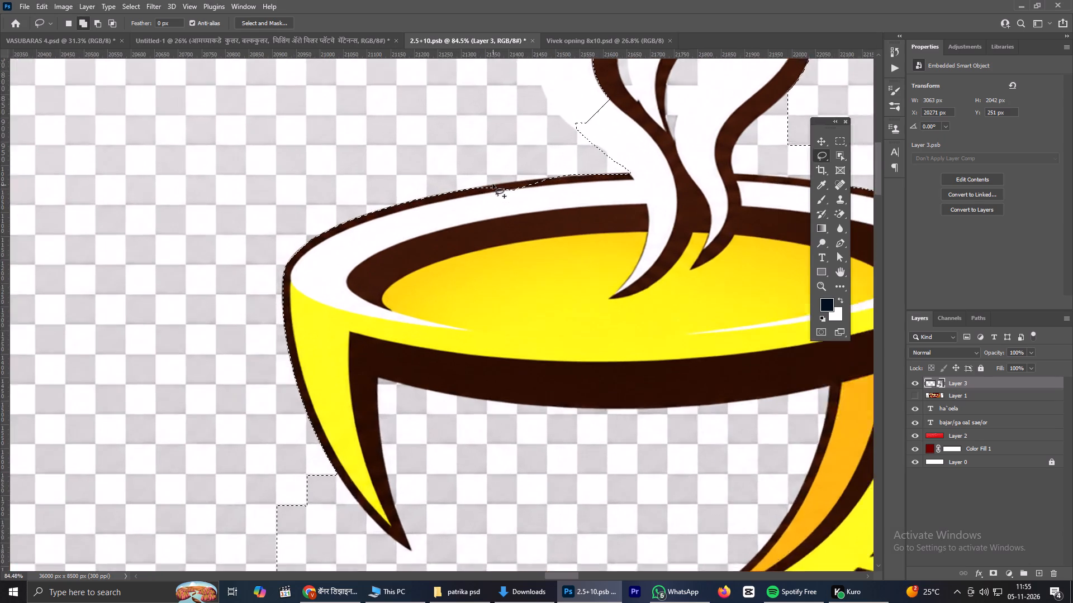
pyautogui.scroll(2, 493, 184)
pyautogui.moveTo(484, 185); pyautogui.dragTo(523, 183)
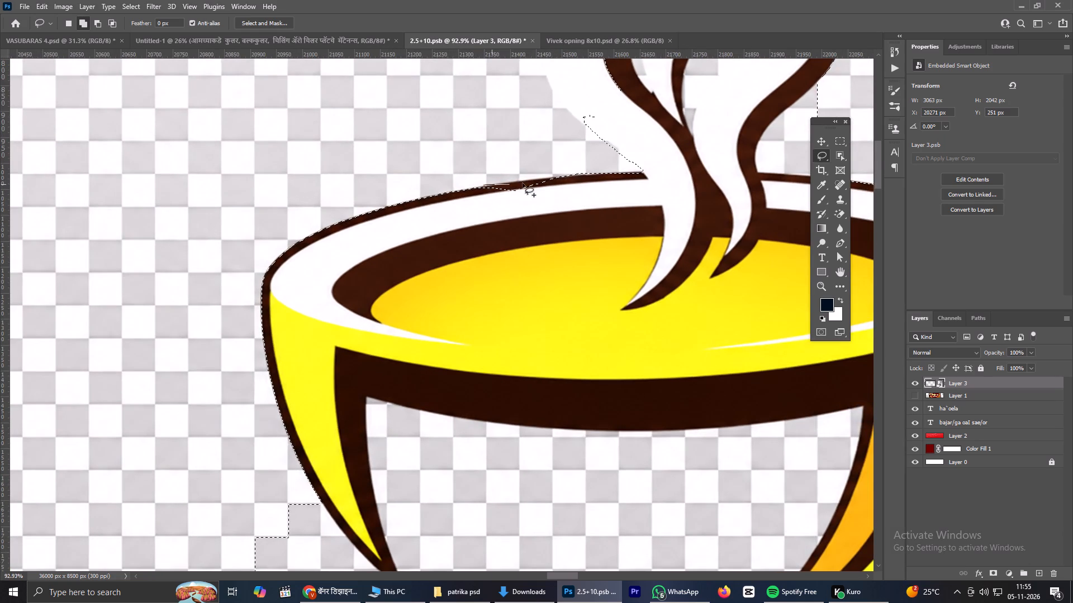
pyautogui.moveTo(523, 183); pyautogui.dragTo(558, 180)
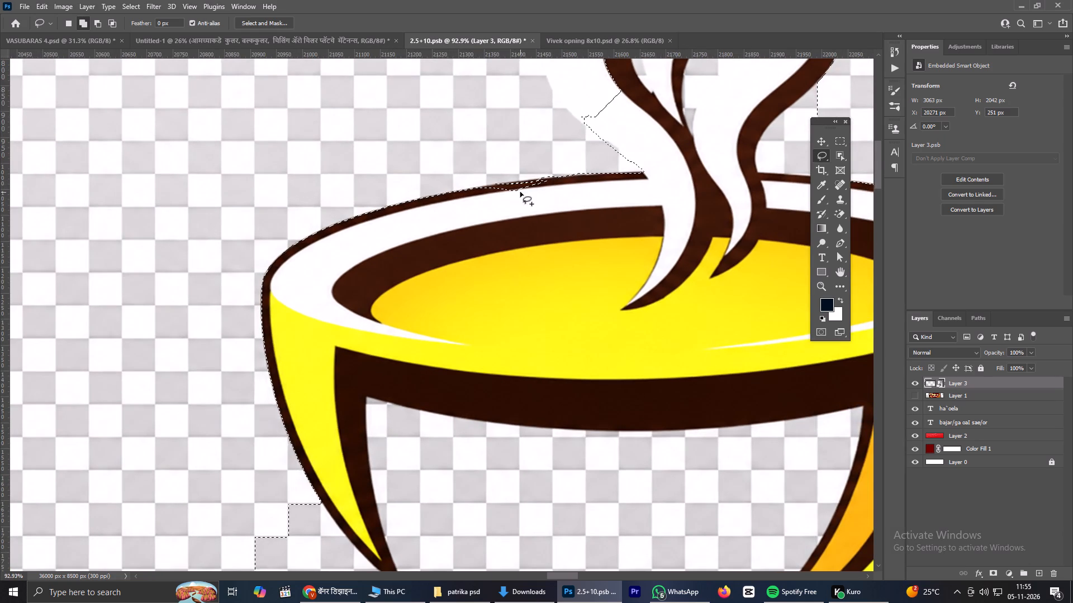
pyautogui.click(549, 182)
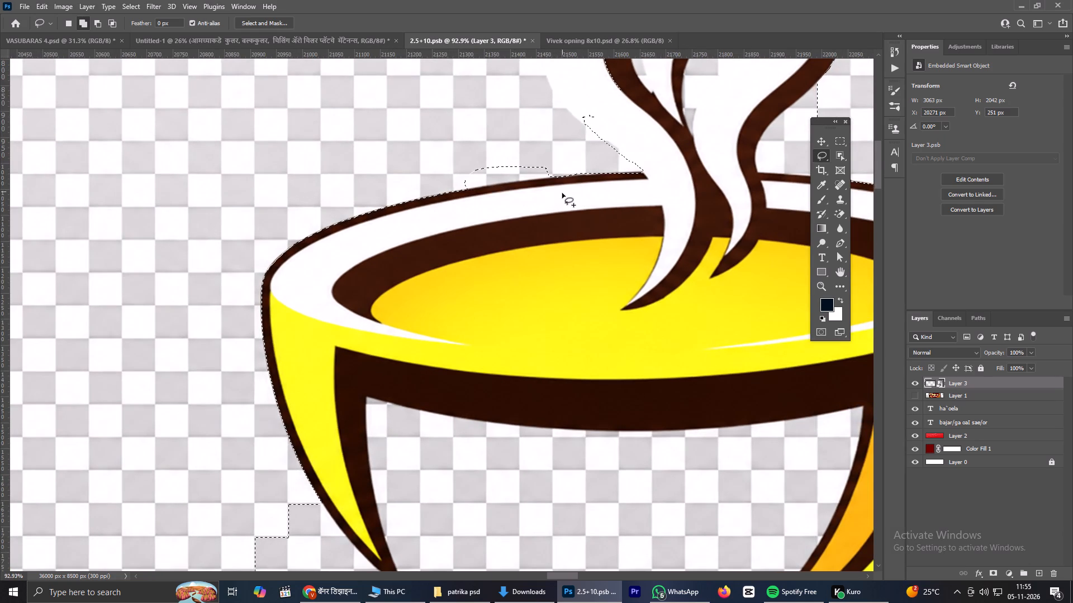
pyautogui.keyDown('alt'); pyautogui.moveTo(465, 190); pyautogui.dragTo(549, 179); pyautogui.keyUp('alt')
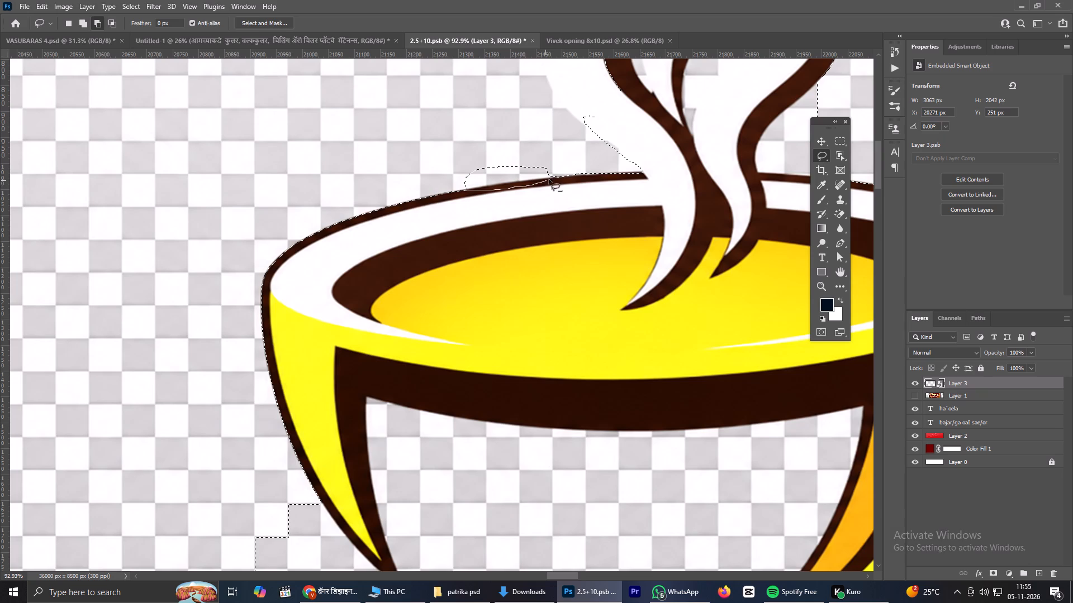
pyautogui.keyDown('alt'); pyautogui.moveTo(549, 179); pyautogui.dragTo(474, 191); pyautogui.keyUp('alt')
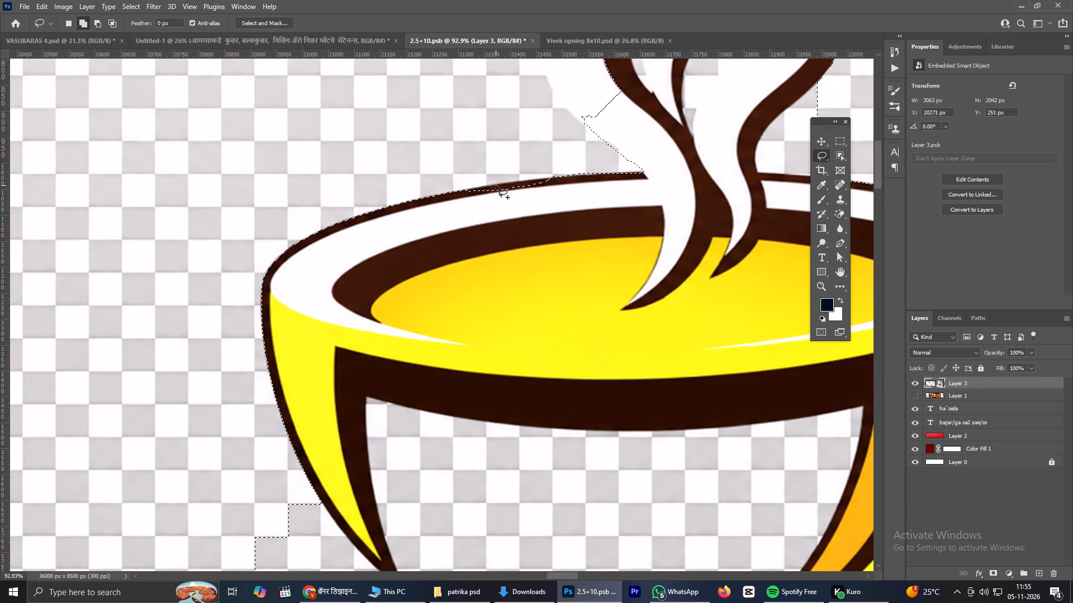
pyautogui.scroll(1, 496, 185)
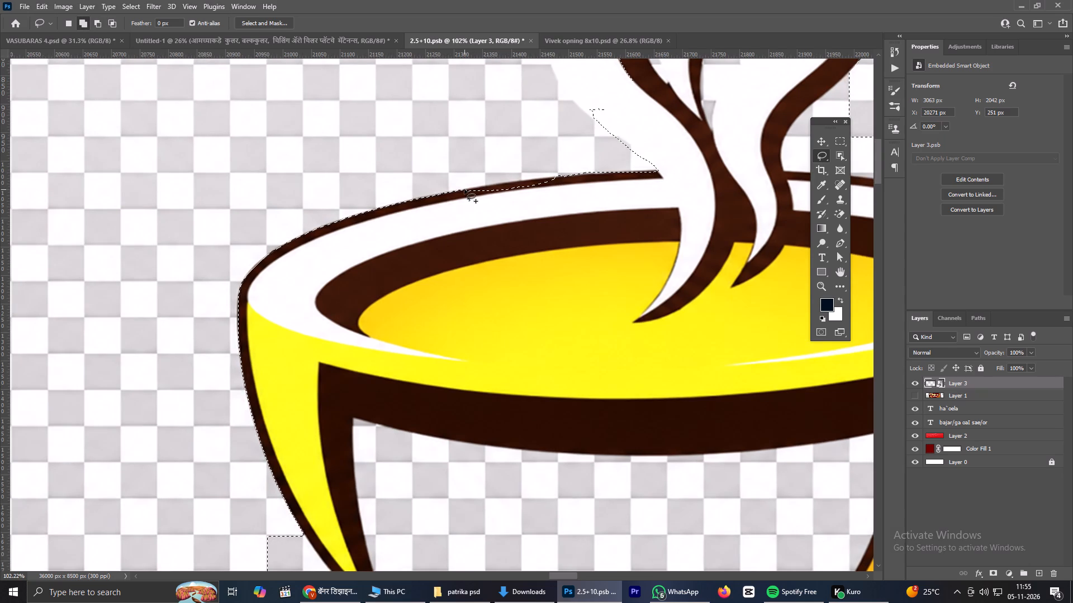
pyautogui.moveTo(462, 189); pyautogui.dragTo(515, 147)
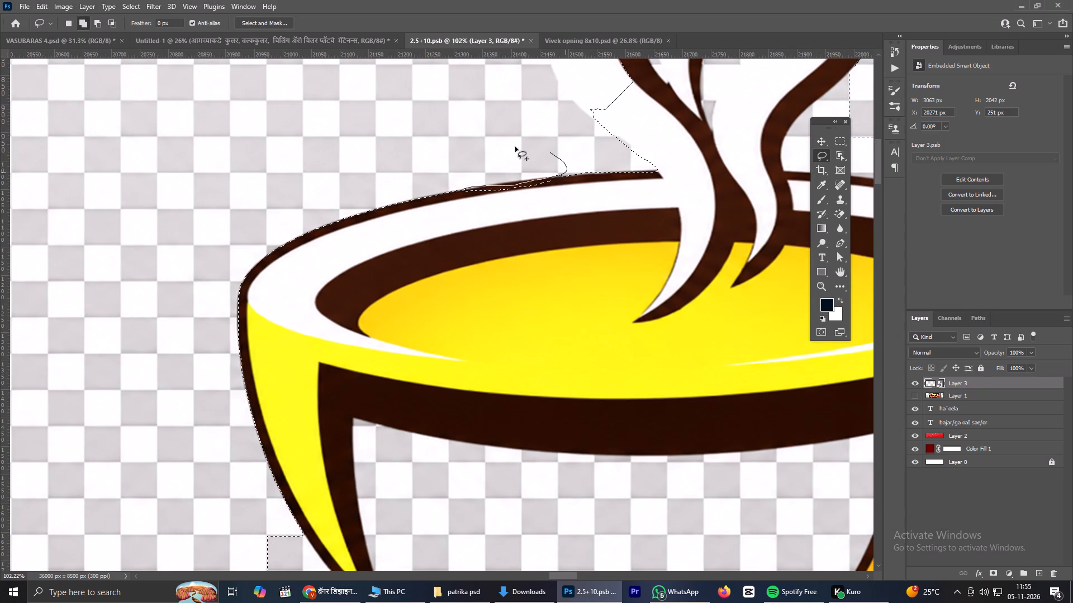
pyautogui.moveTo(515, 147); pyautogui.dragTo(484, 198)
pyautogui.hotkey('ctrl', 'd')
# Rasterize the cup's smart object and erase its checkerboard background with the Magic Eraser at tolerance 32, starting beside the cup.
pyautogui.scroll(-2, 511, 181)
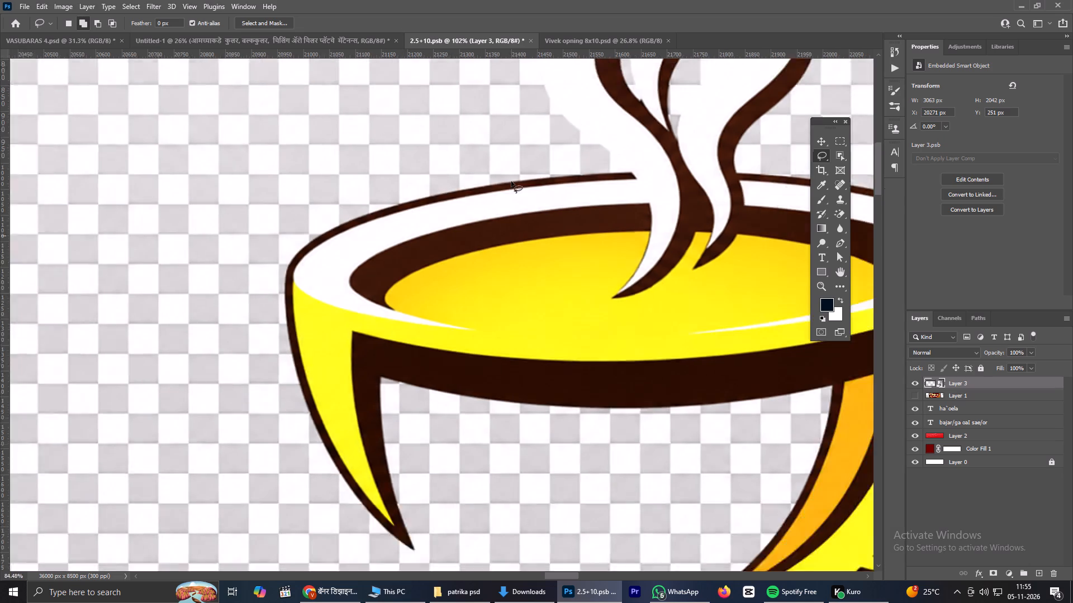
pyautogui.scroll(-11, 511, 181)
pyautogui.scroll(4, 577, 198)
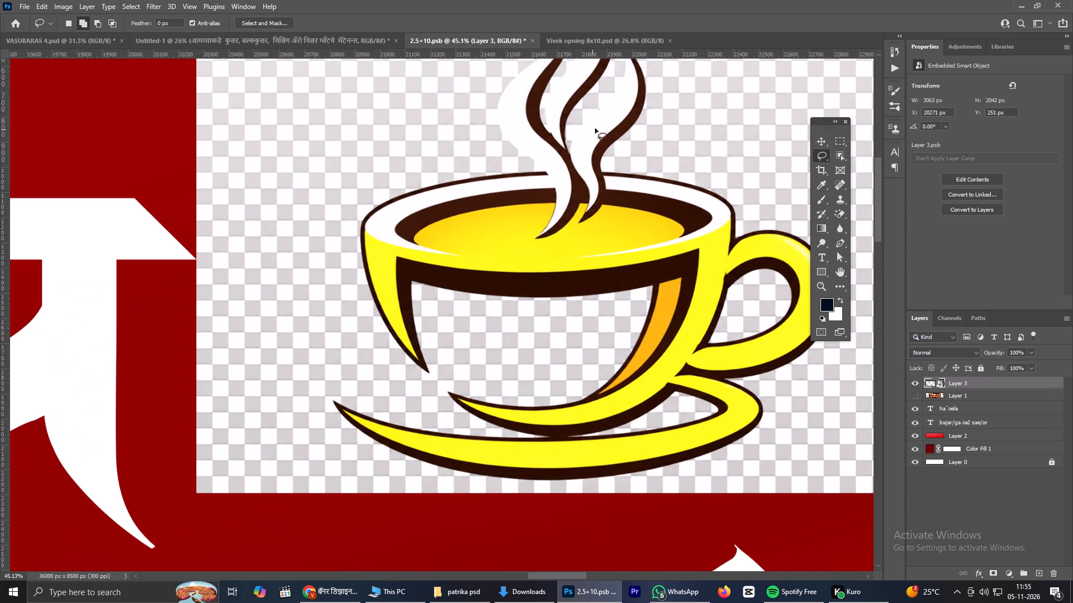
pyautogui.click(842, 212)
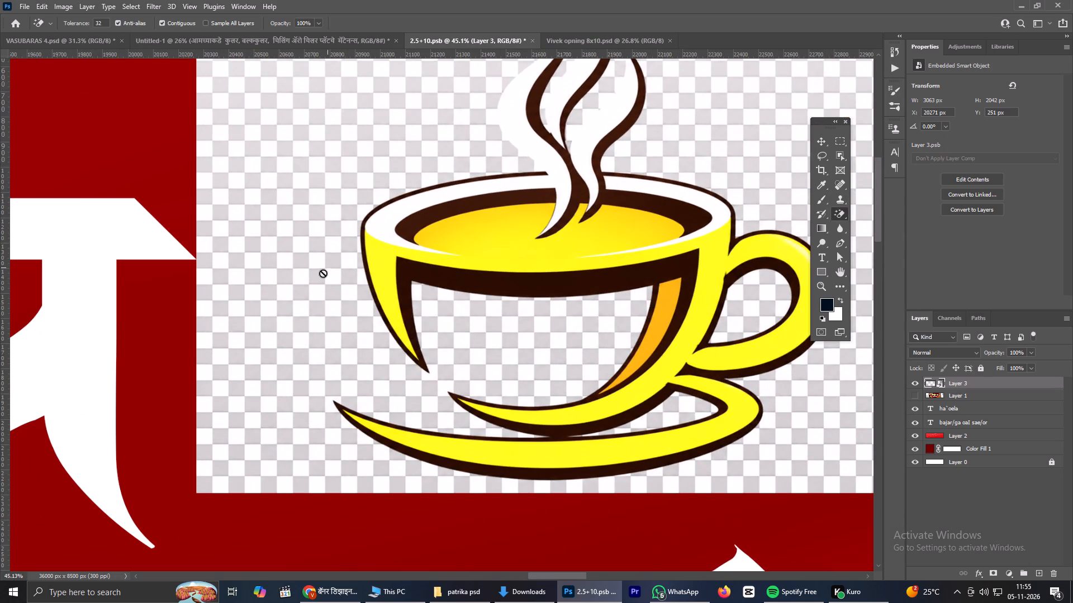
pyautogui.click(323, 274)
pyautogui.click(525, 227)
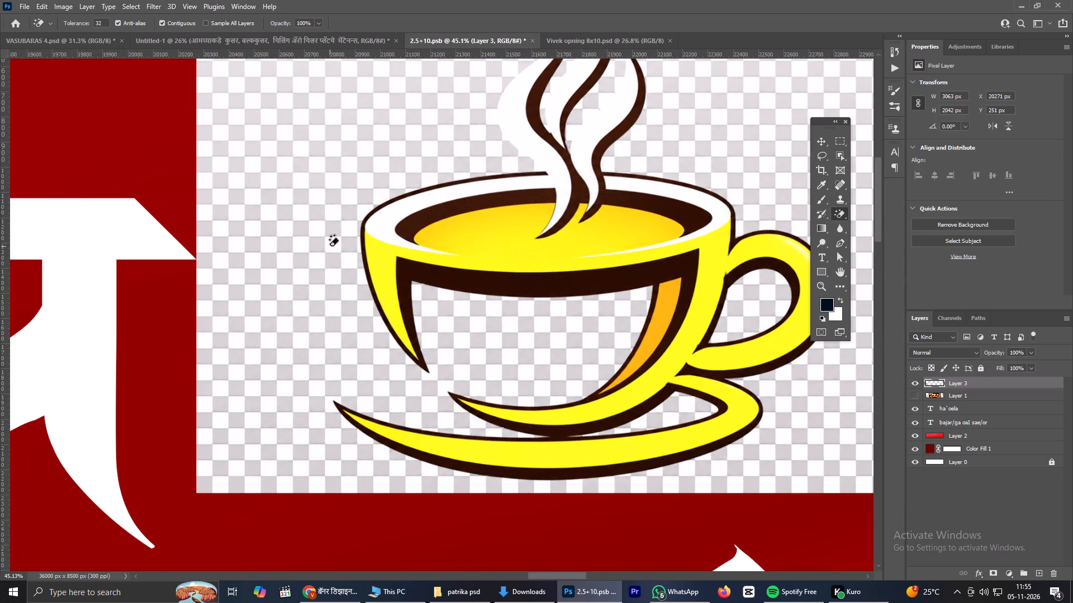
pyautogui.click(330, 246)
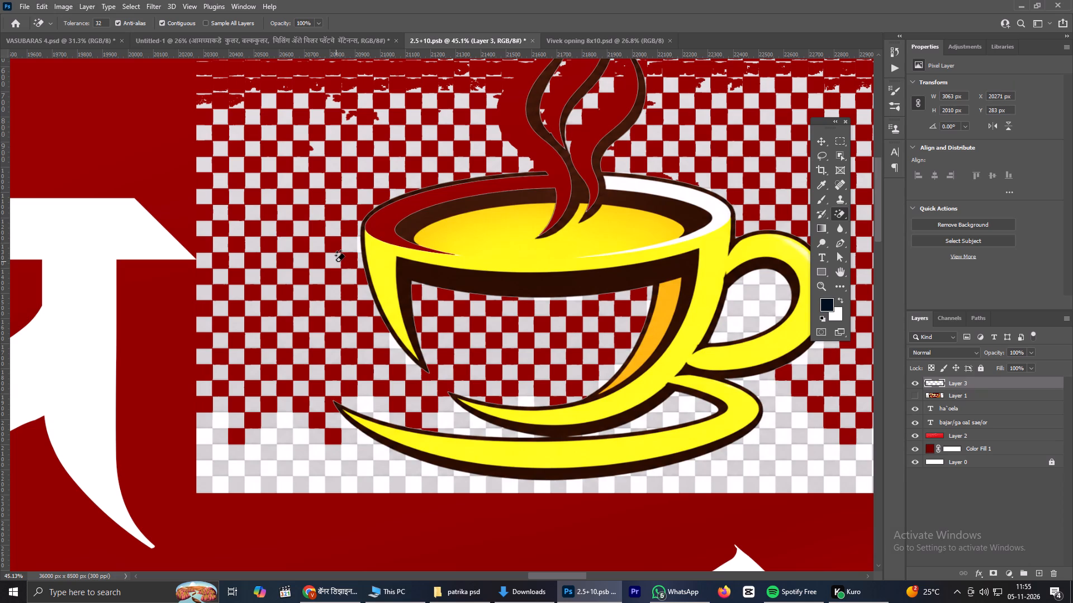
pyautogui.click(336, 261)
pyautogui.click(347, 248)
pyautogui.click(310, 247)
pyautogui.scroll(-6, 308, 248)
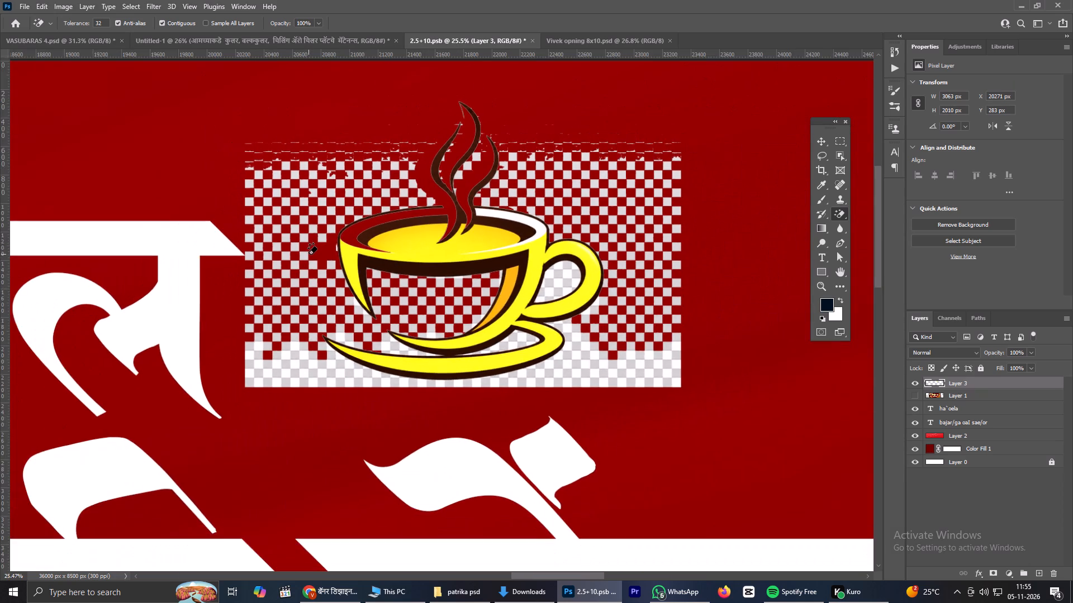
pyautogui.scroll(5, 308, 254)
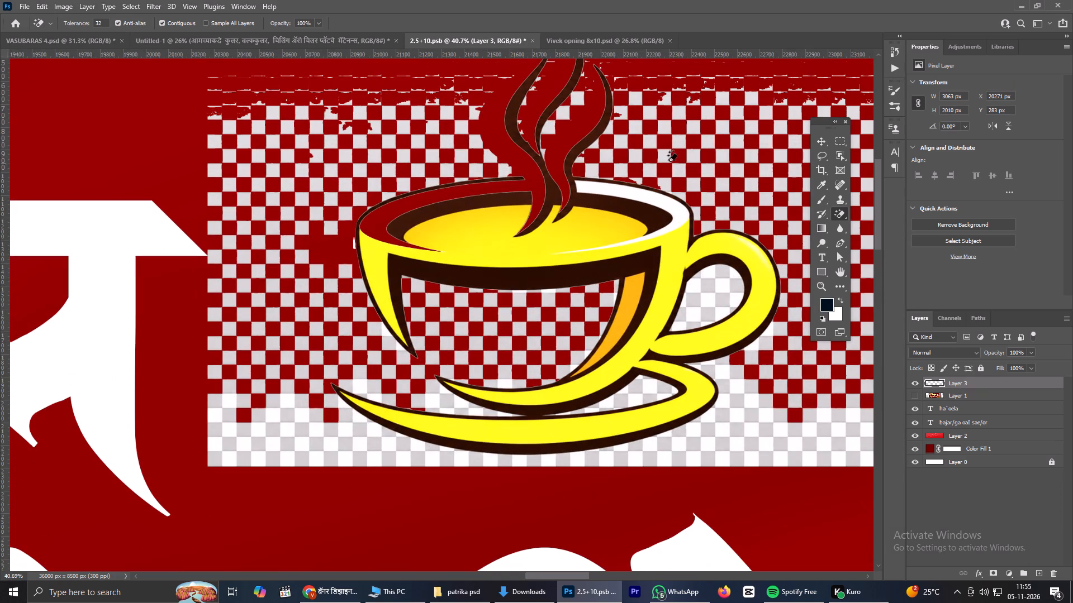
pyautogui.scroll(-2, 709, 176)
pyautogui.click(821, 140)
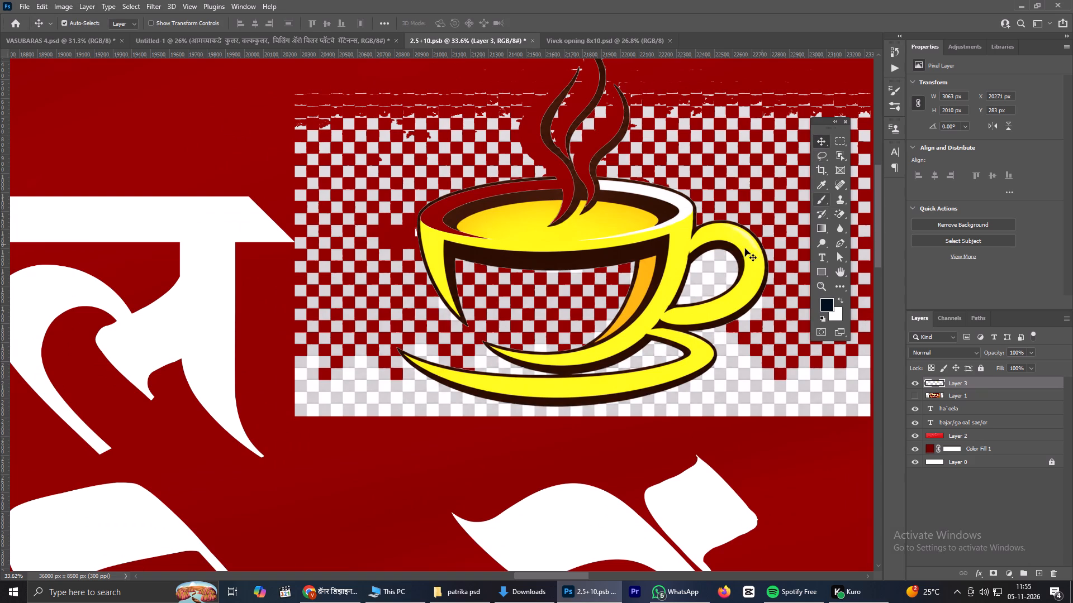
pyautogui.scroll(-5, 608, 268)
pyautogui.click(321, 602)
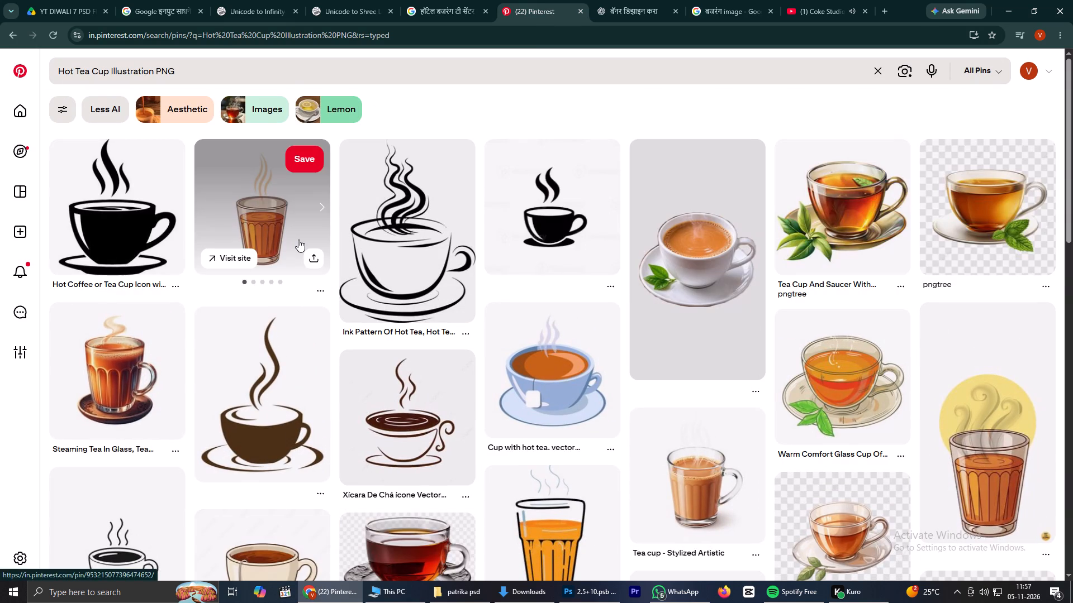
# Browse the hot tea cup illustration pins for a steaming cup graphic suitable for the banner.
pyautogui.scroll(-8, 298, 240)
pyautogui.scroll(-7, 359, 256)
pyautogui.scroll(4, 363, 256)
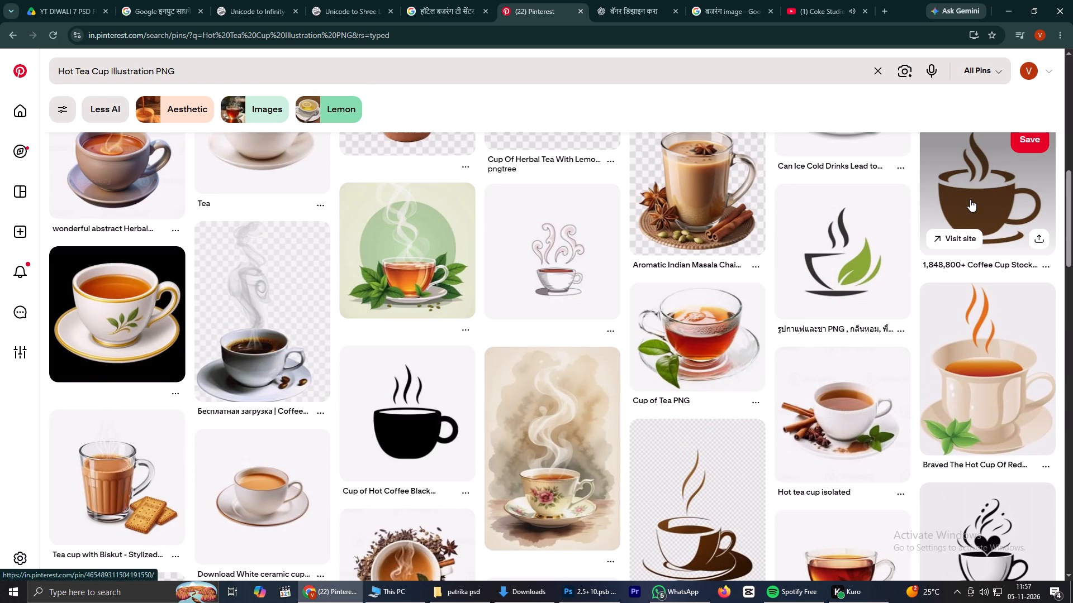
pyautogui.scroll(-9, 557, 252)
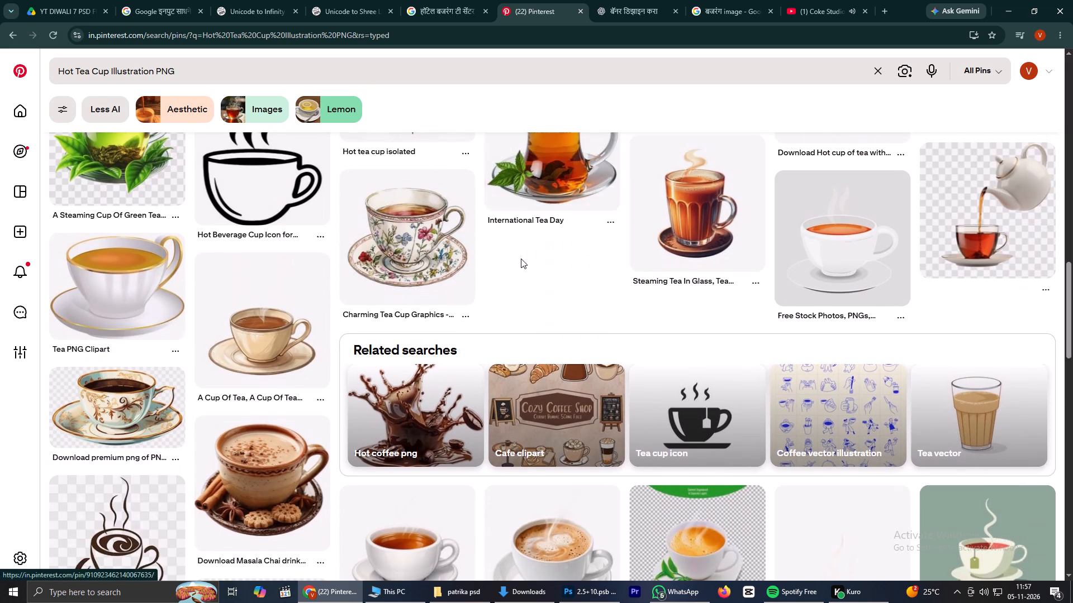
pyautogui.scroll(-12, 521, 259)
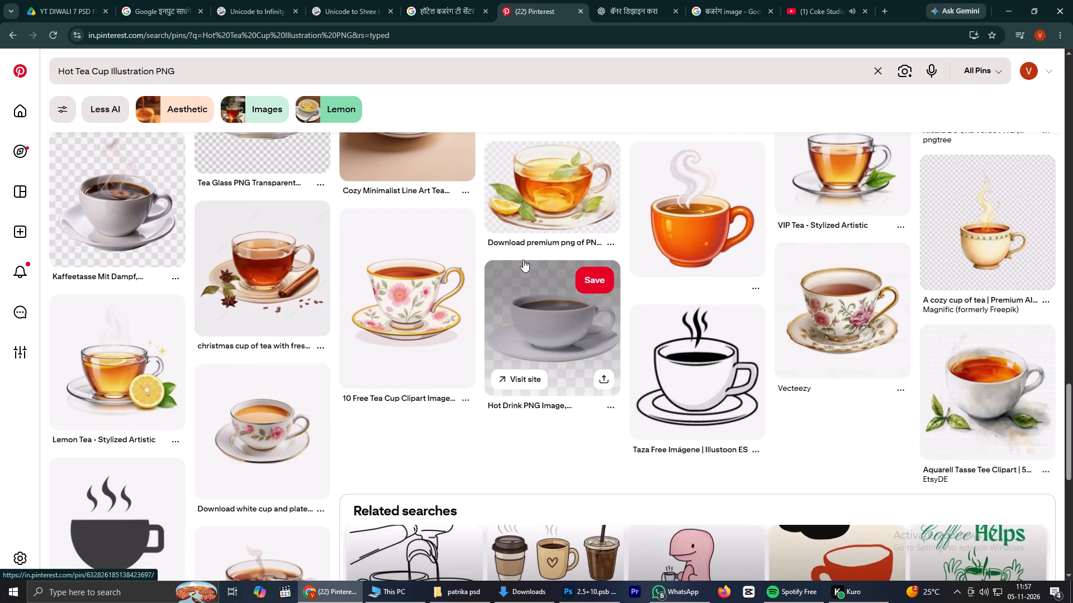
pyautogui.scroll(1, 523, 260)
pyautogui.scroll(-16, 523, 260)
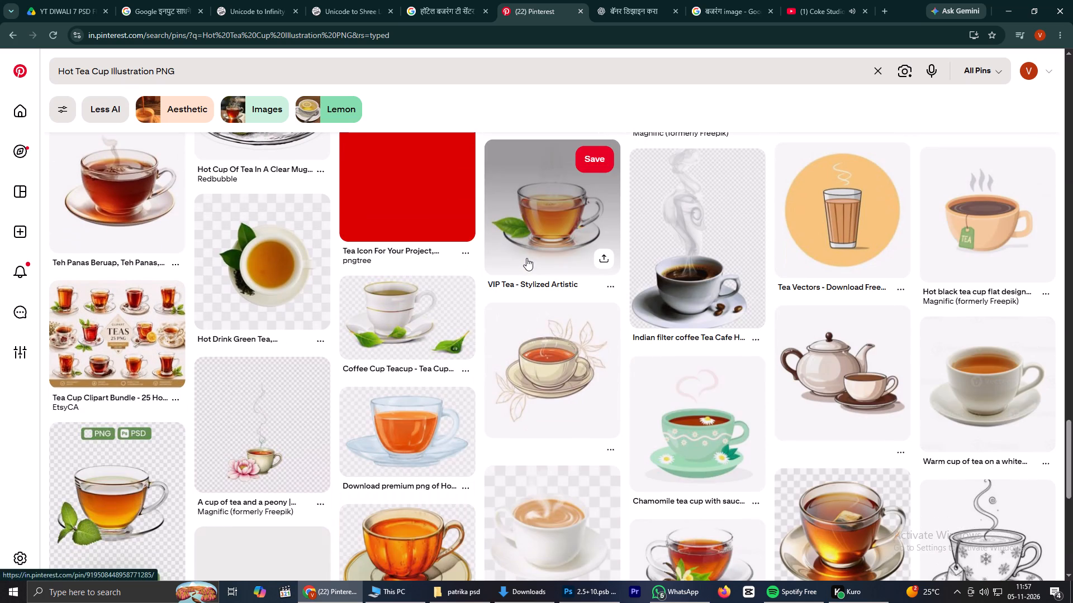
pyautogui.scroll(-4, 531, 257)
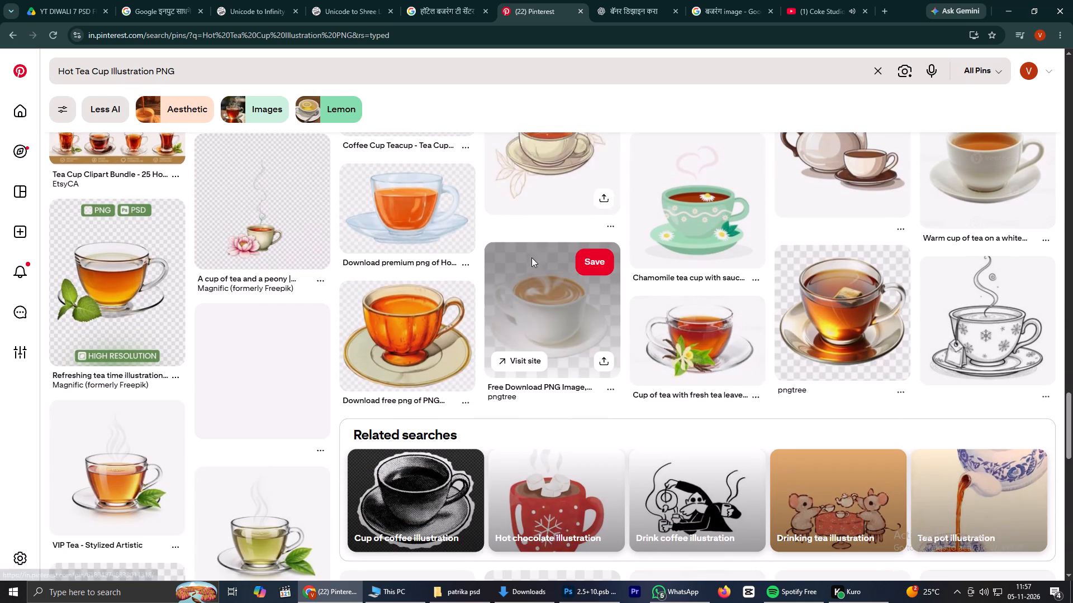
pyautogui.scroll(-8, 531, 257)
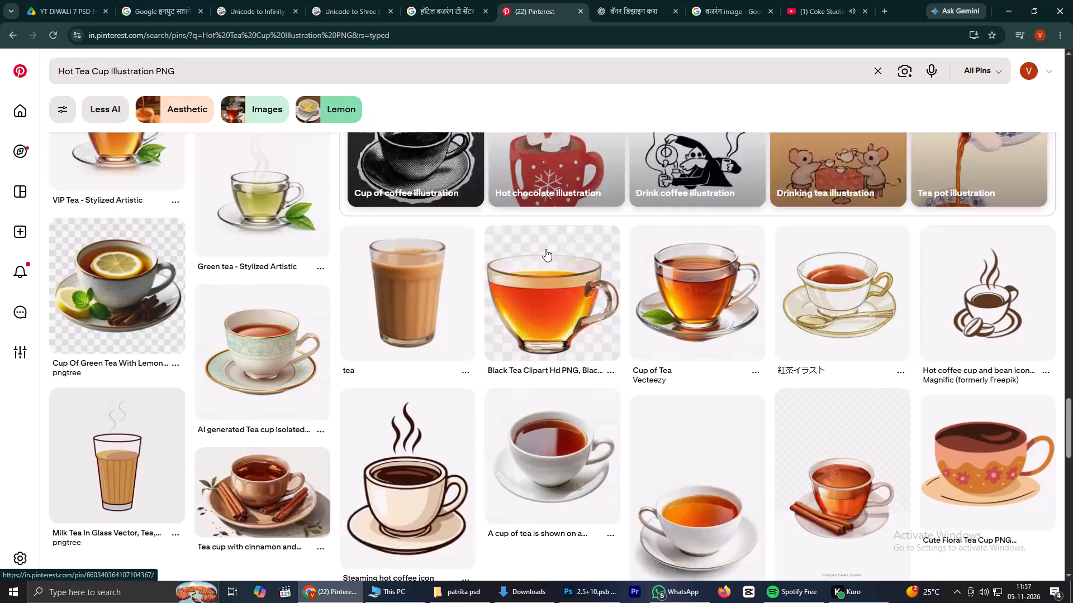
pyautogui.scroll(-1, 545, 249)
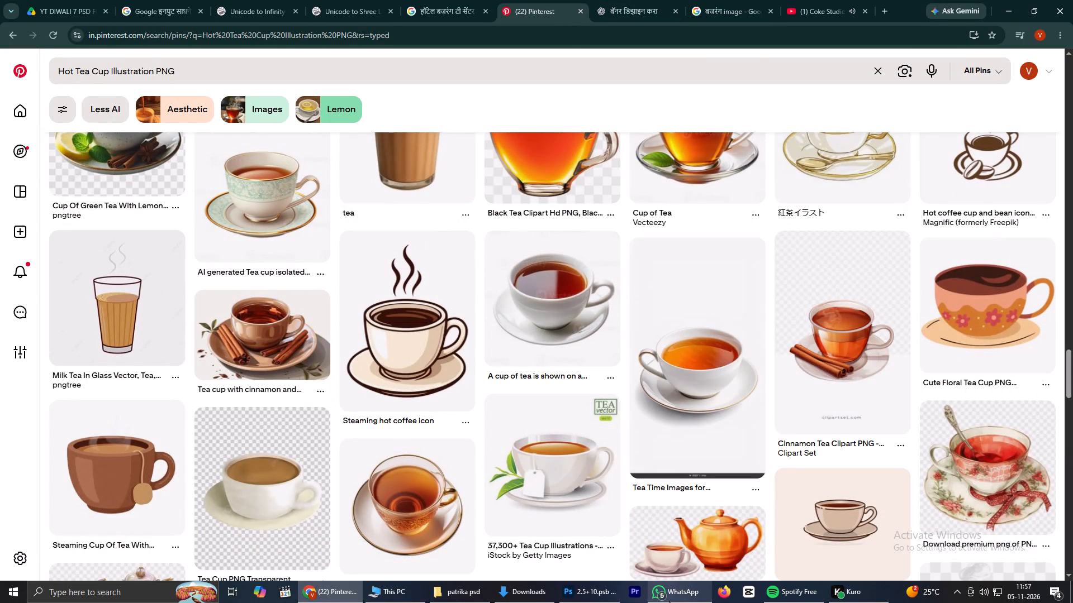
# Switch to Photoshop and undo the erasures made in the checkered background of the banner's cup image.
pyautogui.click(591, 592)
pyautogui.scroll(-1, 508, 257)
pyautogui.keyDown('ctrl'); pyautogui.scroll(1, 508, 257); pyautogui.keyUp('ctrl')
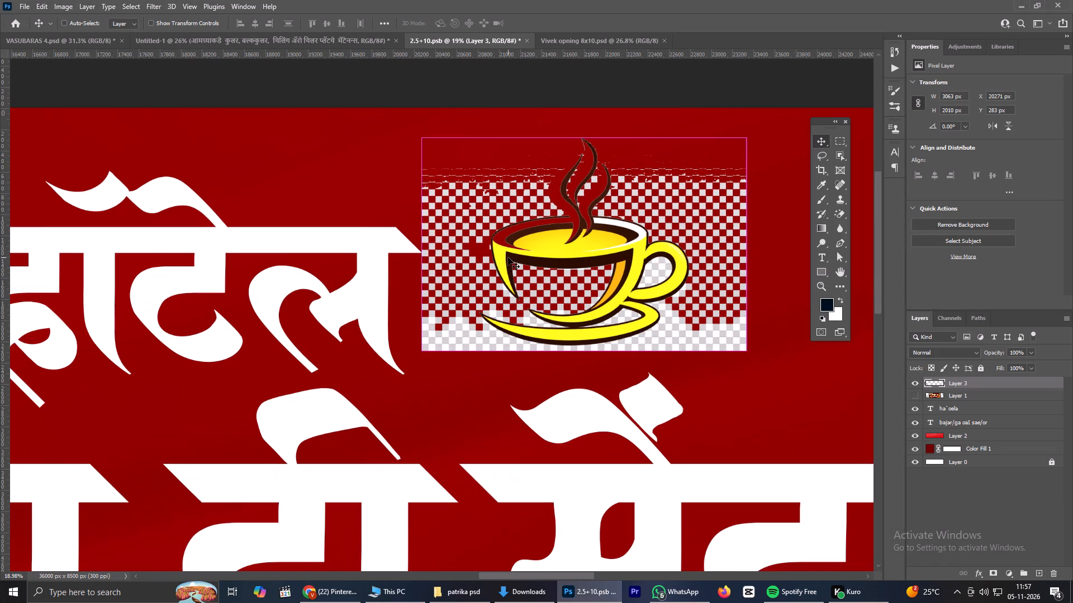
pyautogui.hotkey('ctrl', 'z')
pyautogui.hotkey('ctrl', 'z')
pyautogui.hotkey('ctrl', 'z')
pyautogui.hotkey('ctrl', 'z')
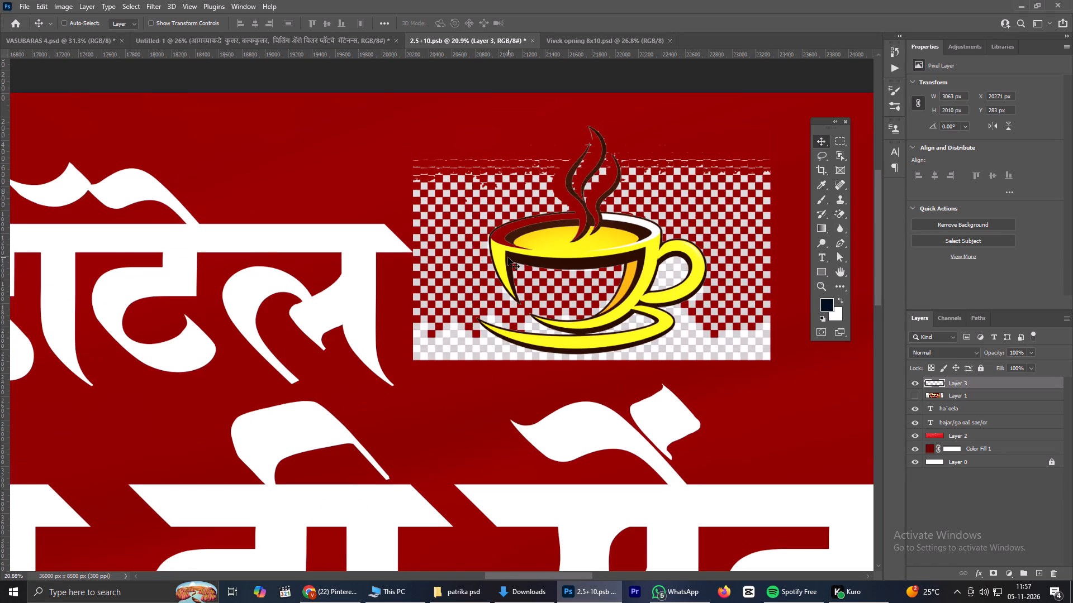
pyautogui.hotkey('ctrl', 'z')
pyautogui.scroll(3, 625, 170)
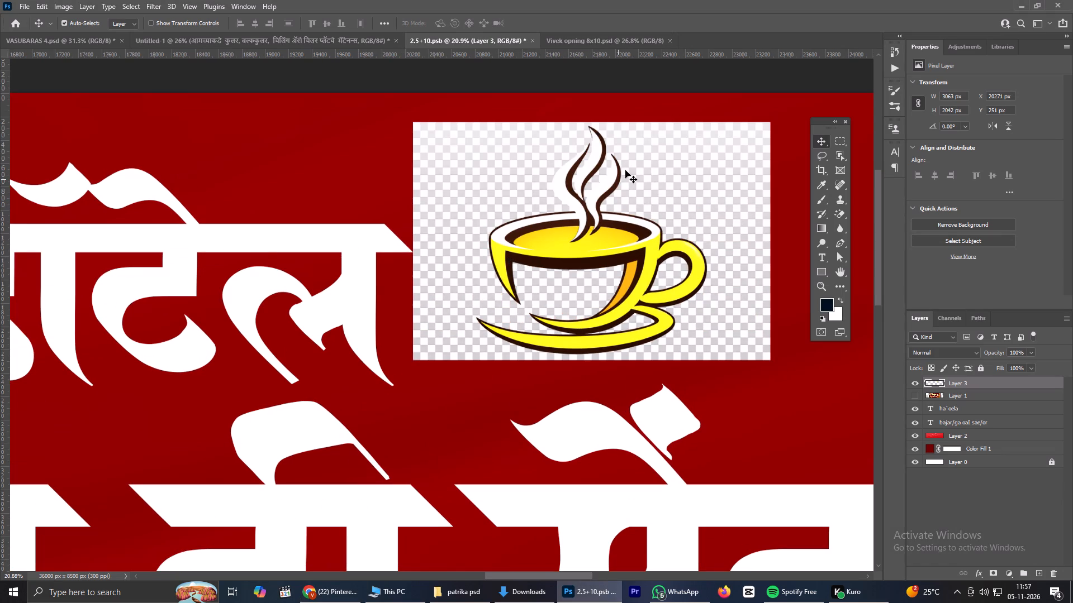
# Open the Levels adjustment for the yellow cup image on Layer 3.
pyautogui.scroll(2, 625, 170)
pyautogui.click(683, 176)
pyautogui.doubleClick(687, 178)
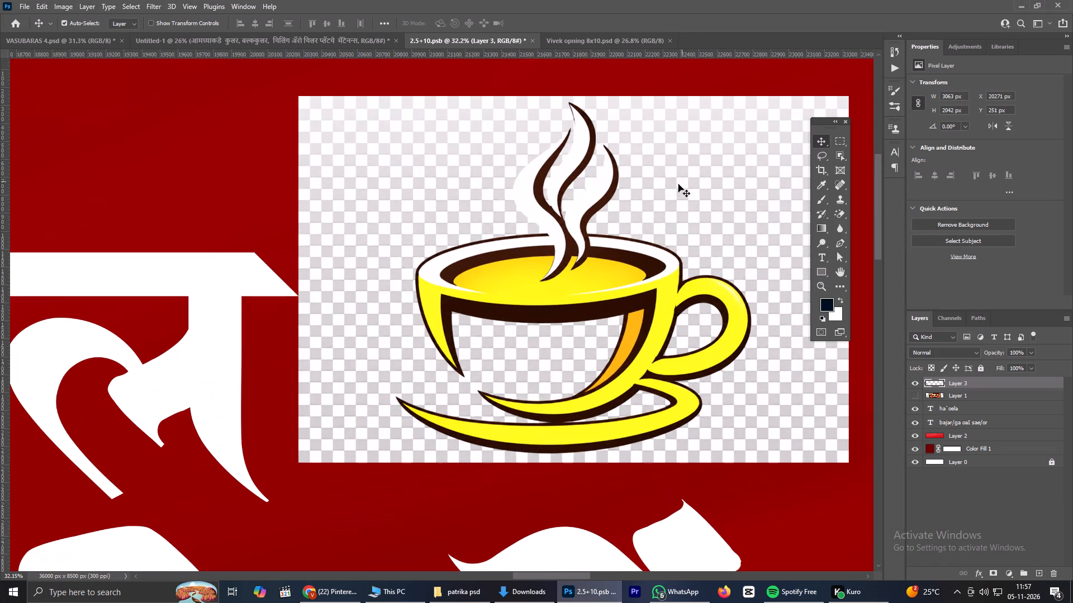
pyautogui.scroll(-1, 656, 198)
pyautogui.hotkey('ctrl', 'l')
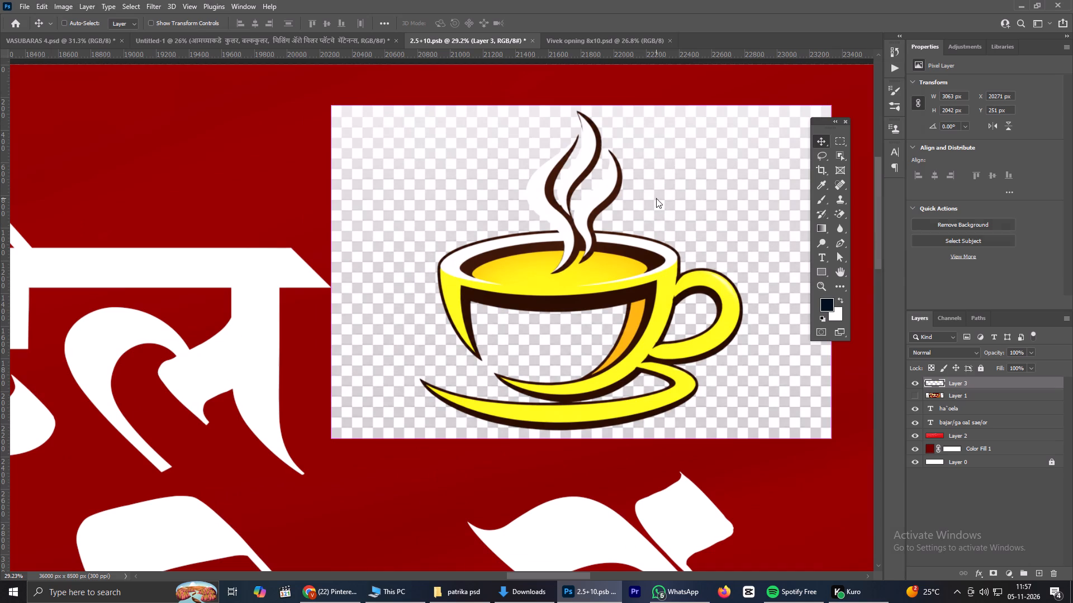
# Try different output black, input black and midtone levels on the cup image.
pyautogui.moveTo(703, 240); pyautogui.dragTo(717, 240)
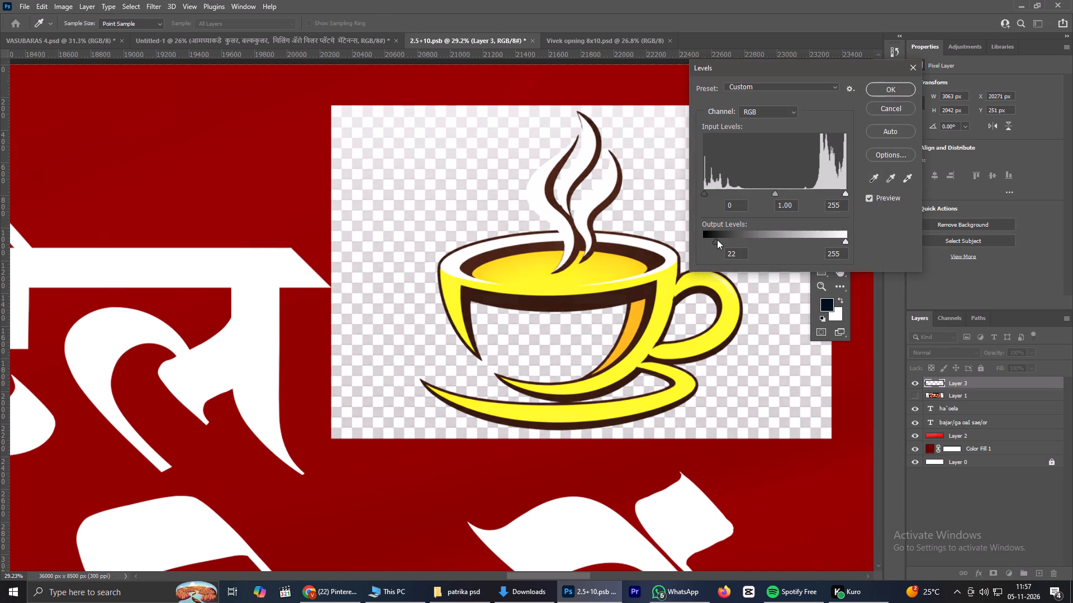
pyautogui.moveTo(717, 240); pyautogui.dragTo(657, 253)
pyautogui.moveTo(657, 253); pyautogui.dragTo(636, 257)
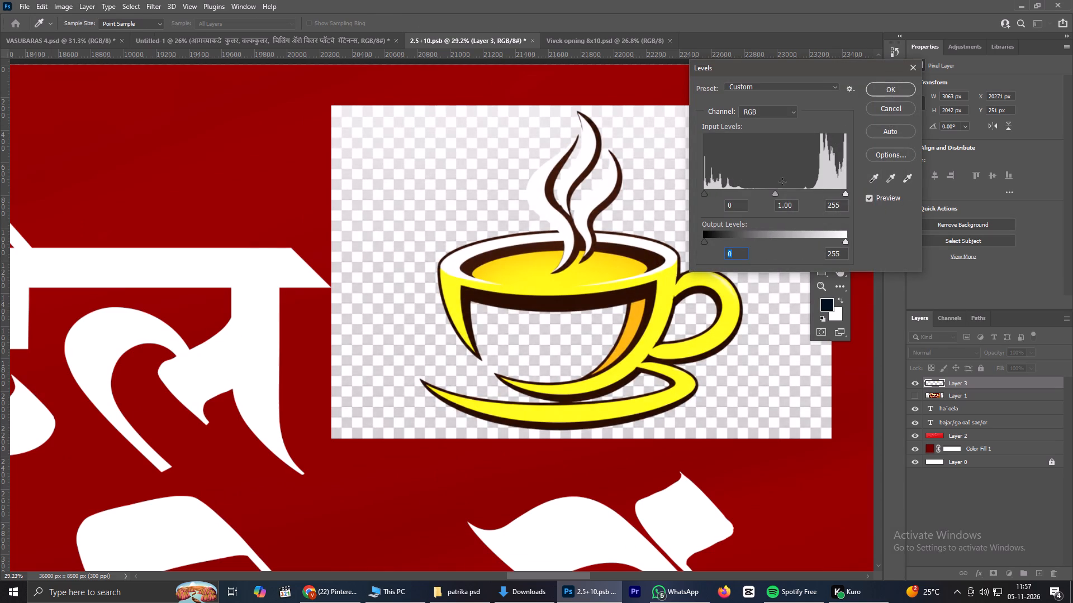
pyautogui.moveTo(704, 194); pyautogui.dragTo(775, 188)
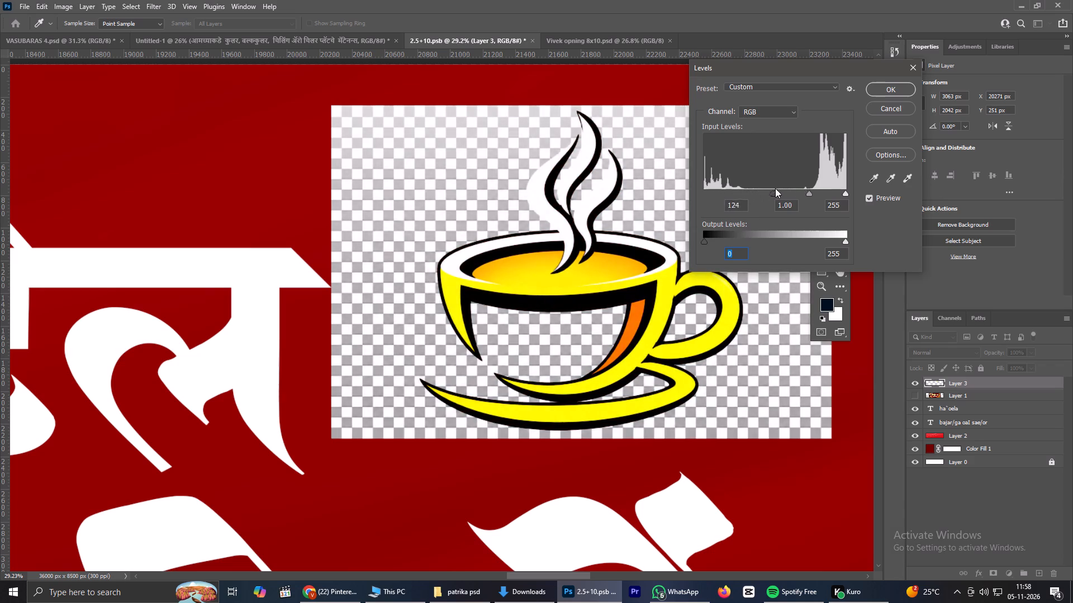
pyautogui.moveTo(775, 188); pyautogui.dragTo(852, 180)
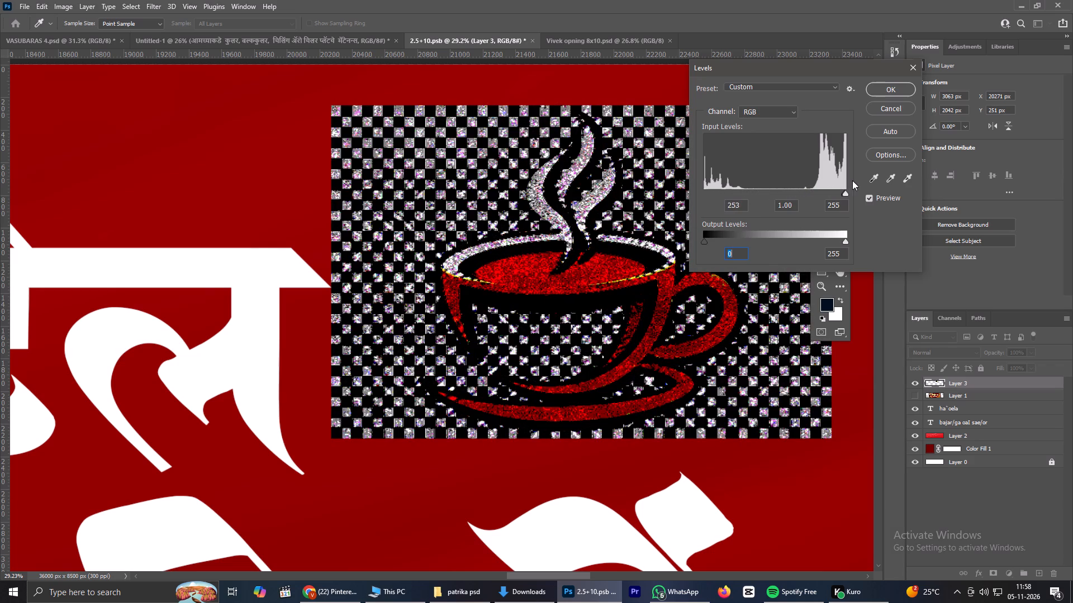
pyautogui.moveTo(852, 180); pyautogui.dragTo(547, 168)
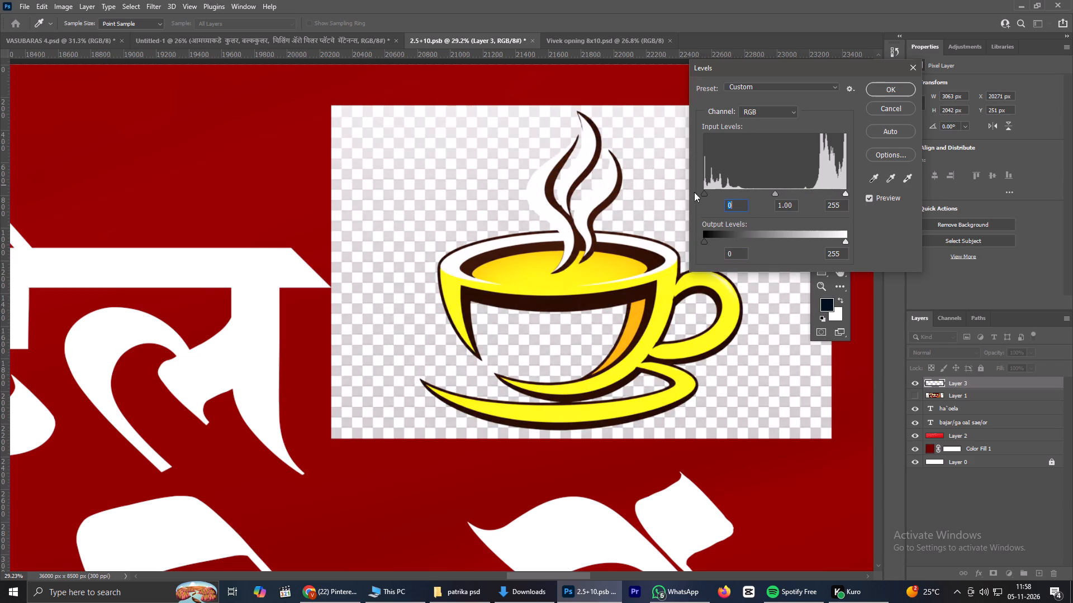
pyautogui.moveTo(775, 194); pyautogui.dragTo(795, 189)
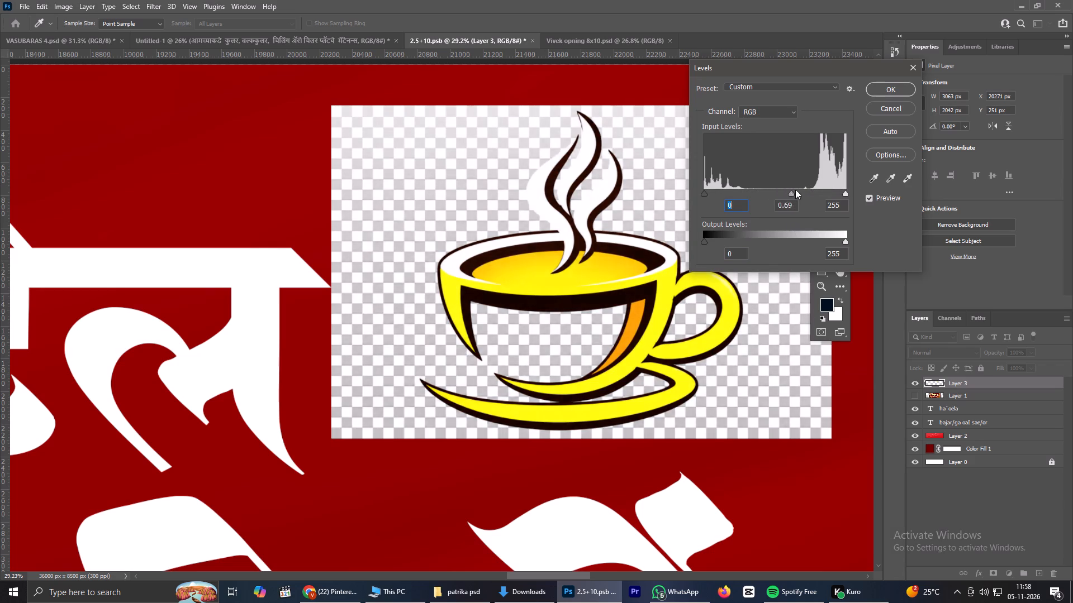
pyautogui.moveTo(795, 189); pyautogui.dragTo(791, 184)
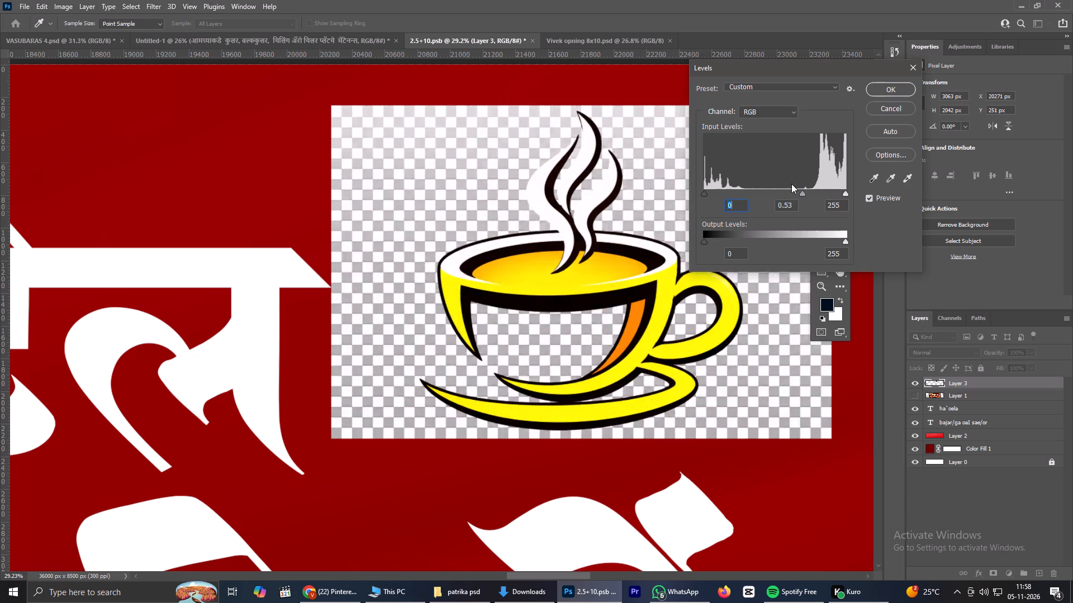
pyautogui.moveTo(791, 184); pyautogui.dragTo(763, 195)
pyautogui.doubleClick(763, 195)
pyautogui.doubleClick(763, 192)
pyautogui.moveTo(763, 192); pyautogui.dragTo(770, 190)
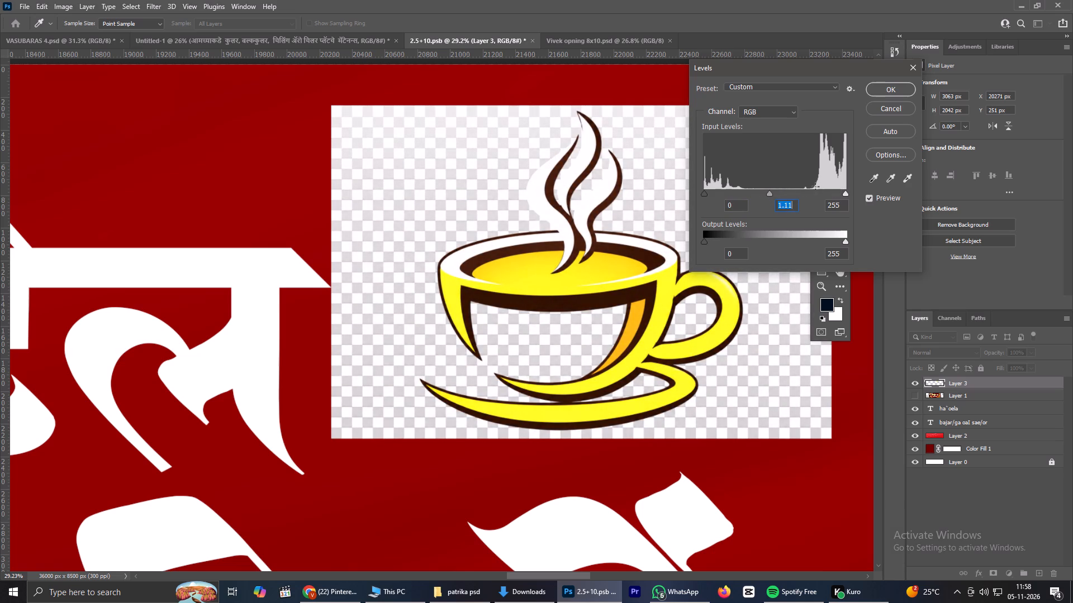
# Apply Levels to the cup image with input white 192 and midtone 0.68 to whiten its checkered background.
pyautogui.moveTo(842, 192); pyautogui.dragTo(825, 192)
pyautogui.moveTo(760, 192); pyautogui.dragTo(782, 192)
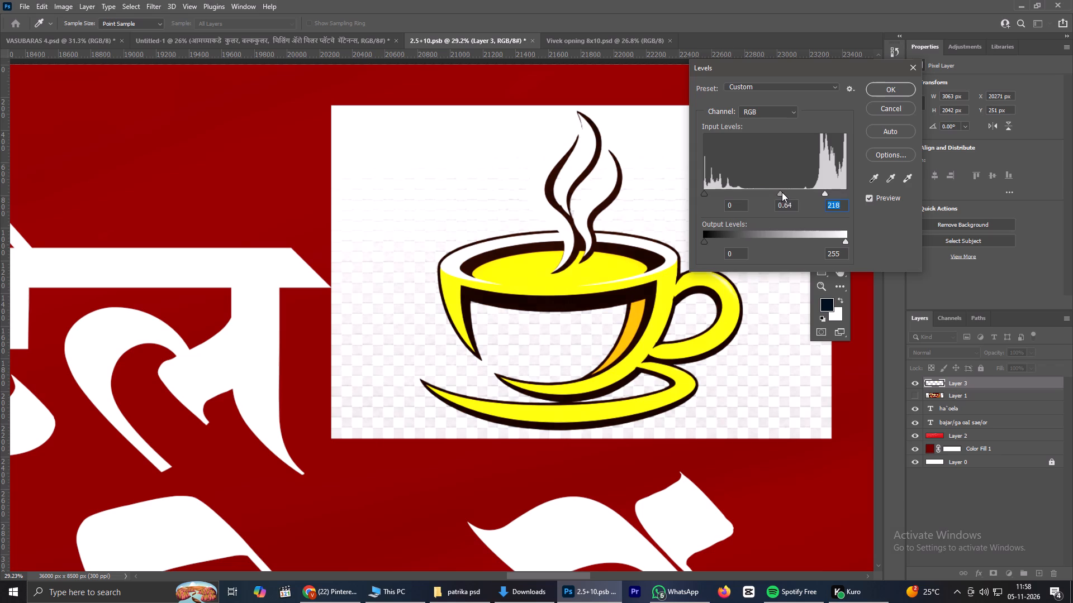
pyautogui.moveTo(782, 192); pyautogui.dragTo(780, 193)
pyautogui.moveTo(824, 192); pyautogui.dragTo(811, 192)
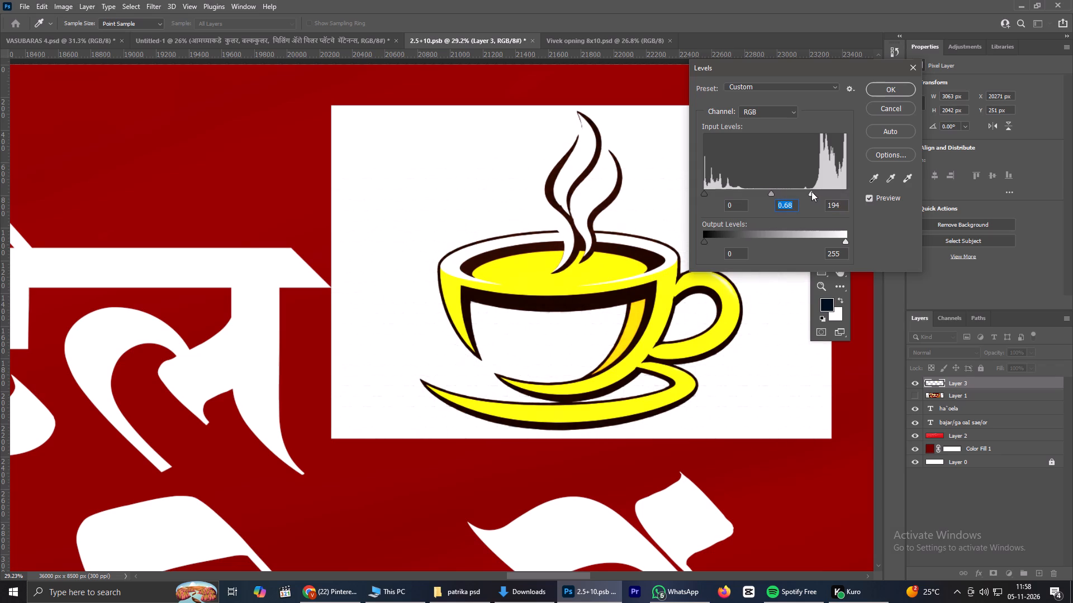
pyautogui.moveTo(811, 192); pyautogui.dragTo(810, 192)
pyautogui.click(881, 89)
# Erase the white background surrounding the cup on Layer 3 with the Magic Eraser.
pyautogui.scroll(3, 535, 226)
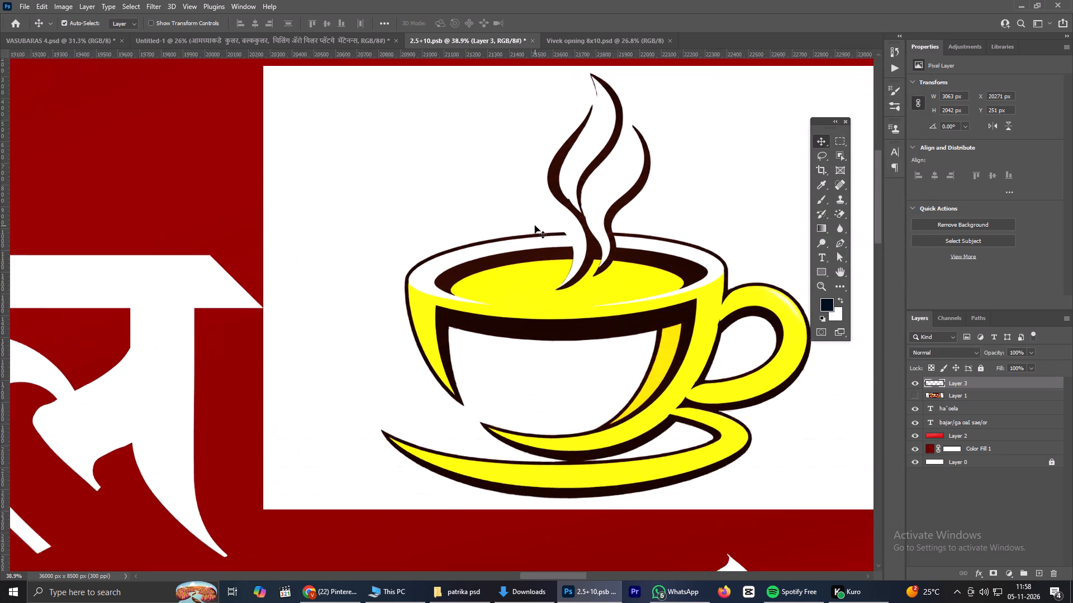
pyautogui.scroll(2, 535, 226)
pyautogui.scroll(-4, 535, 226)
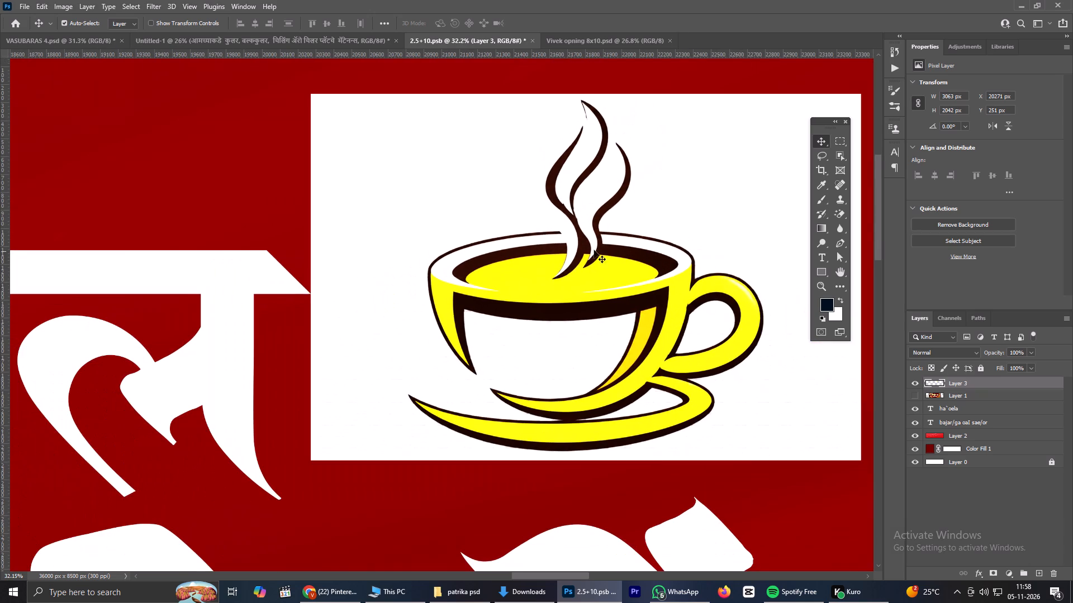
pyautogui.click(841, 212)
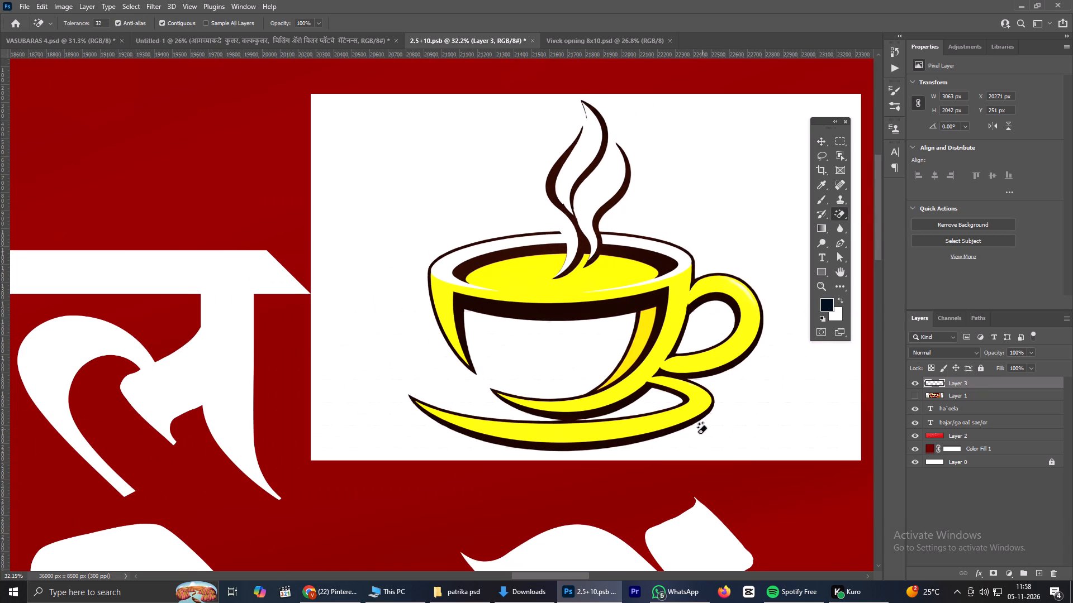
pyautogui.click(741, 446)
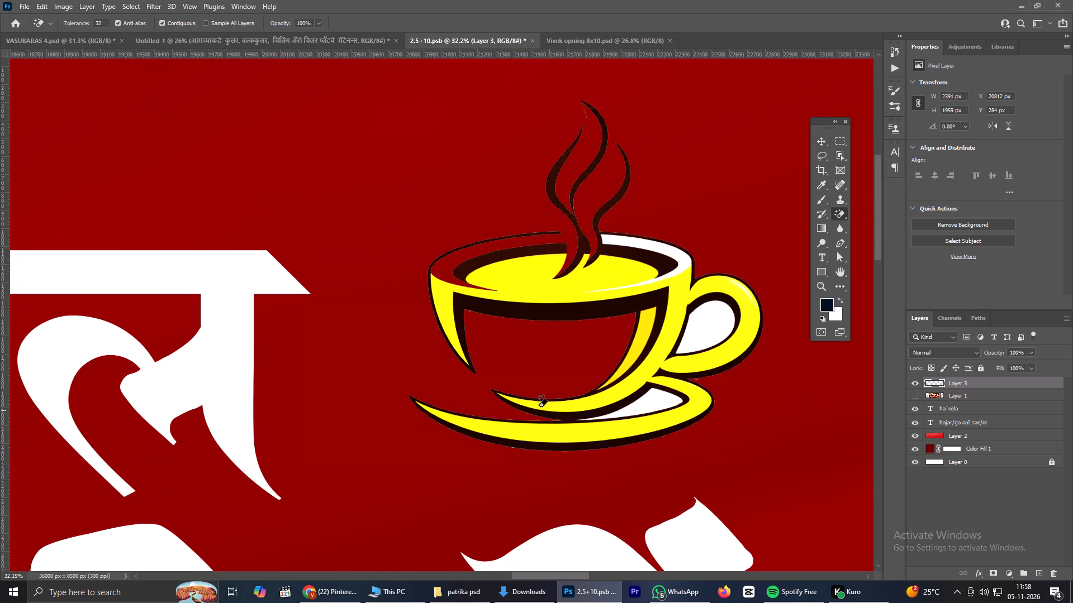
pyautogui.scroll(5, 472, 278)
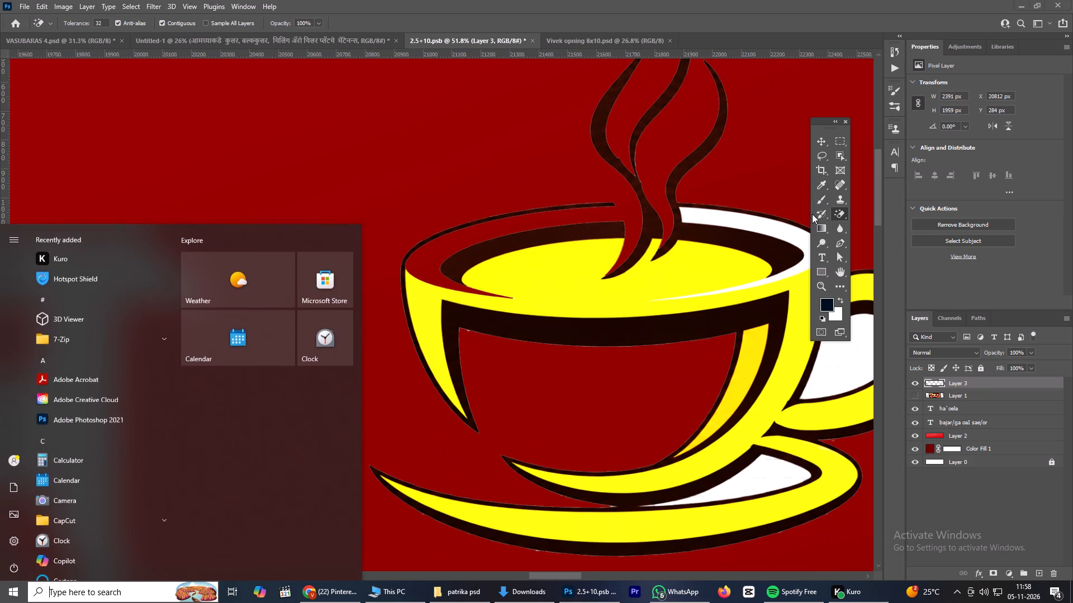
pyautogui.hotkey('ctrl', 'z')
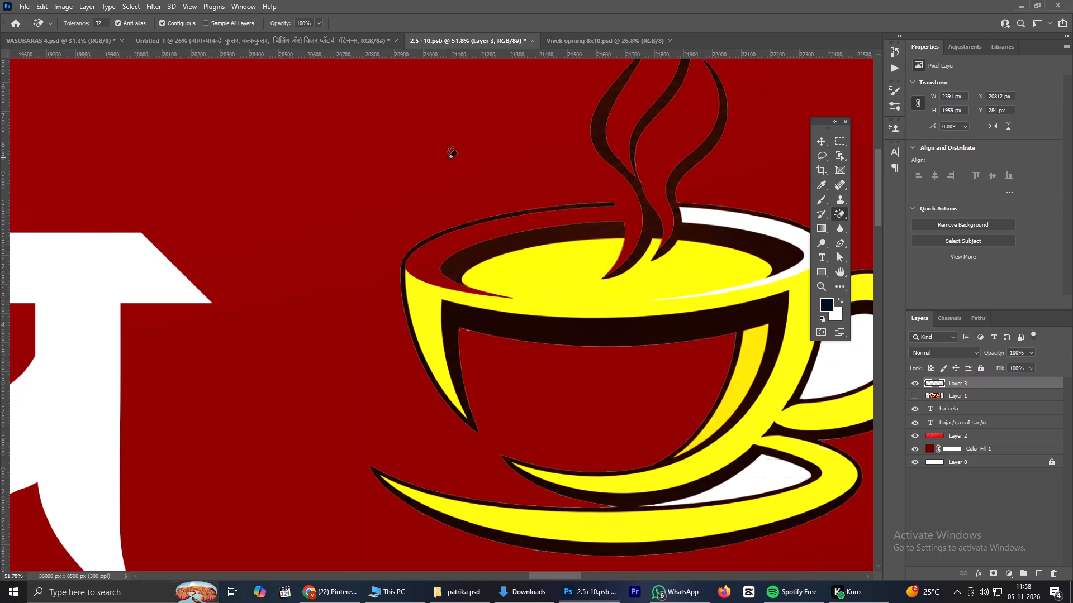
# Undo the Magic Eraser removal of the white background around the cup.
pyautogui.hotkey('ctrl', 'z')
# Draw a closed four-point Pen shape about 99 x 19 px bridging the gap between the cup's rim outline and the steam.
pyautogui.scroll(2, 619, 209)
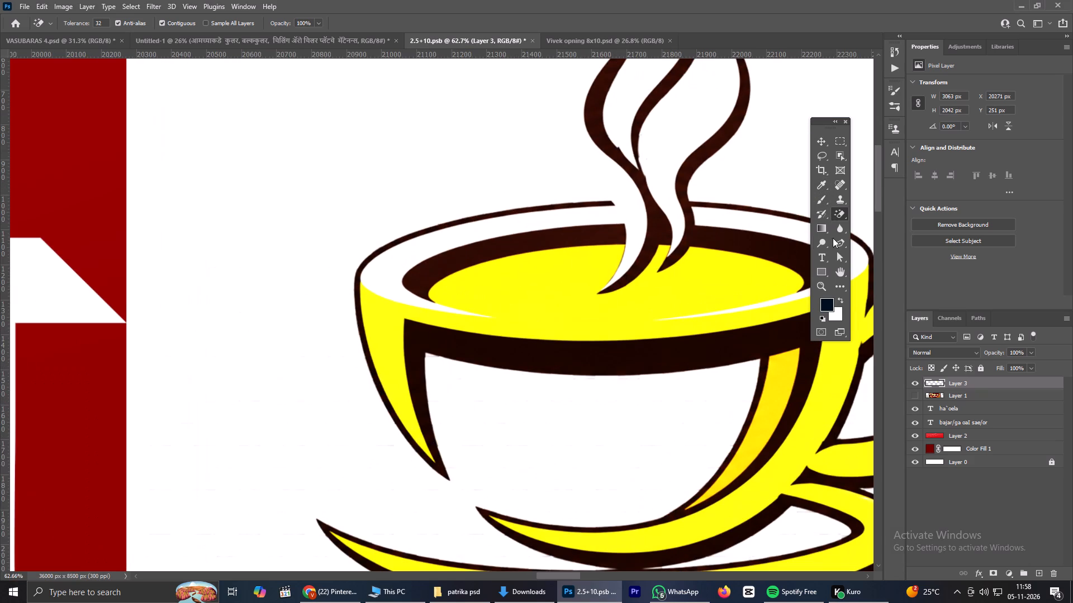
pyautogui.click(818, 269)
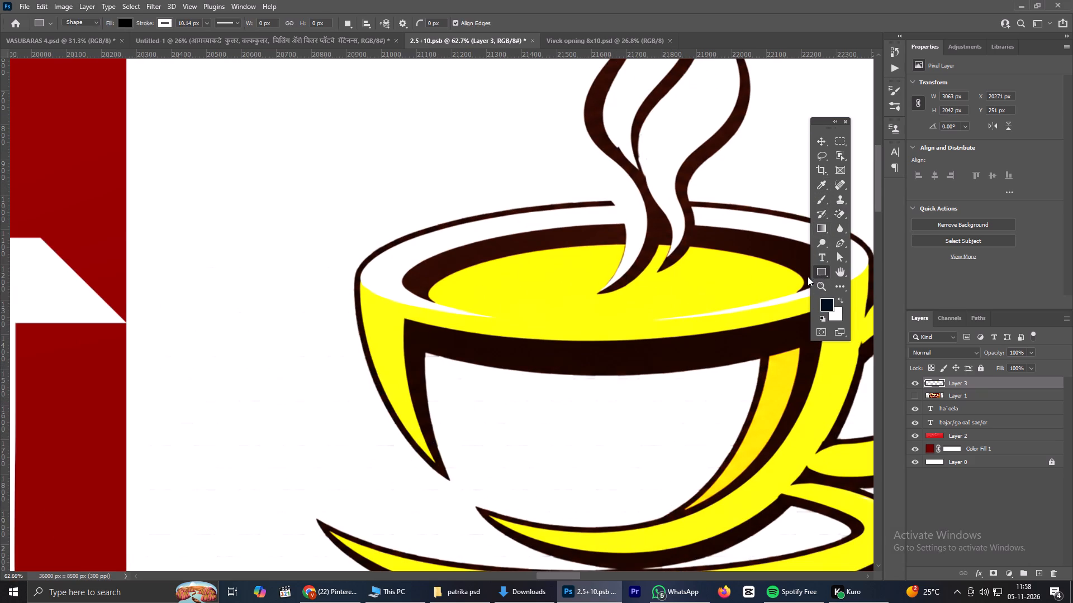
pyautogui.scroll(4, 614, 208)
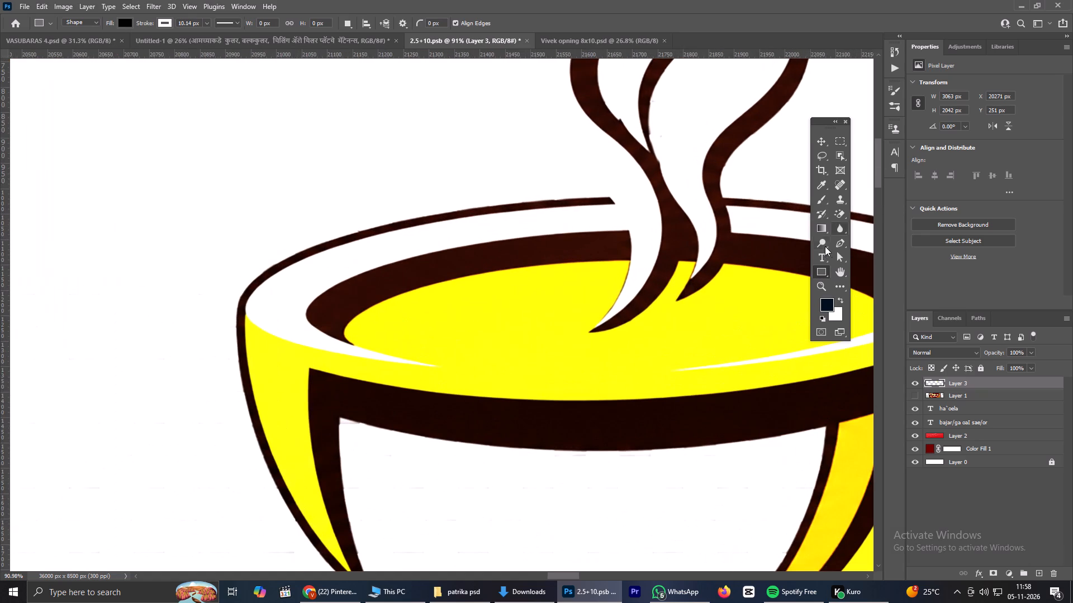
pyautogui.click(839, 241)
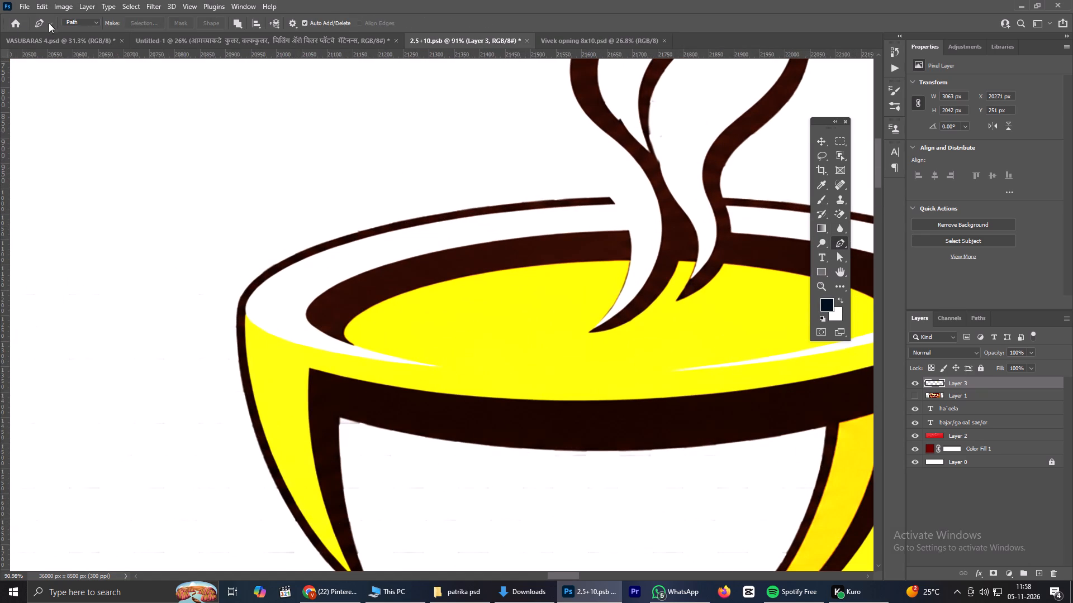
pyautogui.click(91, 23)
pyautogui.click(82, 28)
pyautogui.scroll(3, 592, 189)
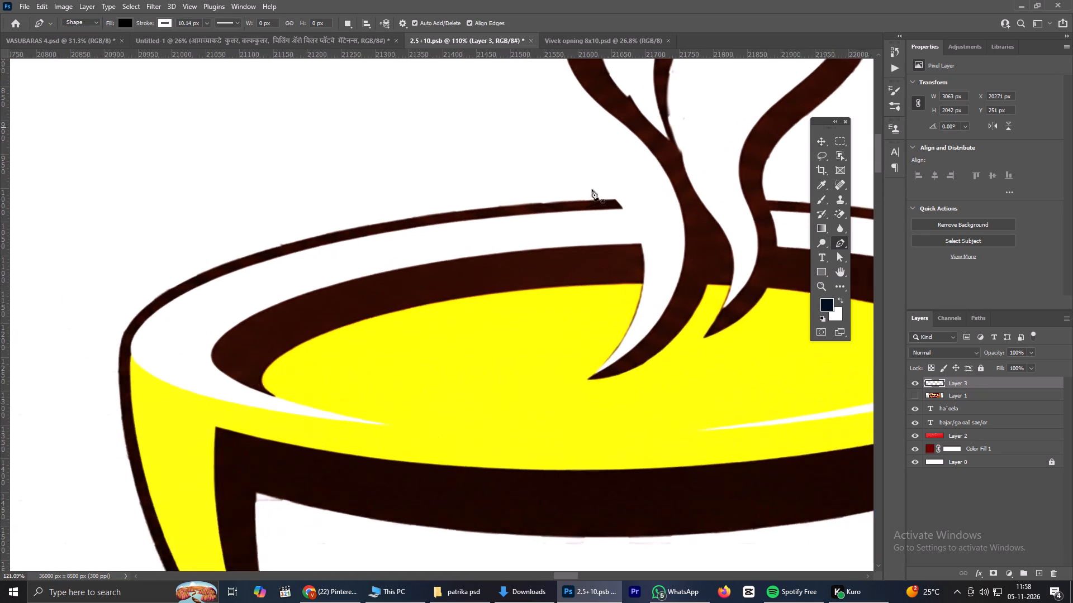
pyautogui.scroll(2, 592, 189)
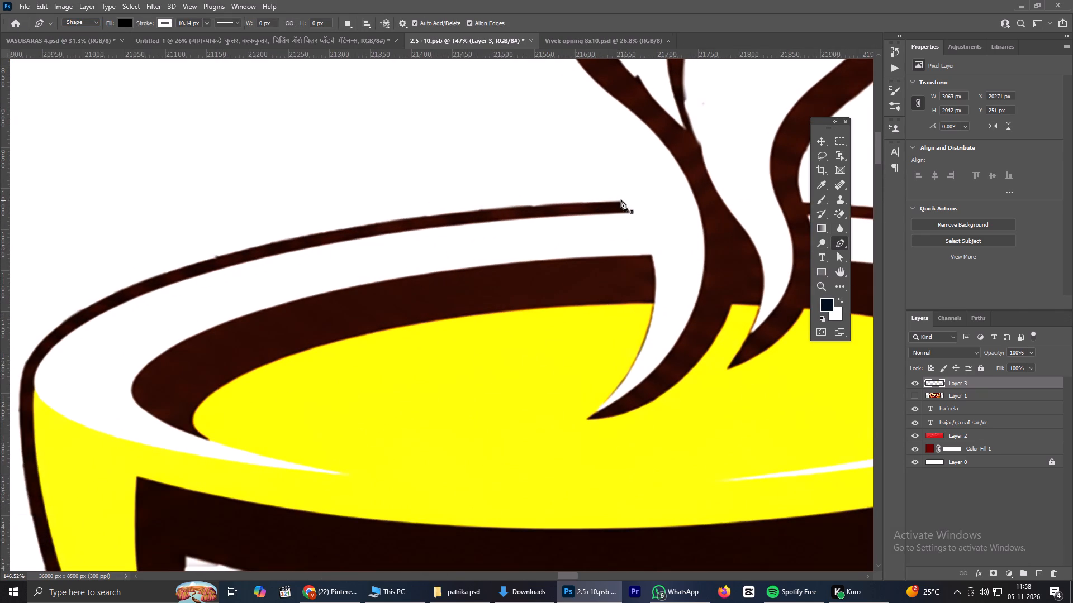
pyautogui.click(621, 200)
pyautogui.click(697, 202)
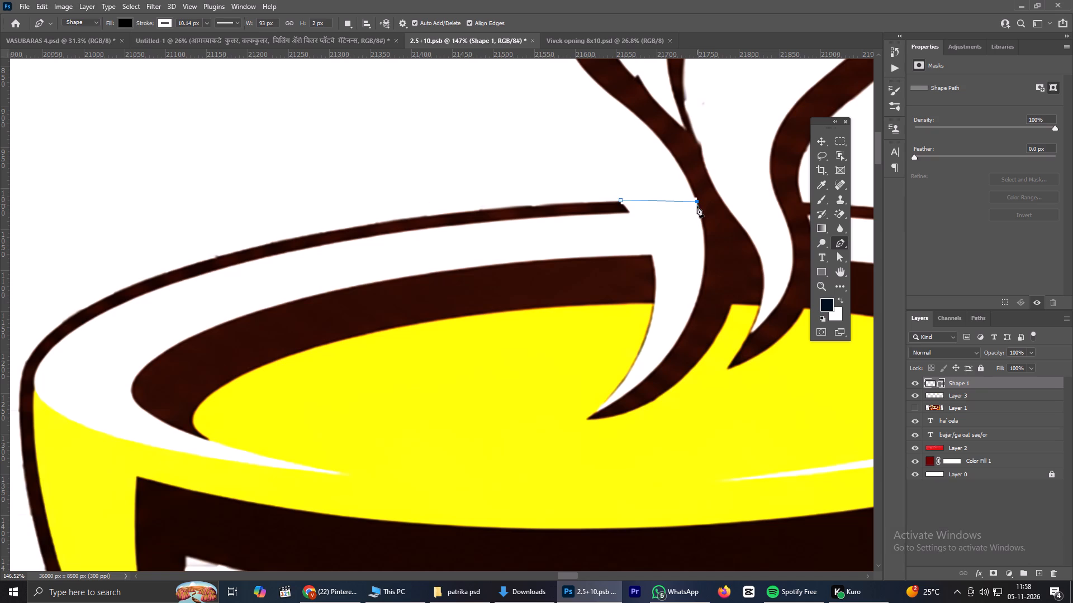
pyautogui.click(701, 216)
pyautogui.click(629, 213)
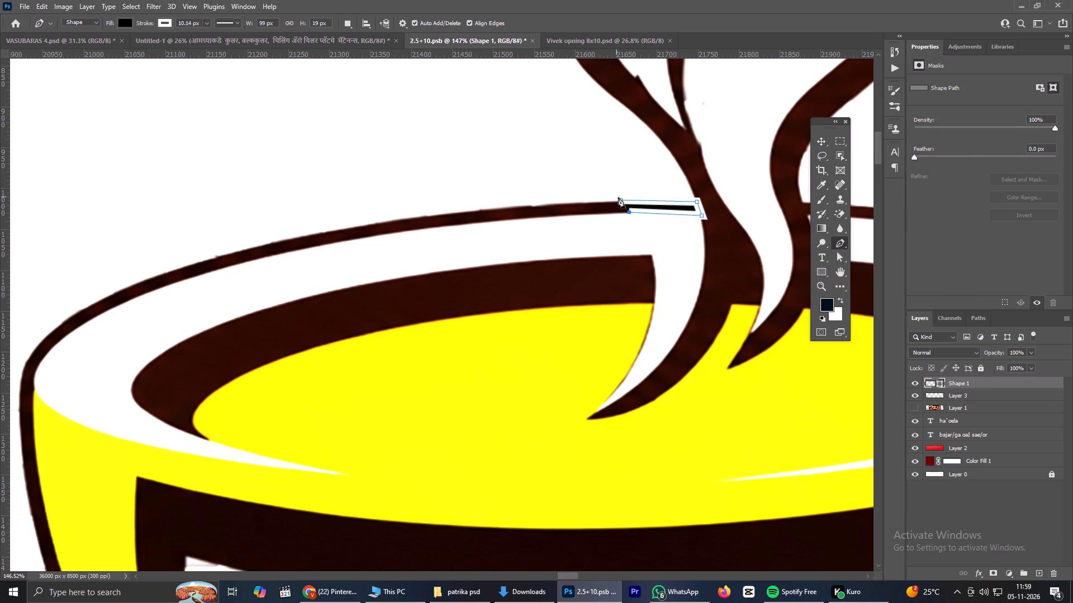
pyautogui.click(621, 202)
# Apply a Color Overlay to the new rim shape, using dark brown 390d03 sampled from the cup's outline.
pyautogui.click(816, 140)
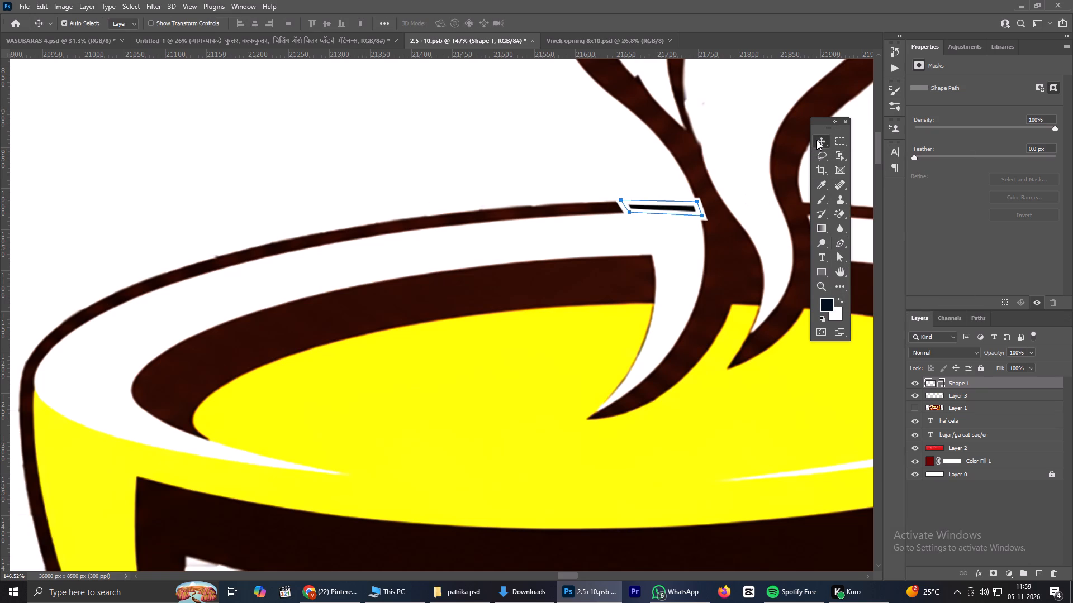
pyautogui.click(976, 572)
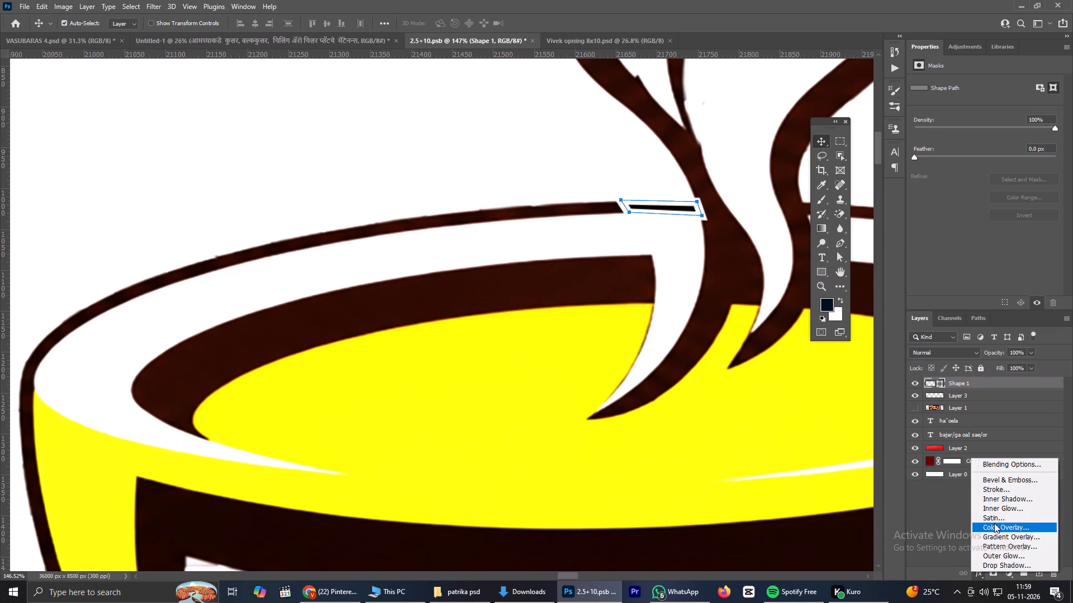
pyautogui.click(994, 523)
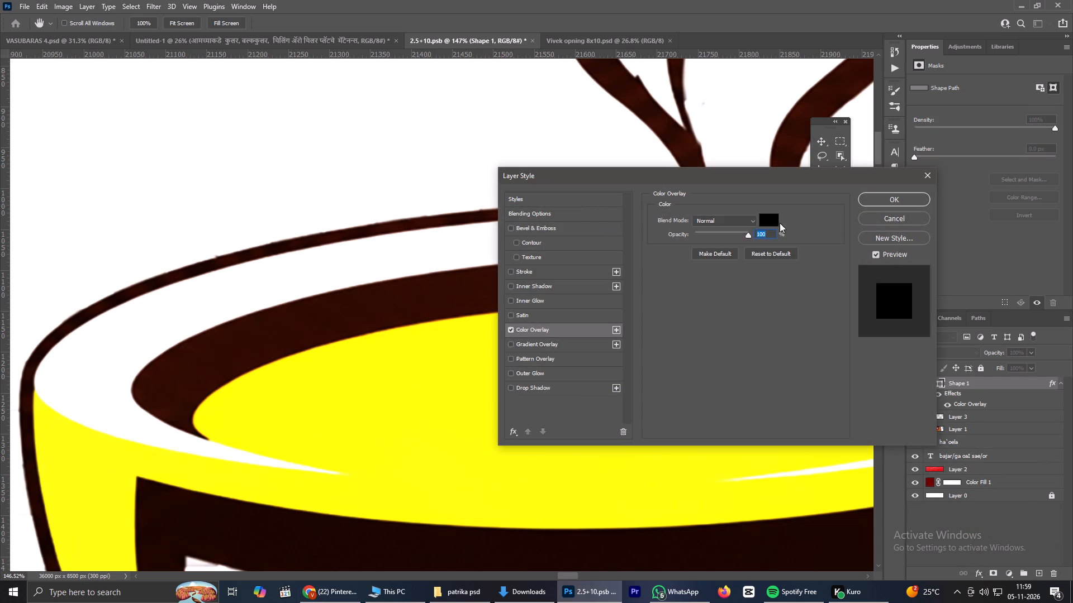
pyautogui.click(770, 222)
pyautogui.click(430, 221)
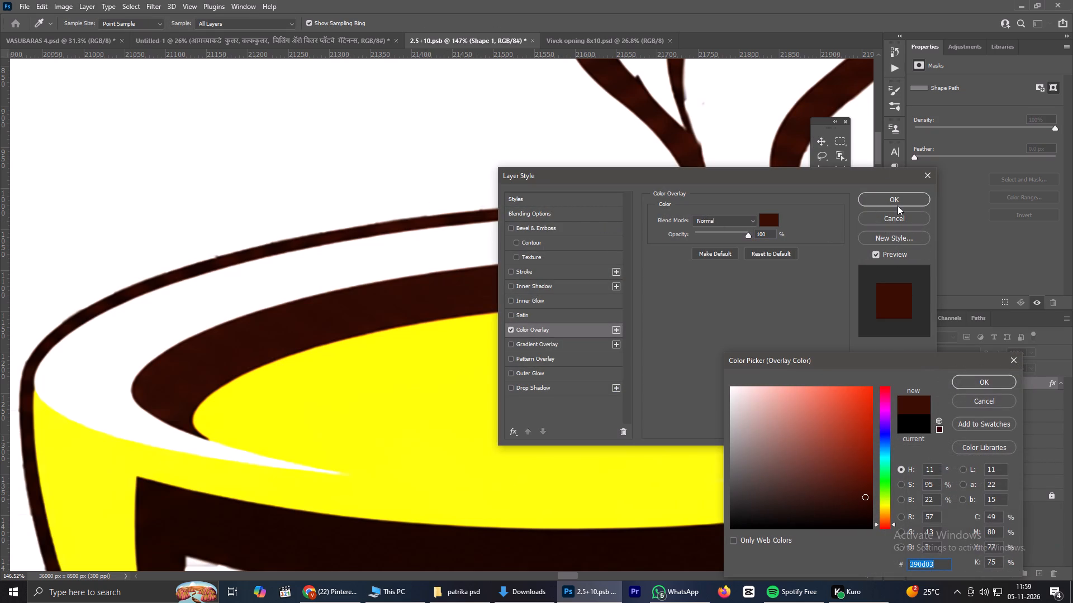
pyautogui.click(898, 205)
pyautogui.click(963, 376)
pyautogui.click(885, 198)
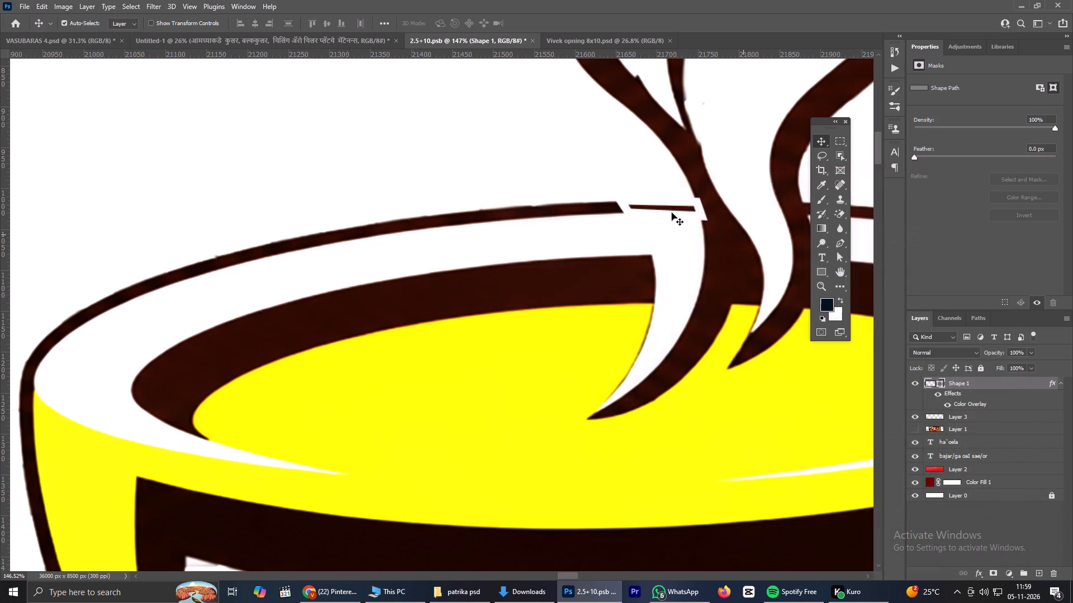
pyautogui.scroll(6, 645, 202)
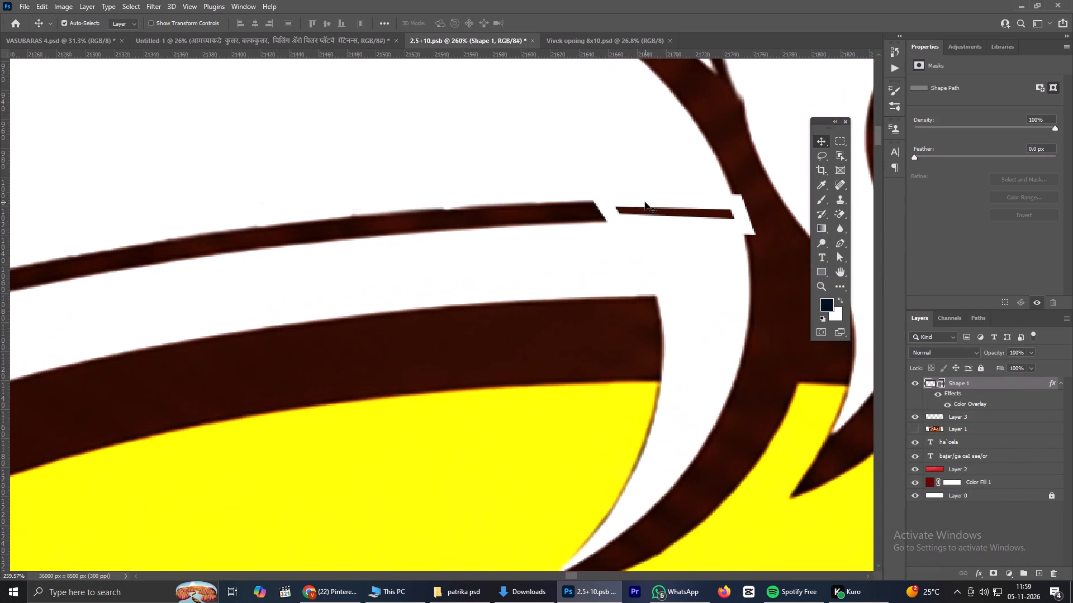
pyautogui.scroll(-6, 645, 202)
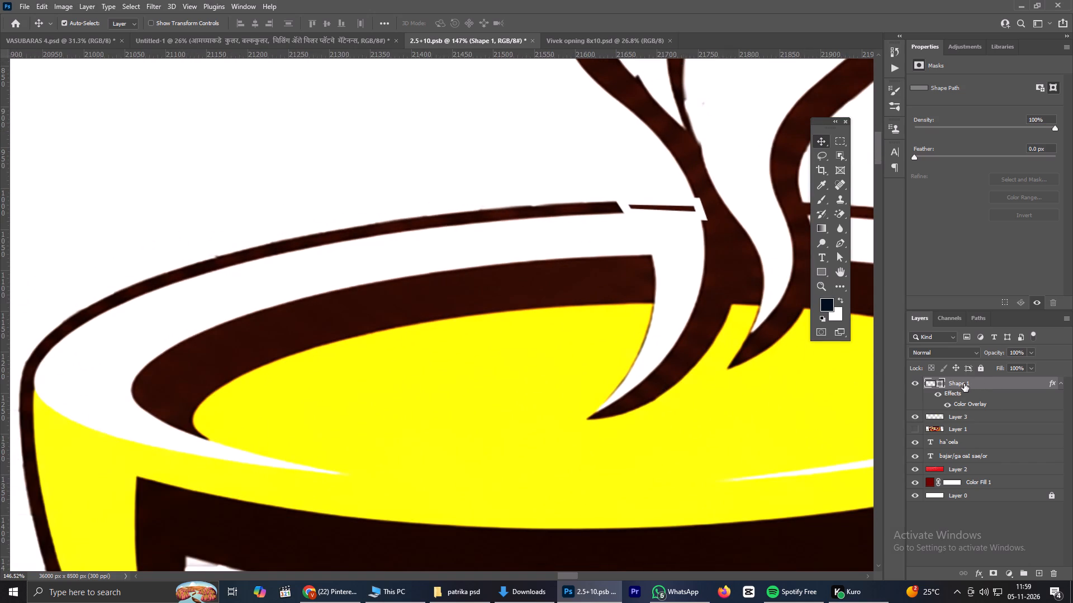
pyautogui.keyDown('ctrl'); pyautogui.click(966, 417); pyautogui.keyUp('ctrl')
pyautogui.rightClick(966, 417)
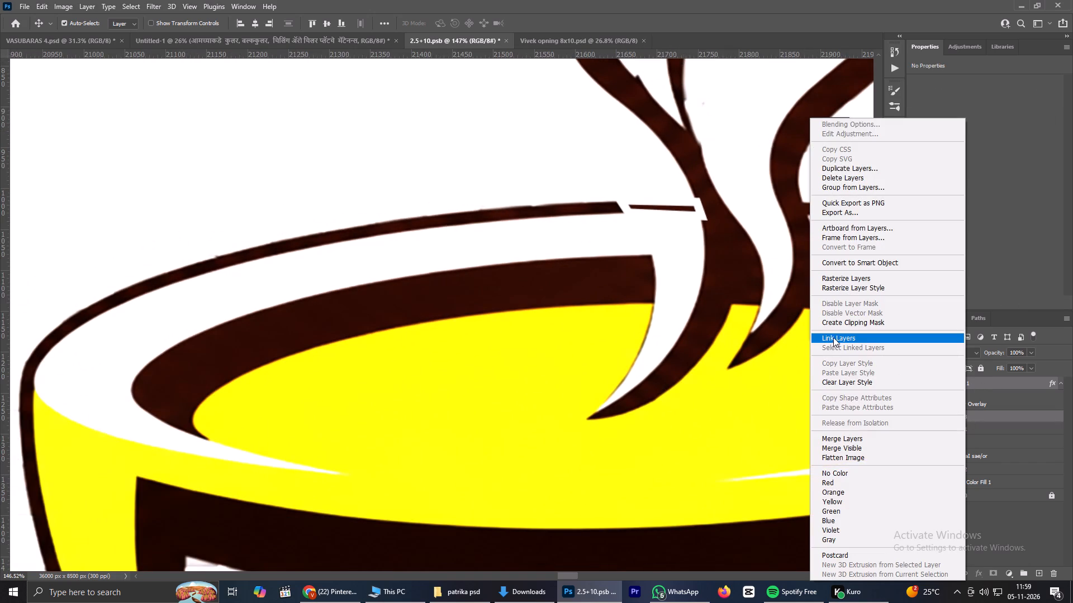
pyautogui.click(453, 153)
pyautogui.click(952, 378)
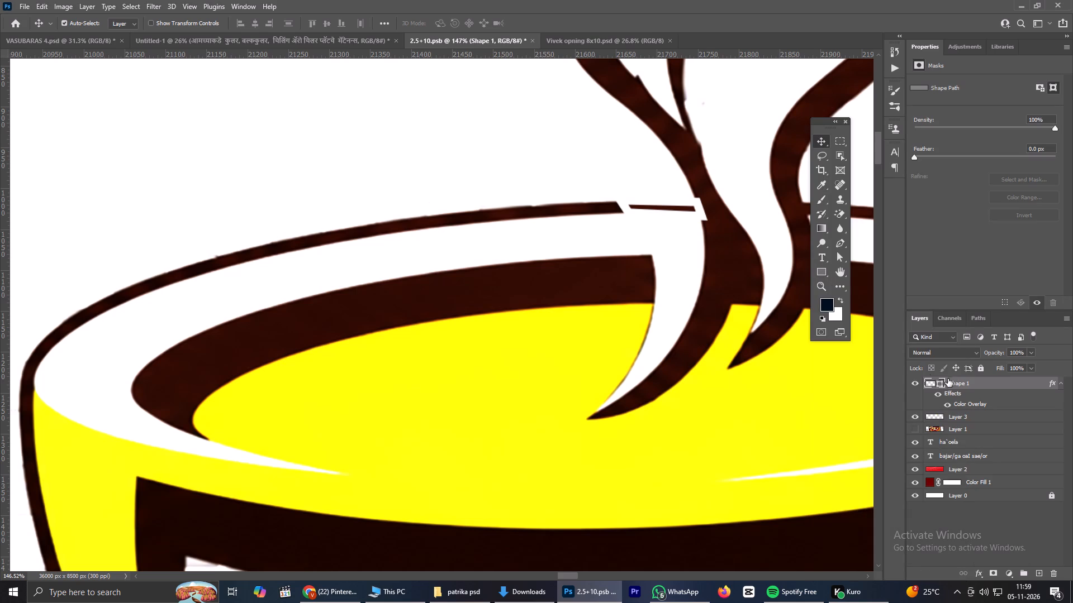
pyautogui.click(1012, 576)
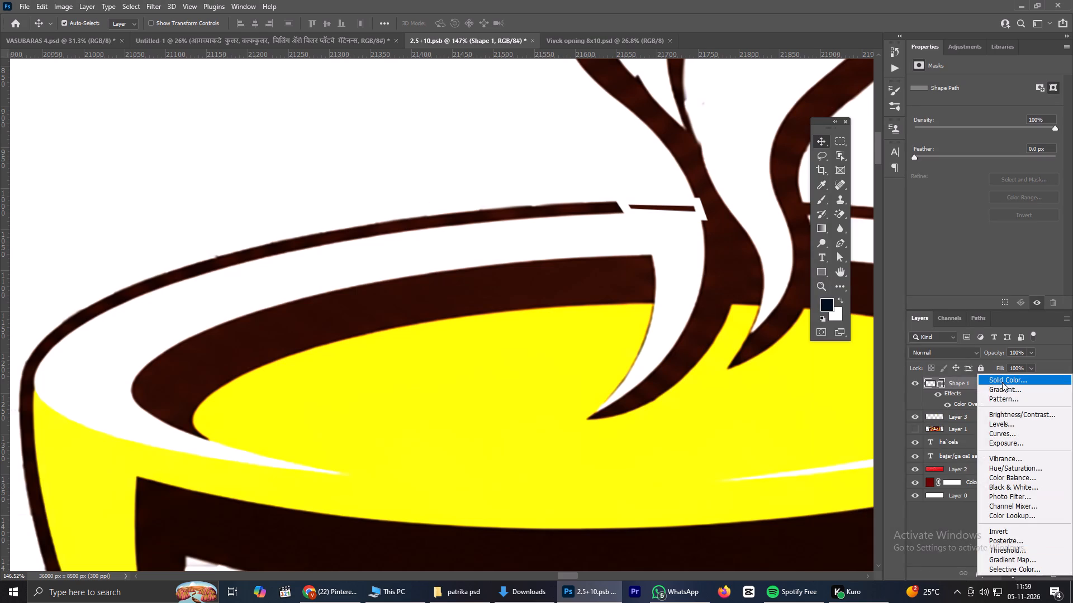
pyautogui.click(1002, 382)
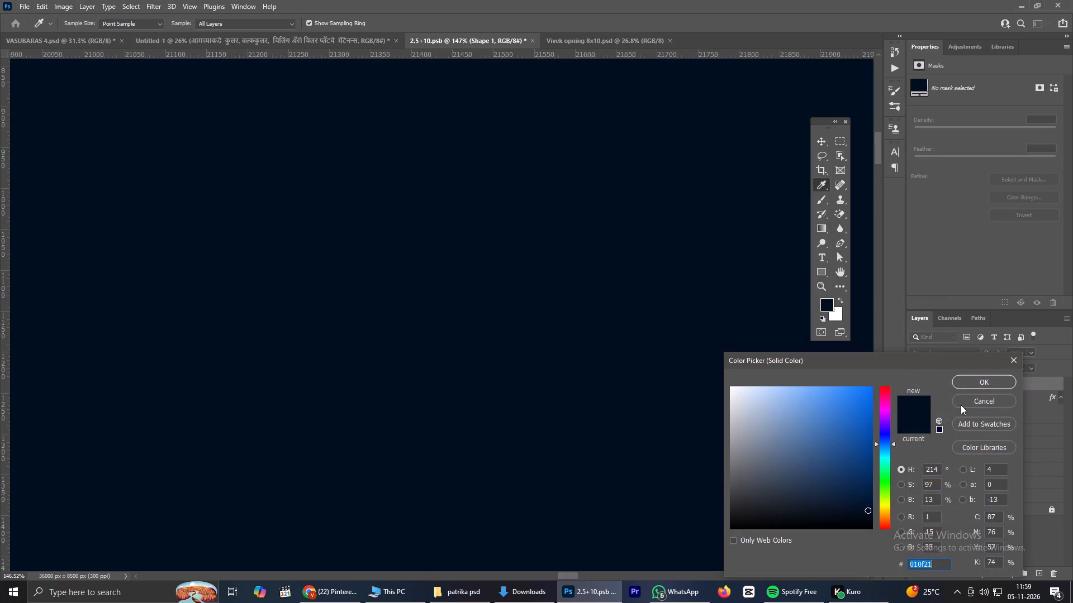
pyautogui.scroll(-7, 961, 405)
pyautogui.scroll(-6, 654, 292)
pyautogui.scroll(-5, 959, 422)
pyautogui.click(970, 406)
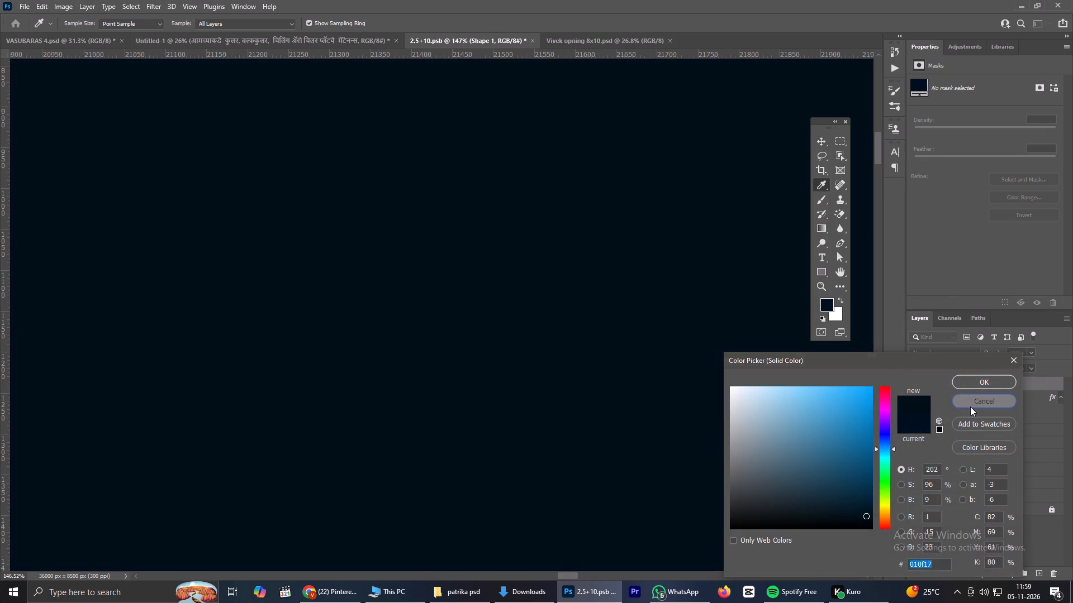
# Remove the white stroke from the rim shape by setting its stroke to no color.
pyautogui.scroll(-10, 575, 338)
pyautogui.scroll(4, 577, 269)
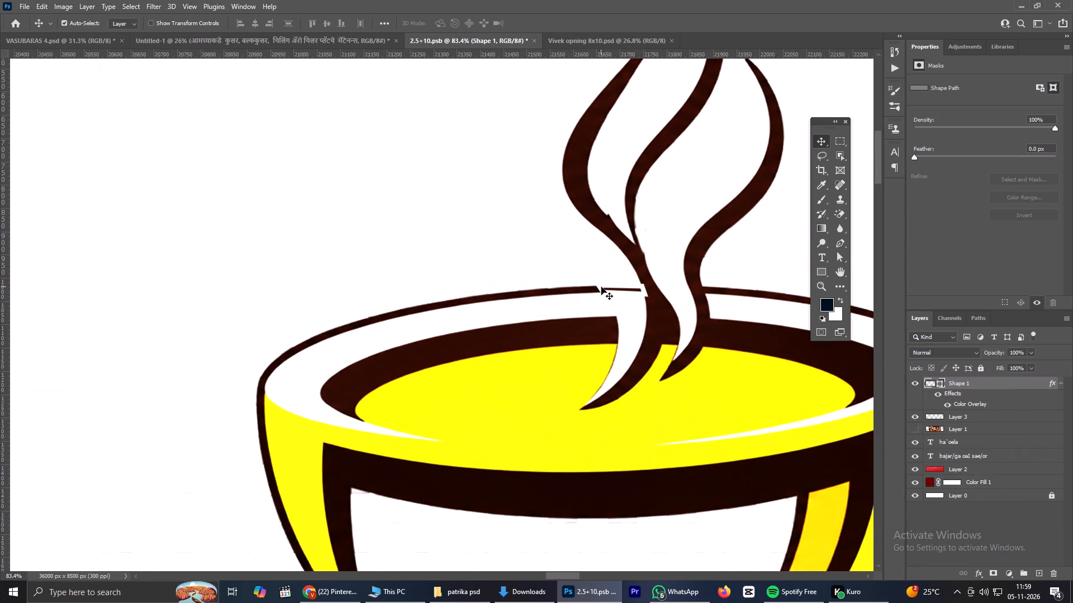
pyautogui.click(602, 288)
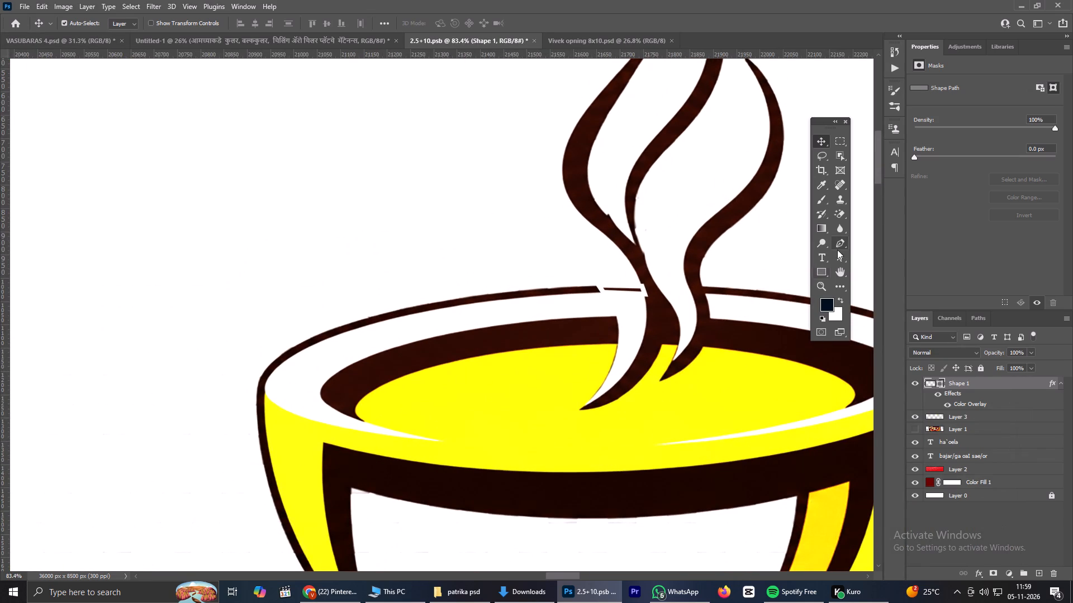
pyautogui.click(840, 245)
pyautogui.click(162, 25)
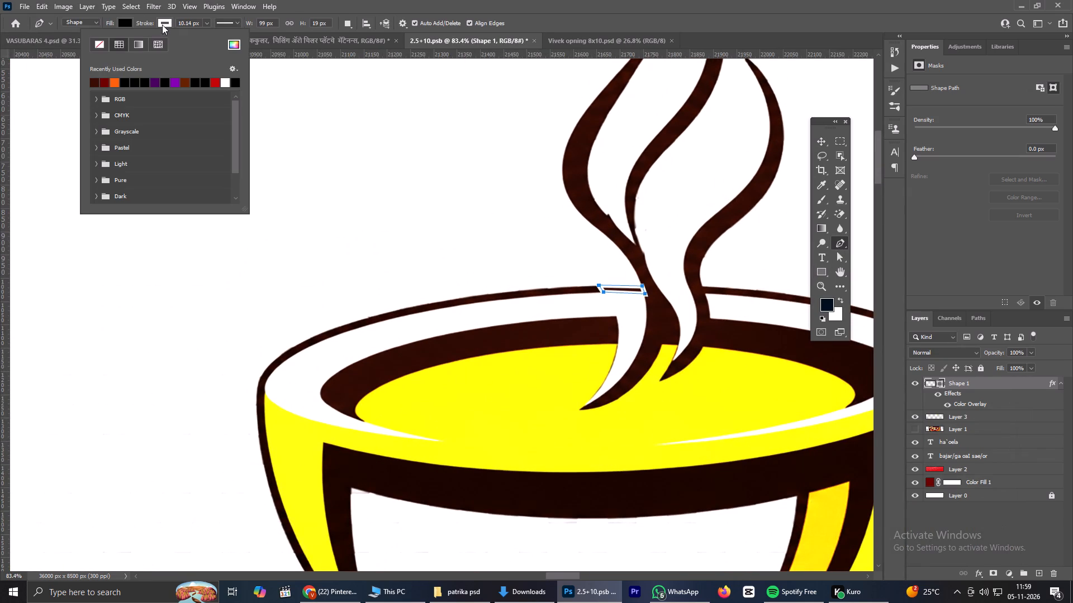
pyautogui.click(97, 45)
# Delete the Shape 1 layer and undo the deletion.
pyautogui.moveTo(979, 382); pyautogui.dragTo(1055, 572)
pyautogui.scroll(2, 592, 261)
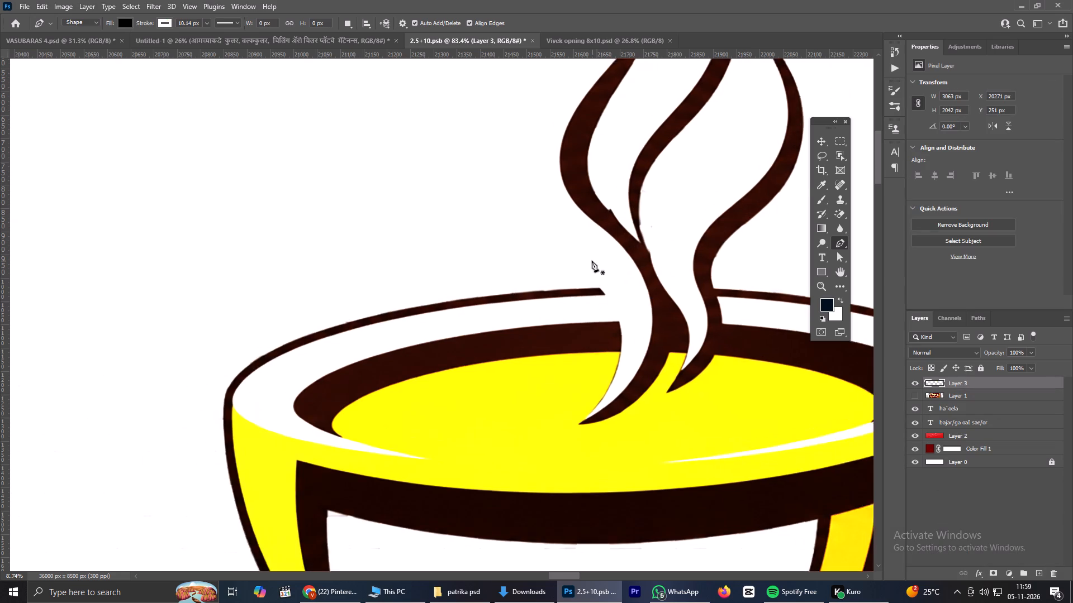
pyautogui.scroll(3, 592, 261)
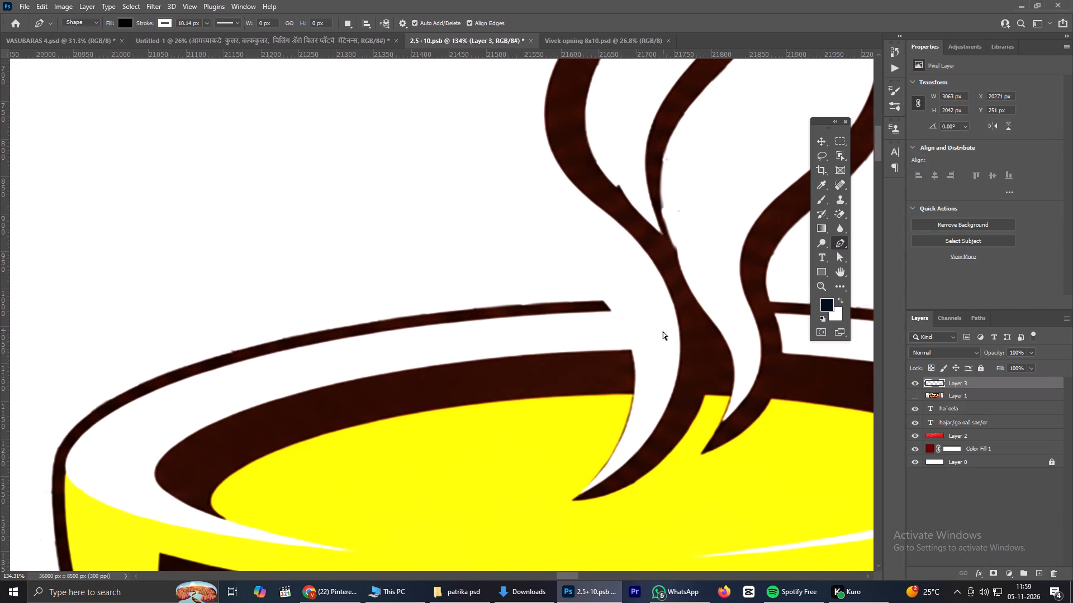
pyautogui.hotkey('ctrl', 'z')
# Scale the rim shape to about 102.8% with Free Transform, extending it over the end of the cup's rim outline.
pyautogui.click(819, 144)
pyautogui.scroll(-1, 585, 237)
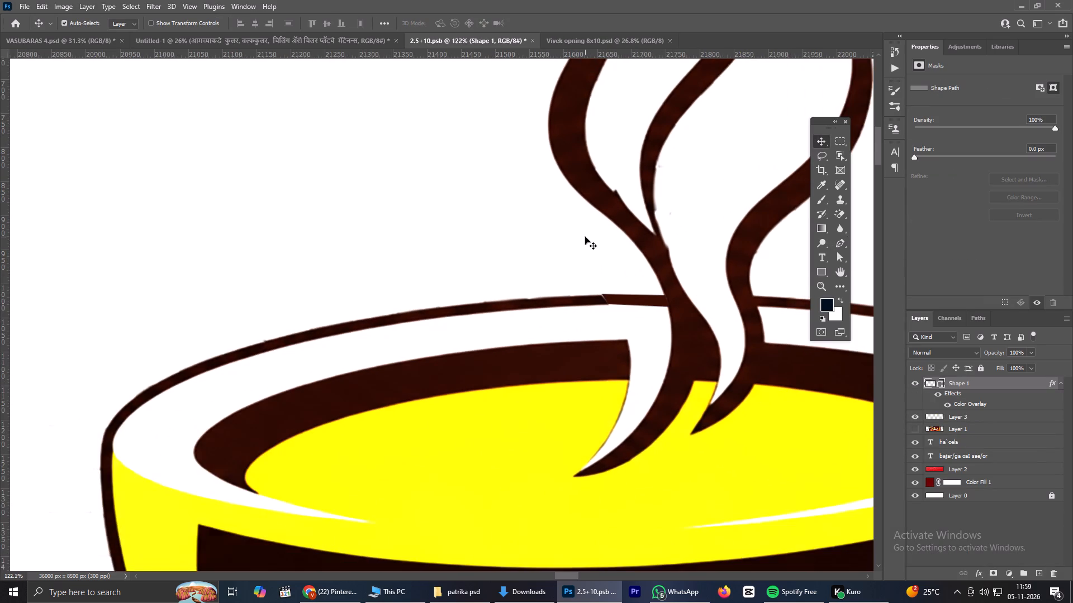
pyautogui.scroll(6, 596, 253)
pyautogui.click(656, 336)
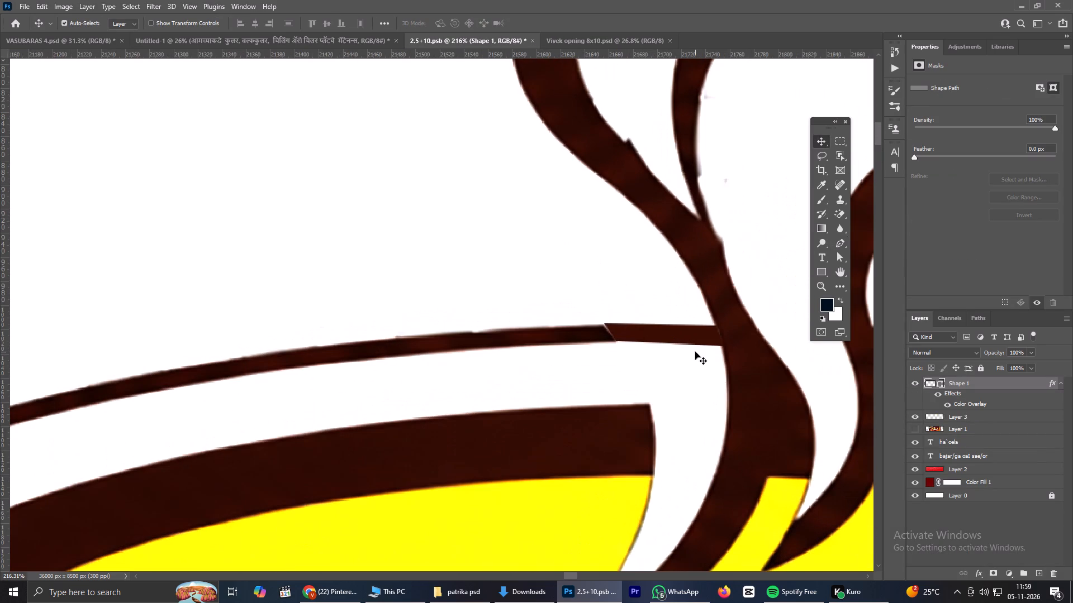
pyautogui.hotkey('ctrl', 't')
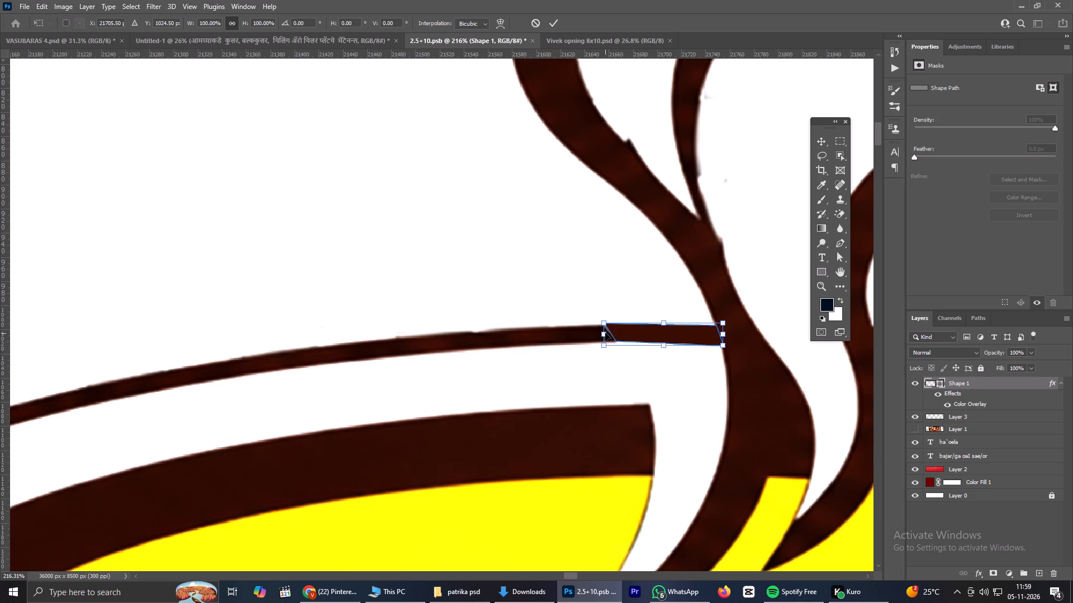
pyautogui.click(602, 332)
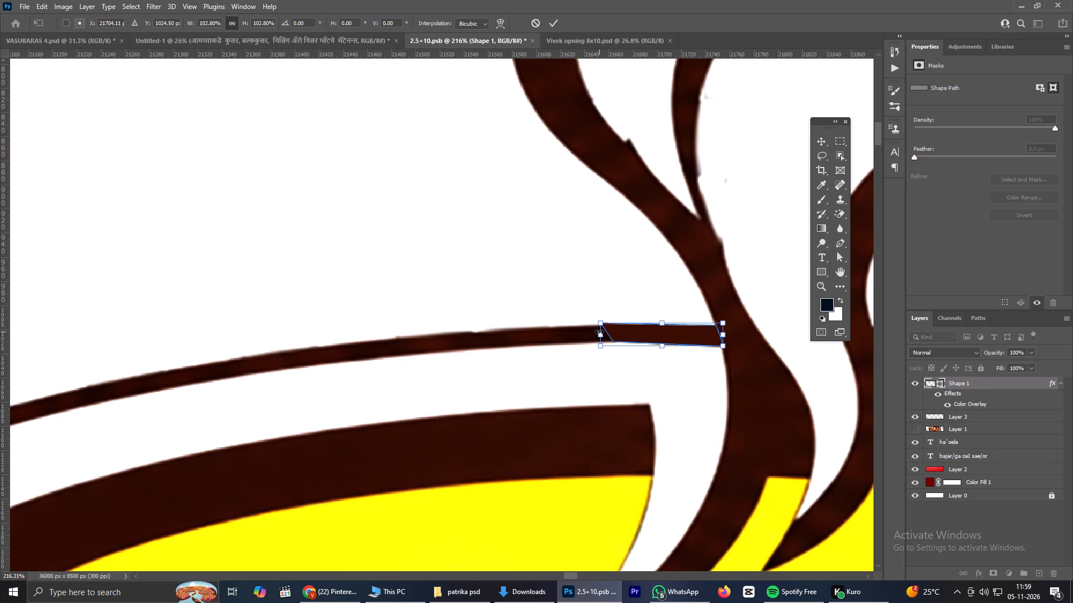
pyautogui.click(551, 18)
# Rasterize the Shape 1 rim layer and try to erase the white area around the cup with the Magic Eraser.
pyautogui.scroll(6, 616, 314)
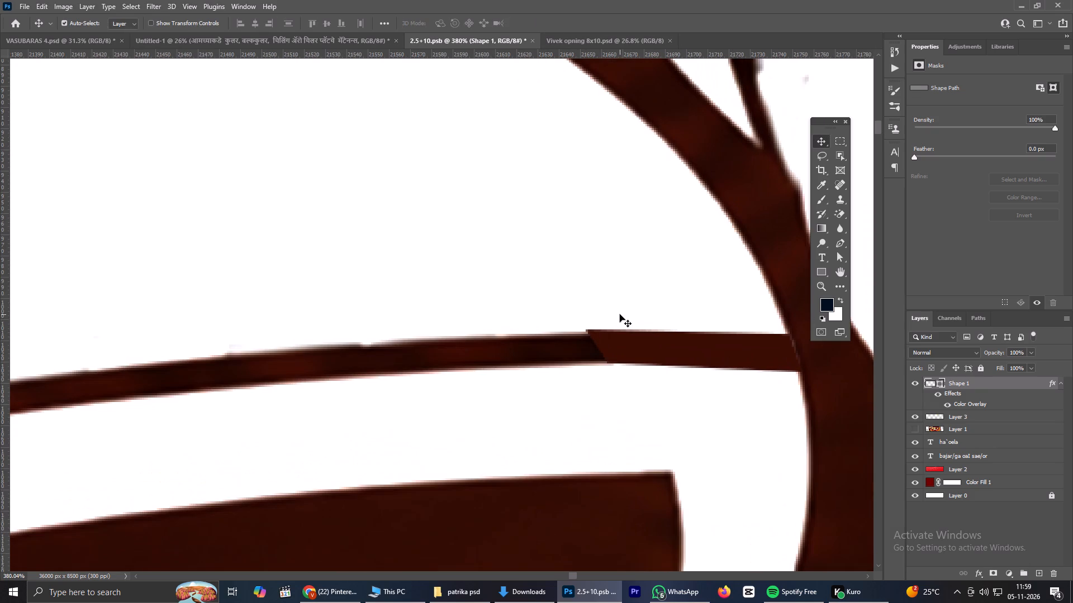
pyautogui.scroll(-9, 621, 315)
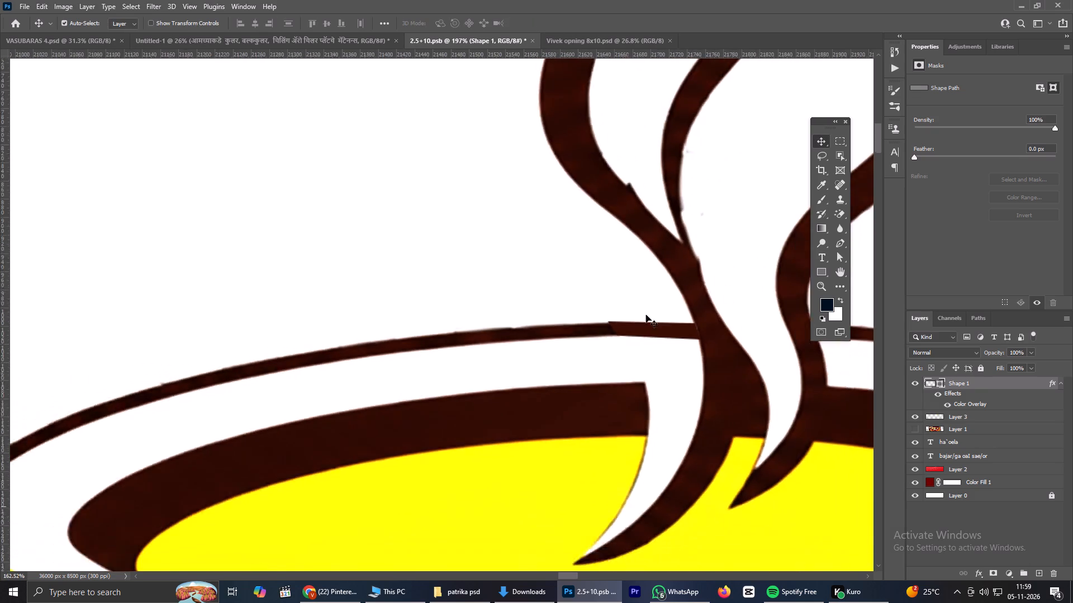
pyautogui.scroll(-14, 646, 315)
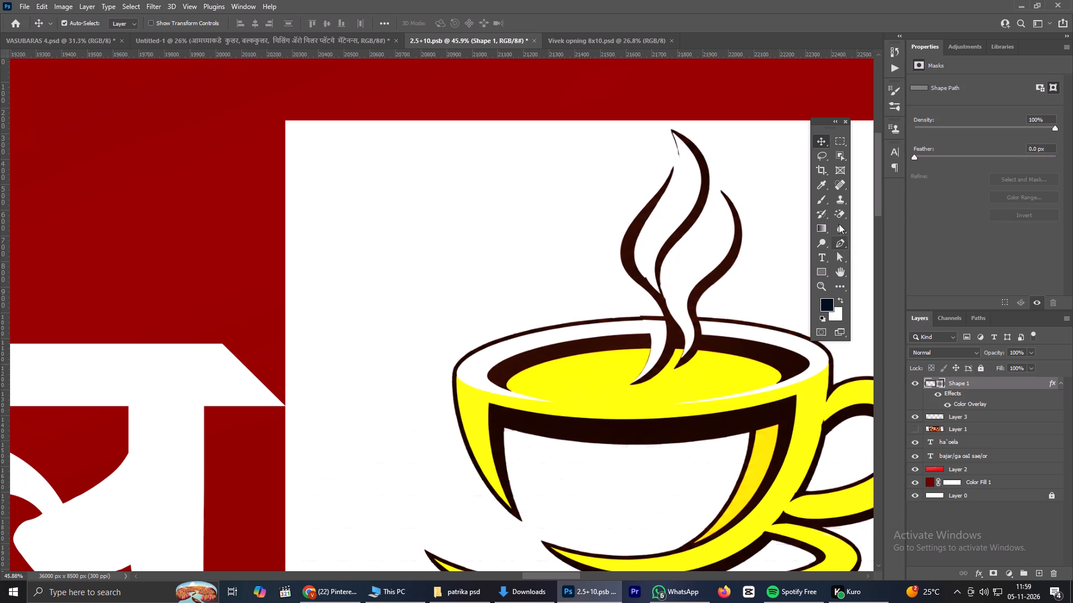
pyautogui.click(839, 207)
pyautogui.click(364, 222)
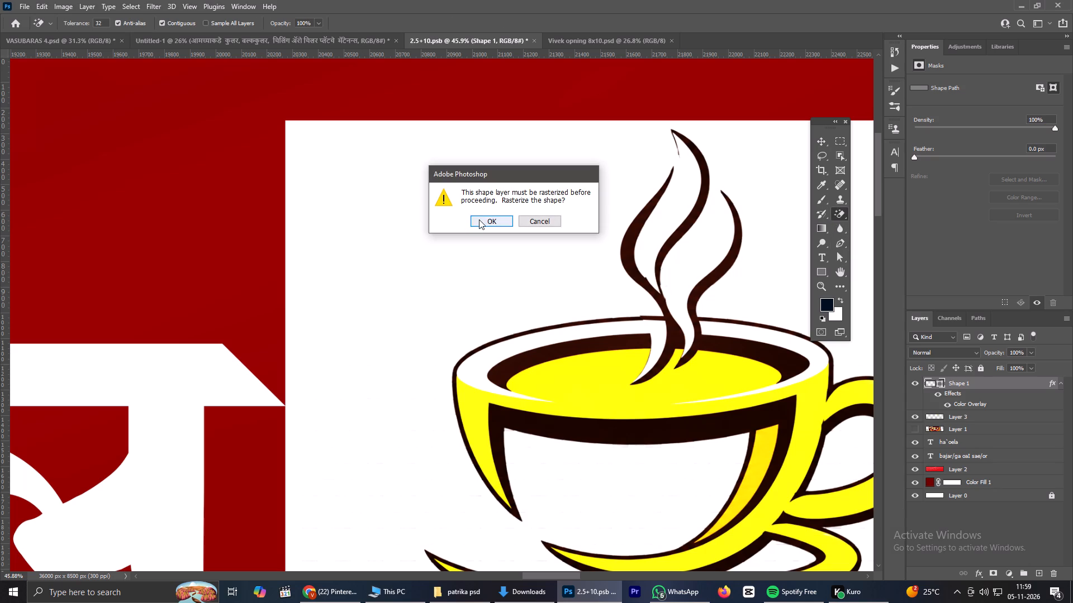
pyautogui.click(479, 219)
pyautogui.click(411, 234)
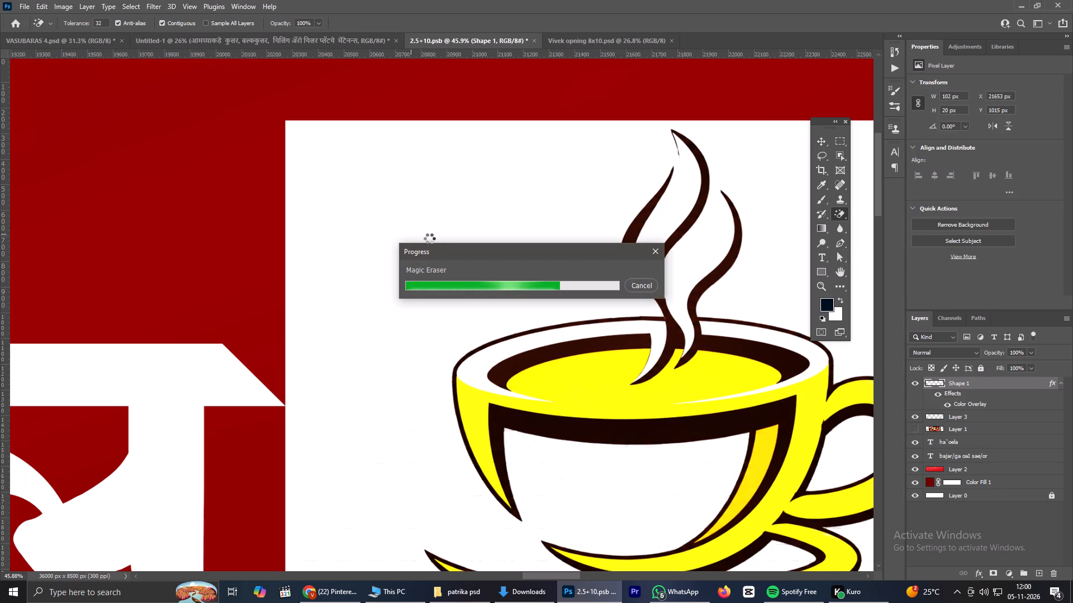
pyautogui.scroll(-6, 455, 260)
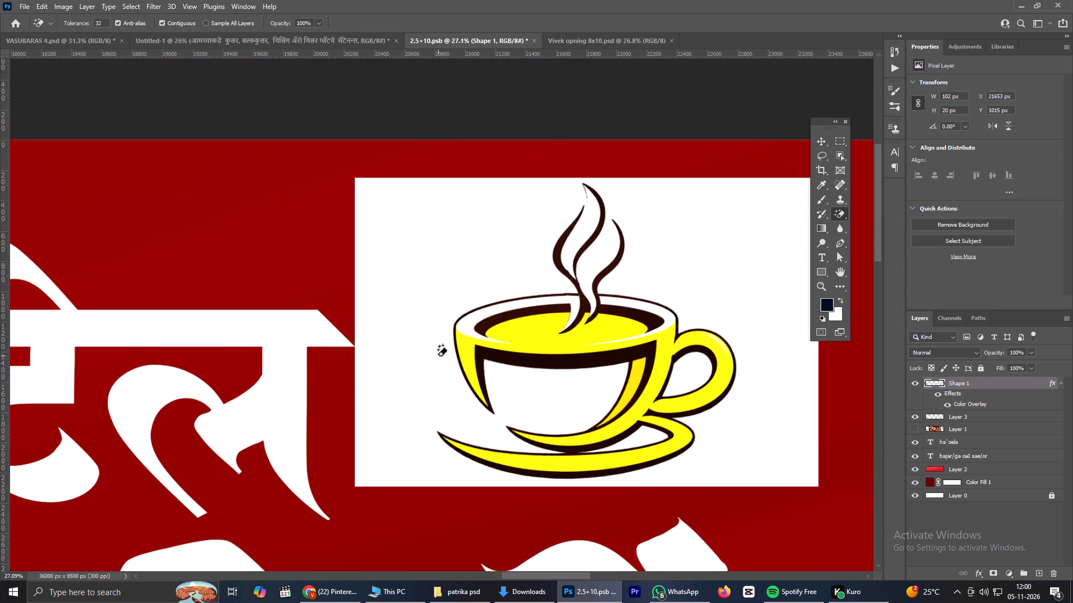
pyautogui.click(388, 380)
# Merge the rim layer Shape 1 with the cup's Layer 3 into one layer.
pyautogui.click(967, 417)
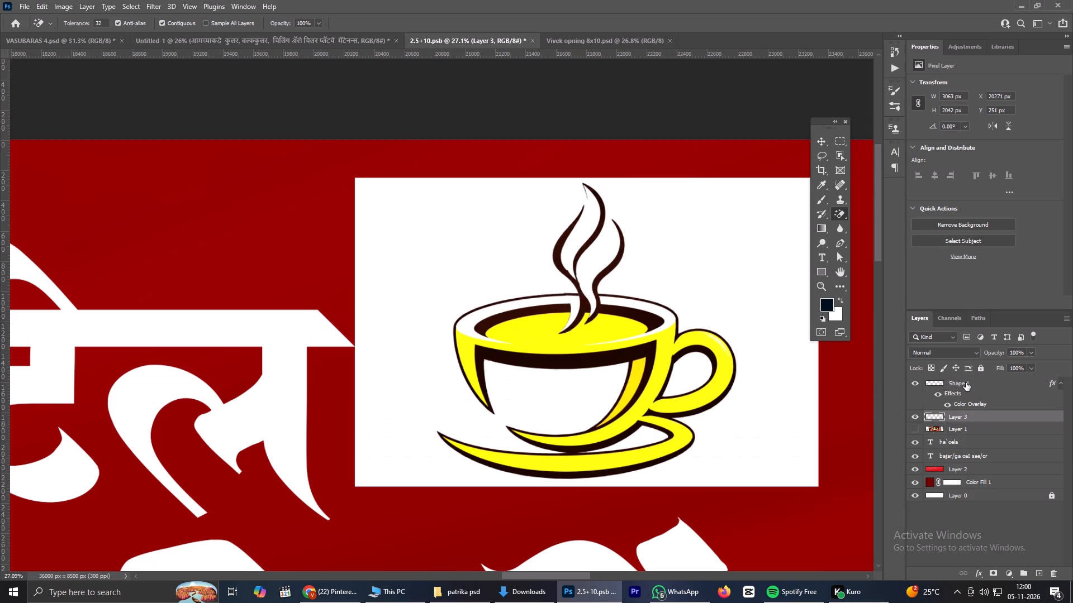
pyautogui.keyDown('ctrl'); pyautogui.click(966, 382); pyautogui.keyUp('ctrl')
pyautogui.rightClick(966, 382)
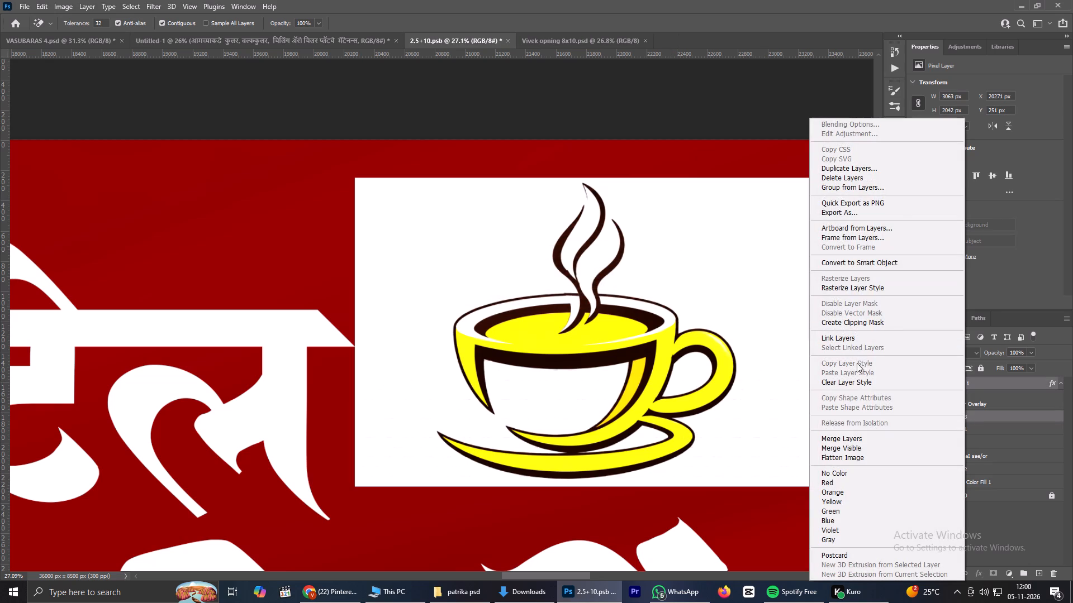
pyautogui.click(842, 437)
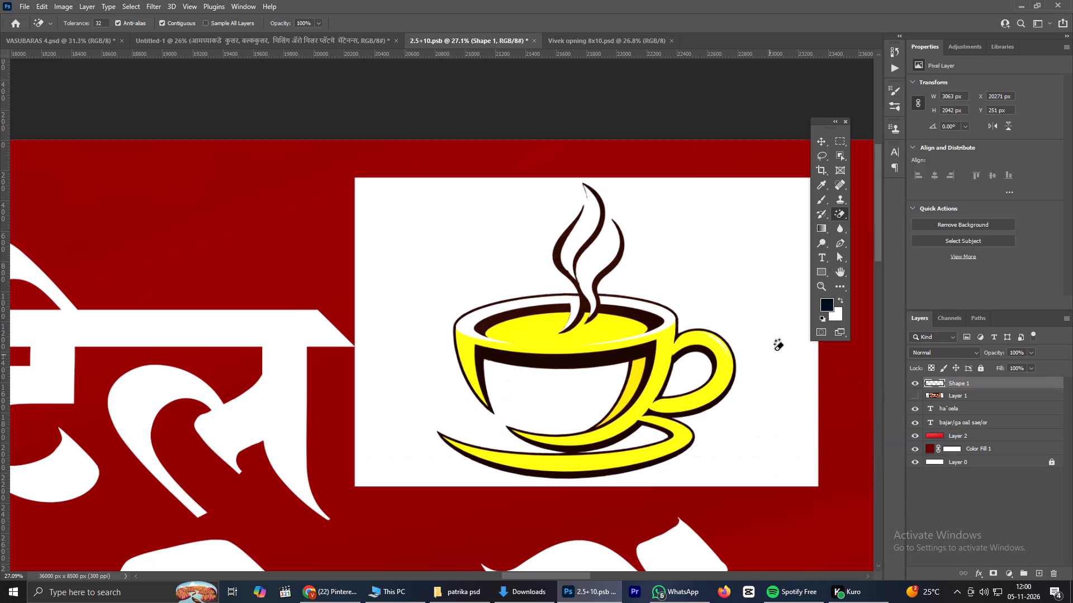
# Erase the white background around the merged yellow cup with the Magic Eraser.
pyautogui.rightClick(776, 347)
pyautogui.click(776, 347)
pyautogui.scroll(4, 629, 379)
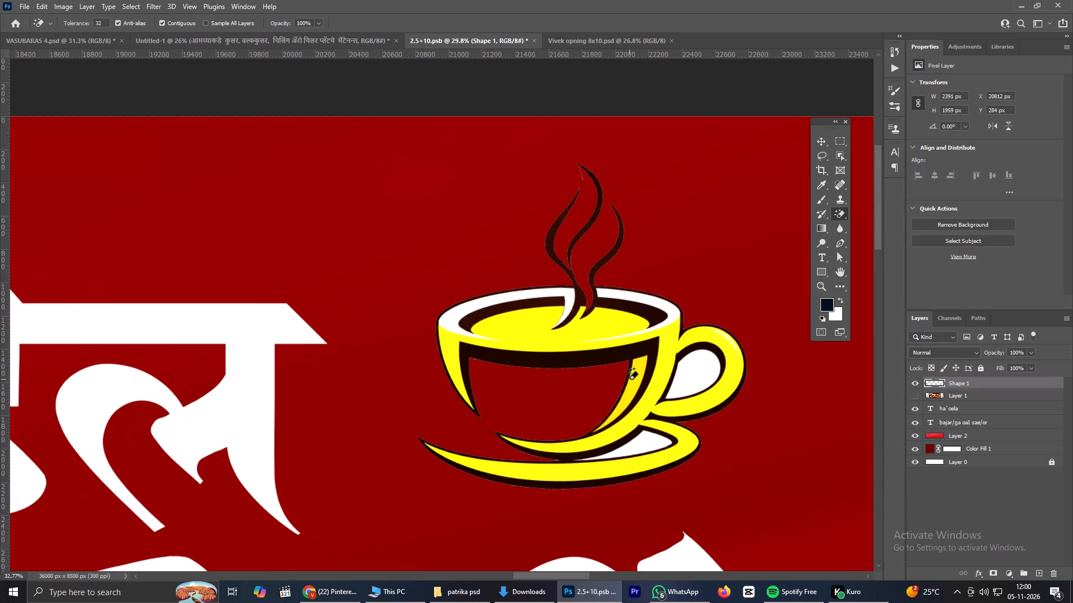
# Move the reference design Layer 1 above Shape 1 and show it briefly to compare the cup artwork, leaving it hidden.
pyautogui.scroll(-12, 602, 294)
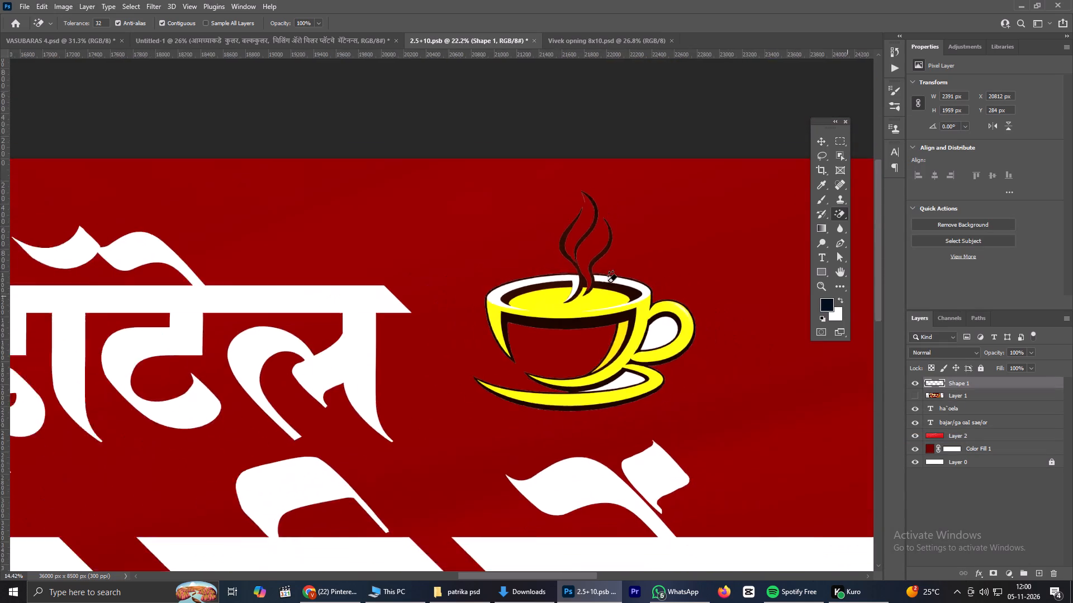
pyautogui.scroll(-3, 680, 256)
pyautogui.scroll(1, 705, 249)
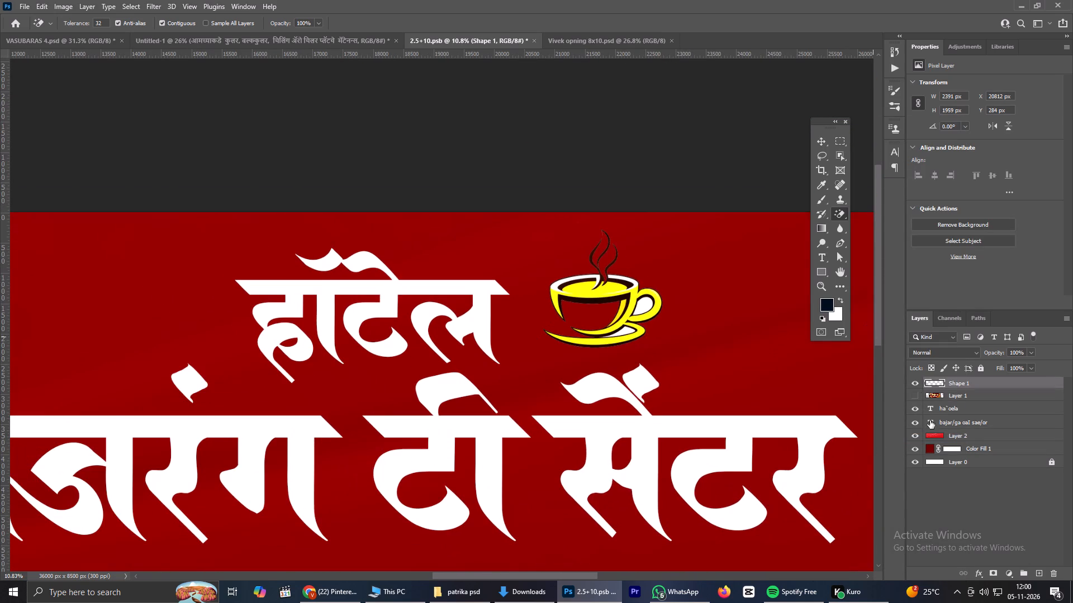
pyautogui.click(913, 394)
pyautogui.click(914, 394)
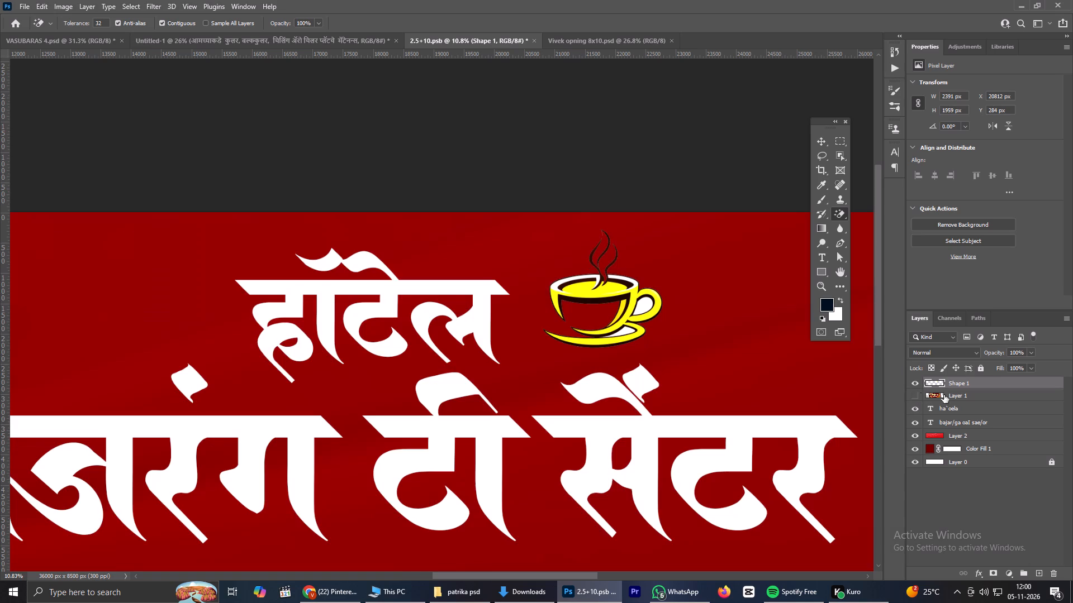
pyautogui.moveTo(981, 395); pyautogui.dragTo(977, 379)
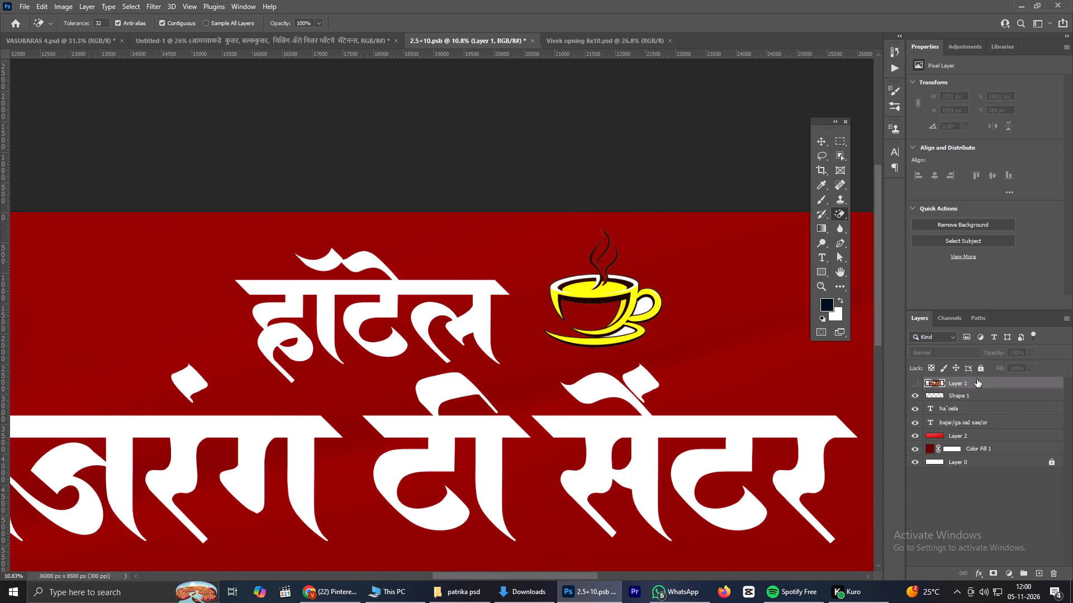
pyautogui.click(914, 381)
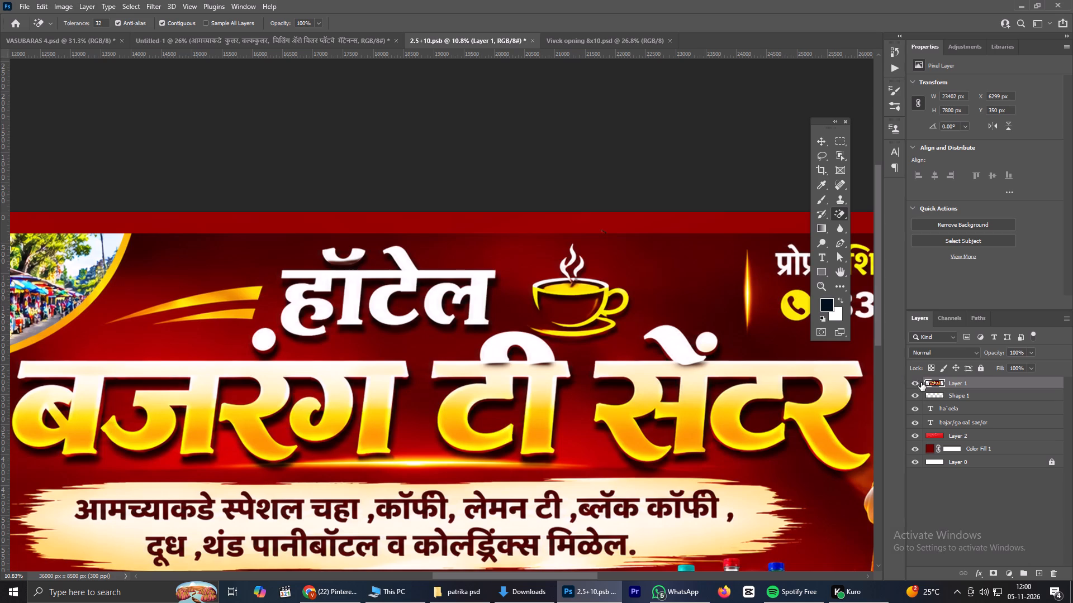
pyautogui.click(914, 381)
pyautogui.scroll(-3, 644, 323)
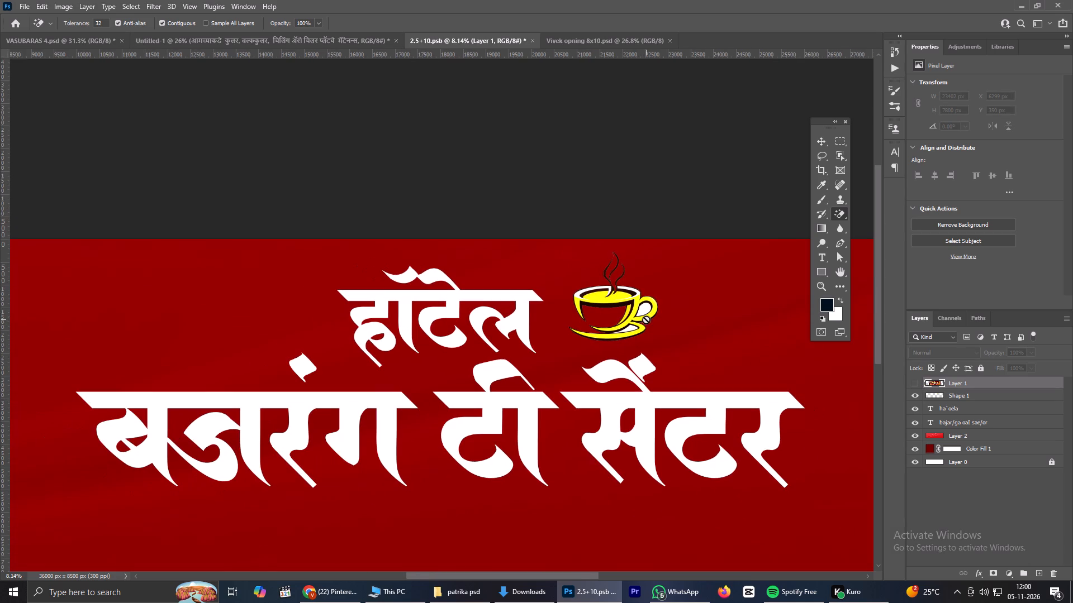
# Delete the merged yellow cup layer Shape 1.
pyautogui.click(819, 146)
pyautogui.scroll(-4, 722, 234)
pyautogui.scroll(4, 656, 261)
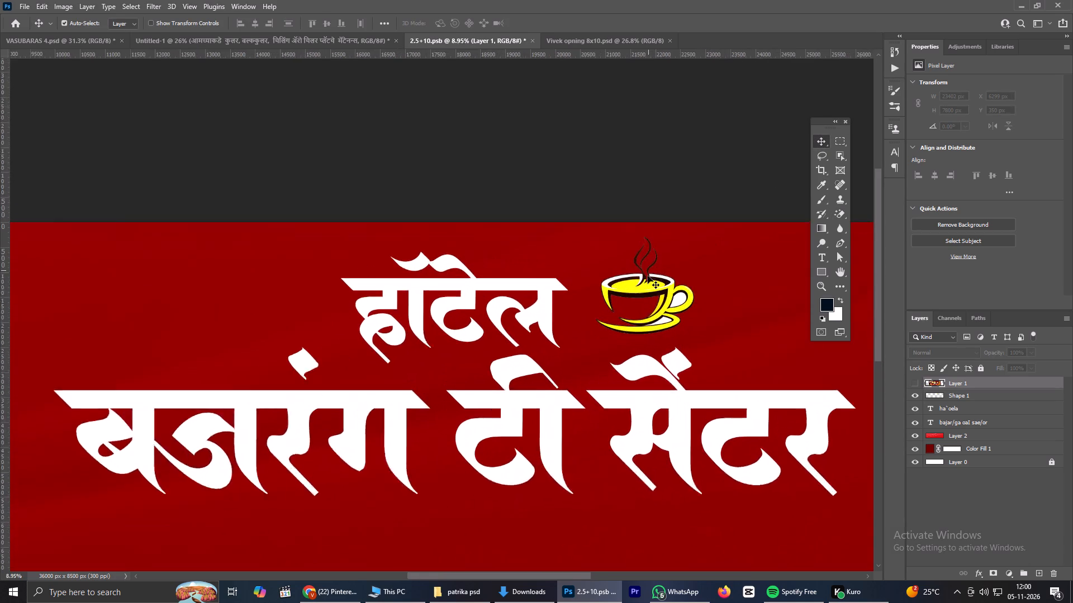
pyautogui.scroll(3, 648, 276)
pyautogui.click(1012, 380)
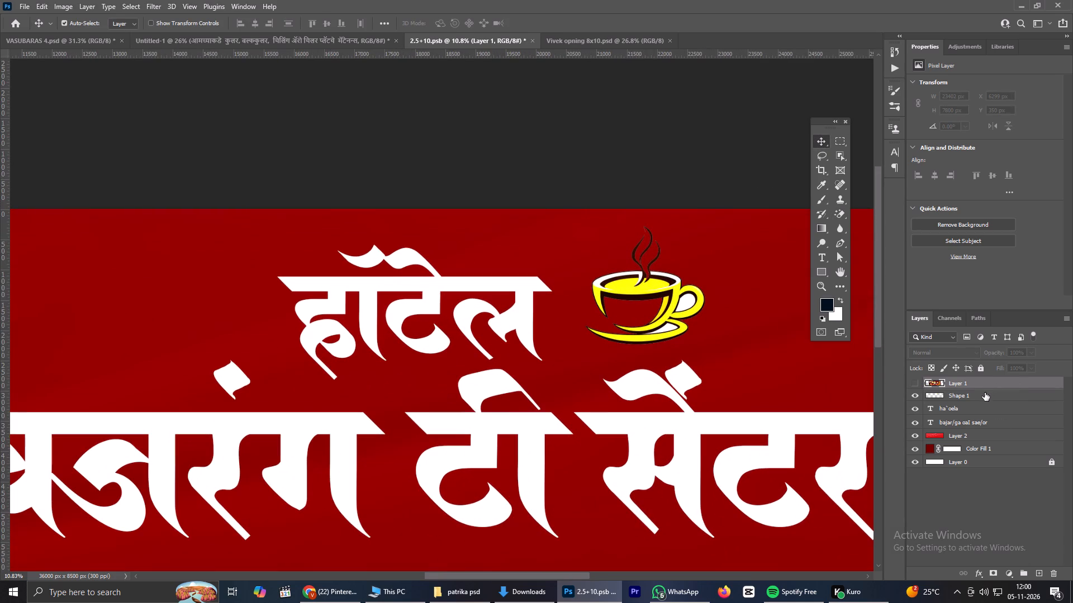
pyautogui.moveTo(987, 393); pyautogui.dragTo(1052, 575)
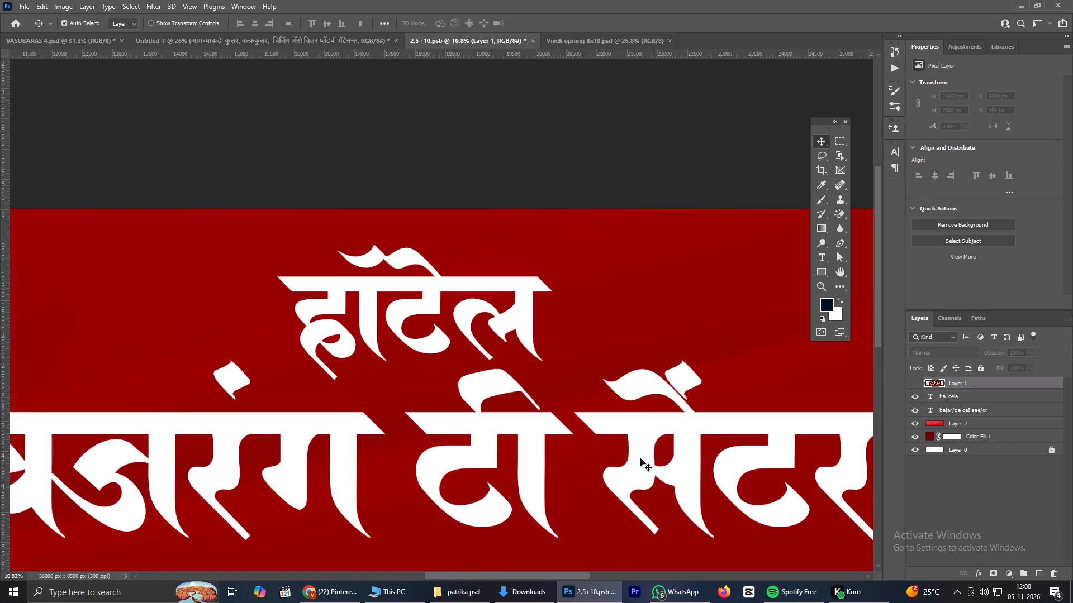
# Switch to Chrome, browse the Pinterest tea cup results and copy the brown "White coffee Cafe Coffee cup" pin image.
pyautogui.click(314, 596)
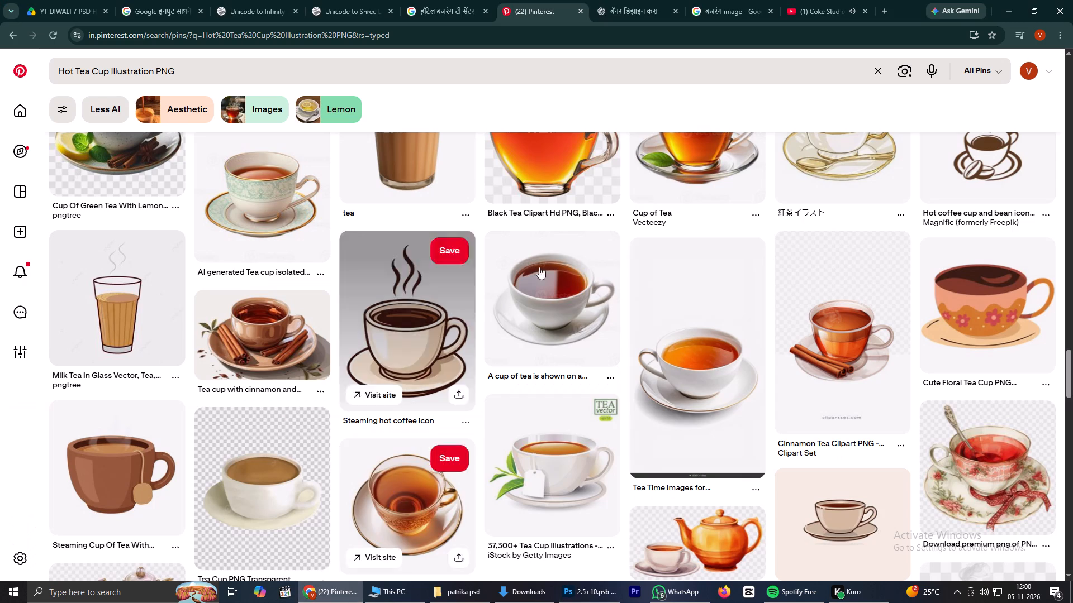
pyautogui.scroll(20, 529, 292)
pyautogui.scroll(14, 533, 296)
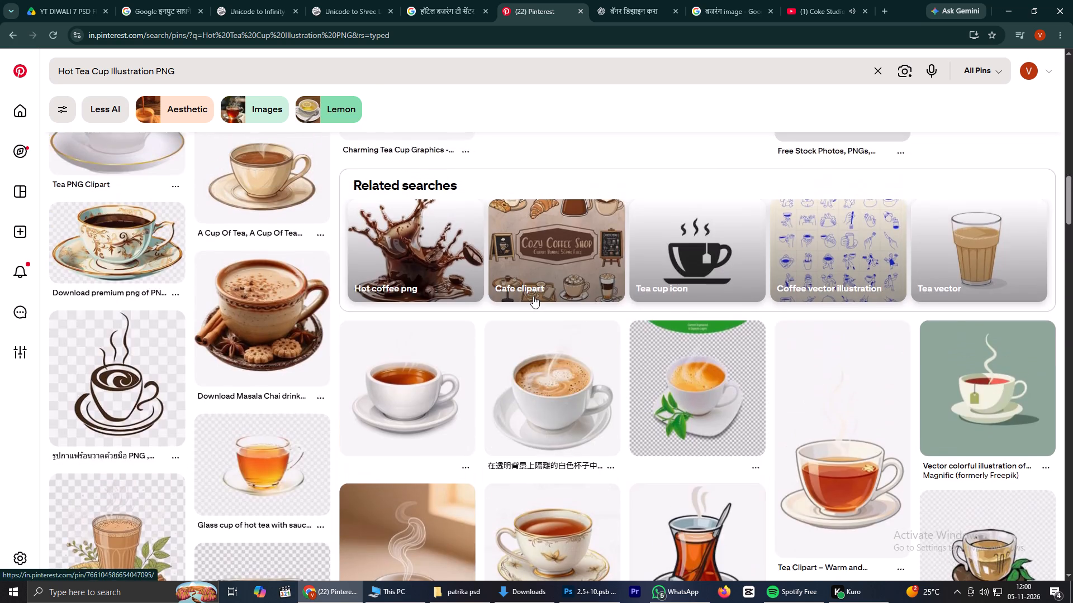
pyautogui.scroll(13, 533, 296)
pyautogui.scroll(-1, 533, 296)
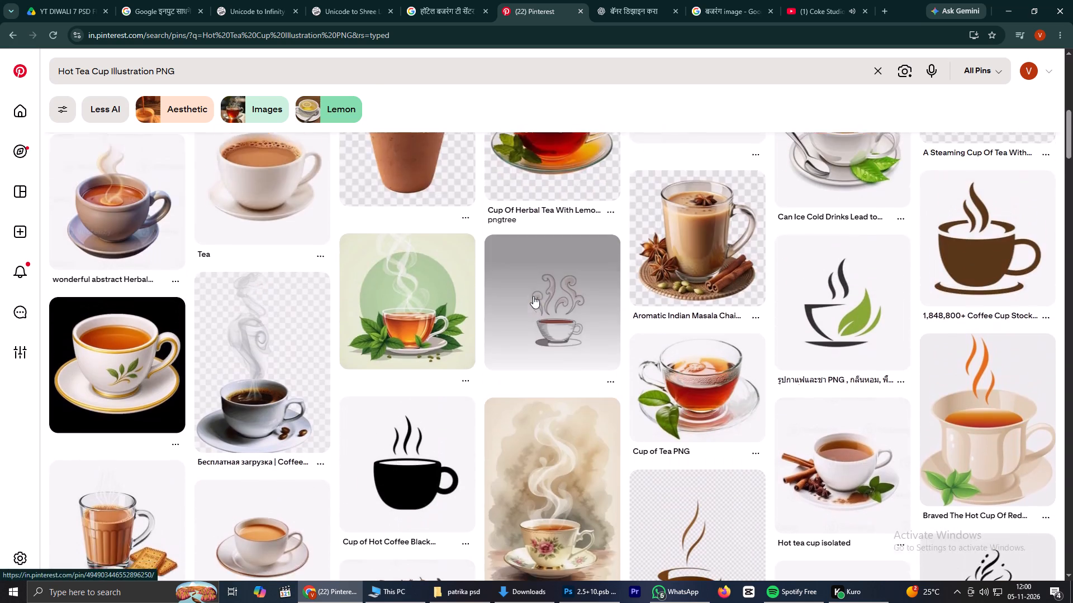
pyautogui.scroll(-2, 533, 296)
pyautogui.rightClick(708, 406)
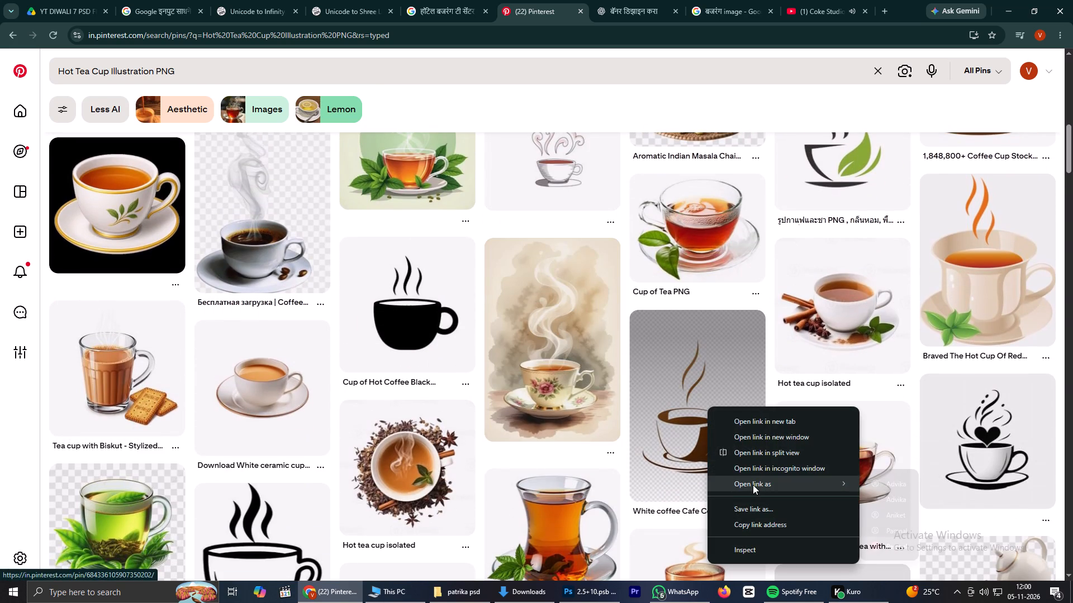
pyautogui.click(675, 414)
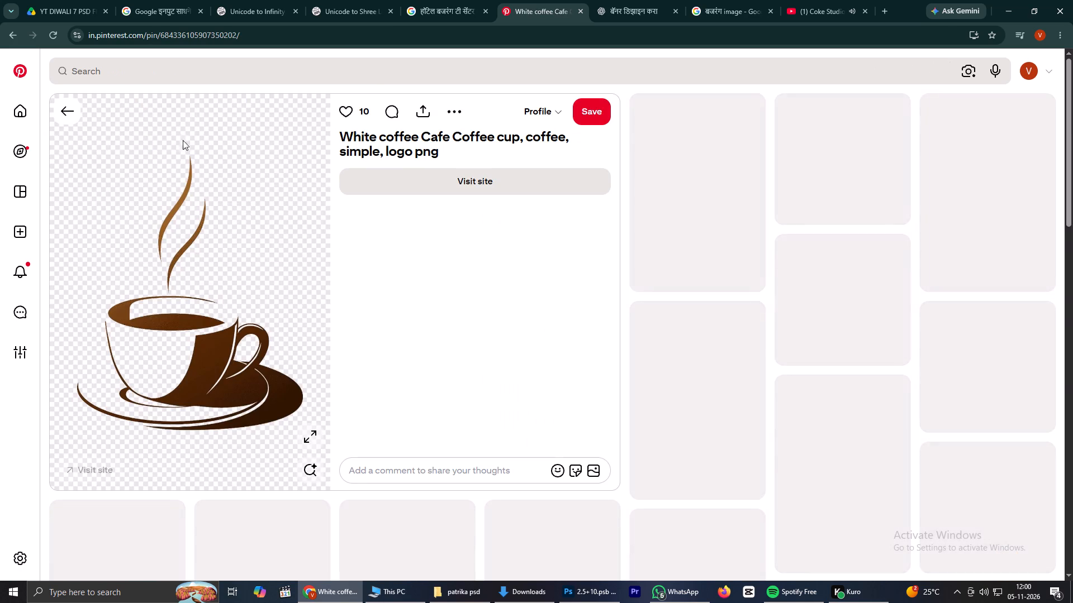
pyautogui.rightClick(197, 190)
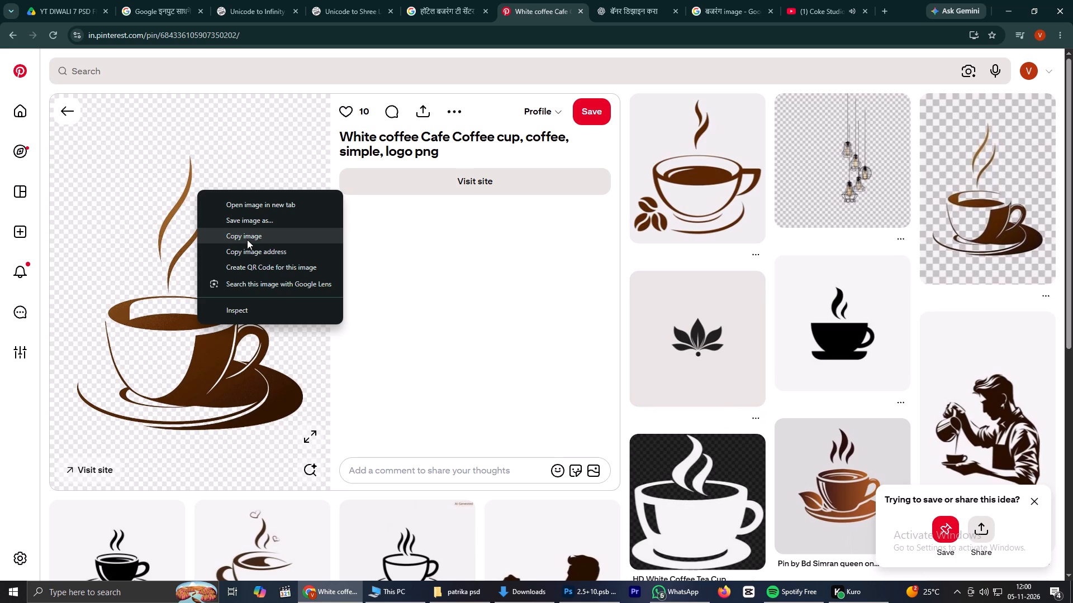
pyautogui.click(247, 240)
# Paste the copied coffee cup image into the 2.5+10.psb banner in Photoshop and enlarge it to about 2414 x 3413 px.
pyautogui.click(581, 602)
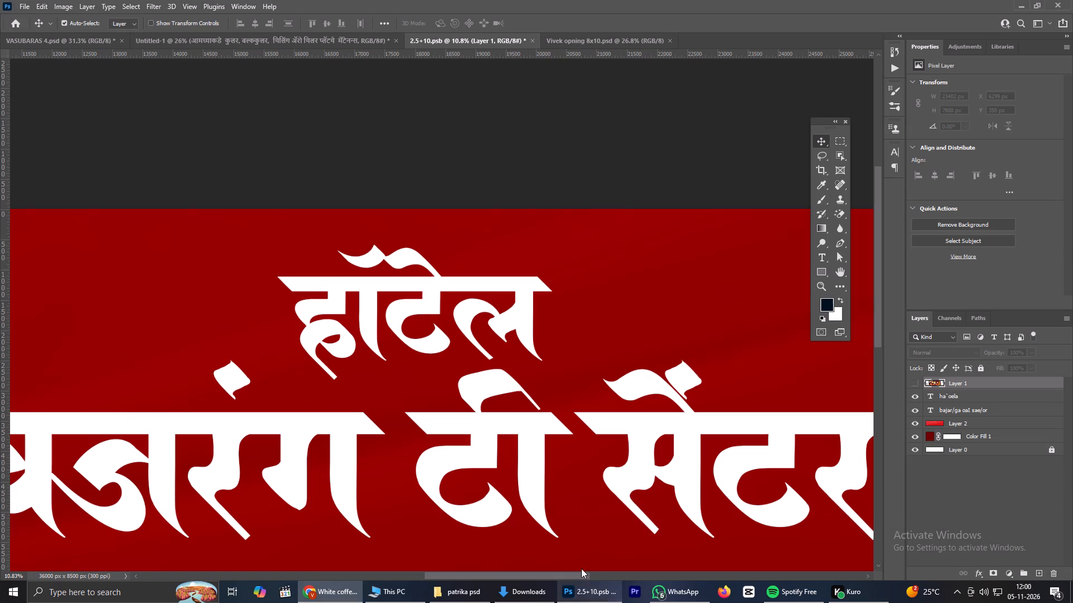
pyautogui.hotkey('ctrl', 'v')
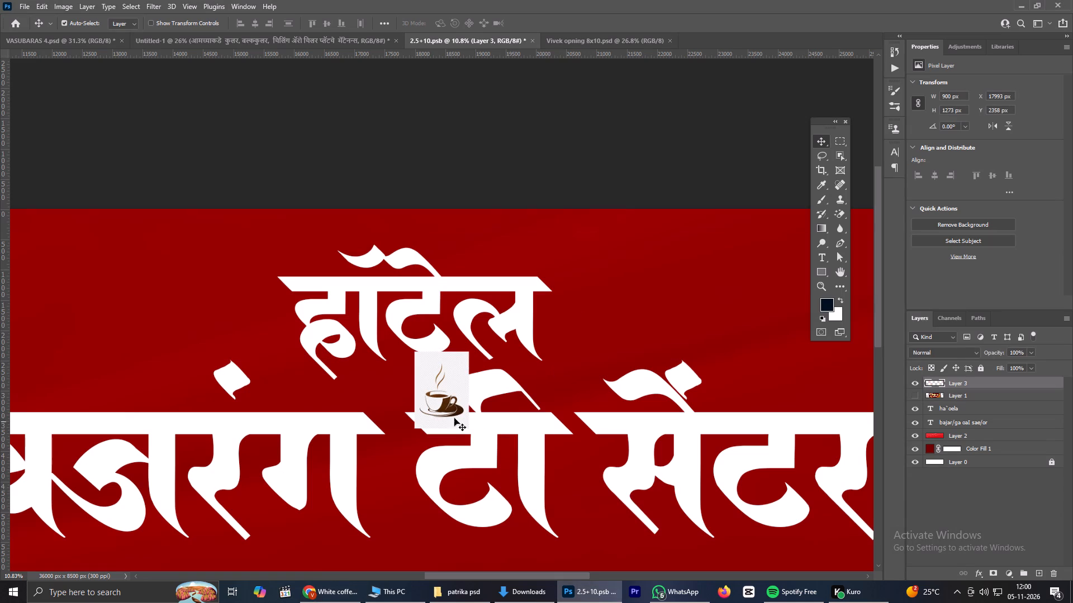
pyautogui.hotkey('ctrl', 't')
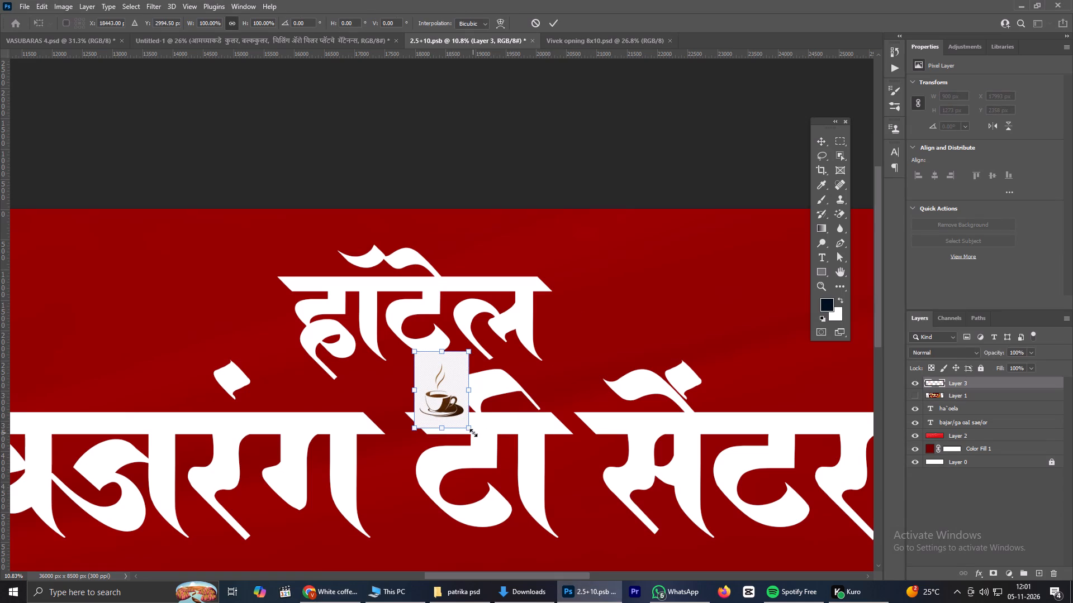
pyautogui.keyDown('alt'); pyautogui.moveTo(473, 433); pyautogui.dragTo(569, 462); pyautogui.keyUp('alt')
pyautogui.click(558, 23)
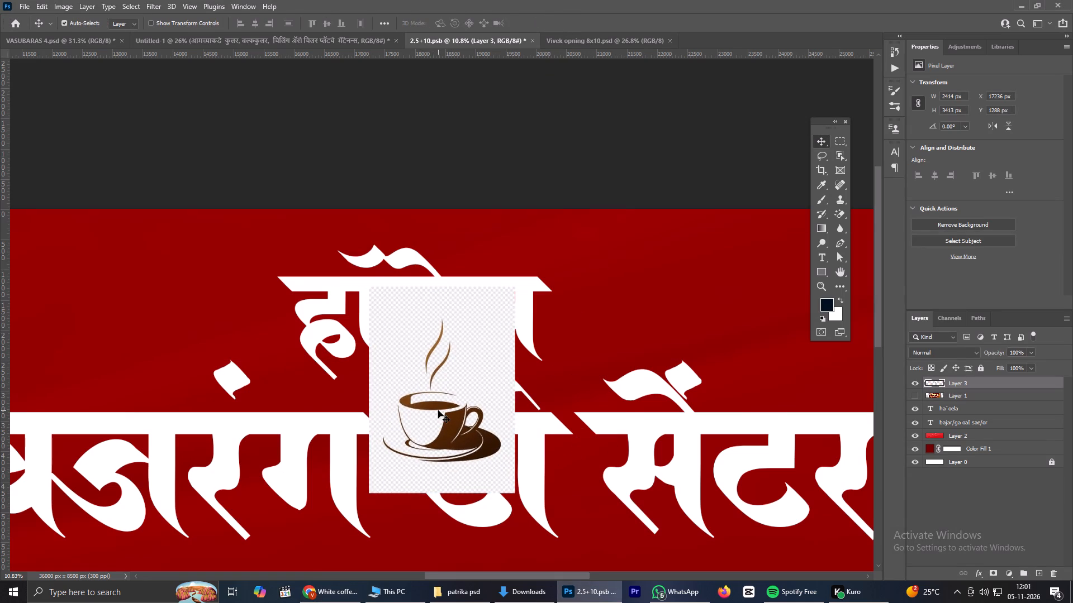
# Lower the white input level of the pasted cup layer with Levels, turning its checkered background pure white.
pyautogui.scroll(6, 438, 410)
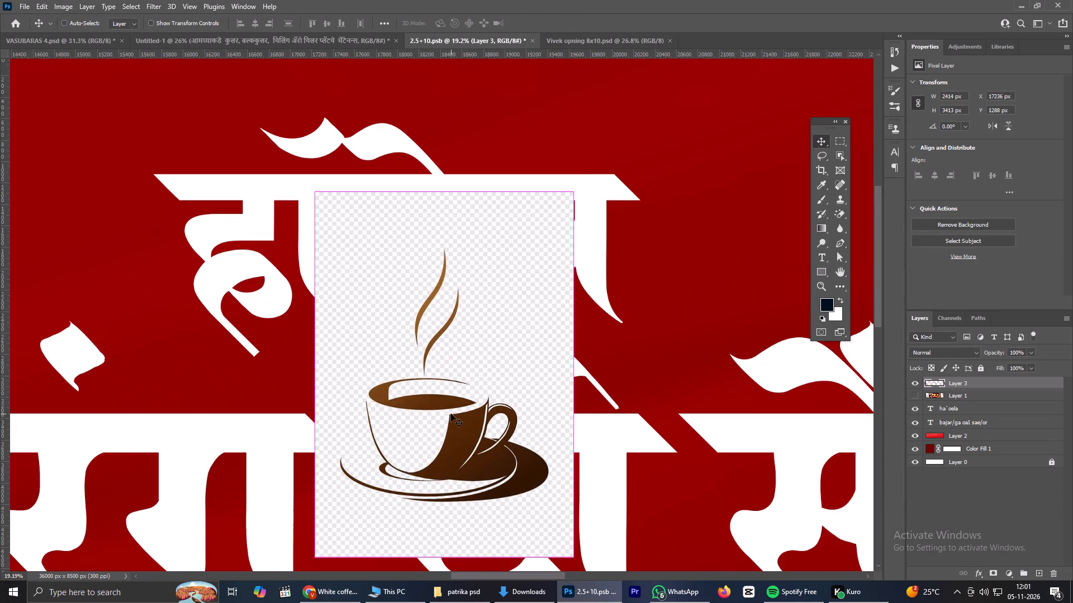
pyautogui.hotkey('ctrl', 'l')
pyautogui.moveTo(843, 193); pyautogui.dragTo(838, 194)
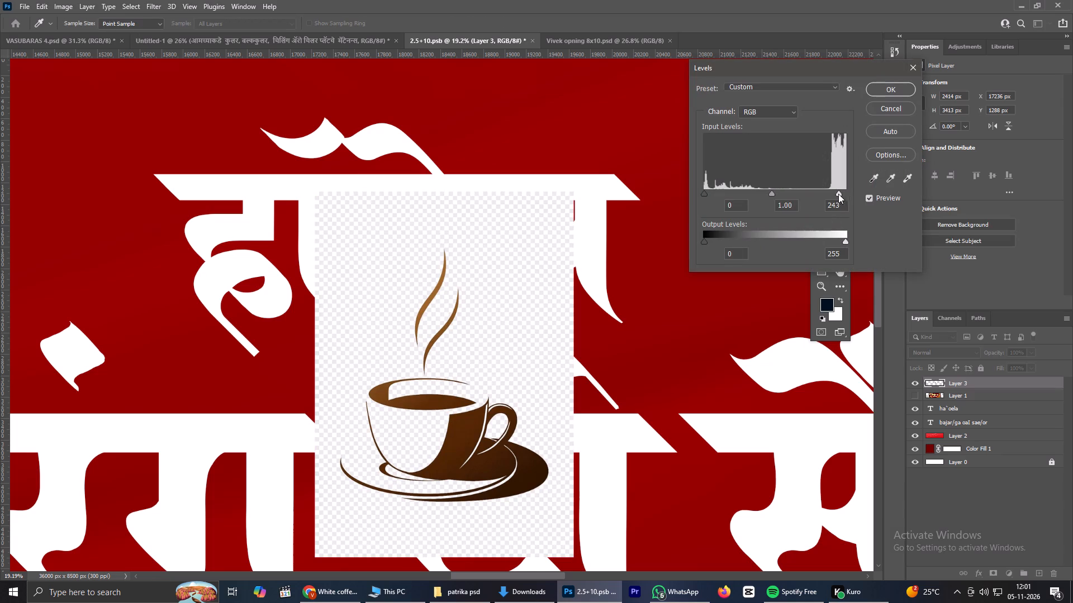
pyautogui.moveTo(838, 194); pyautogui.dragTo(827, 197)
pyautogui.click(892, 85)
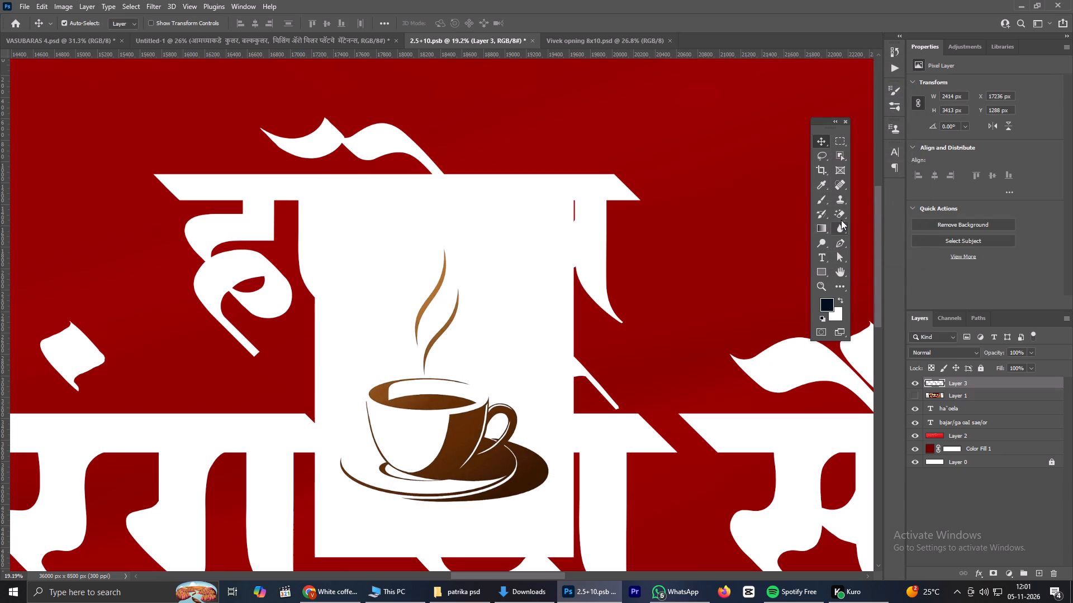
# Erase the white background around the brown coffee cup with the Magic Eraser.
pyautogui.click(840, 216)
pyautogui.click(516, 256)
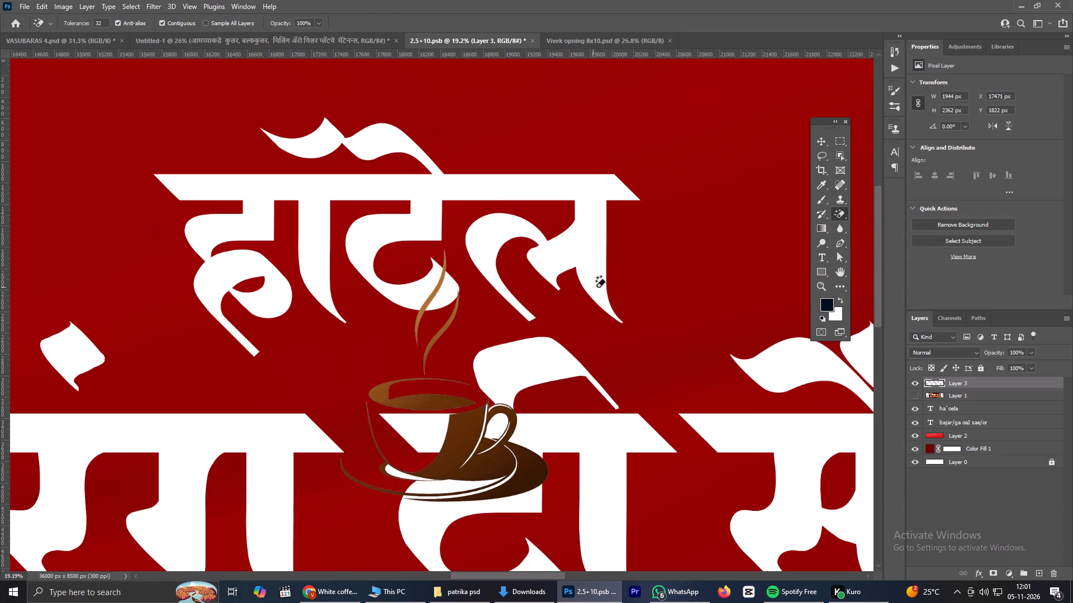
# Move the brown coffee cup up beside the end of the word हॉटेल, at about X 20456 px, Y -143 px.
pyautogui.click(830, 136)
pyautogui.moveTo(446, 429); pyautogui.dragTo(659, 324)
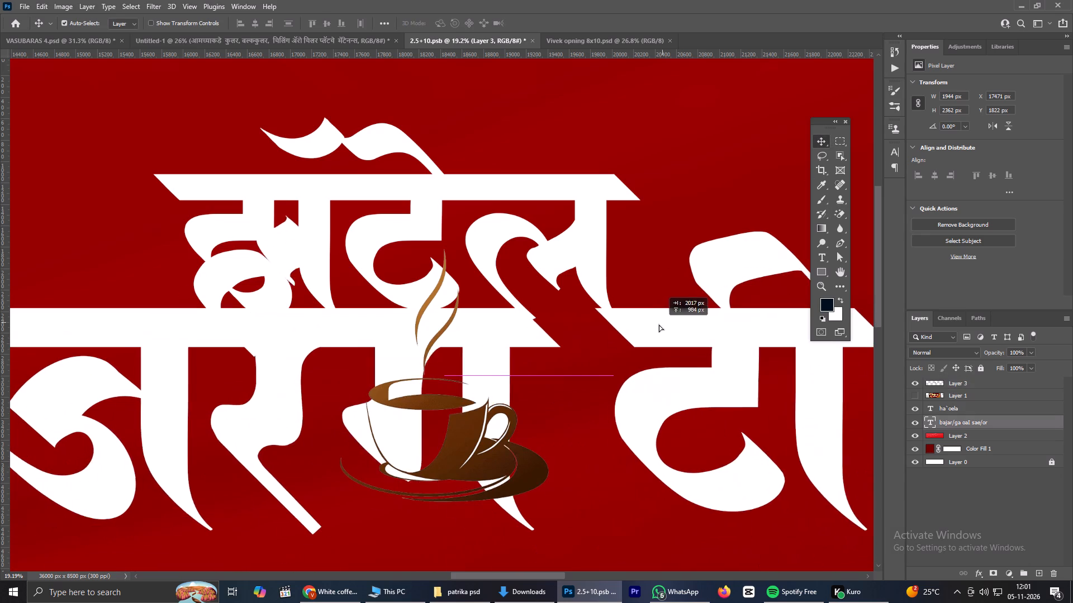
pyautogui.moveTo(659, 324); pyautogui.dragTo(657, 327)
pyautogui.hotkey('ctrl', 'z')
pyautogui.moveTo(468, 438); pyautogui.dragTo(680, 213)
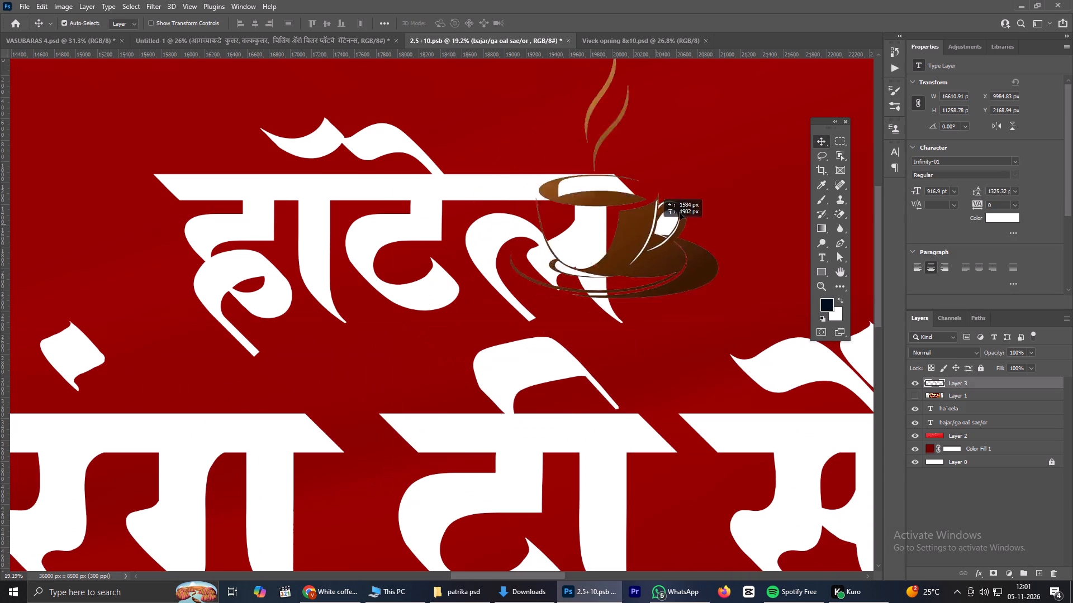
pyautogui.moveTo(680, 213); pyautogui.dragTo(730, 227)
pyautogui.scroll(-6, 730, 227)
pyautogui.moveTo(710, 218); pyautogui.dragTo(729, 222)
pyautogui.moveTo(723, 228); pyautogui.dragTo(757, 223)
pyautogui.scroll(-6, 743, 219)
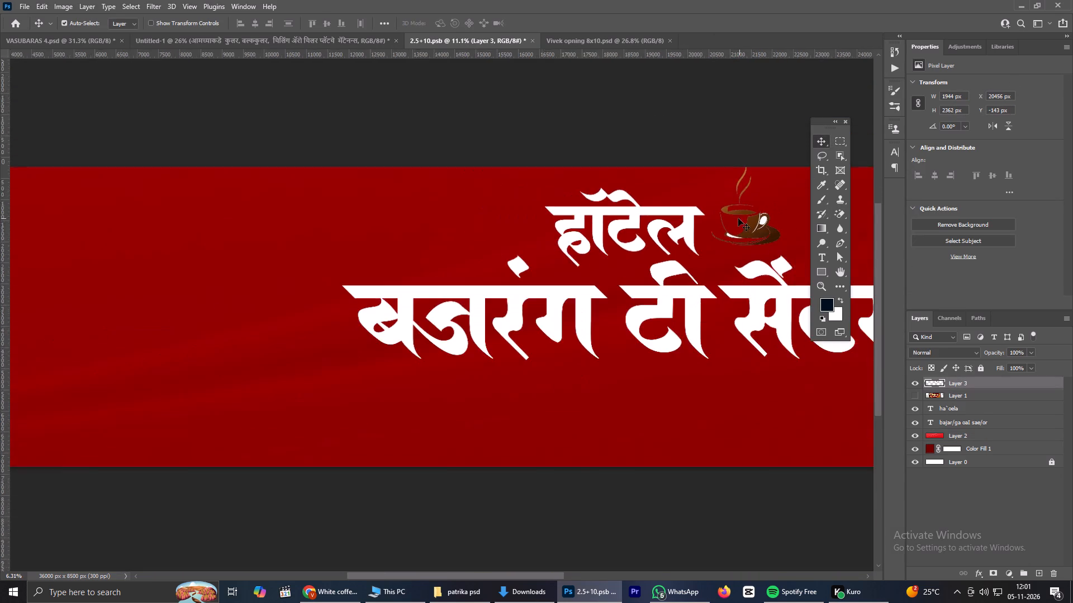
# Delete the brown coffee cup layer from the banner.
pyautogui.press('space')
pyautogui.press('space')
pyautogui.press('space')
pyautogui.press('space')
pyautogui.press('space')
pyautogui.moveTo(742, 220); pyautogui.dragTo(467, 411)
pyautogui.click(477, 410)
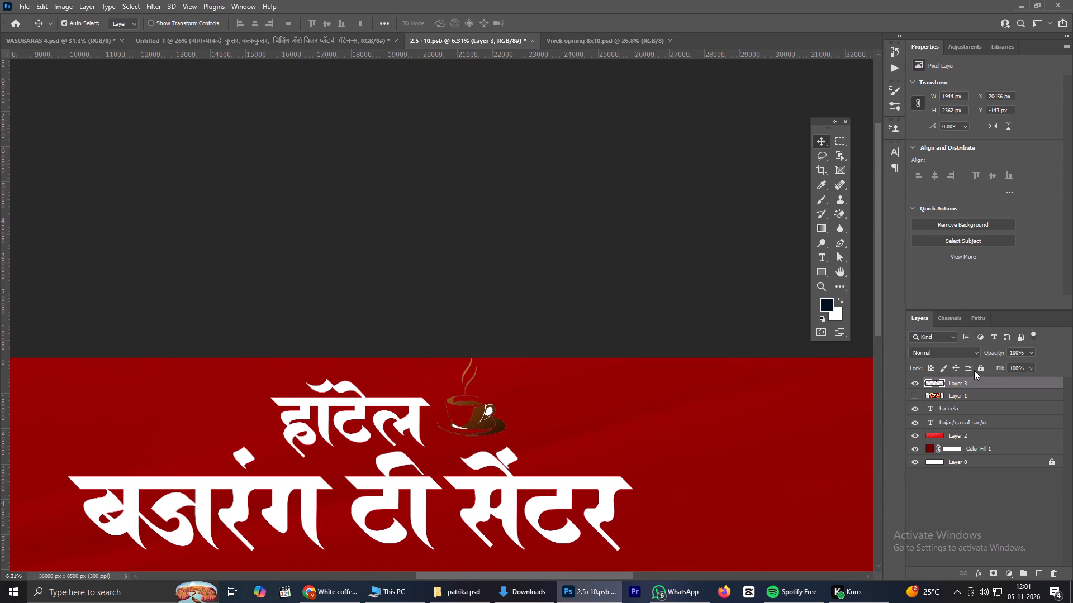
pyautogui.press('BackSpace')
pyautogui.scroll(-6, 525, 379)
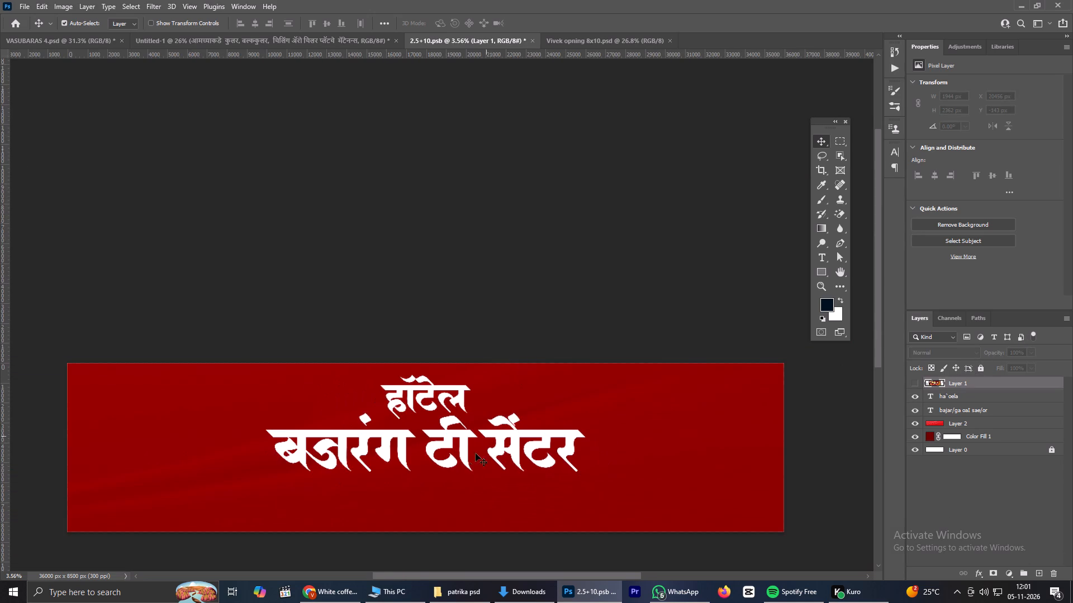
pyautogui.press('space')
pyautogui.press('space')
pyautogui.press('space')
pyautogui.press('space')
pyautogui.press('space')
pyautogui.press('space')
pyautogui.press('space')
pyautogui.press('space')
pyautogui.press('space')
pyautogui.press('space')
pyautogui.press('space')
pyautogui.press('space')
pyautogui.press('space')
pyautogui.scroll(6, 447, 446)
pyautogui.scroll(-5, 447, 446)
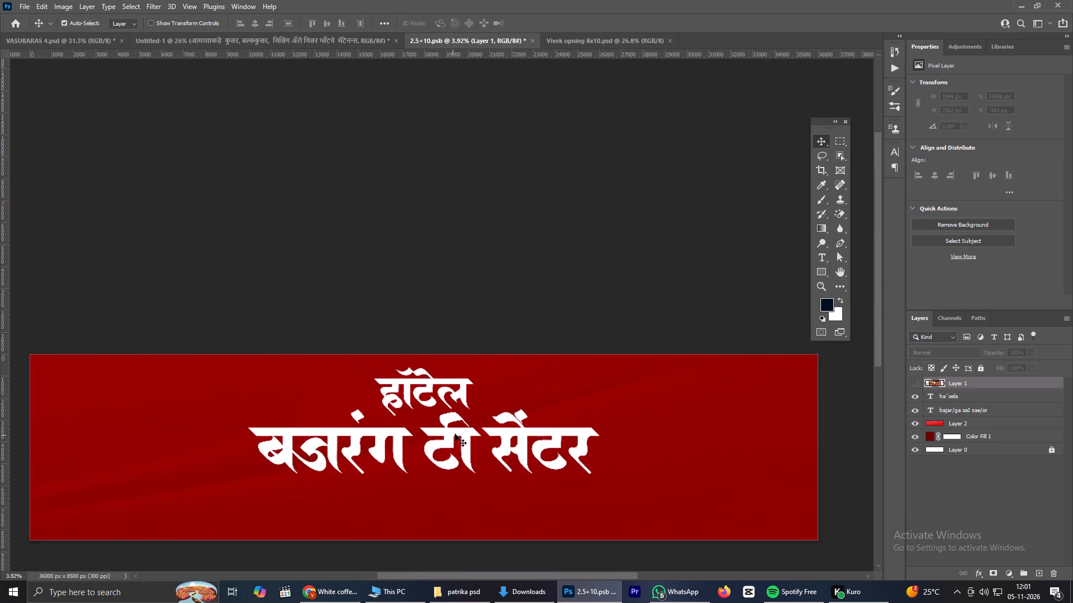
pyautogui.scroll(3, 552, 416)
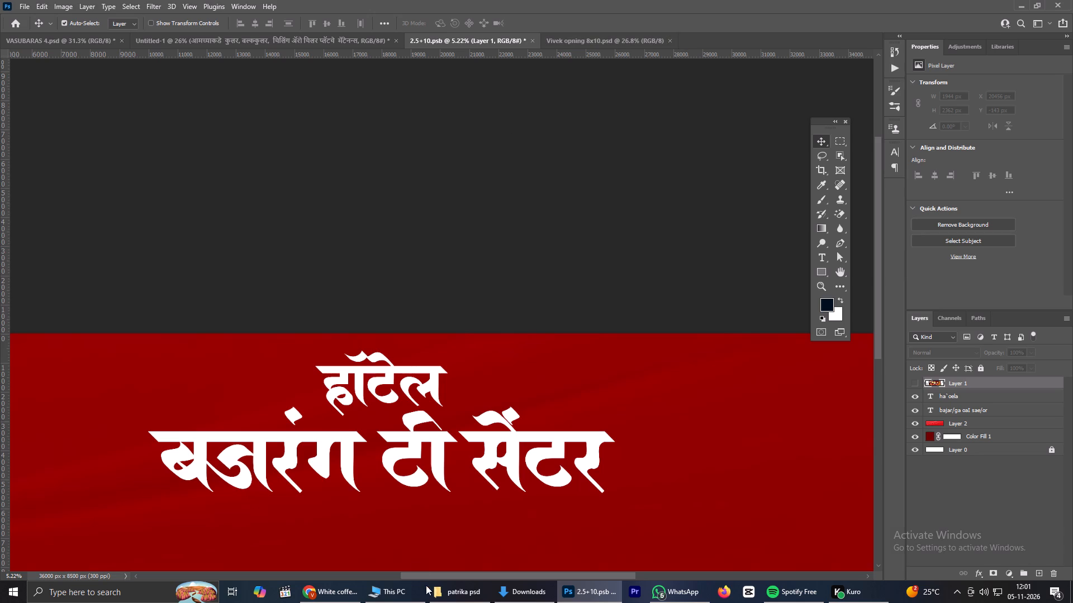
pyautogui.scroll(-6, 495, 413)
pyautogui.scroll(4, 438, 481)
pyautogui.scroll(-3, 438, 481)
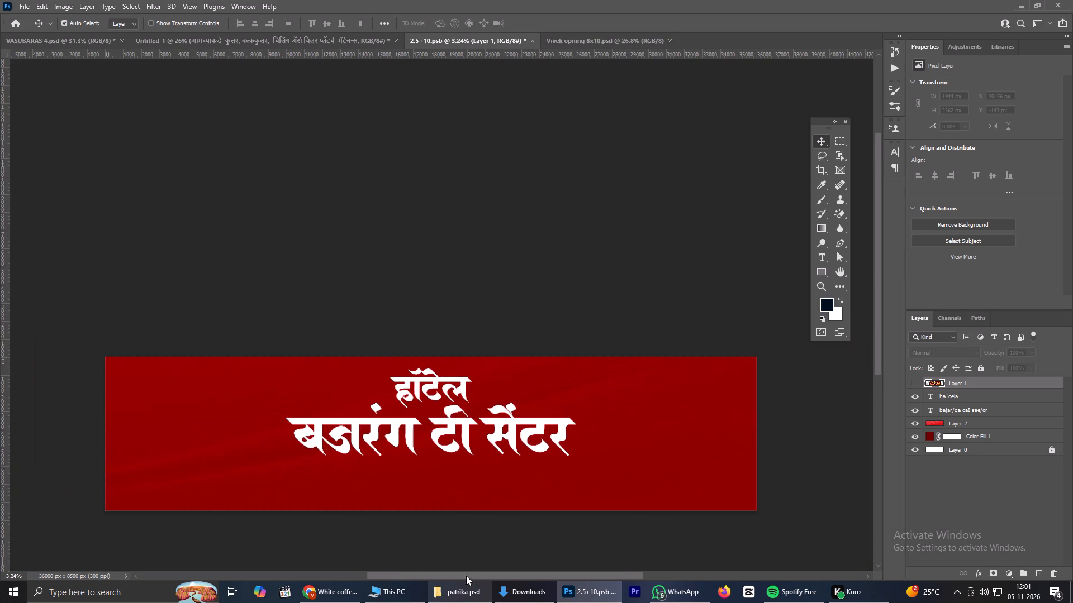
# Show the hidden reference banner design on Layer 1.
pyautogui.click(916, 384)
pyautogui.scroll(1, 462, 409)
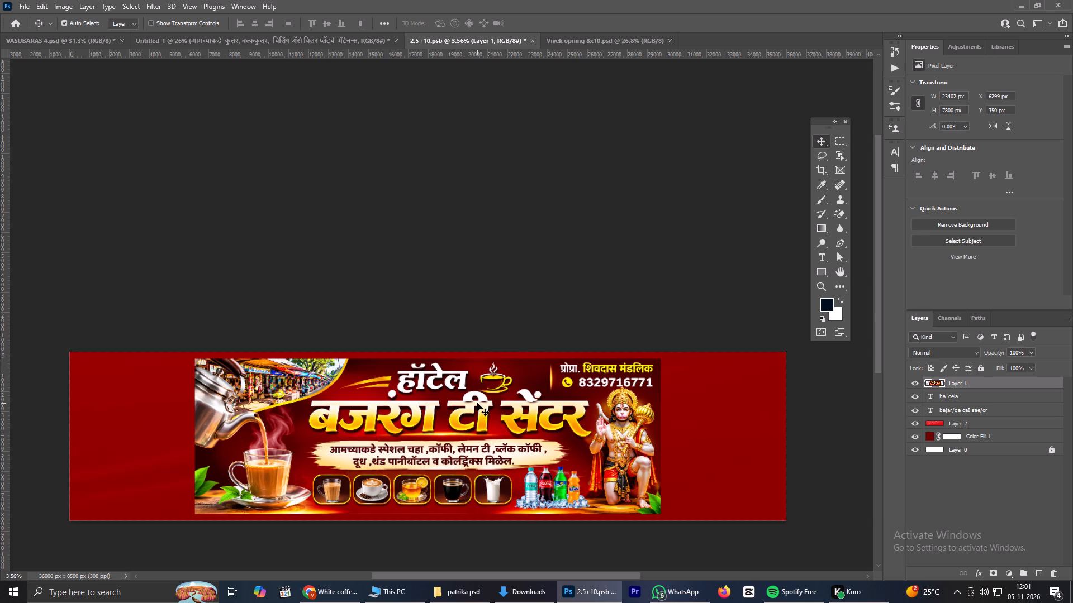
# Capture a screen snip of the reference banner's kettle and tea cup area and copy it from Snip & Sketch.
pyautogui.scroll(6, 296, 432)
pyautogui.press('space')
pyautogui.press('space')
pyautogui.press('space')
pyautogui.press('space')
pyautogui.press('space')
pyautogui.press('space')
pyautogui.press('space')
pyautogui.press('space')
pyautogui.press('space')
pyautogui.moveTo(305, 449); pyautogui.dragTo(341, 353)
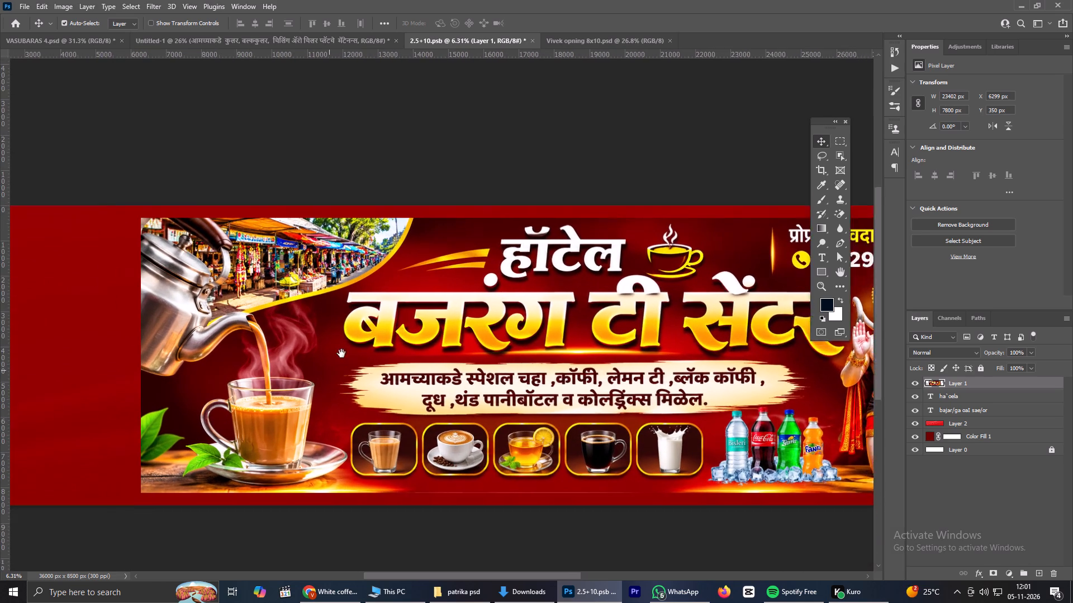
pyautogui.moveTo(341, 353); pyautogui.dragTo(404, 352)
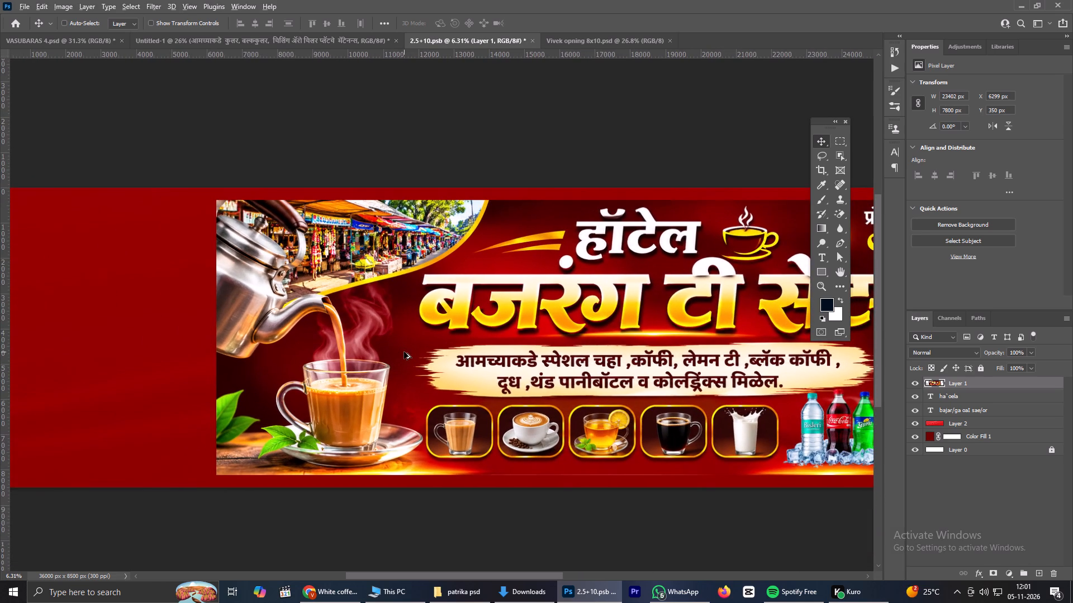
pyautogui.hotkey('alt', 'shift', 's')
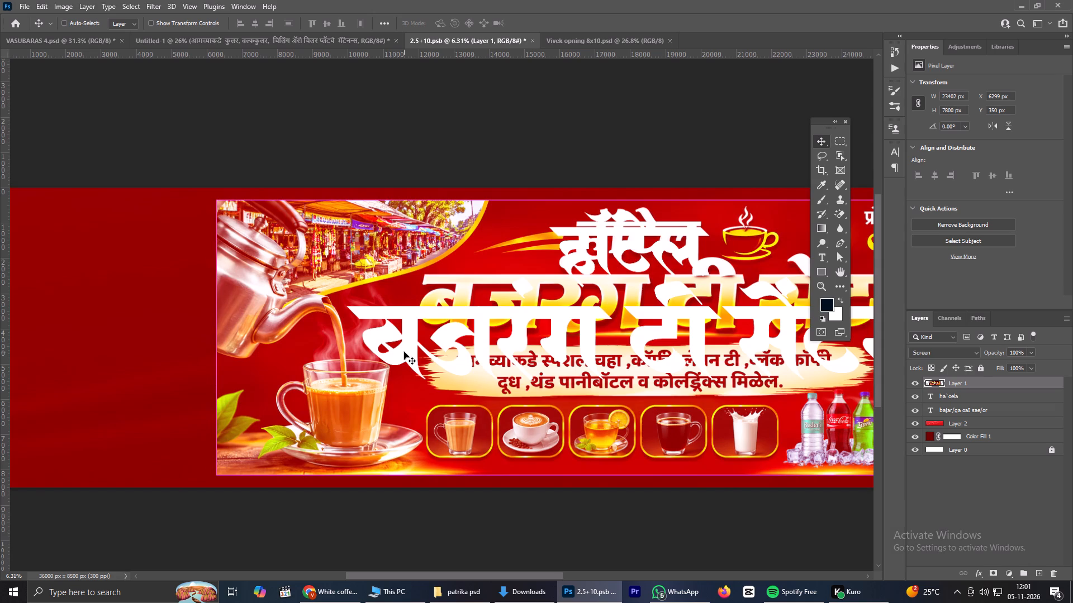
pyautogui.hotkey('ctrl', 'z')
pyautogui.press('shift+super+s')
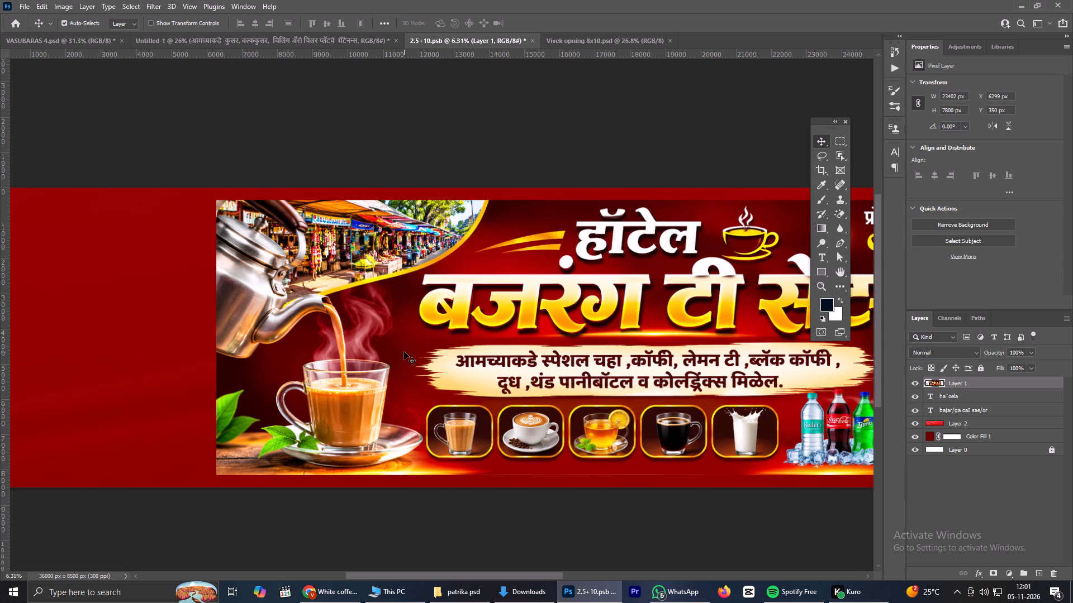
pyautogui.moveTo(164, 166); pyautogui.dragTo(436, 499)
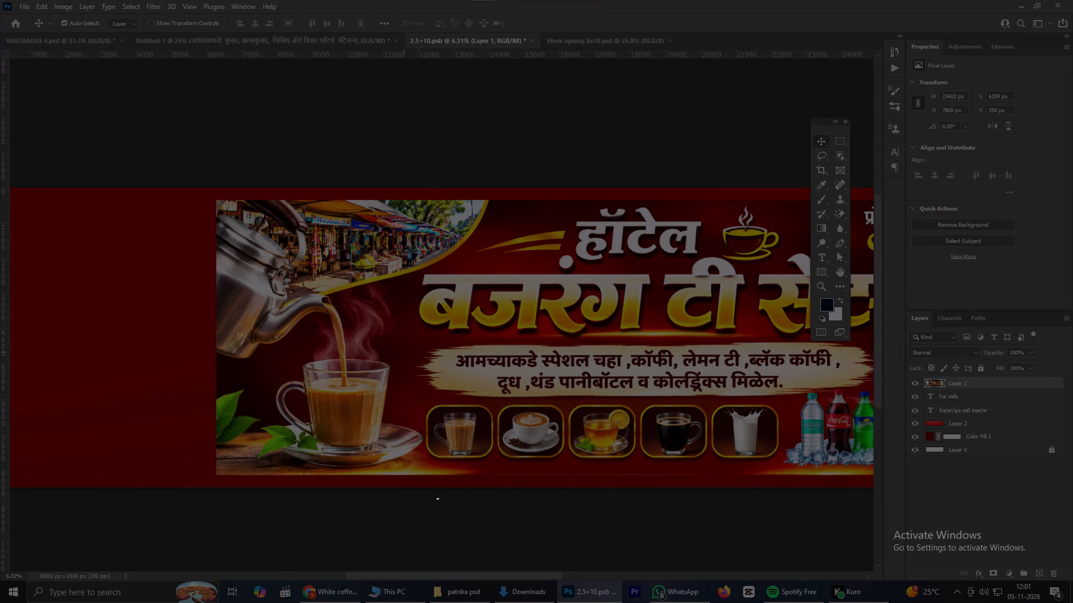
pyautogui.moveTo(436, 499); pyautogui.dragTo(381, 432)
pyautogui.moveTo(182, 170); pyautogui.dragTo(287, 325)
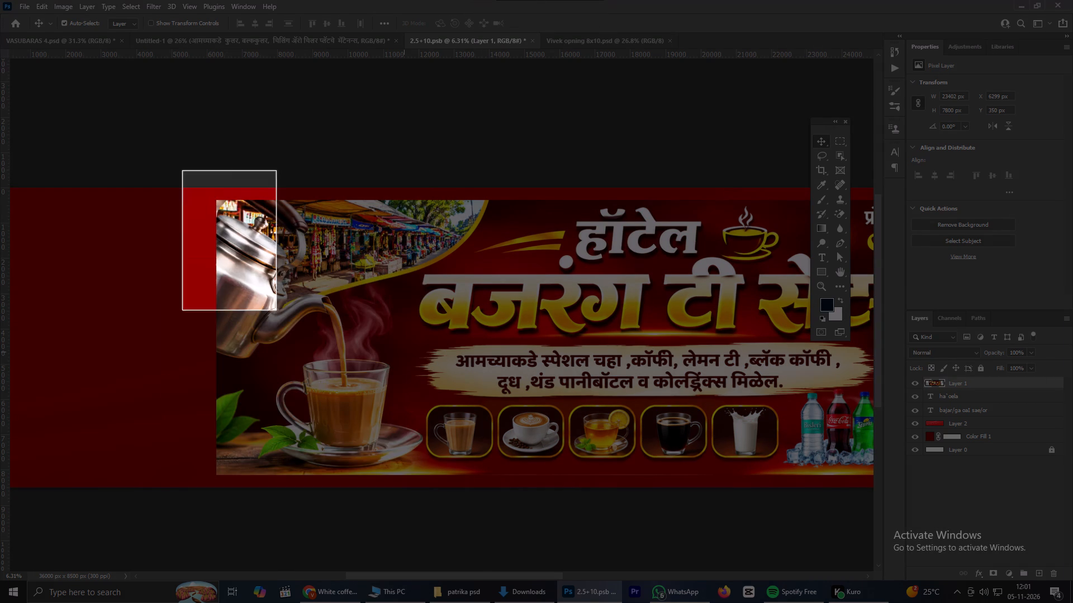
pyautogui.moveTo(287, 325); pyautogui.dragTo(428, 497)
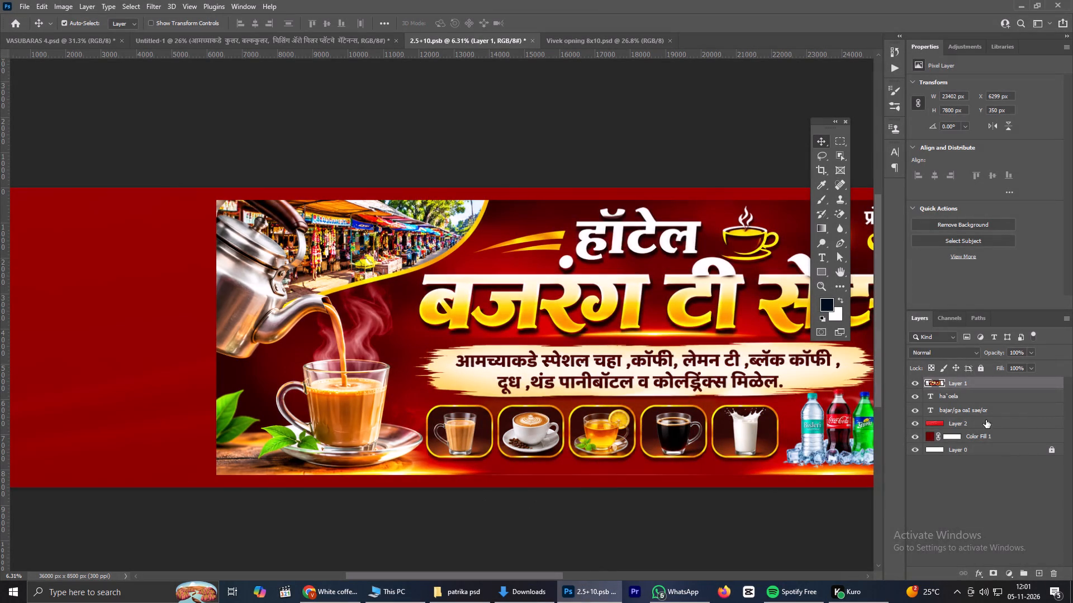
pyautogui.click(944, 451)
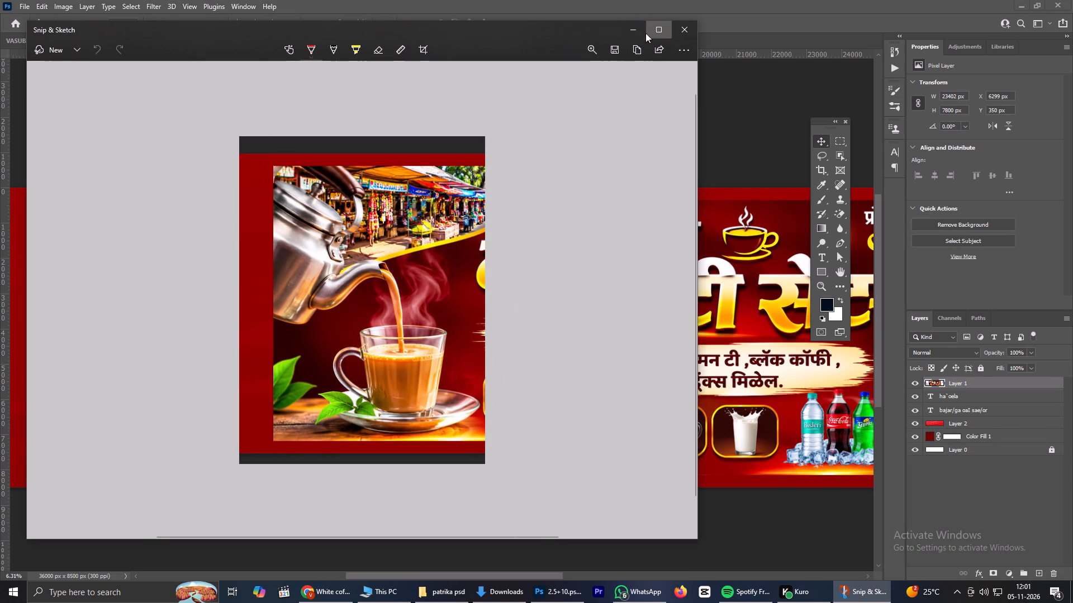
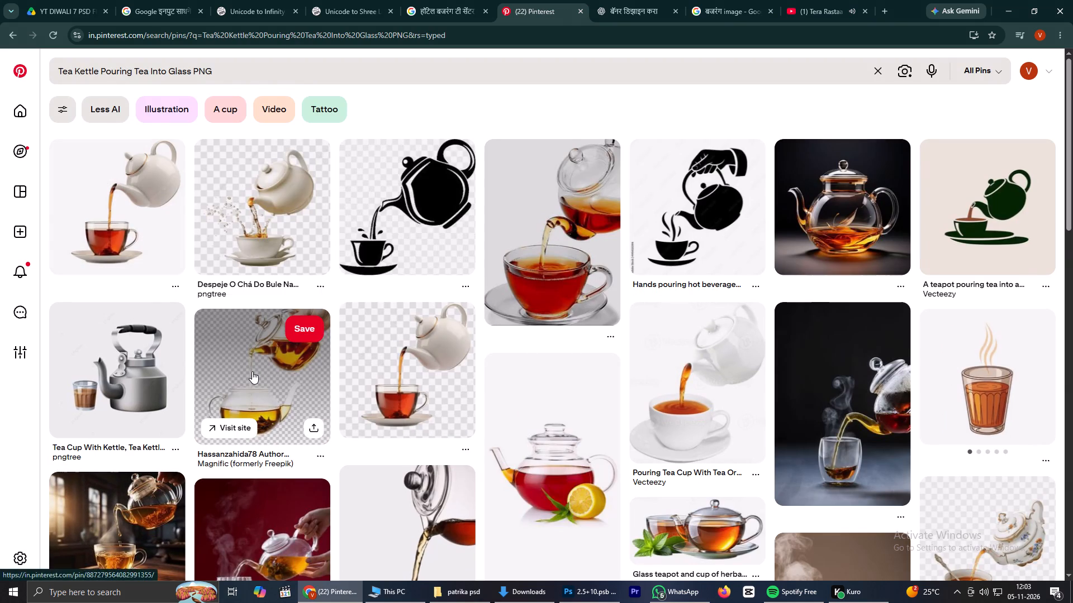
# Browse the Pinterest results for "Tea Kettle Pouring Tea Into Glass PNG" for a suitable kettle and cup image.
pyautogui.scroll(-3, 252, 371)
pyautogui.scroll(1, 250, 373)
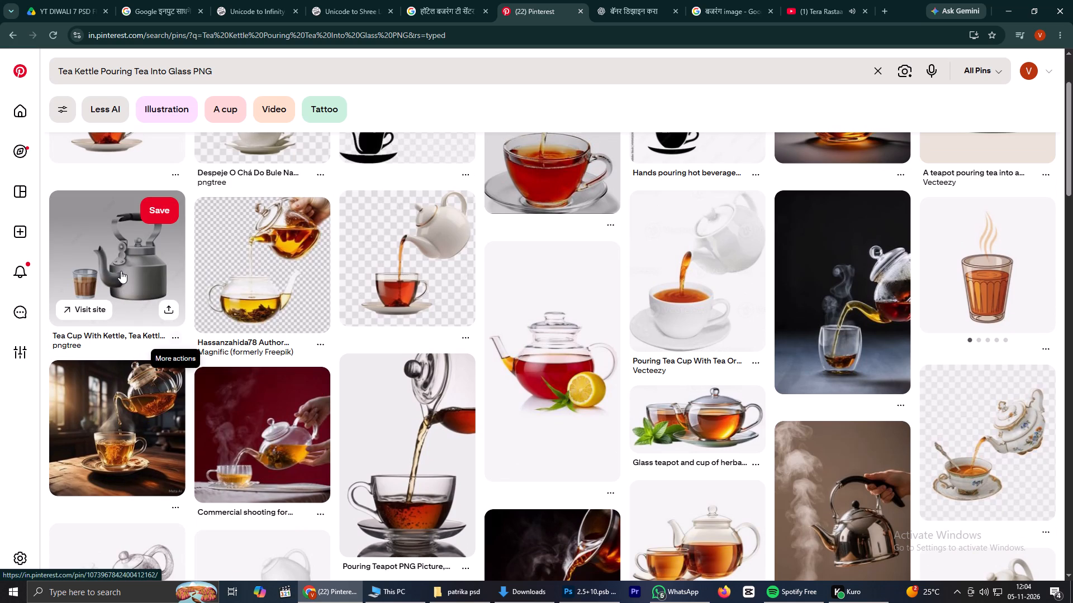
pyautogui.scroll(-6, 121, 271)
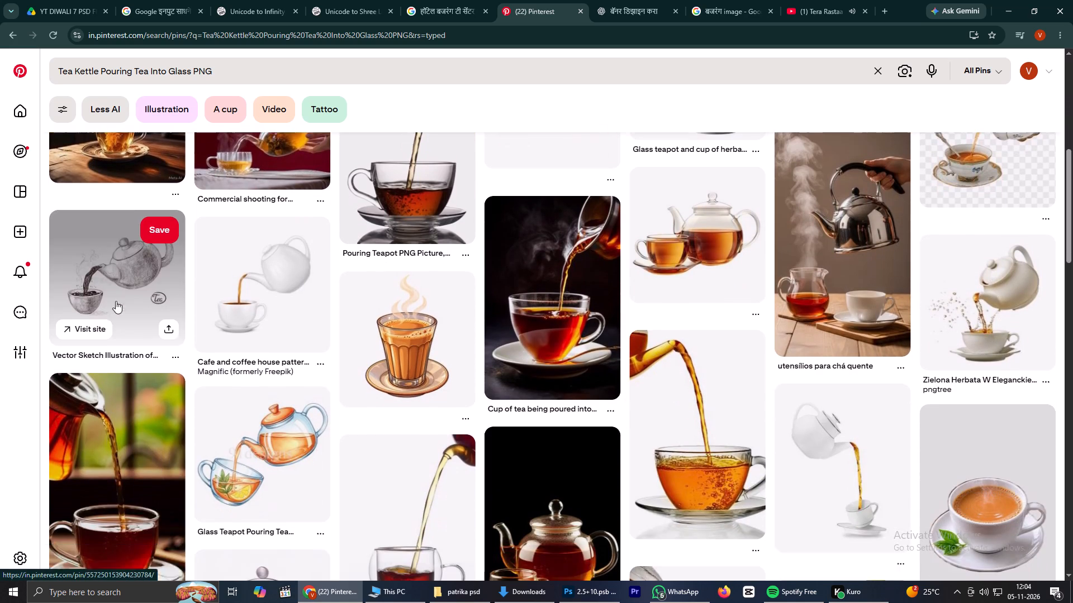
pyautogui.scroll(-1, 114, 329)
pyautogui.scroll(-7, 188, 406)
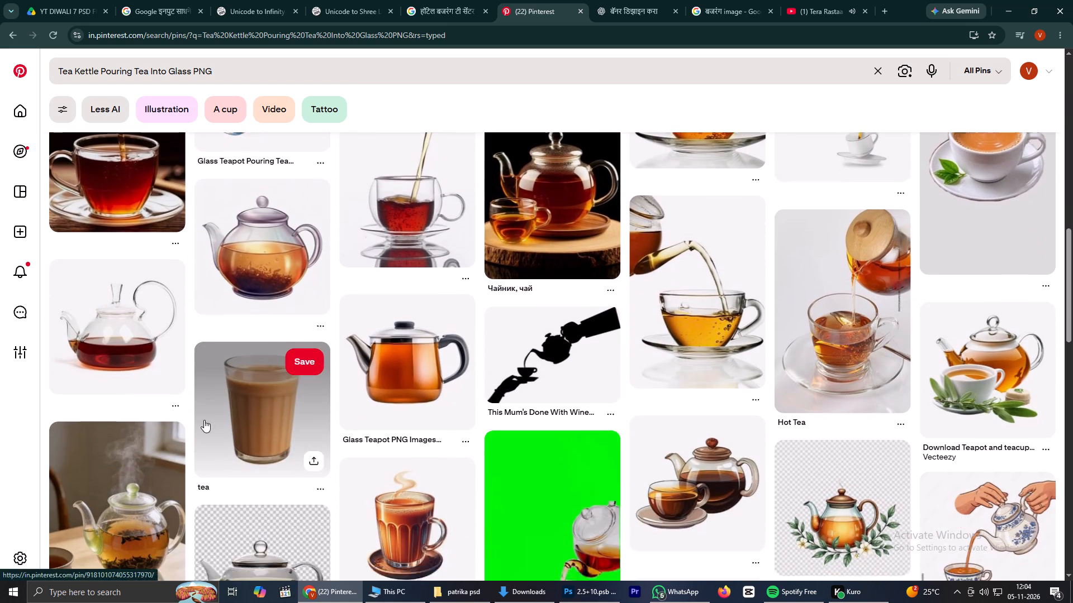
pyautogui.scroll(-11, 204, 420)
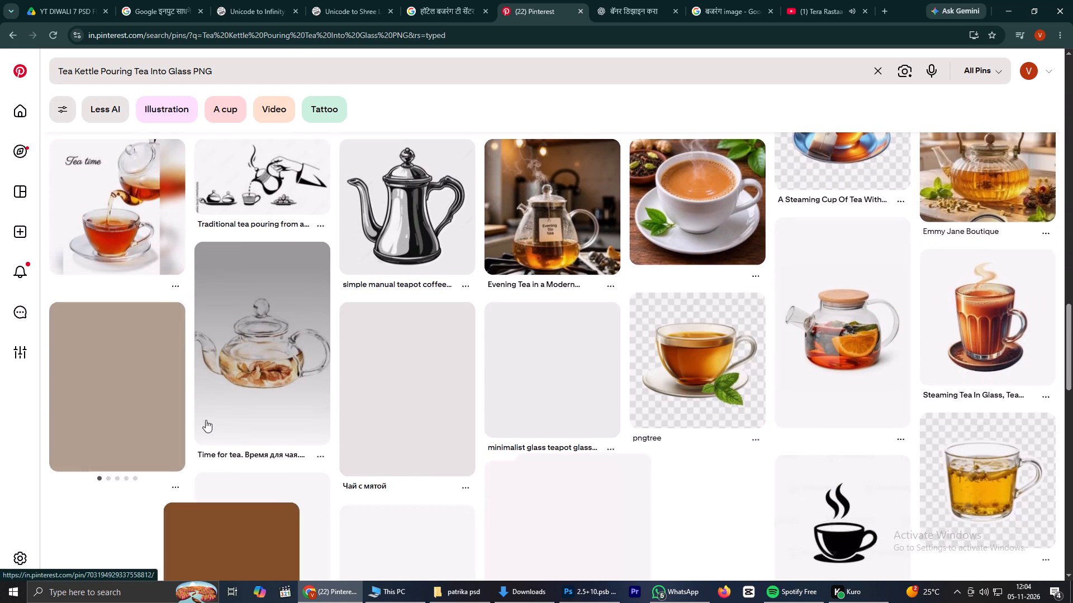
pyautogui.scroll(-20, 206, 420)
pyautogui.scroll(-4, 217, 424)
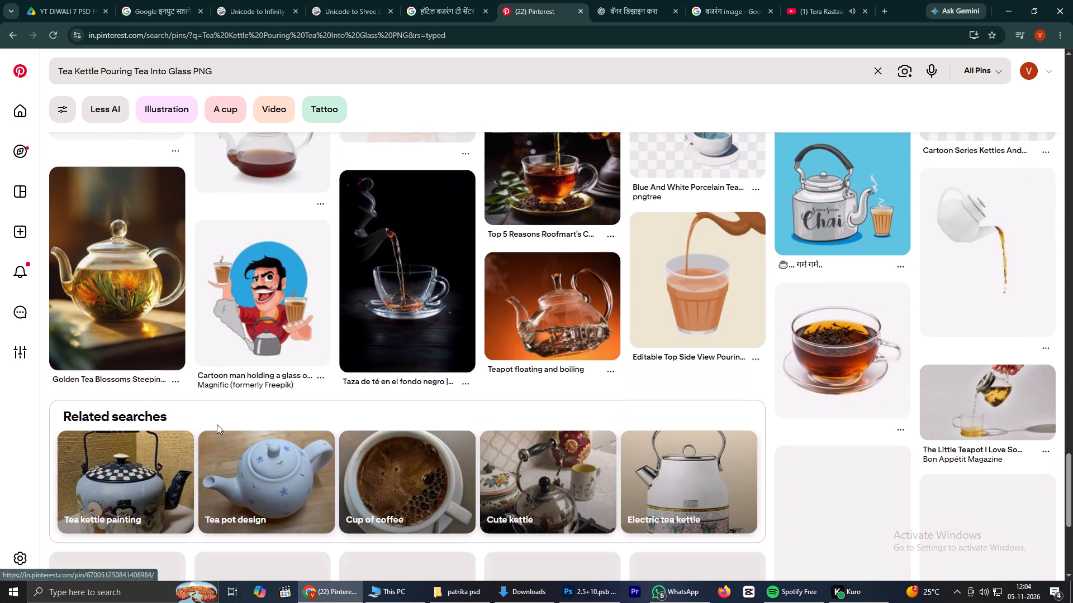
pyautogui.scroll(20, 217, 425)
pyautogui.scroll(7, 217, 425)
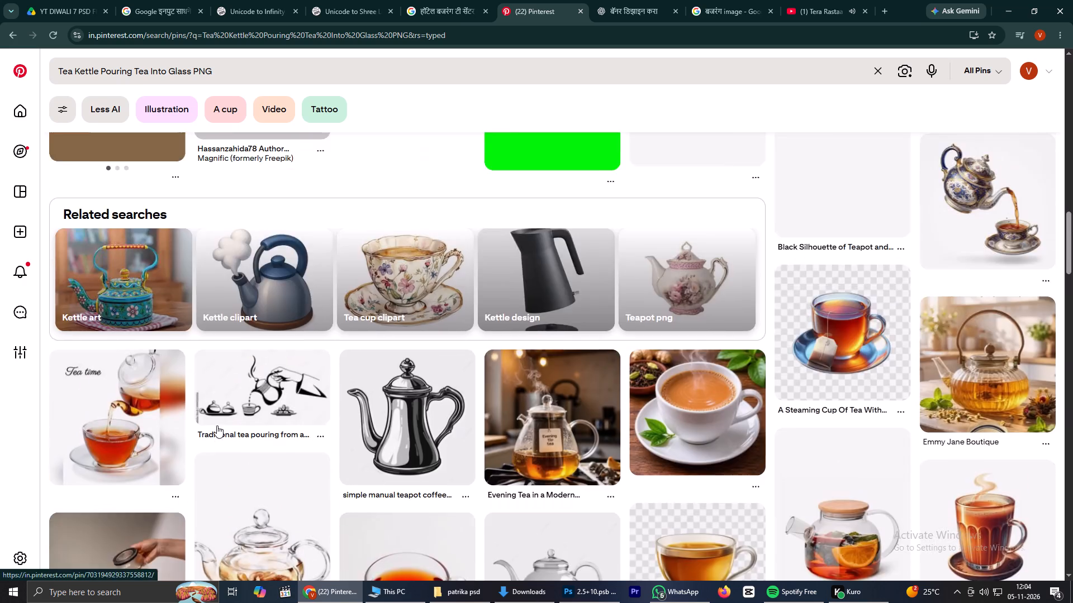
pyautogui.scroll(20, 217, 425)
pyautogui.scroll(1, 217, 425)
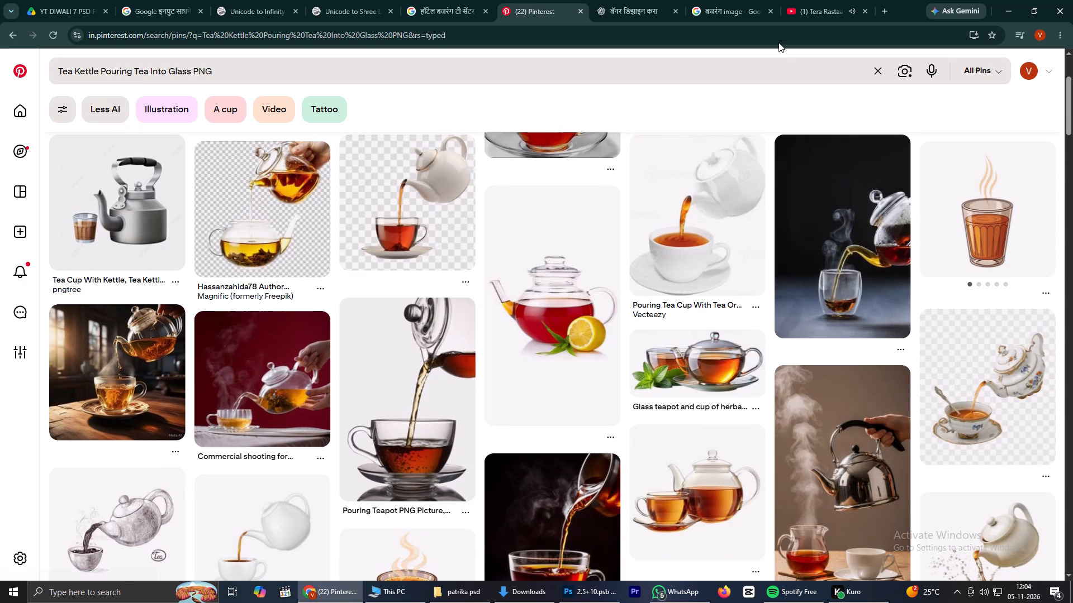
# Return to the ChatGPT answer and open its suggested Pinterest link "Indian Chai Transparent PNG".
pyautogui.click(601, 0)
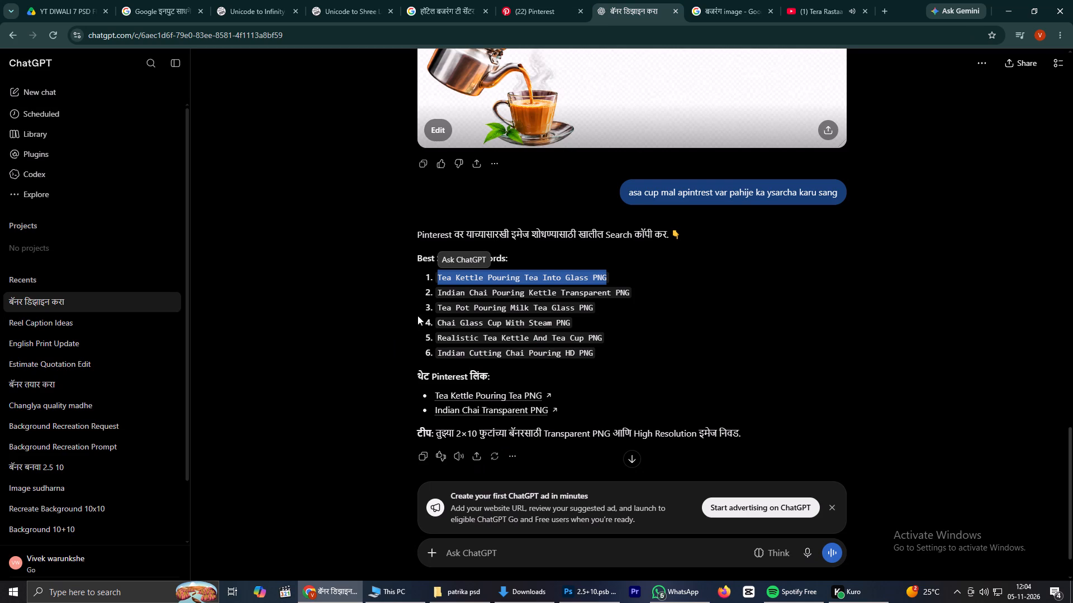
pyautogui.click(462, 409)
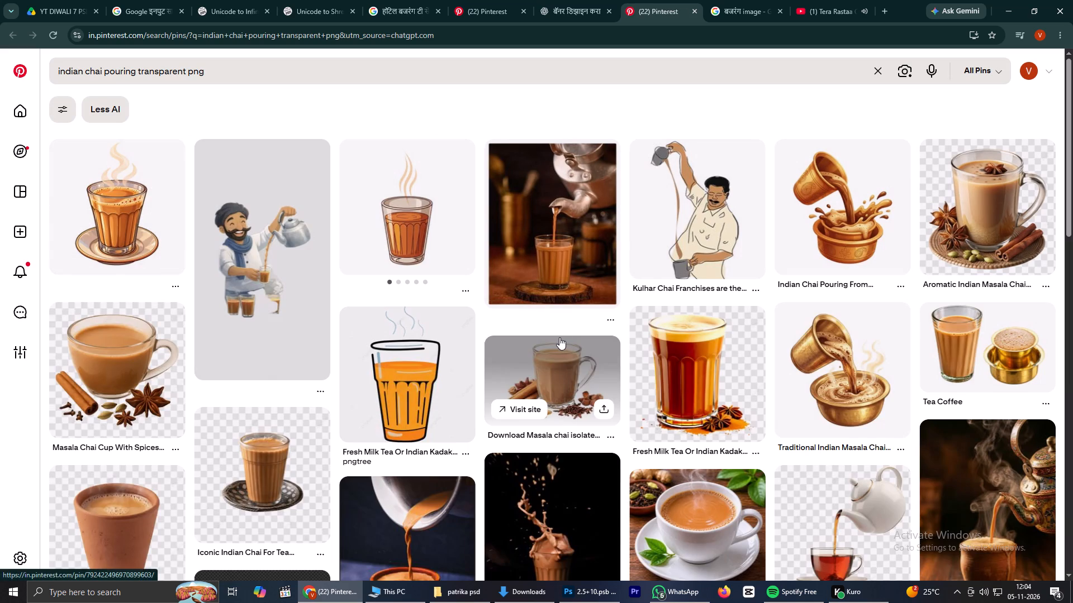
# Browse the Pinterest results for "indian chai pouring transparent png" for an image of tea poured from a kettle.
pyautogui.scroll(-3, 534, 323)
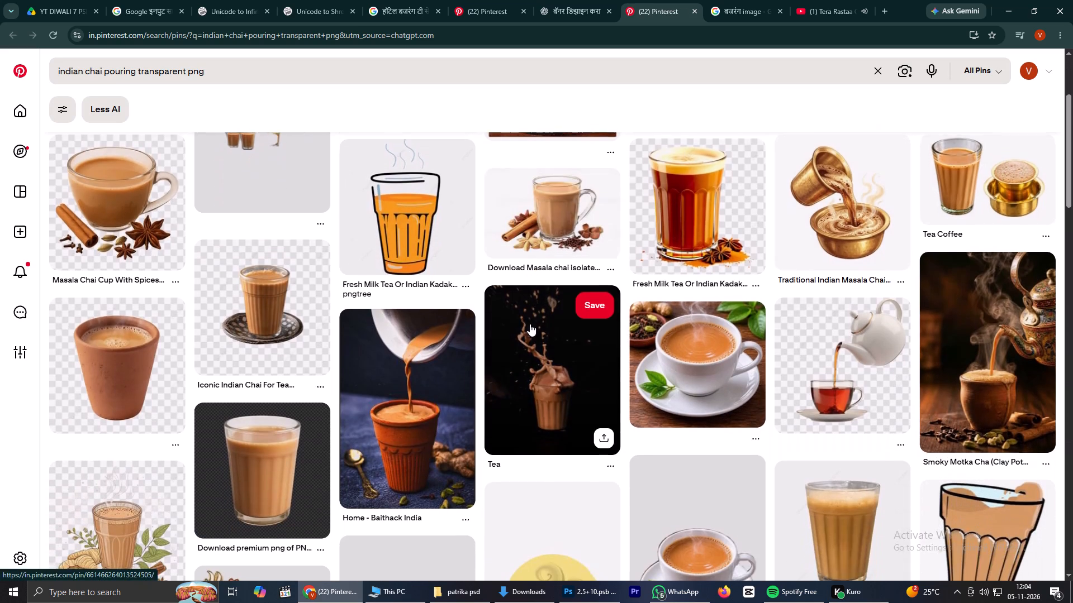
pyautogui.scroll(-7, 530, 324)
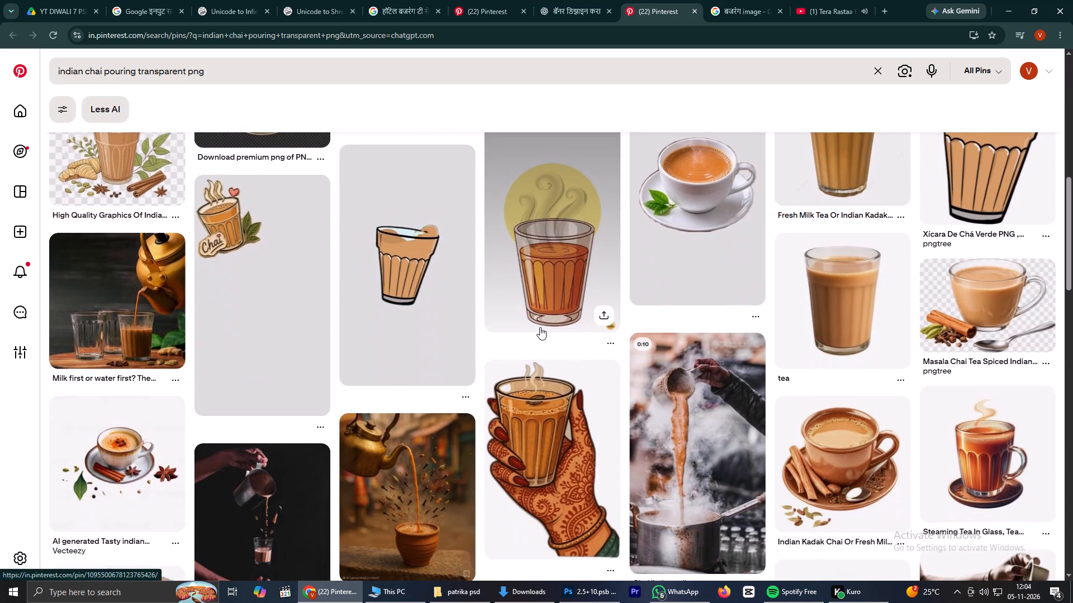
pyautogui.scroll(-4, 536, 328)
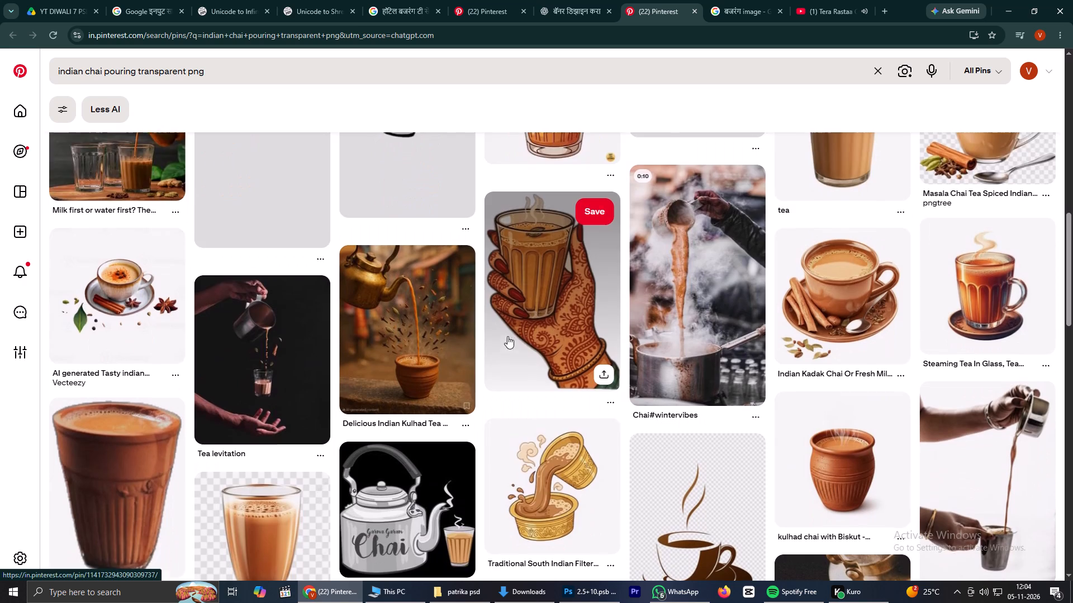
pyautogui.scroll(-7, 507, 336)
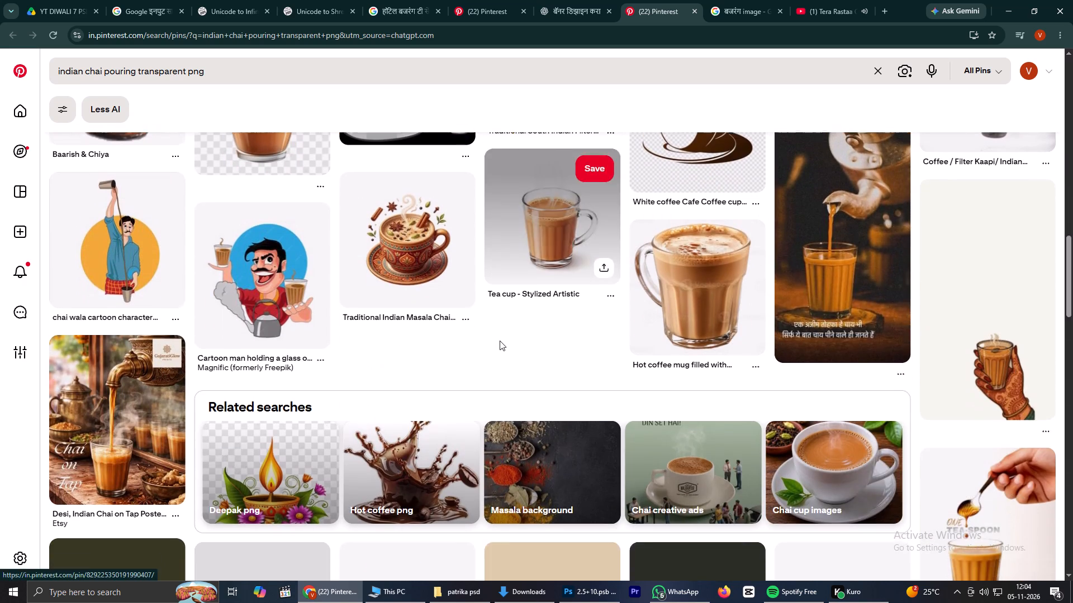
pyautogui.scroll(-12, 500, 341)
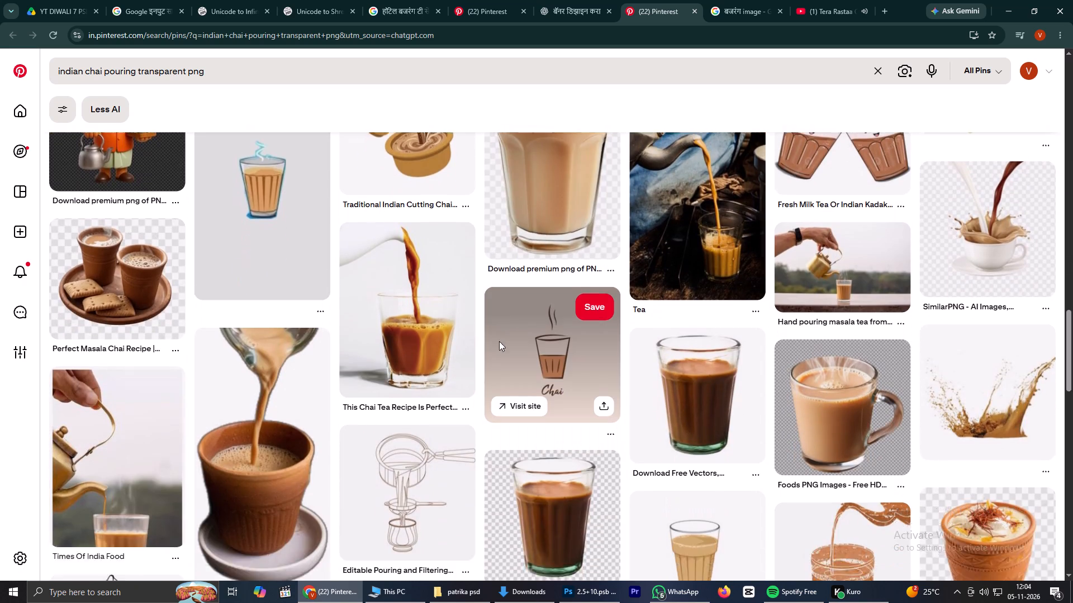
pyautogui.scroll(-9, 502, 339)
pyautogui.scroll(1, 502, 343)
pyautogui.scroll(-4, 500, 344)
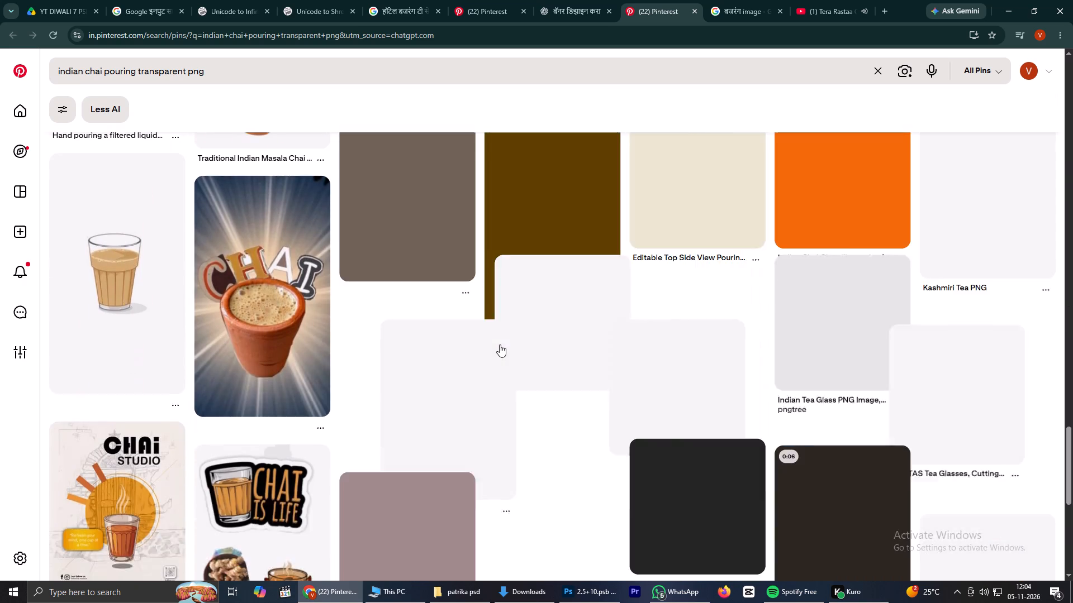
pyautogui.scroll(-5, 500, 344)
pyautogui.scroll(4, 494, 342)
pyautogui.scroll(-11, 459, 358)
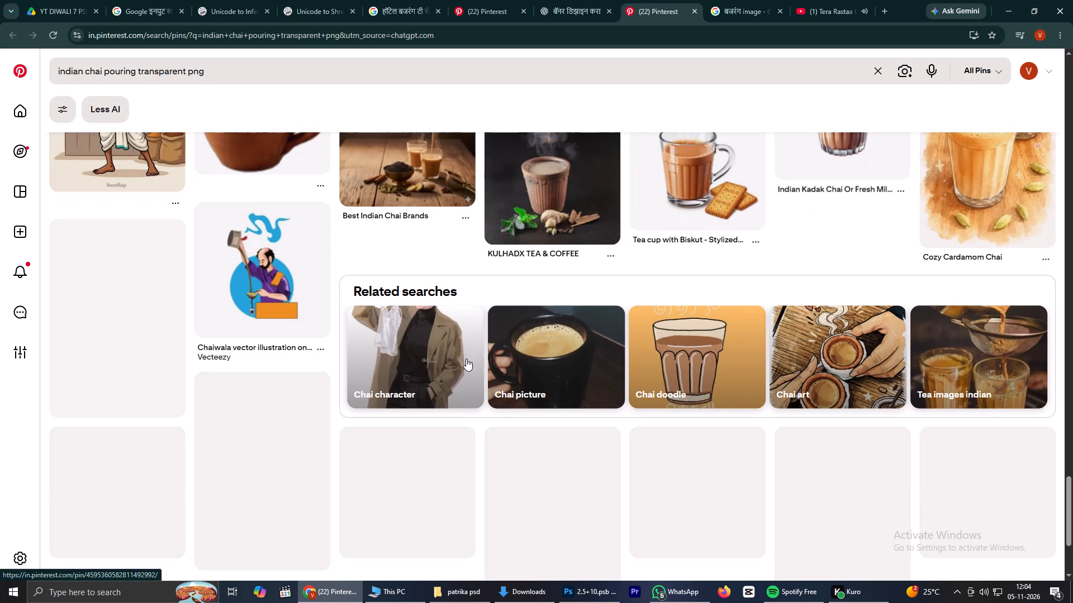
pyautogui.scroll(-6, 467, 358)
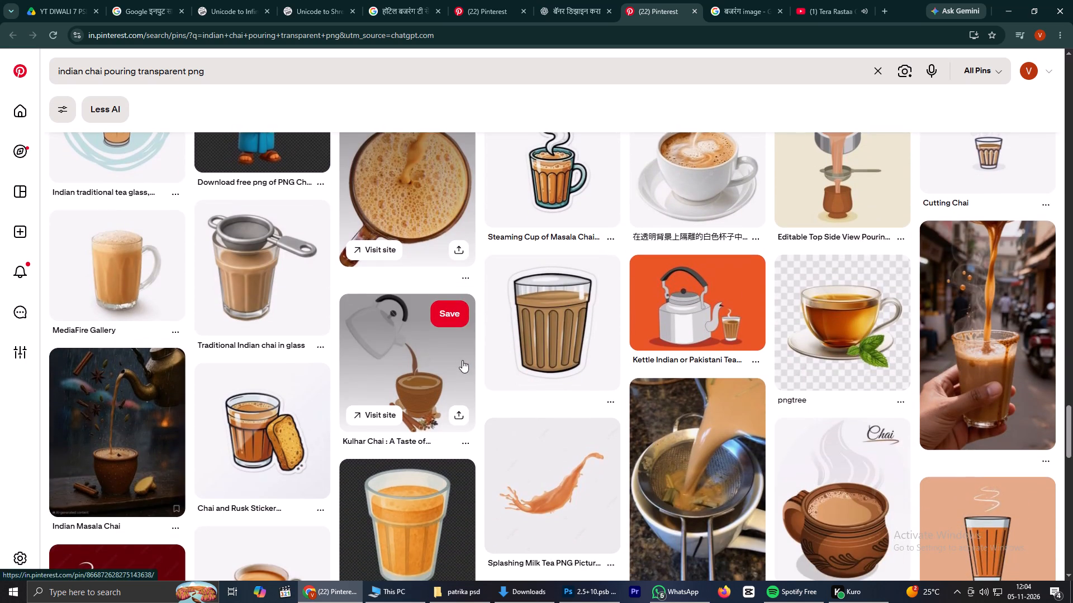
pyautogui.scroll(-7, 461, 361)
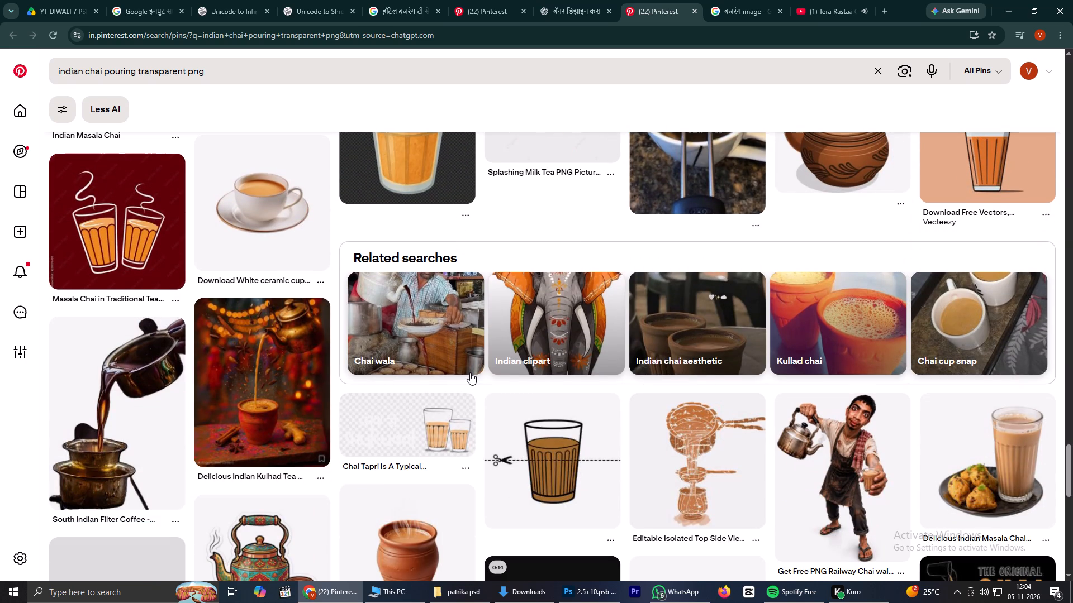
pyautogui.scroll(9, 470, 372)
pyautogui.scroll(16, 474, 370)
pyautogui.scroll(14, 498, 387)
pyautogui.scroll(19, 515, 396)
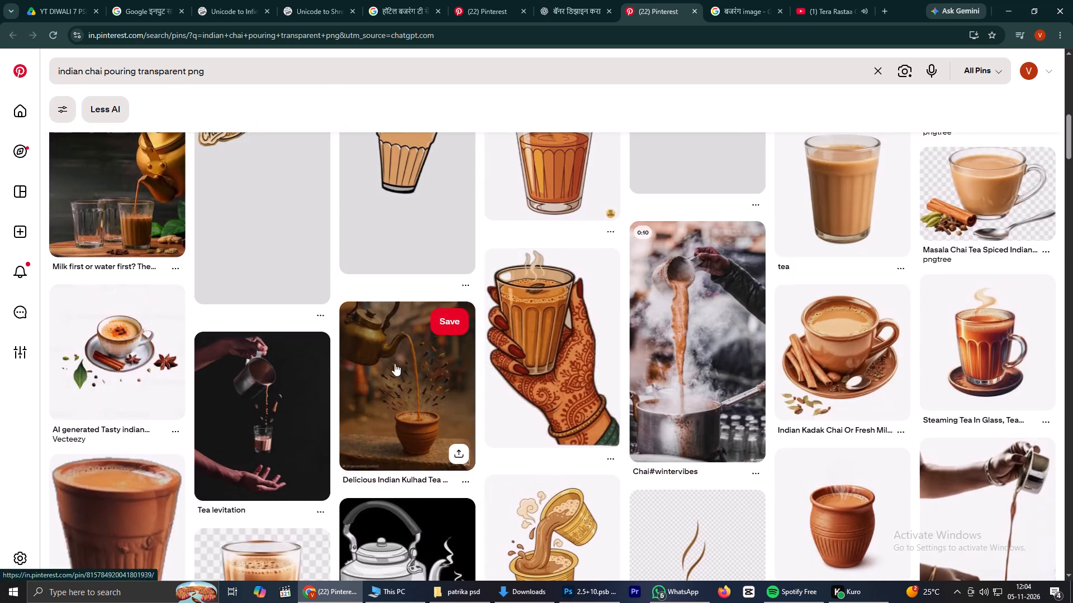
pyautogui.scroll(17, 394, 363)
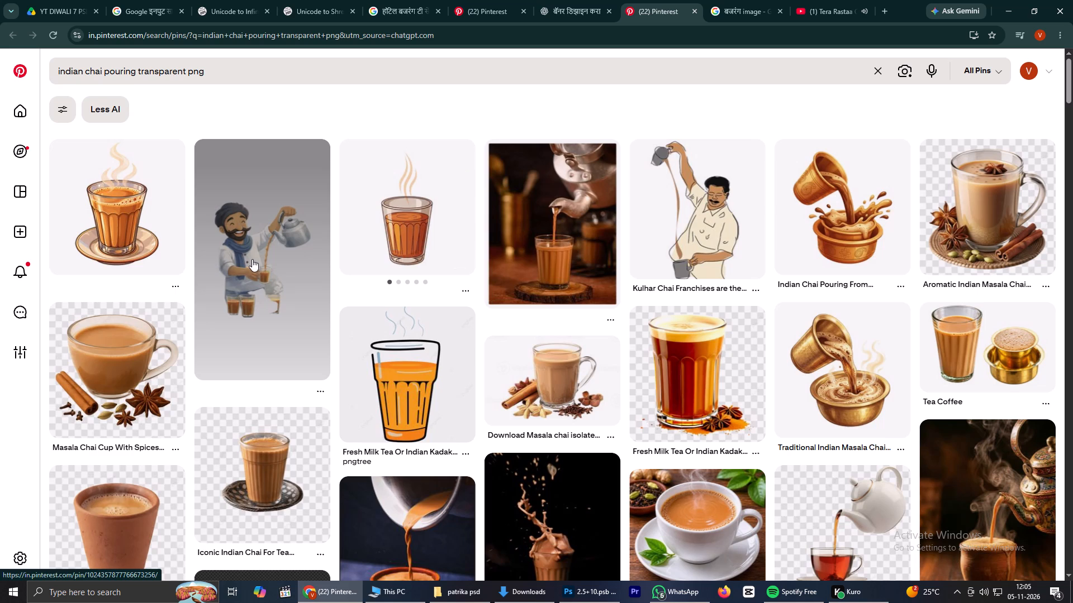
# Open the pin of a metal kettle pouring tea into a glass on a wooden slice and copy its image.
pyautogui.rightClick(526, 216)
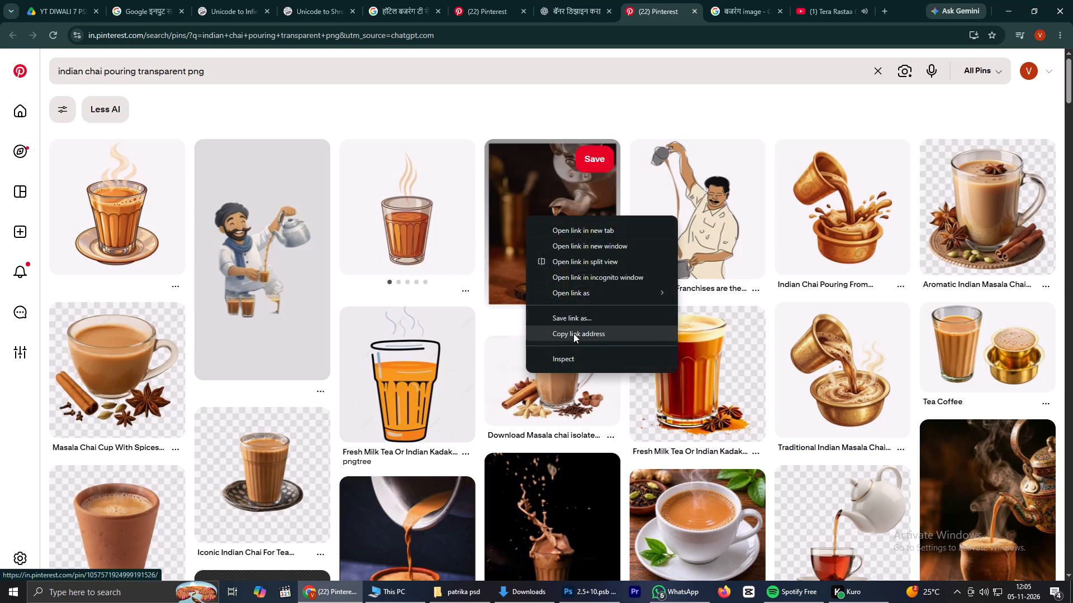
pyautogui.click(516, 216)
pyautogui.rightClick(198, 232)
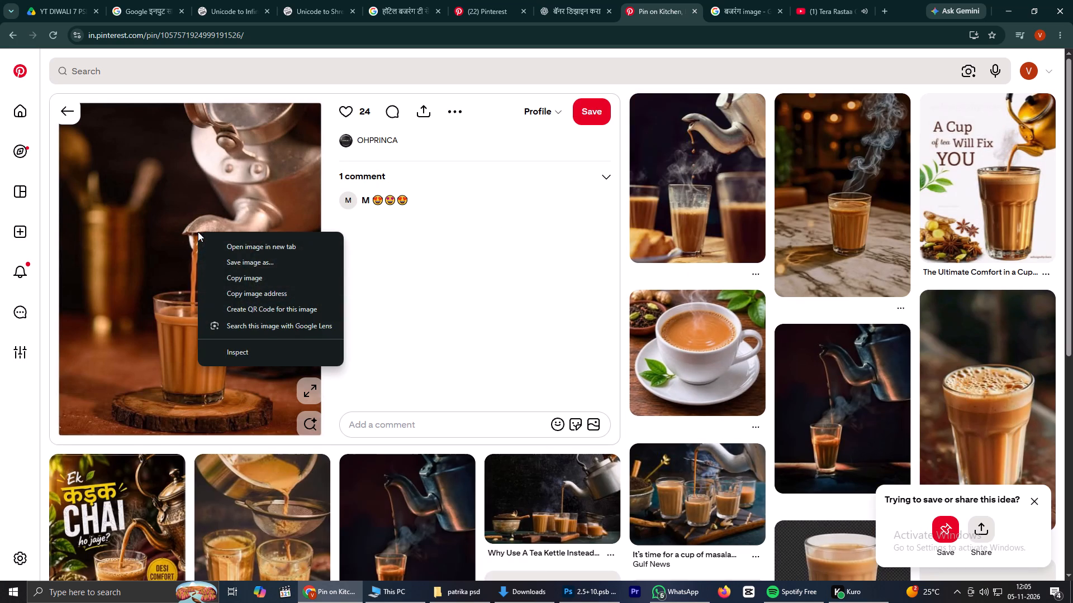
pyautogui.click(253, 275)
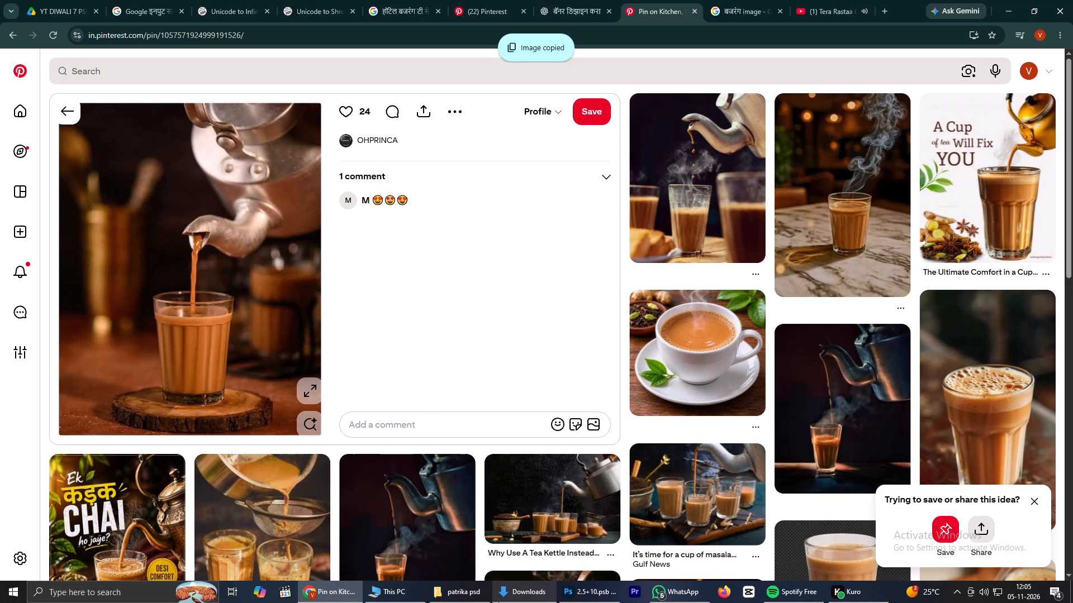
# Switch to the Untitled-1 document in Photoshop and delete its Marathi text and phone icon layers.
pyautogui.click(588, 595)
pyautogui.click(622, 52)
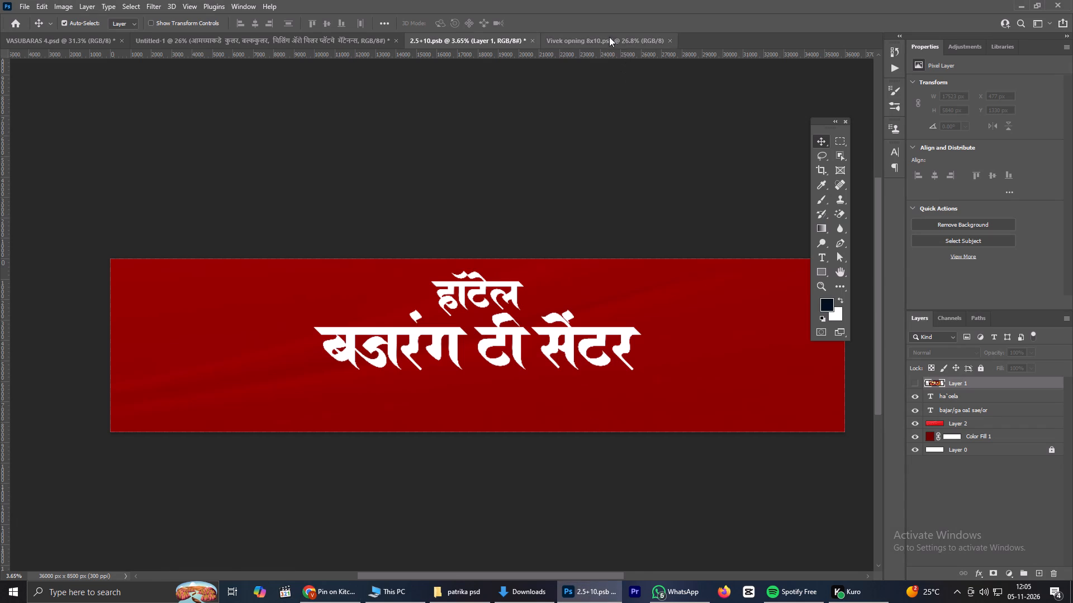
pyautogui.click(609, 37)
pyautogui.click(212, 41)
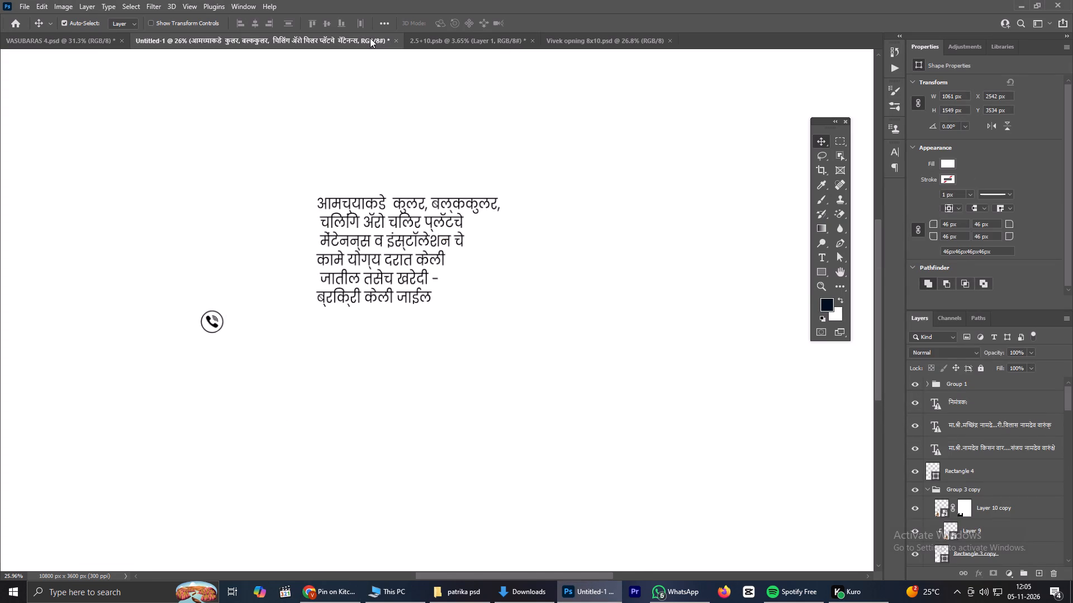
pyautogui.scroll(-8, 424, 257)
pyautogui.scroll(7, 446, 253)
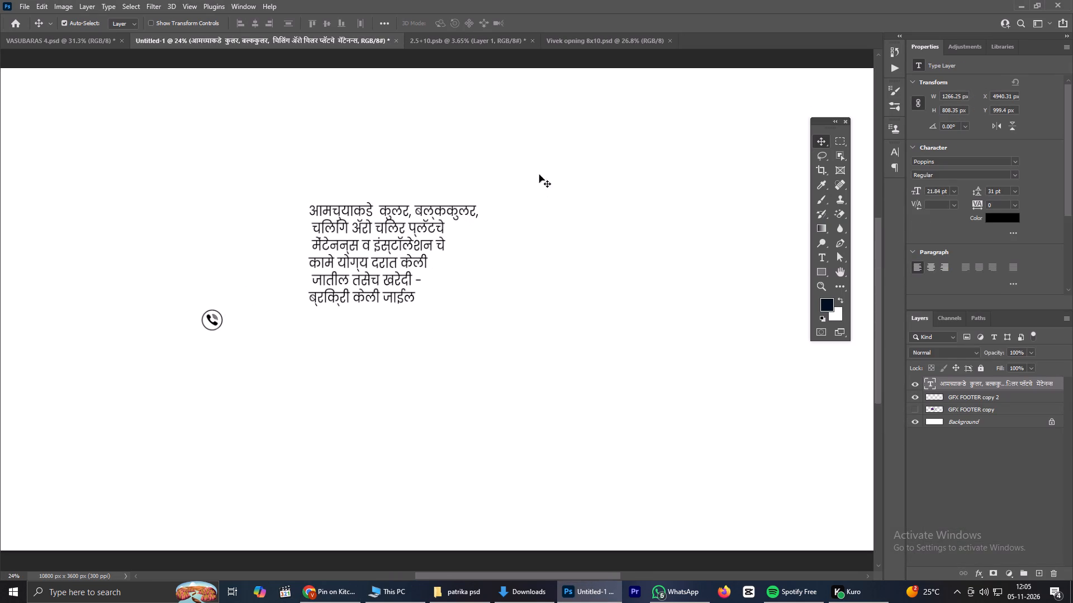
pyautogui.moveTo(538, 159); pyautogui.dragTo(151, 430)
pyautogui.press('BackSpace')
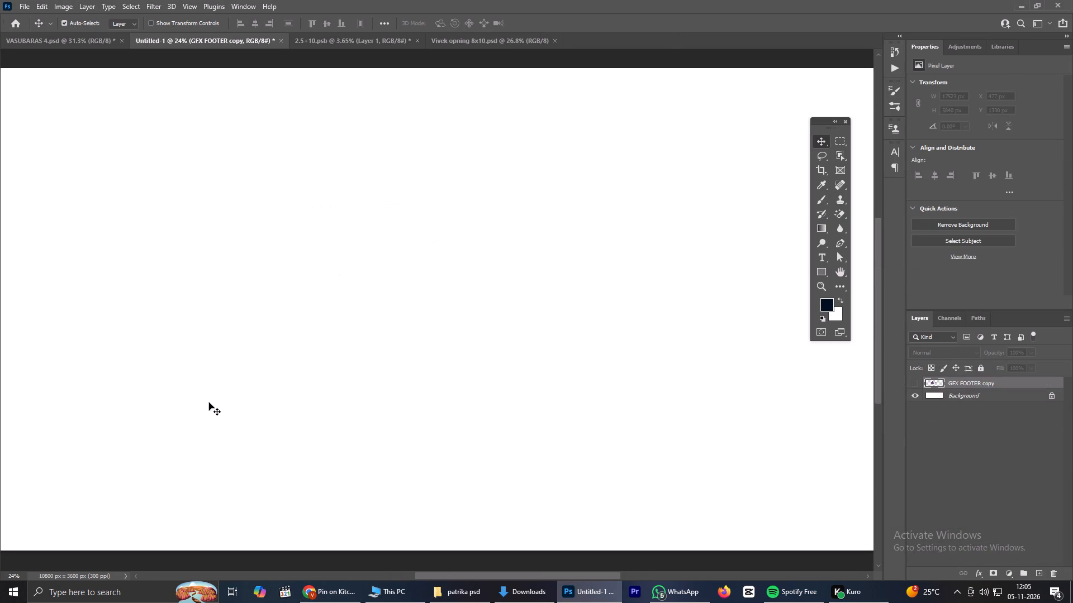
# Paste the copied tea-pouring photo into Untitled-1 and scale it up proportionally to about 259%.
pyautogui.hotkey('ctrl', 'v')
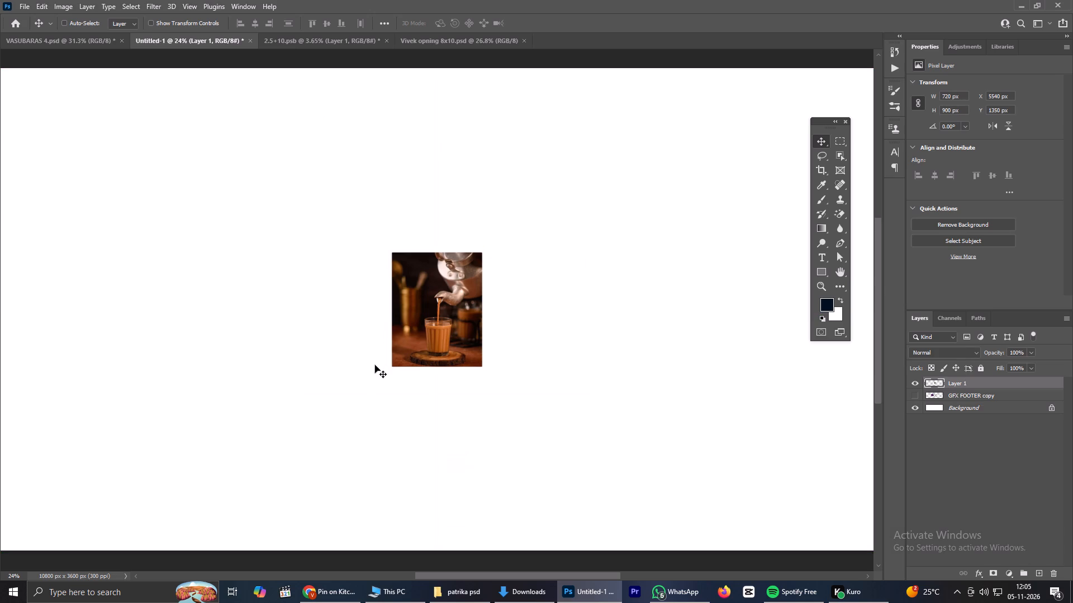
pyautogui.hotkey('ctrl', 't')
pyautogui.press('v')
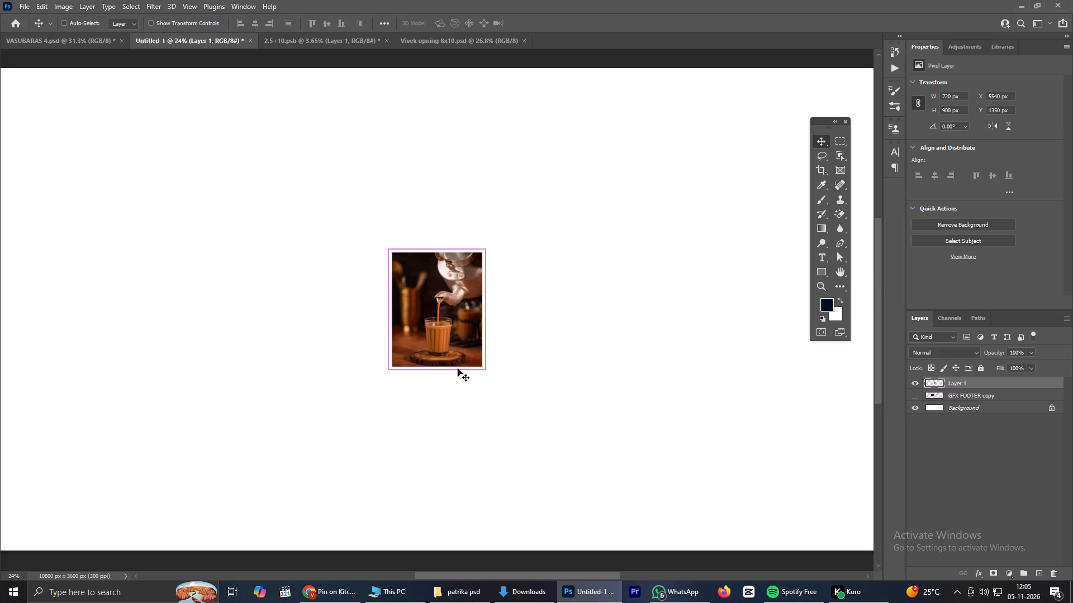
pyautogui.hotkey('ctrl', 't')
pyautogui.keyDown('alt'); pyautogui.moveTo(485, 371); pyautogui.dragTo(619, 420); pyautogui.keyUp('alt')
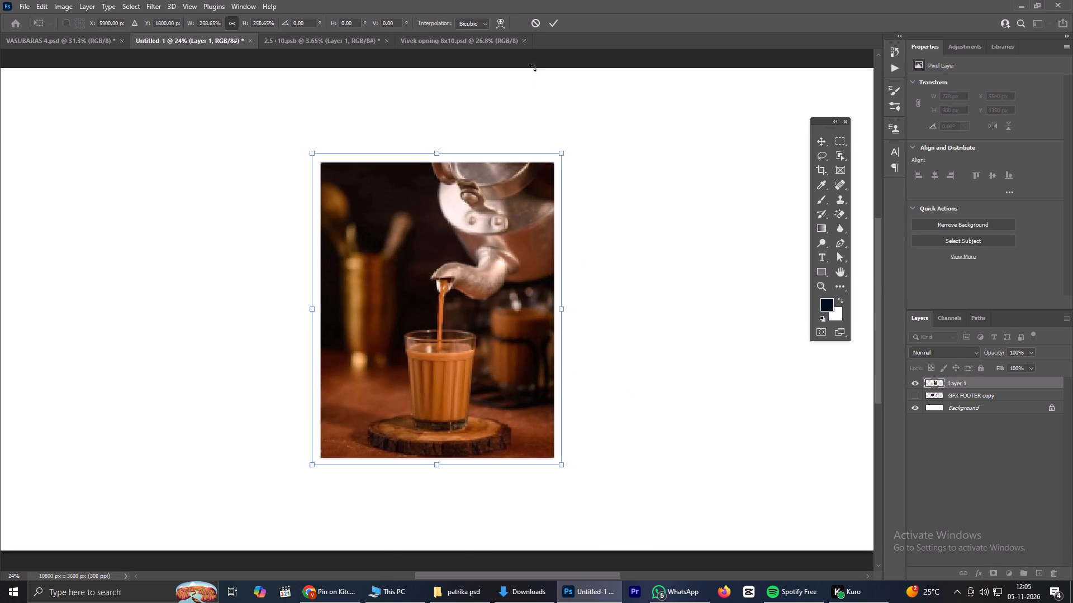
pyautogui.click(549, 22)
# Examine the enlarged photo's kettle spout, tea stream and glass up close and as a whole.
pyautogui.scroll(9, 428, 327)
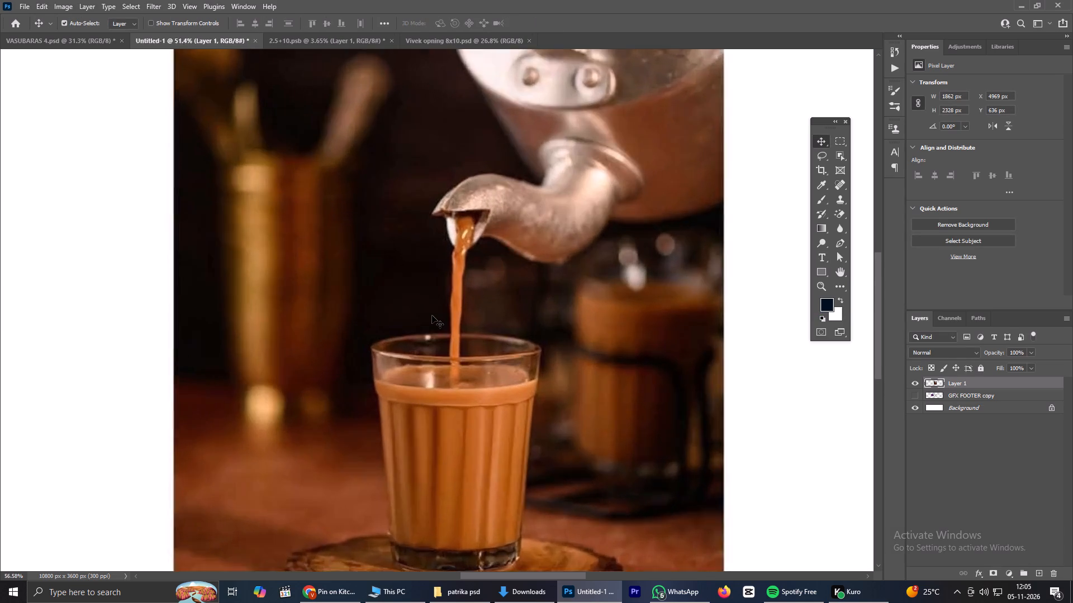
pyautogui.scroll(2, 432, 315)
pyautogui.scroll(-8, 431, 319)
pyautogui.scroll(3, 452, 370)
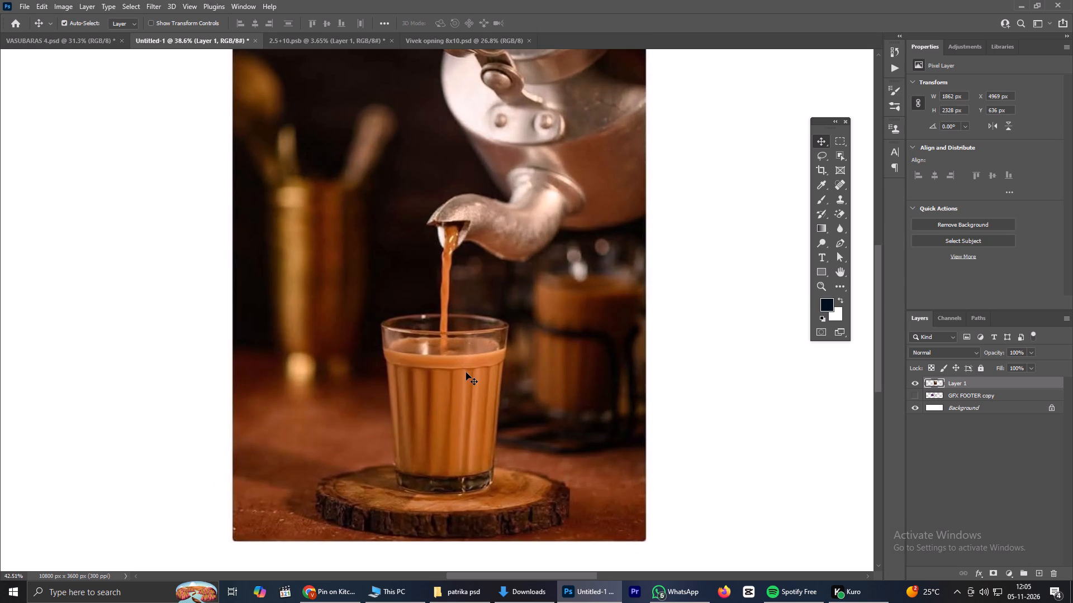
pyautogui.scroll(-4, 466, 372)
pyautogui.scroll(2, 489, 385)
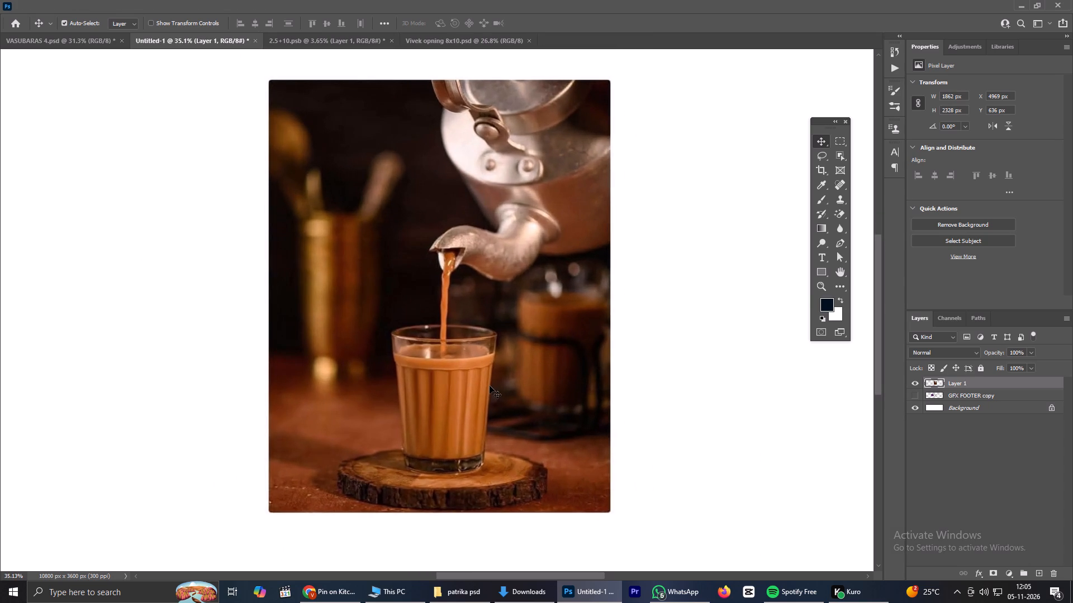
pyautogui.scroll(-6, 492, 387)
pyautogui.scroll(5, 496, 382)
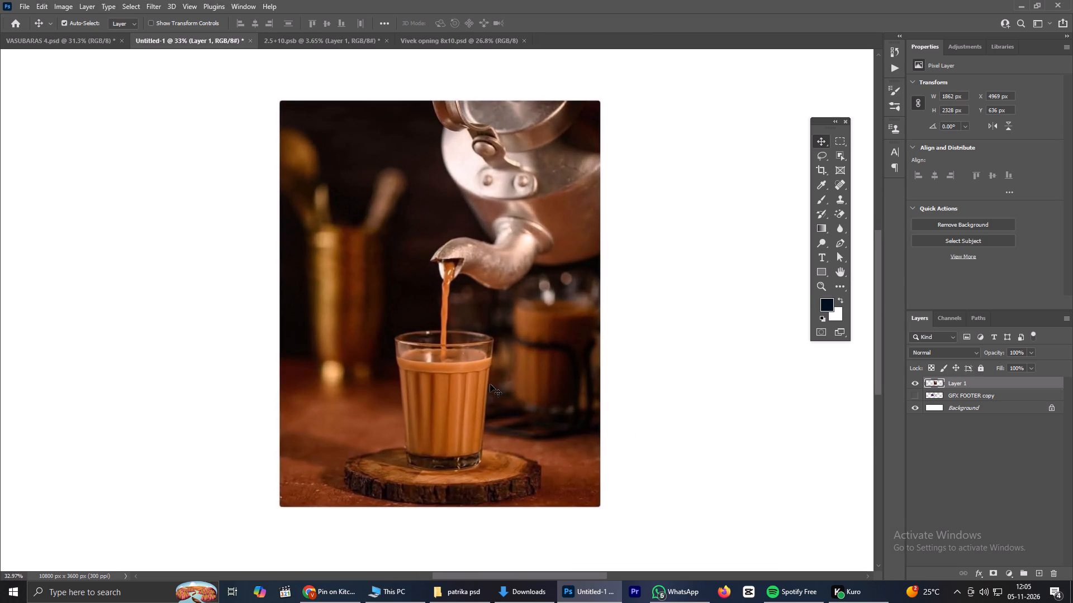
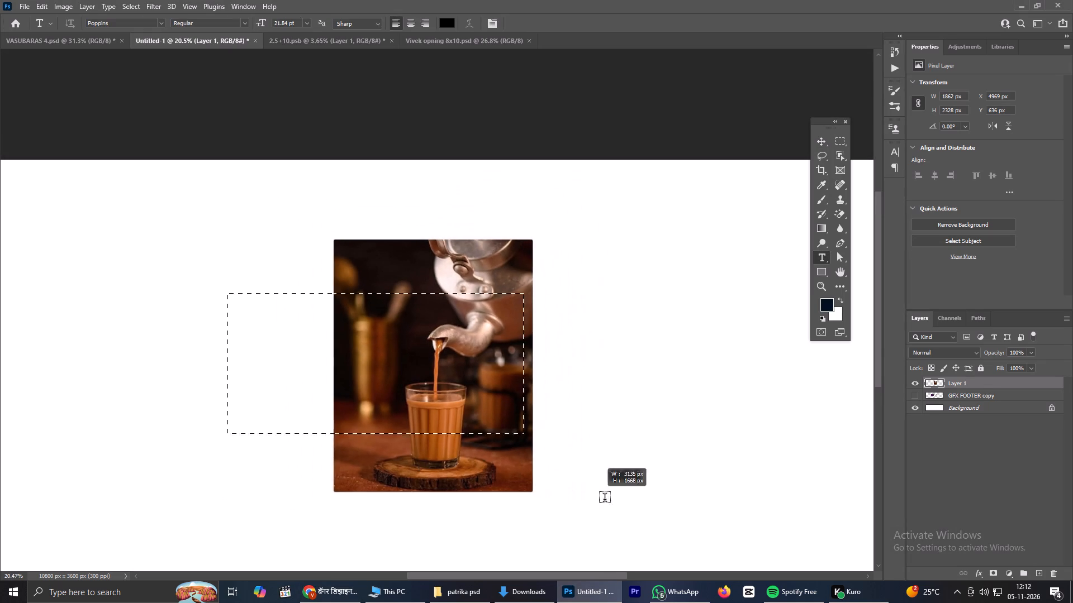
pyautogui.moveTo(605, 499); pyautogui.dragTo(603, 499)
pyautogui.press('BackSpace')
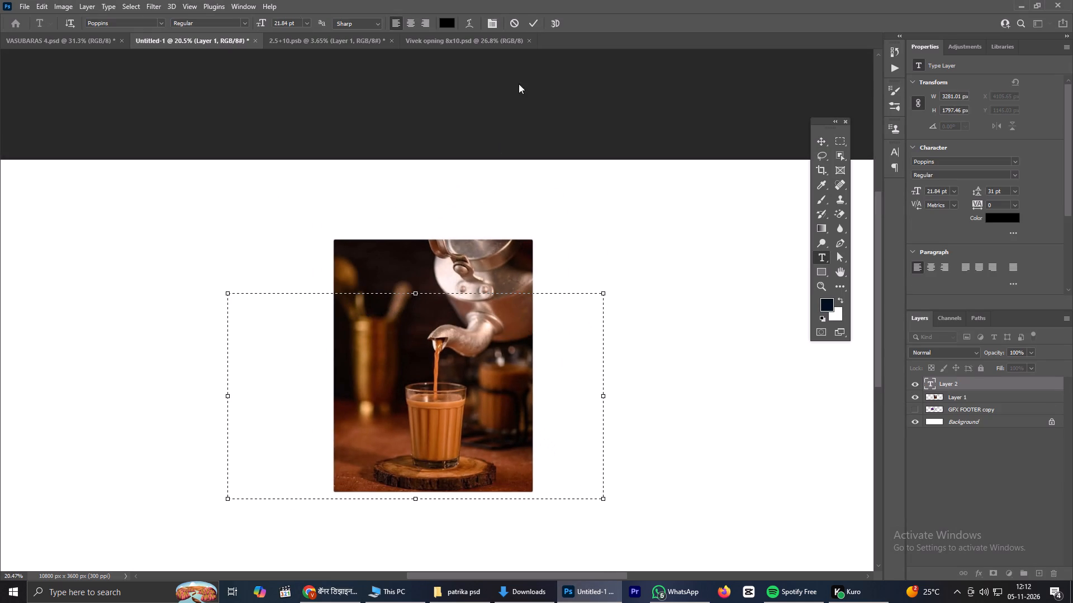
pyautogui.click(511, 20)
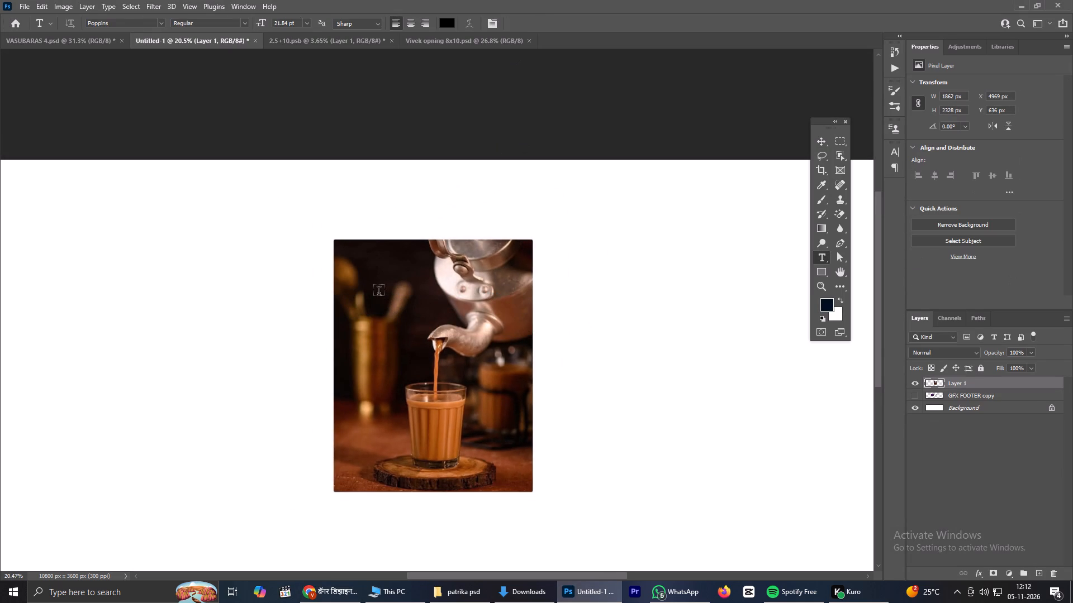
# Delete the old tea-pouring photo layer from the Untitled-1 canvas.
pyautogui.press('v')
pyautogui.moveTo(275, 189); pyautogui.dragTo(634, 521)
pyautogui.press('BackSpace')
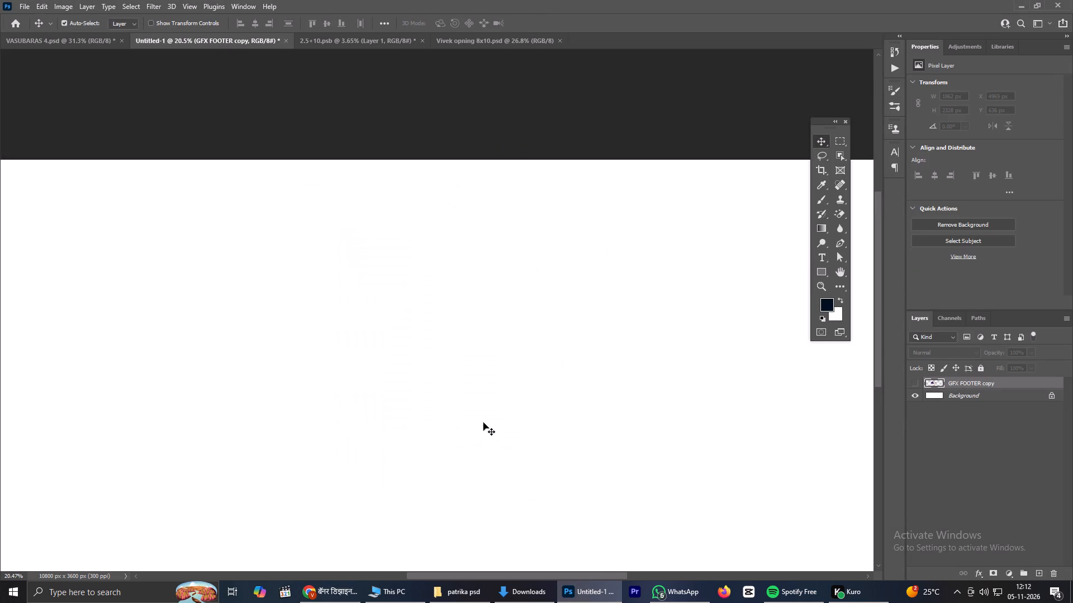
# Paste the copied kettle-and-glass image into Untitled-1 and scale it up to about 155%.
pyautogui.hotkey('ctrl', 'v')
pyautogui.hotkey('ctrl', 't')
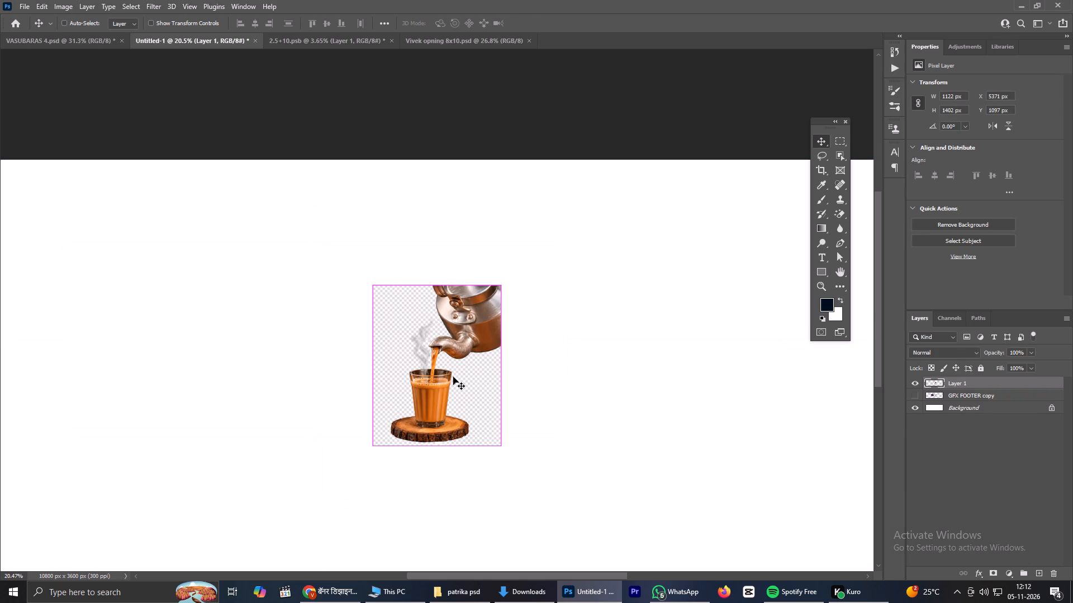
pyautogui.keyDown('alt'); pyautogui.moveTo(500, 442); pyautogui.dragTo(553, 472); pyautogui.keyUp('alt')
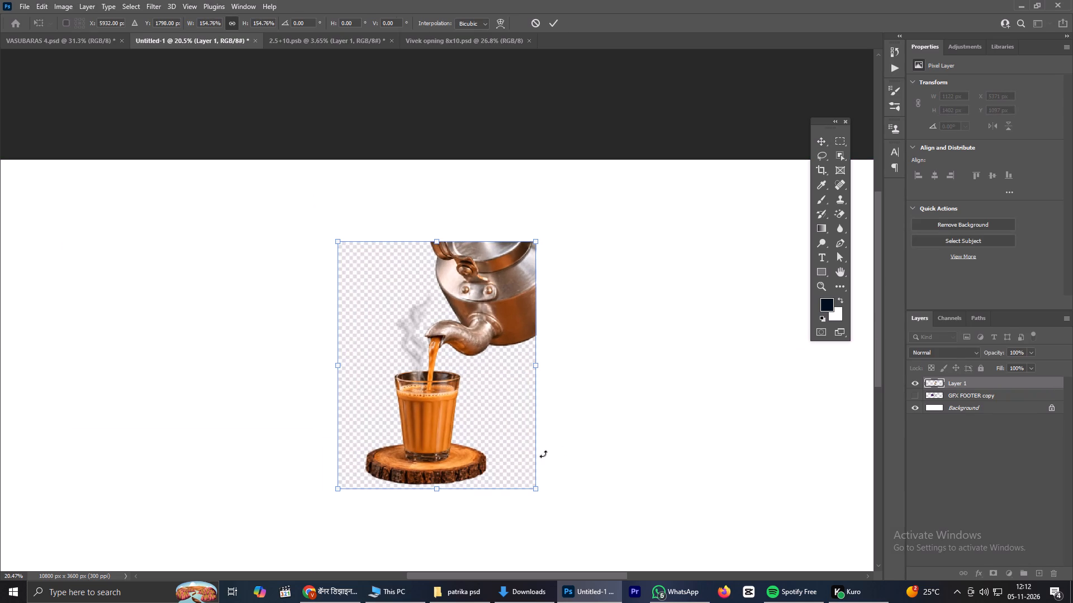
pyautogui.click(465, 393)
pyautogui.click(551, 25)
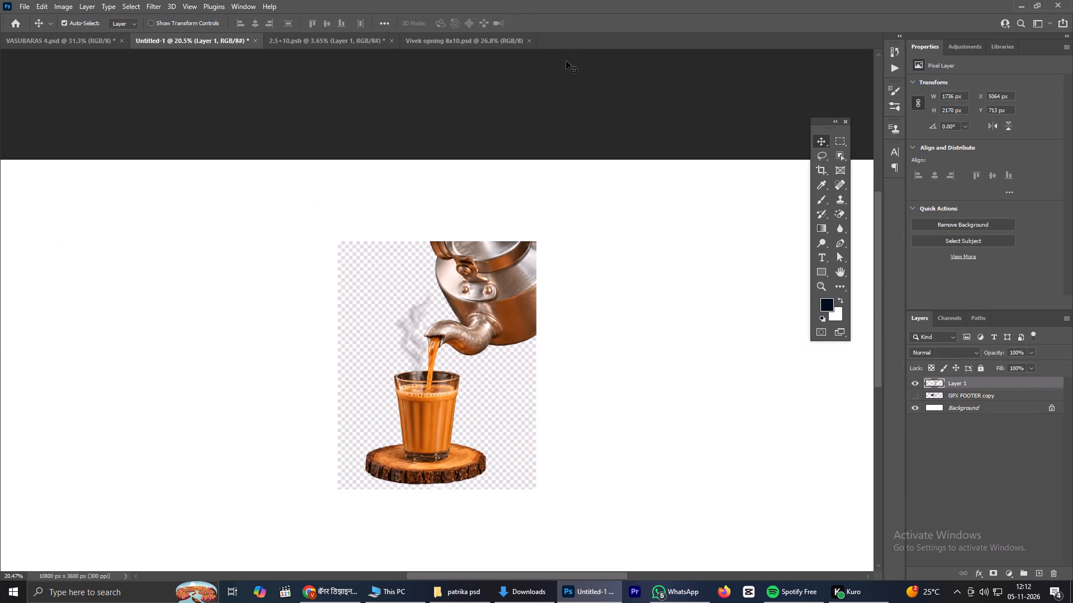
# Apply Levels to the pasted image, lowering the white input level until the checkerboard background turns pure white.
pyautogui.hotkey('ctrl', 'l')
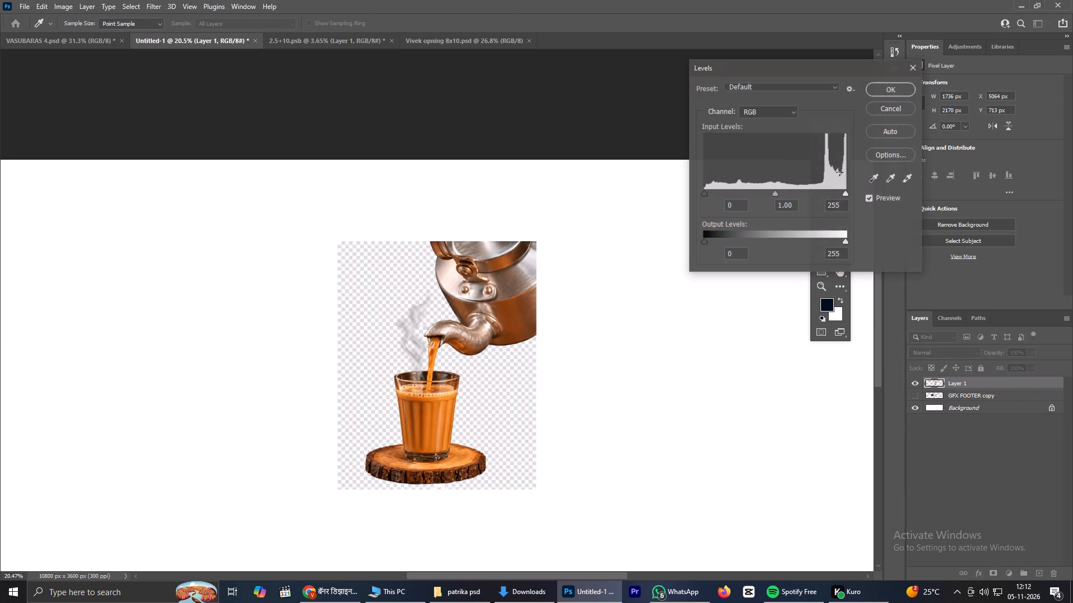
pyautogui.moveTo(844, 195); pyautogui.dragTo(833, 194)
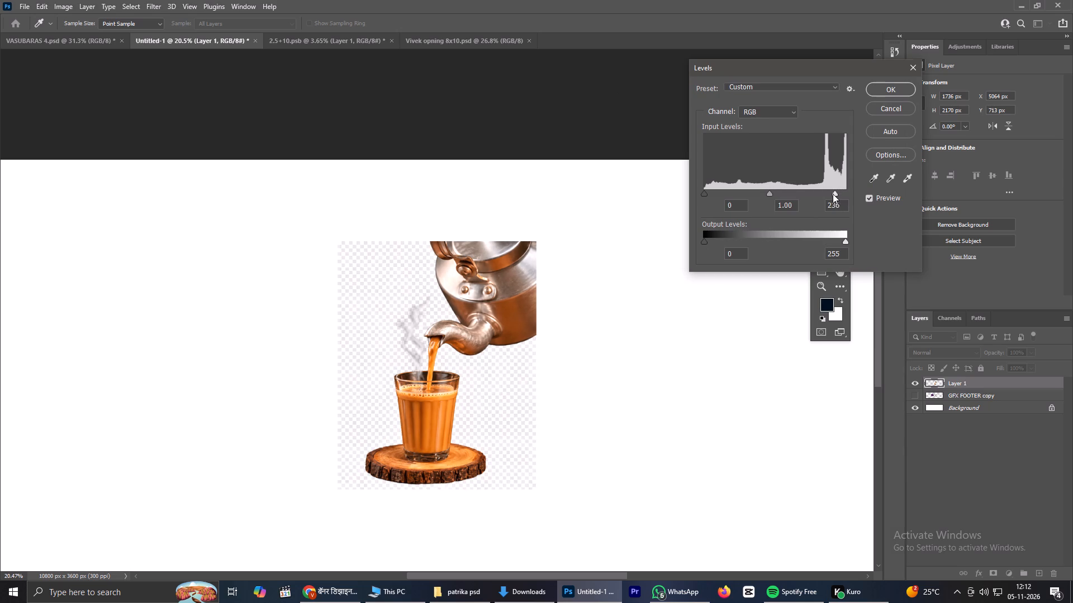
pyautogui.moveTo(833, 194); pyautogui.dragTo(824, 194)
pyautogui.click(899, 92)
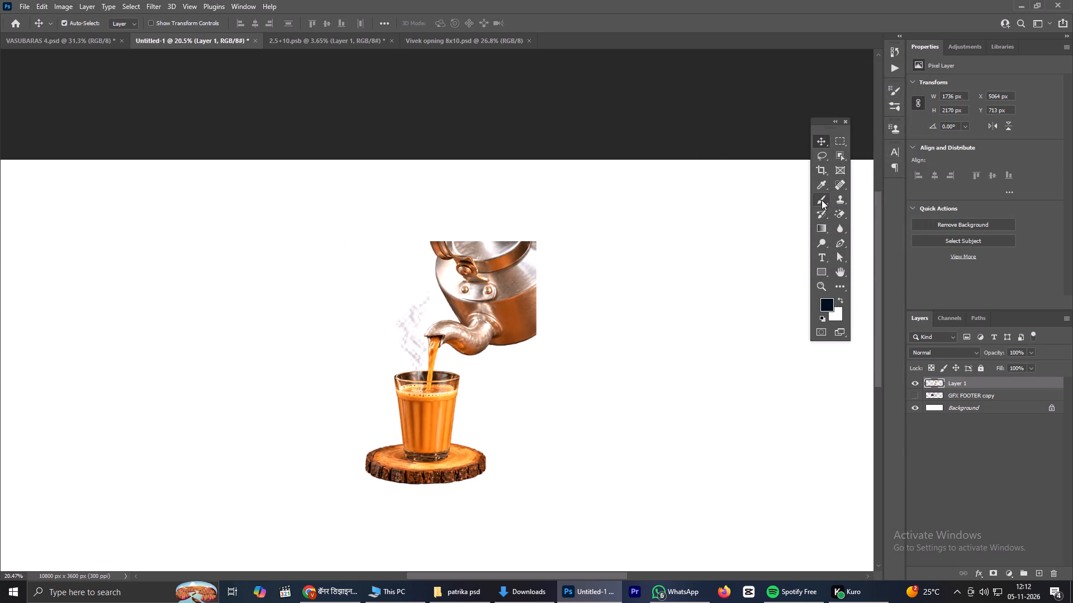
# Erase the white background around the kettle and tea glass with the Magic Eraser.
pyautogui.click(842, 213)
pyautogui.click(502, 425)
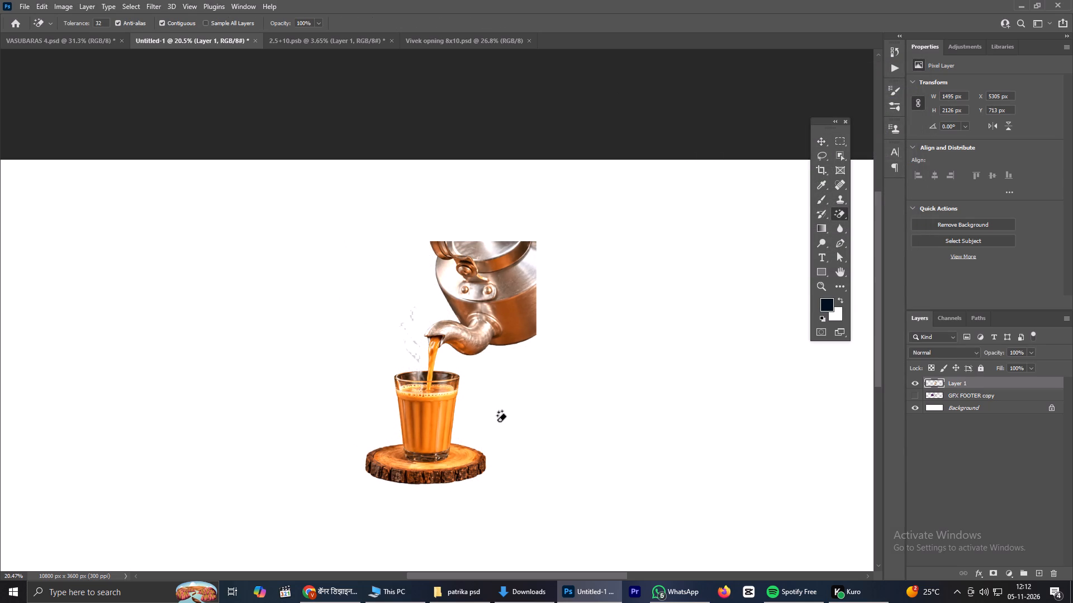
pyautogui.scroll(7, 497, 422)
pyautogui.scroll(-5, 497, 422)
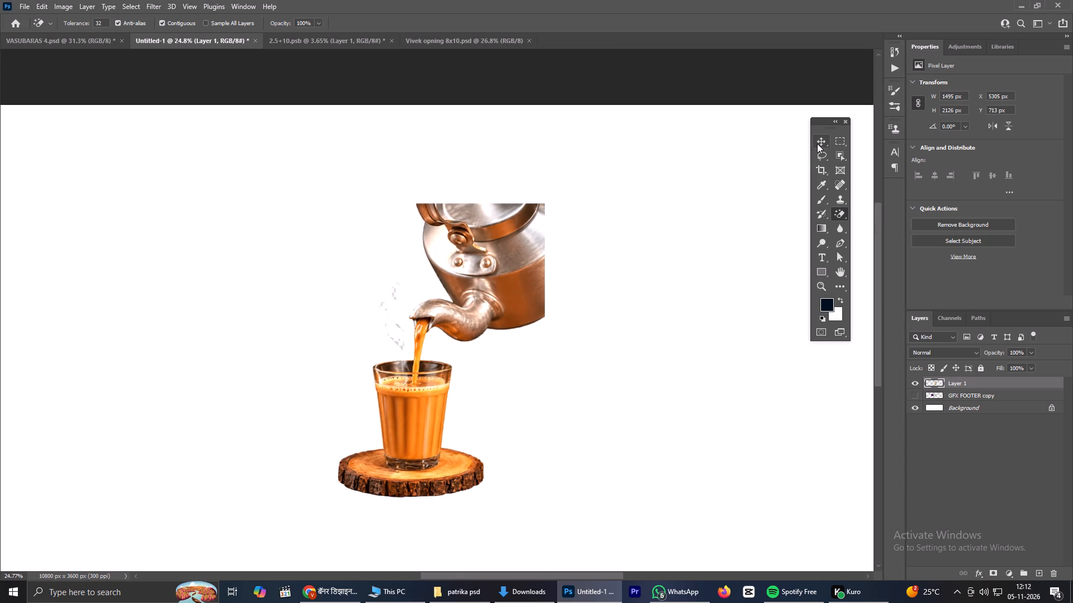
# Move a copy of the kettle-and-glass layer into the 2.5+10.psb banner, beside the Marathi title.
pyautogui.click(817, 143)
pyautogui.moveTo(948, 381); pyautogui.dragTo(300, 42)
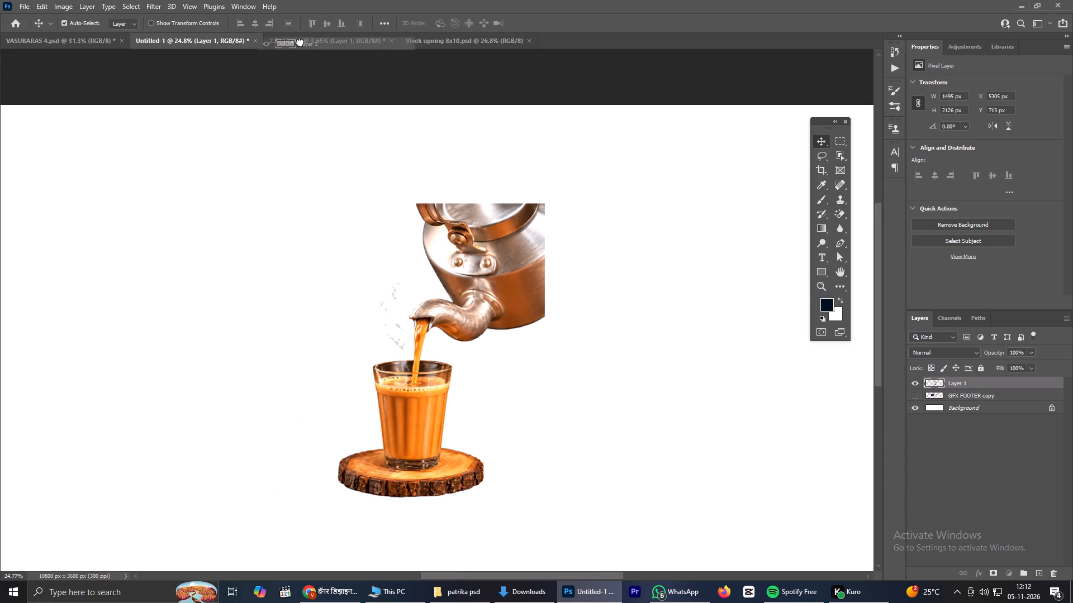
pyautogui.moveTo(300, 42); pyautogui.dragTo(268, 318)
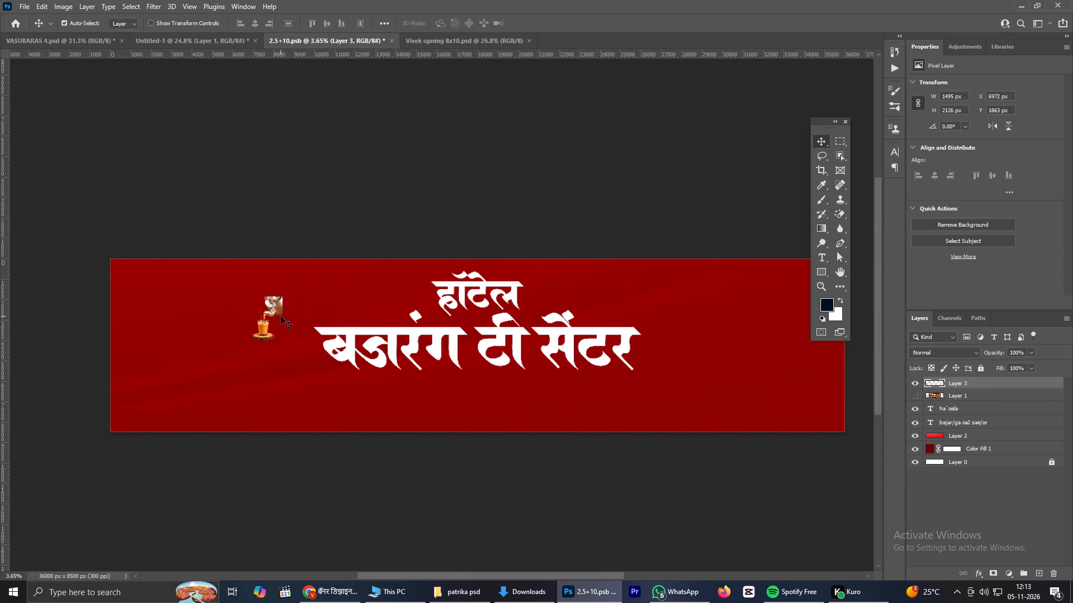
# Flip the kettle-and-glass image horizontally, scale it to about 401%, and fit it to the banner's full height at its left edge.
pyautogui.hotkey('ctrl', 't')
pyautogui.rightClick(270, 314)
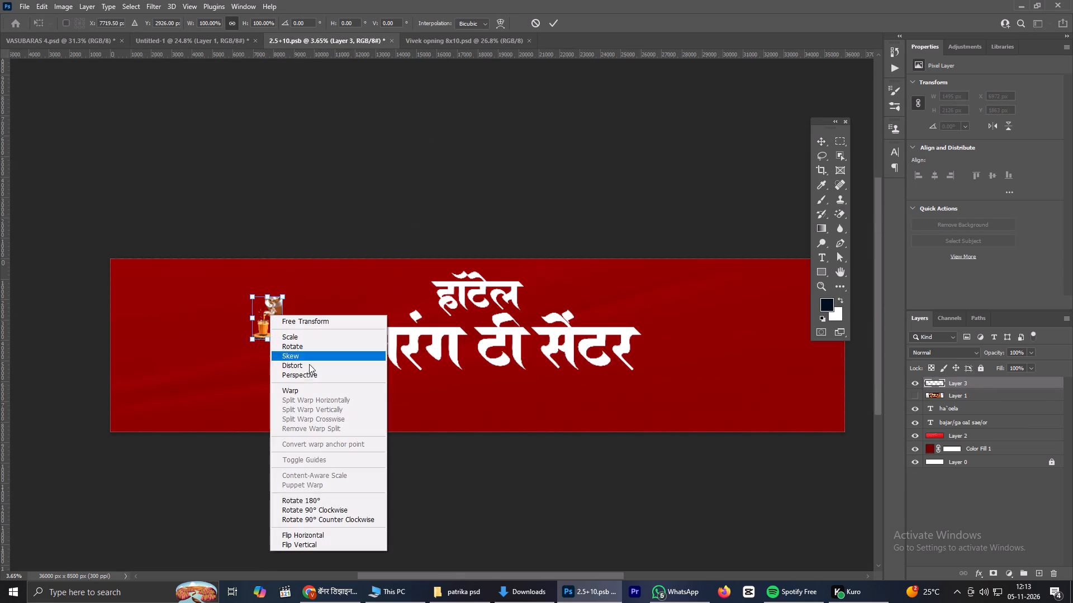
pyautogui.click(320, 530)
pyautogui.click(320, 532)
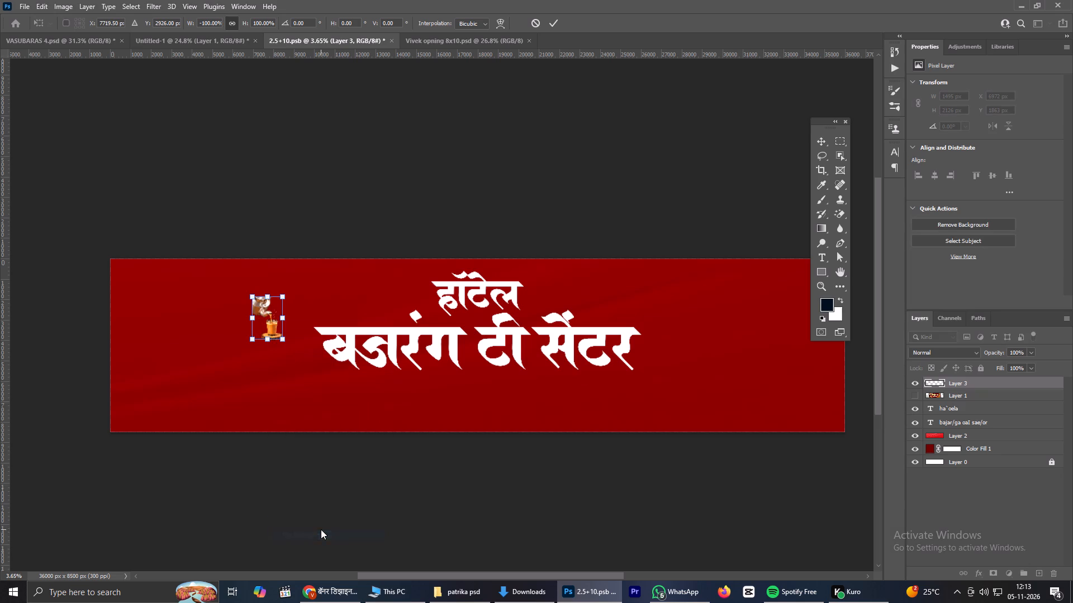
pyautogui.moveTo(249, 297); pyautogui.dragTo(159, 252)
pyautogui.moveTo(238, 304); pyautogui.dragTo(190, 328)
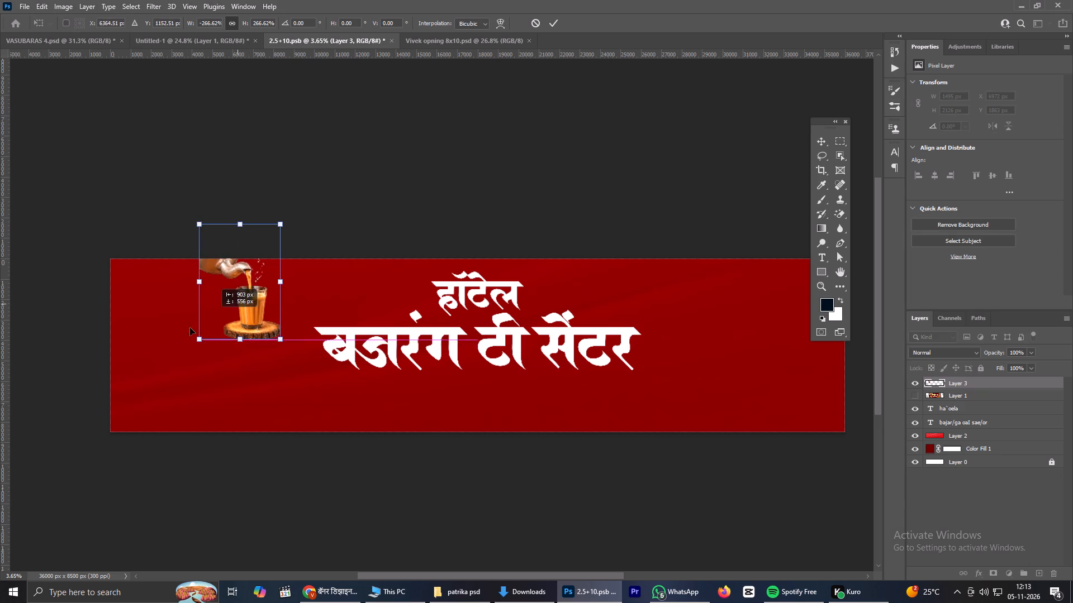
pyautogui.moveTo(190, 328); pyautogui.dragTo(144, 344)
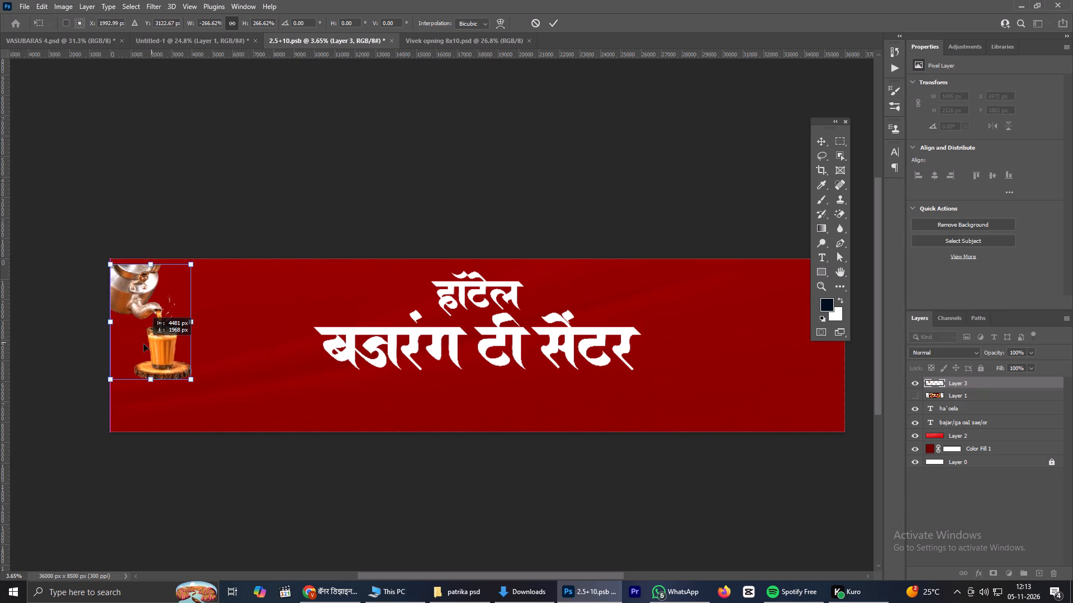
pyautogui.moveTo(144, 344); pyautogui.dragTo(144, 341)
pyautogui.moveTo(189, 377); pyautogui.dragTo(211, 421)
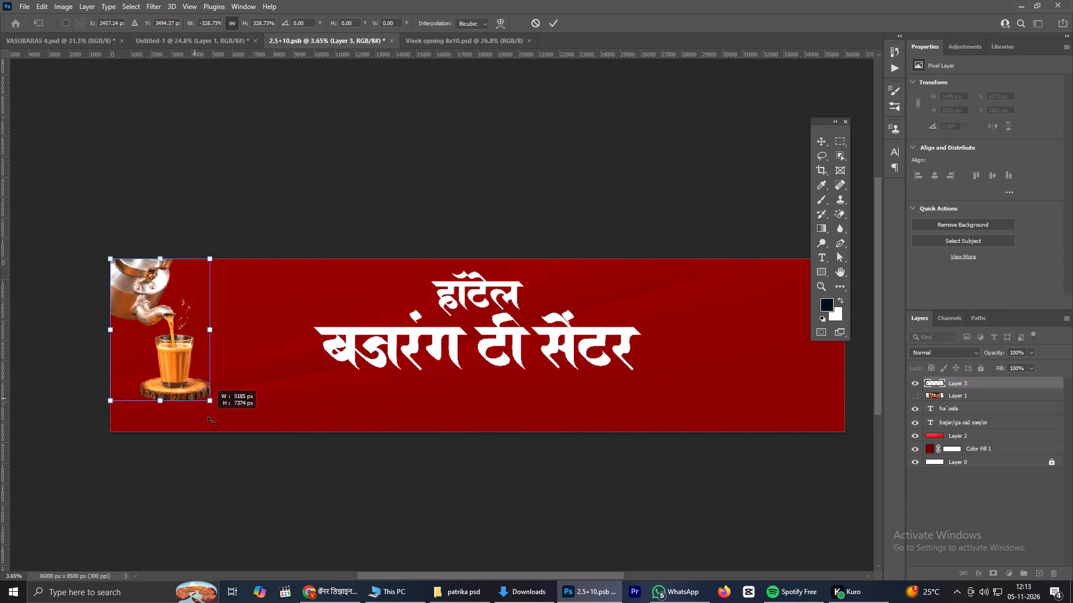
pyautogui.moveTo(211, 421); pyautogui.dragTo(228, 437)
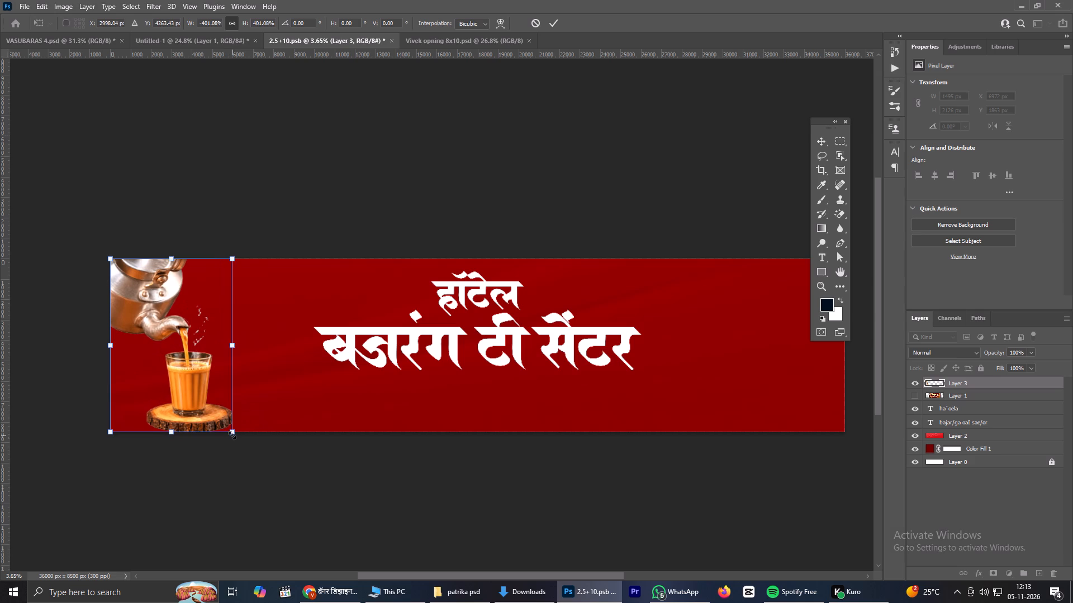
pyautogui.click(556, 25)
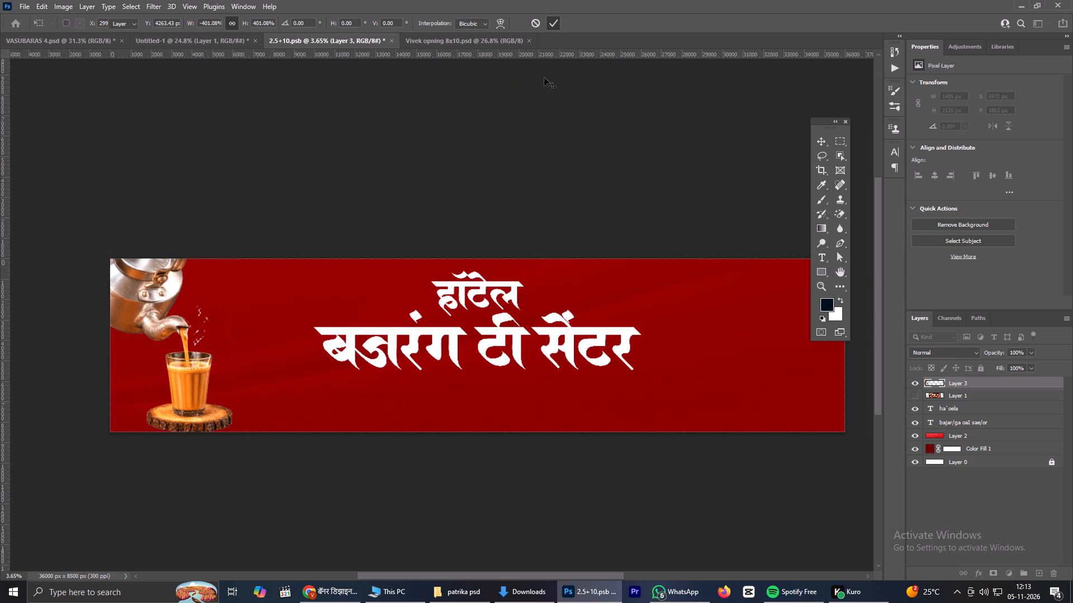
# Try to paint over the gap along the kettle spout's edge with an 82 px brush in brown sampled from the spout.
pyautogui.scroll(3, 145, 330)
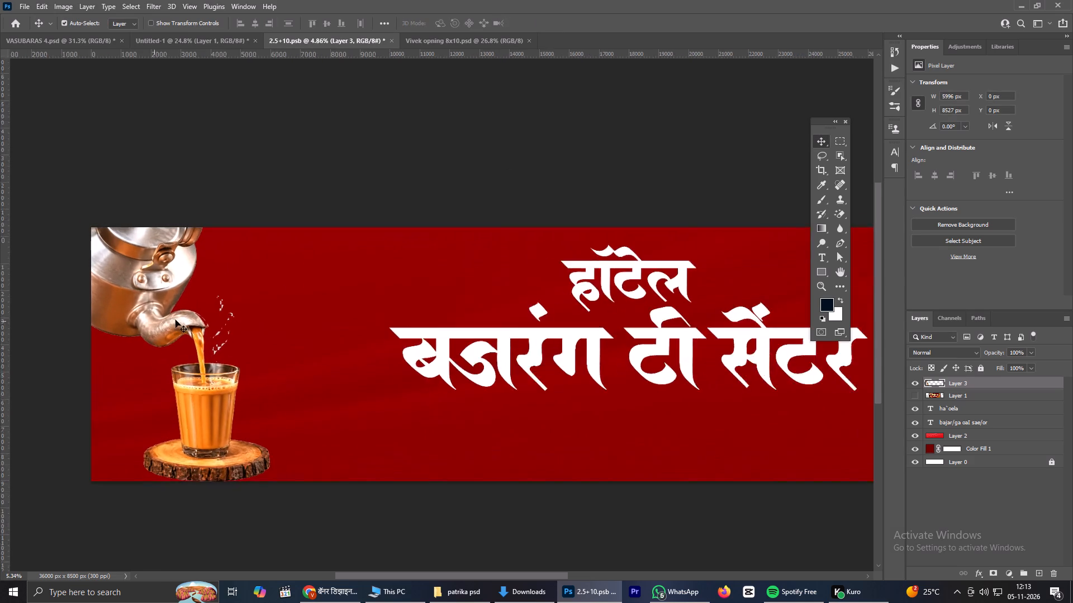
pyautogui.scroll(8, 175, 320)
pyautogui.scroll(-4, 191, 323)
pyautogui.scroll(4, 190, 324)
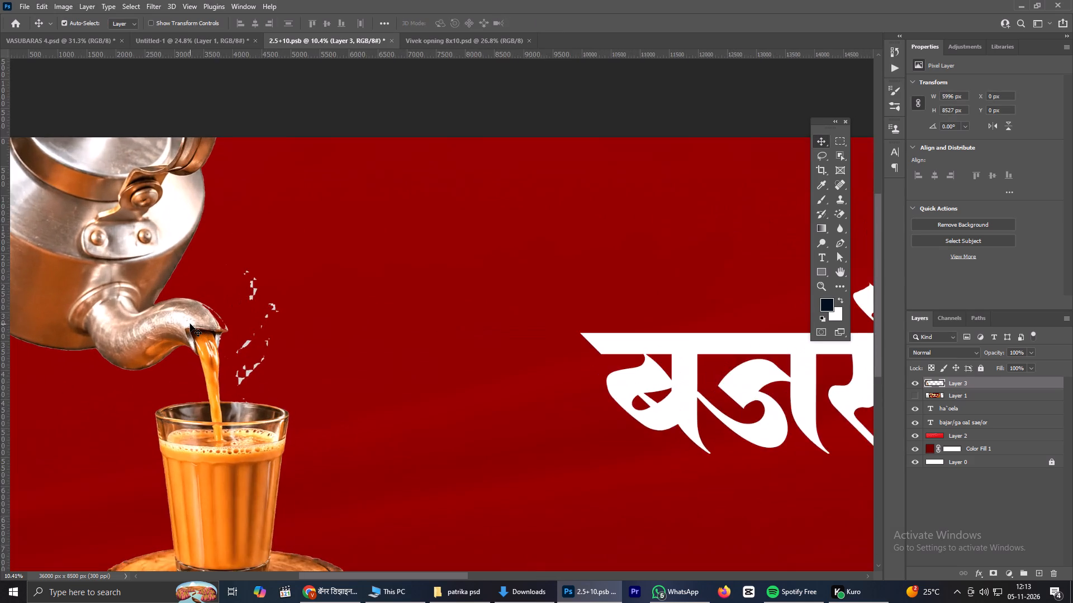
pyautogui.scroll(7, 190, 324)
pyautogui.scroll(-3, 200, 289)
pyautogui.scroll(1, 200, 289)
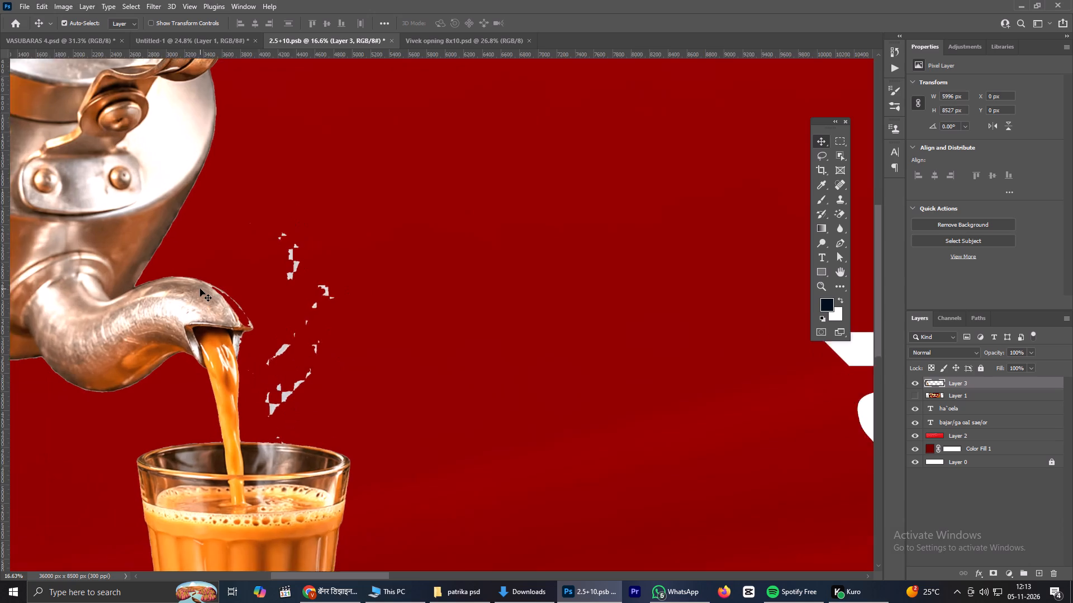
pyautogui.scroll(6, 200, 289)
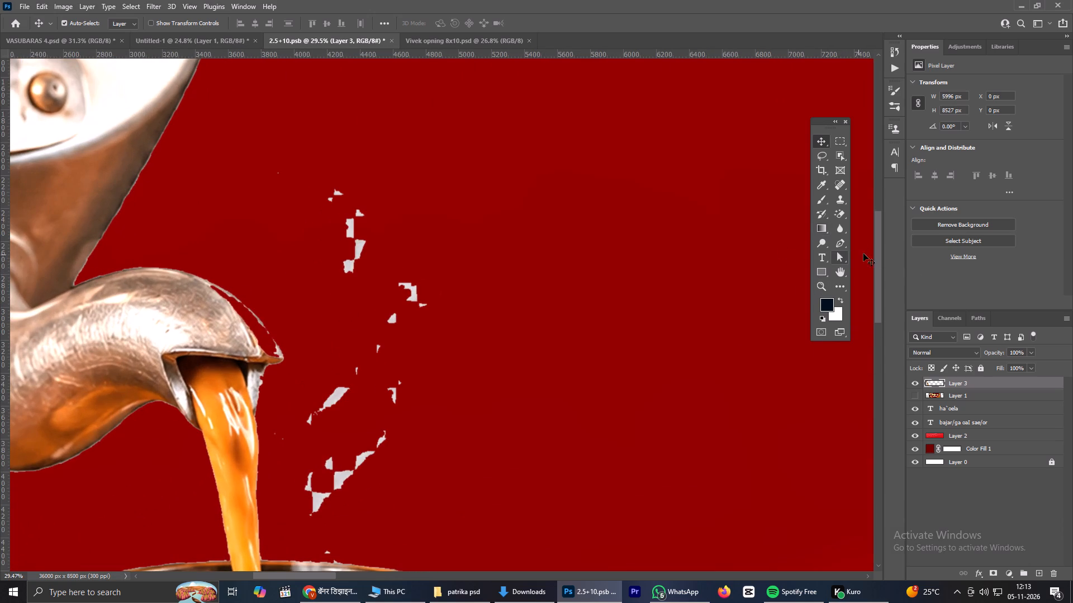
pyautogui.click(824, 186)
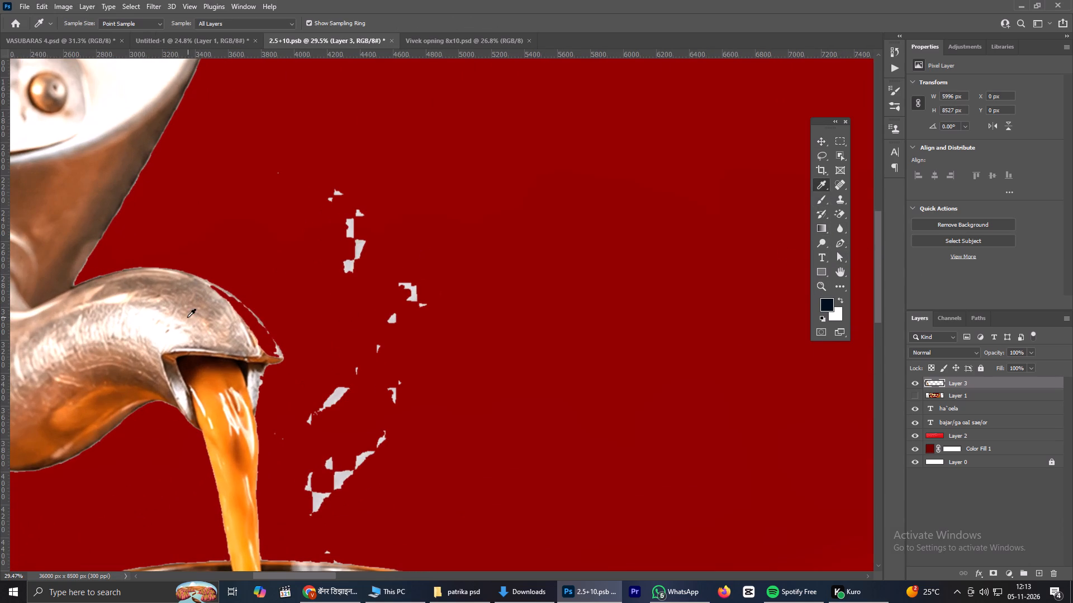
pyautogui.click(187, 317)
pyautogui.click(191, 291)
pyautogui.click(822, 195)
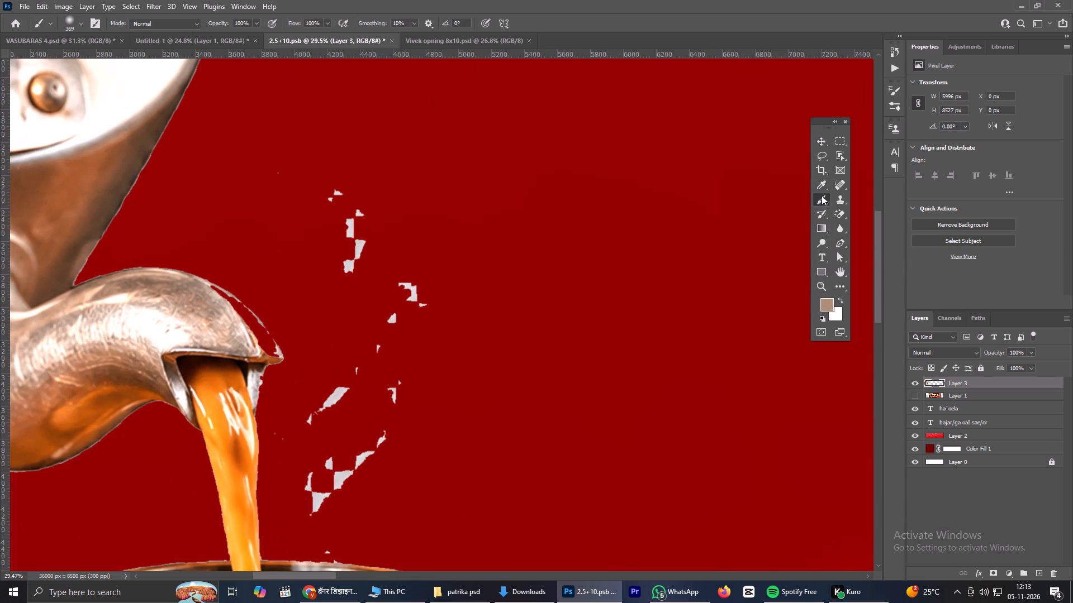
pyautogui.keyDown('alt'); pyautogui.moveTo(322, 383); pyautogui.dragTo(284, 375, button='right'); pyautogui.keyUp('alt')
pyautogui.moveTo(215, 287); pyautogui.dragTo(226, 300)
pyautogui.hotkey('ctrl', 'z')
# Examine the spout's edge and the stray steam fragments around the kettle-and-glass cutout in the banner.
pyautogui.scroll(-12, 248, 339)
pyautogui.middleClick(265, 344)
pyautogui.scroll(-2, 263, 345)
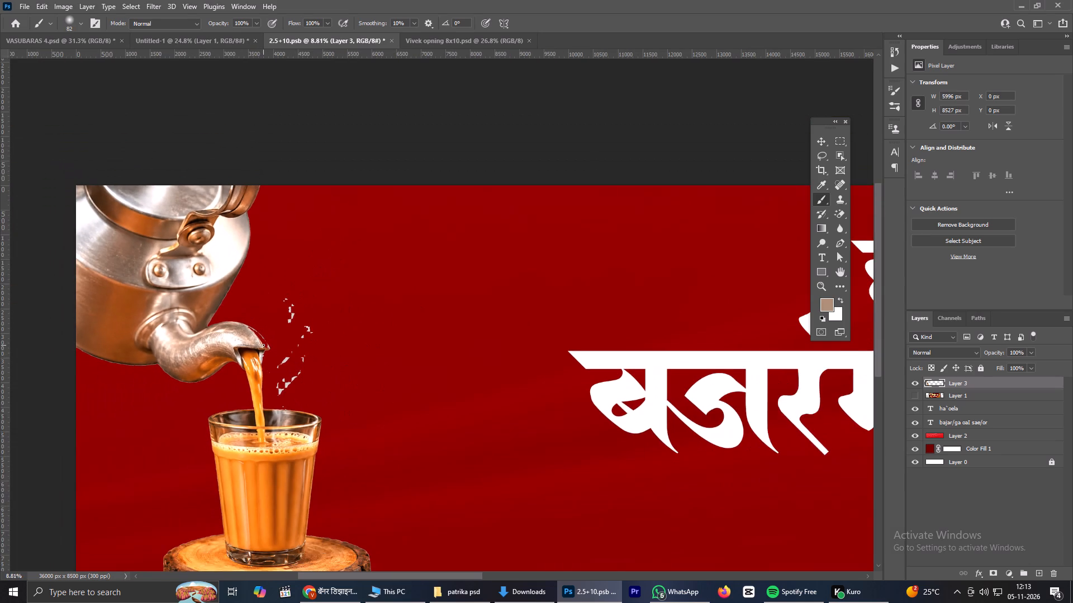
pyautogui.scroll(-1, 263, 345)
pyautogui.scroll(4, 263, 345)
pyautogui.scroll(-4, 257, 346)
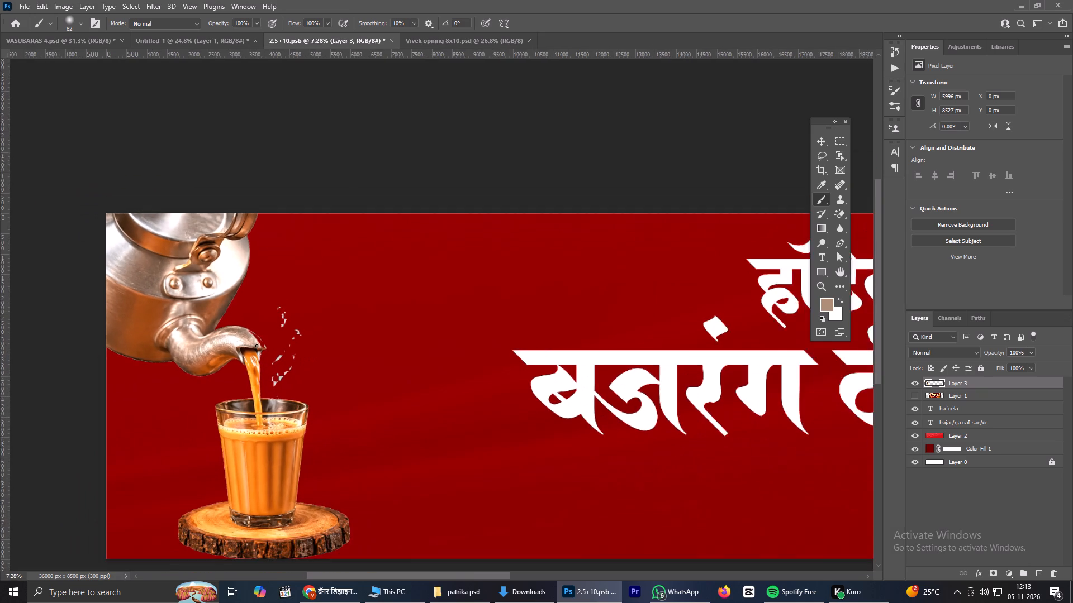
pyautogui.scroll(-1, 257, 346)
pyautogui.scroll(3, 257, 346)
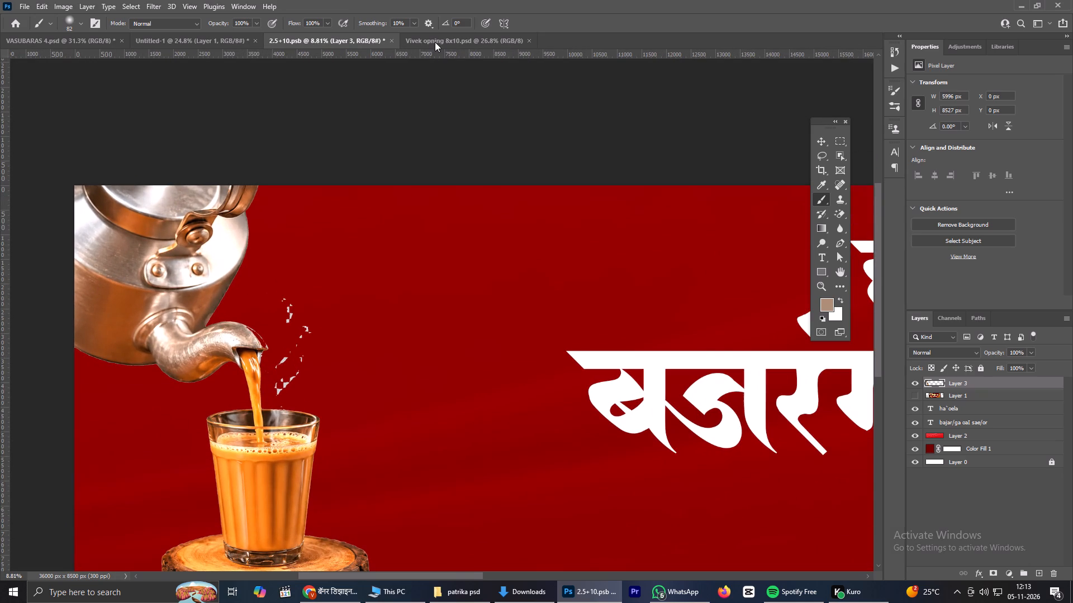
# Switch to the Untitled-1 document and undo the last background erasure on the kettle-and-glass layer.
pyautogui.click(175, 39)
pyautogui.scroll(3, 453, 319)
pyautogui.scroll(4, 388, 252)
pyautogui.scroll(7, 438, 251)
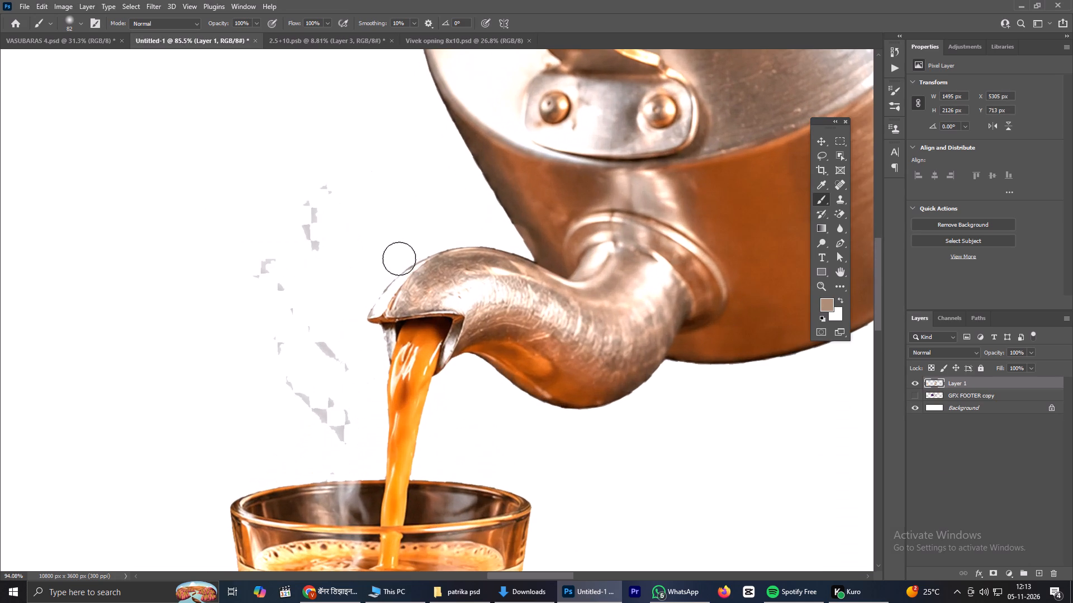
pyautogui.hotkey('ctrl', 'z')
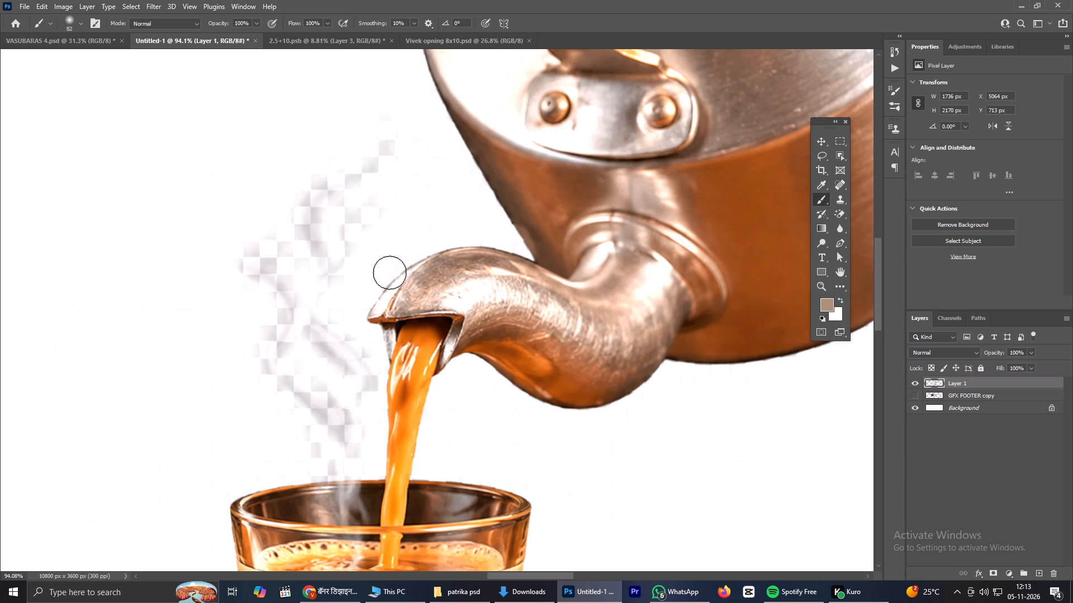
# Unlock the Background layer and apply a dark maroon Color Overlay at 100% opacity in Normal mode.
pyautogui.scroll(3, 406, 294)
pyautogui.scroll(-10, 408, 294)
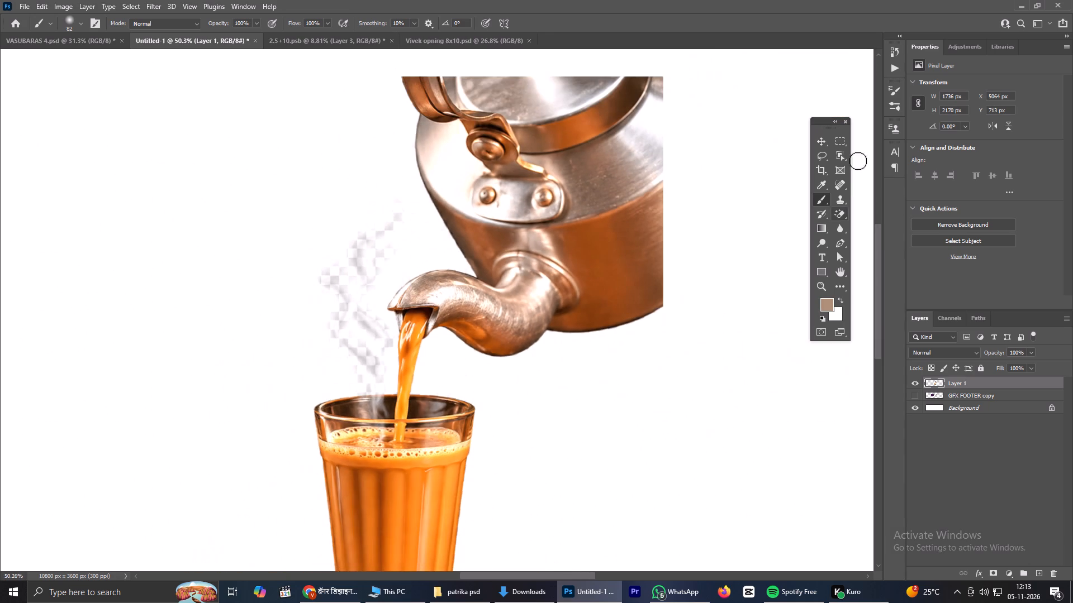
pyautogui.click(828, 140)
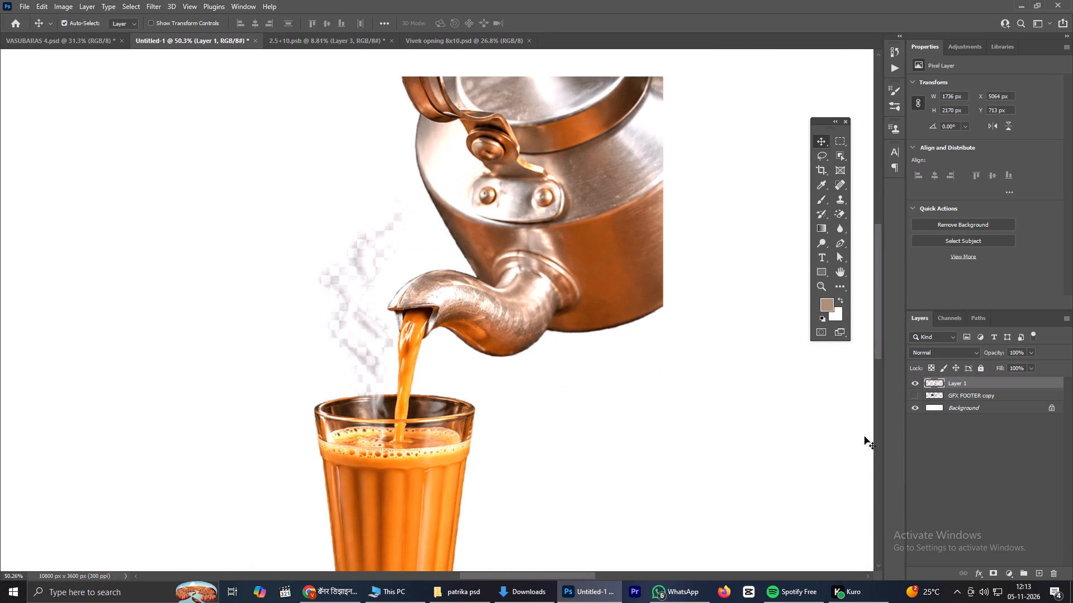
pyautogui.click(786, 441)
pyautogui.click(1054, 409)
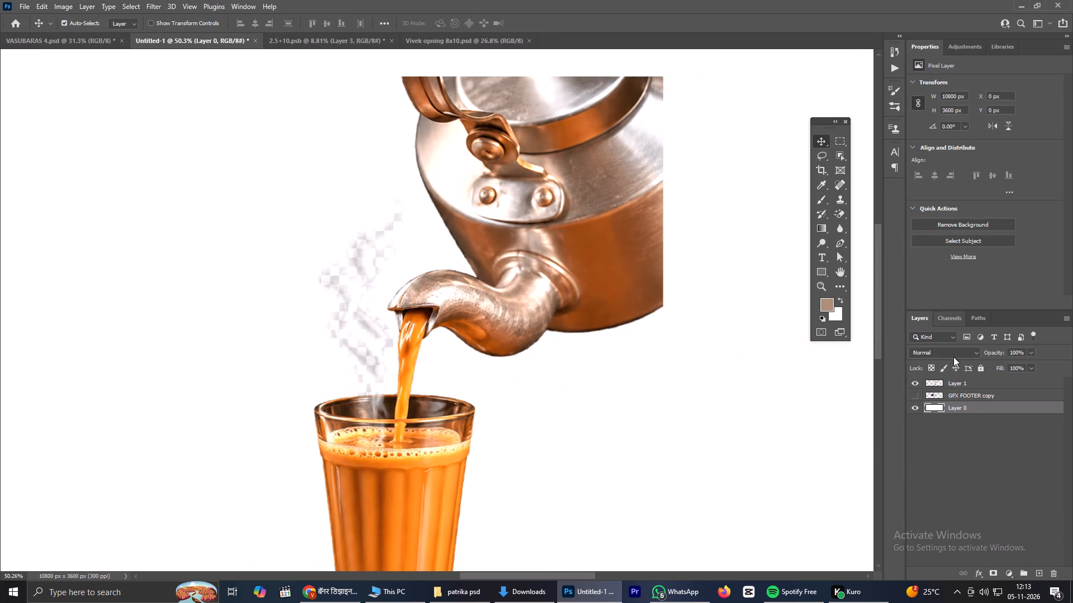
pyautogui.click(980, 572)
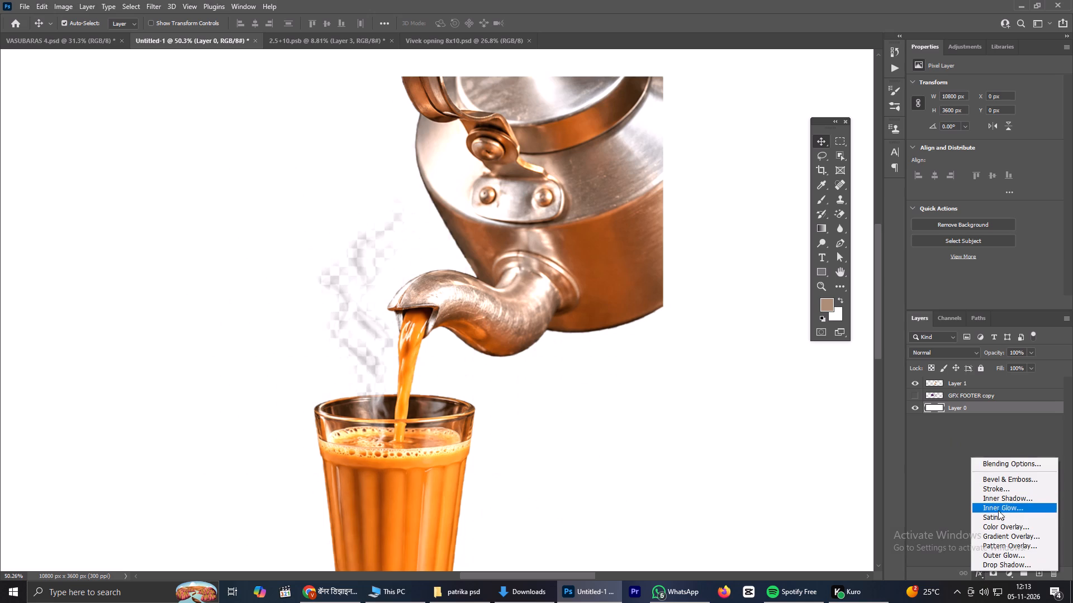
pyautogui.click(994, 525)
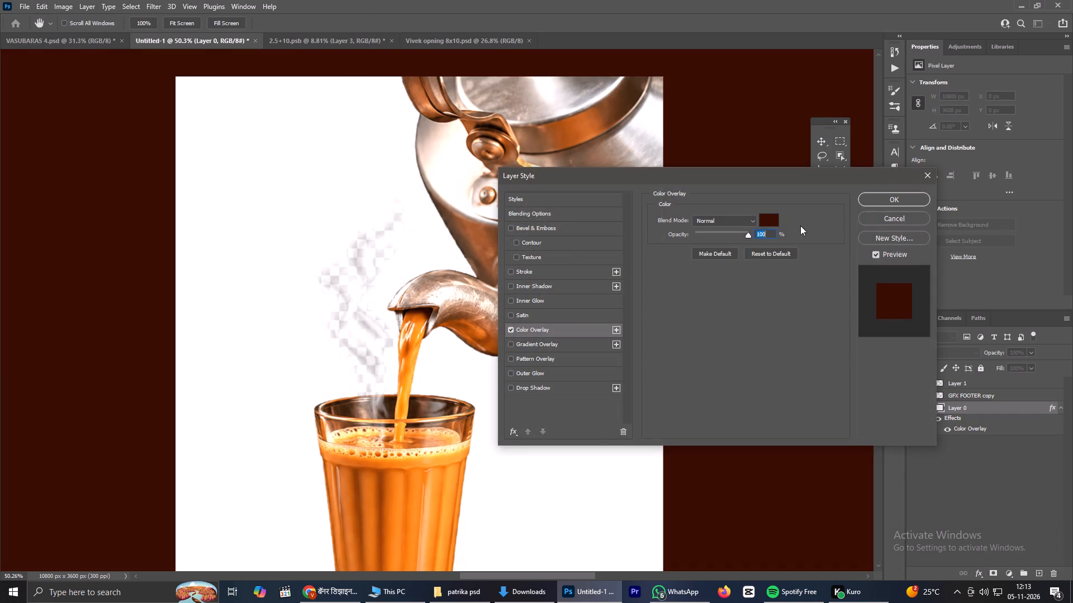
pyautogui.click(876, 196)
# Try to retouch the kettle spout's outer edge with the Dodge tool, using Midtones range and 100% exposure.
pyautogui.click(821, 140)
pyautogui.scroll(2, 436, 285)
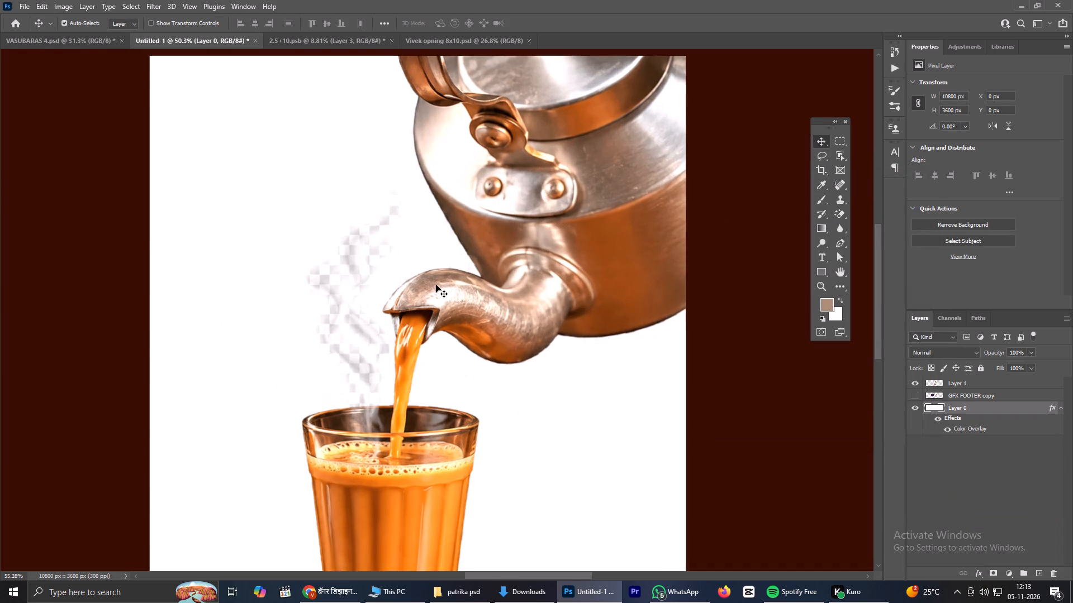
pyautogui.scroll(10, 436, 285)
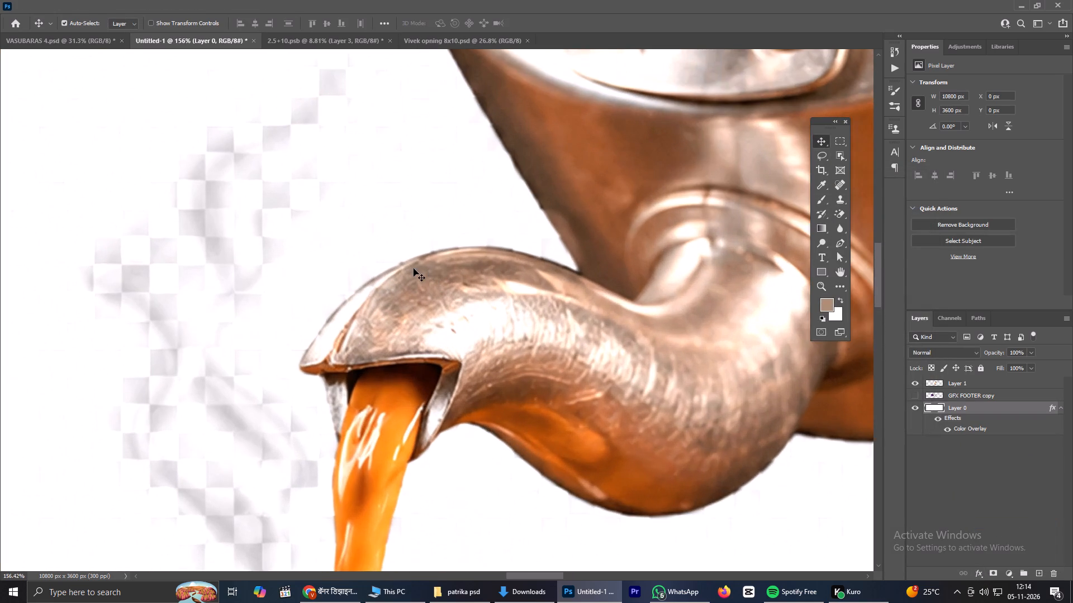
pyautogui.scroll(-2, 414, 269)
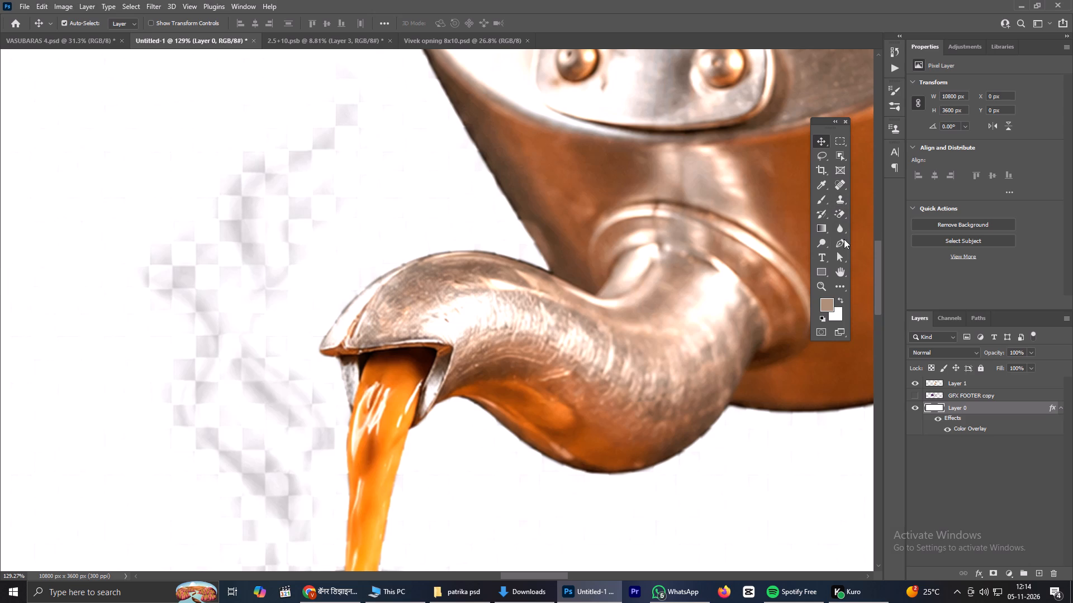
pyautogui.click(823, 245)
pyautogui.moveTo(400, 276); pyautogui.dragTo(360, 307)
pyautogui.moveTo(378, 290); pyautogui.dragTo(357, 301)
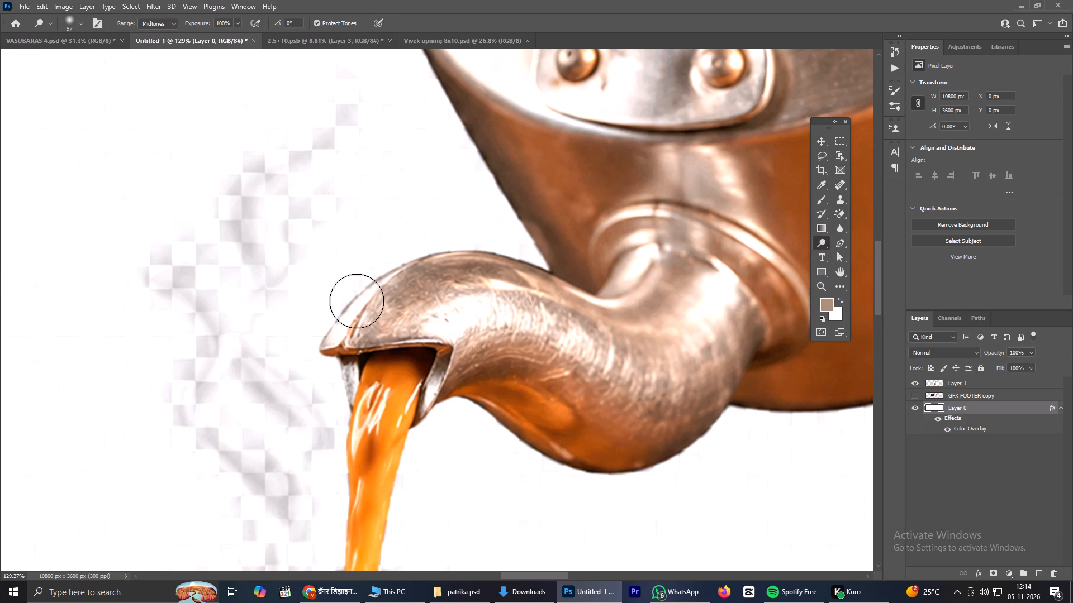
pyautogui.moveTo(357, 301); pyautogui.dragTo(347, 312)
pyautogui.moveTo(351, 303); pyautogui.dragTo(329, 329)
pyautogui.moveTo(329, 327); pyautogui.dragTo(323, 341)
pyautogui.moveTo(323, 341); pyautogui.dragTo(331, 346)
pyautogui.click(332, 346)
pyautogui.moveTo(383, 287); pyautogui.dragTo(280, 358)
# Sample the light tan from the kettle spout and try painting its outer edge on Layer 1 with an 18 px soft brush.
pyautogui.click(816, 201)
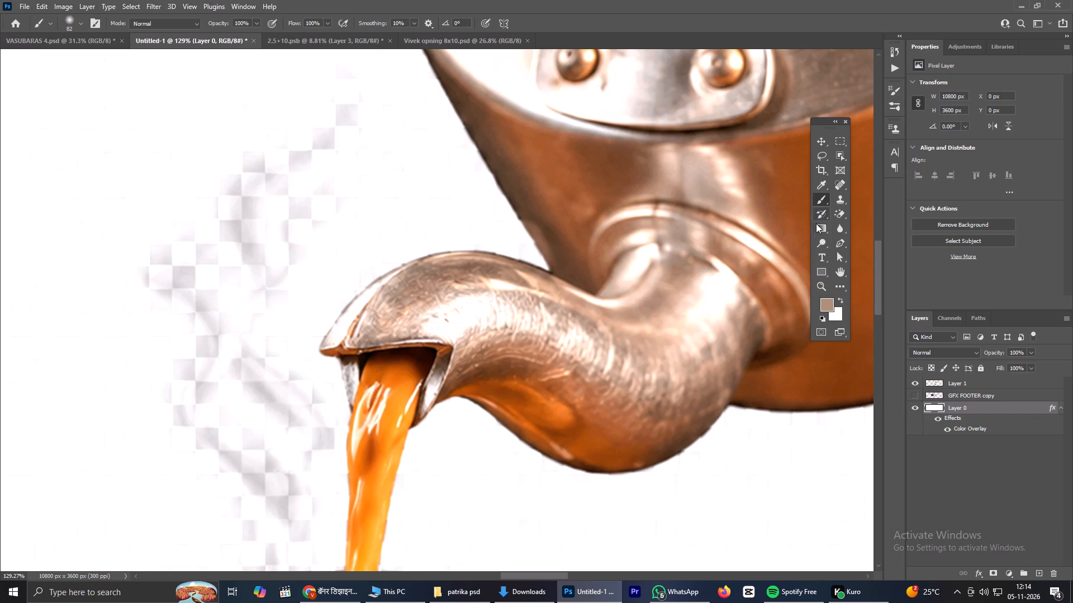
pyautogui.click(816, 187)
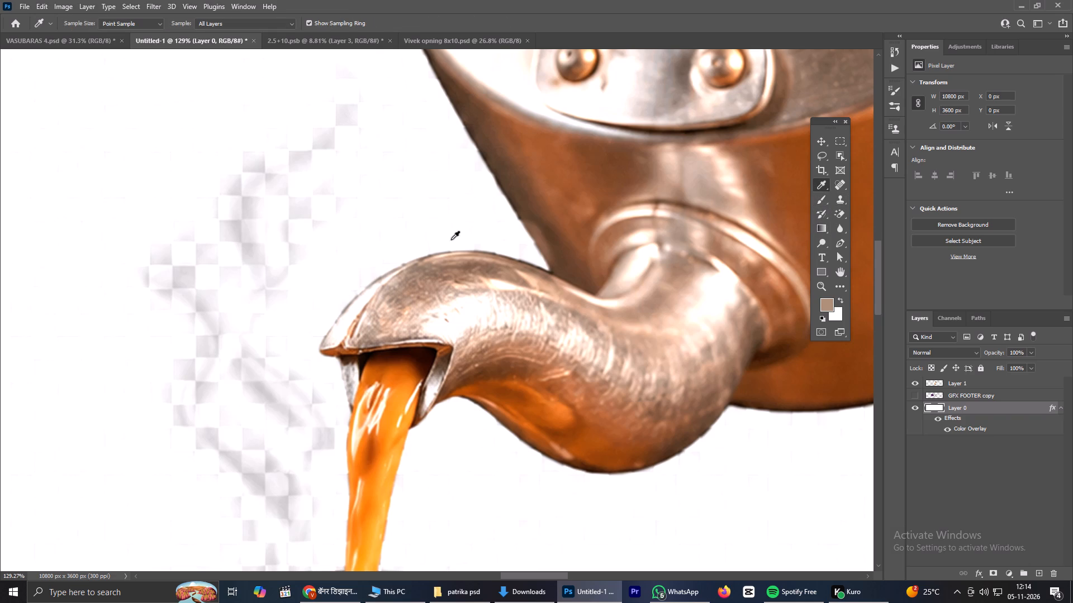
pyautogui.click(405, 273)
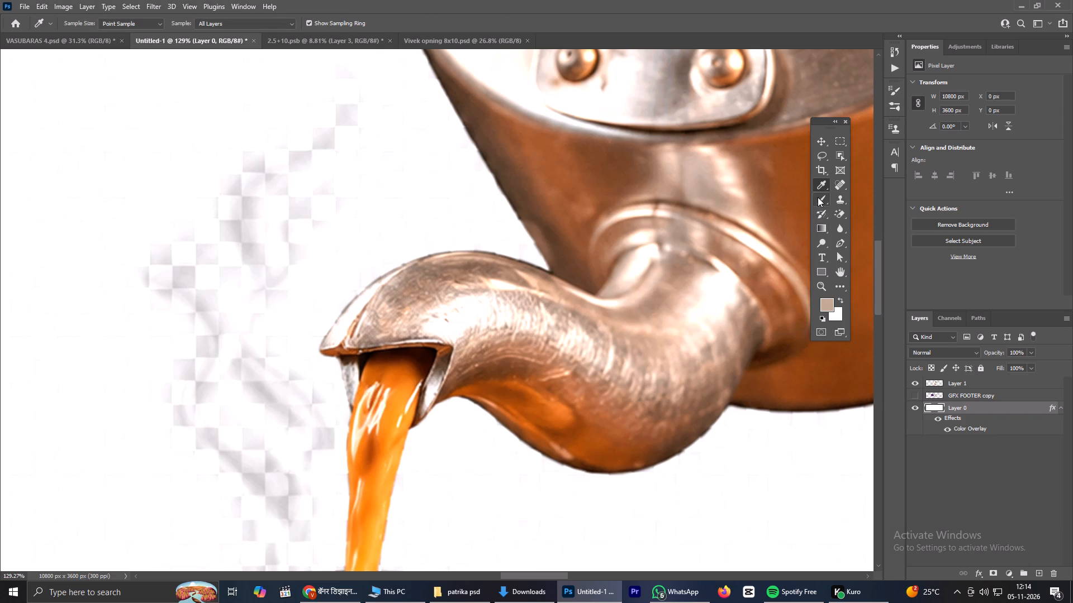
pyautogui.click(818, 197)
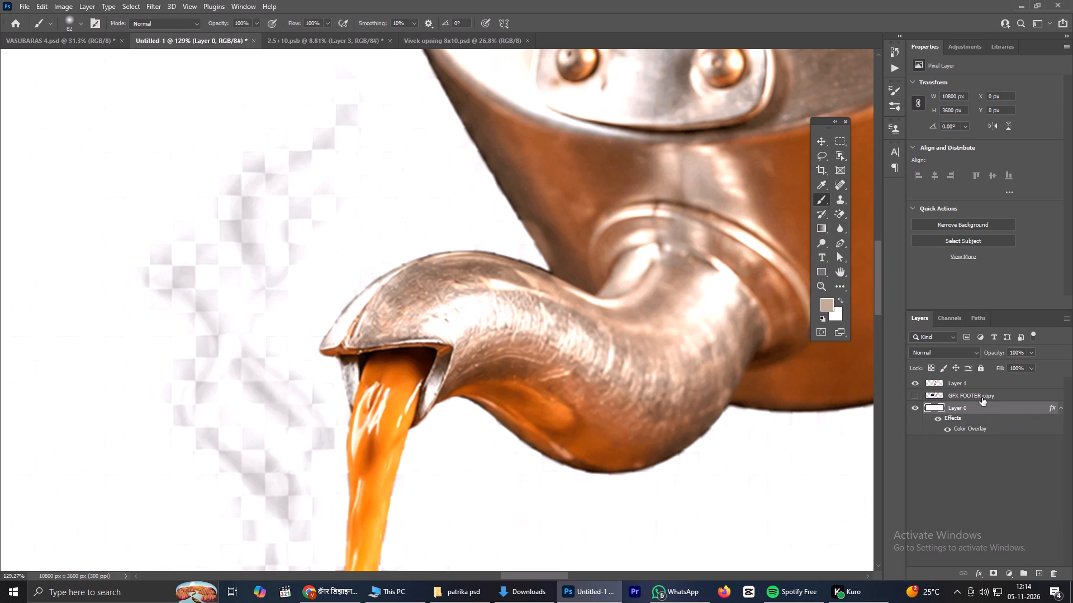
pyautogui.click(982, 398)
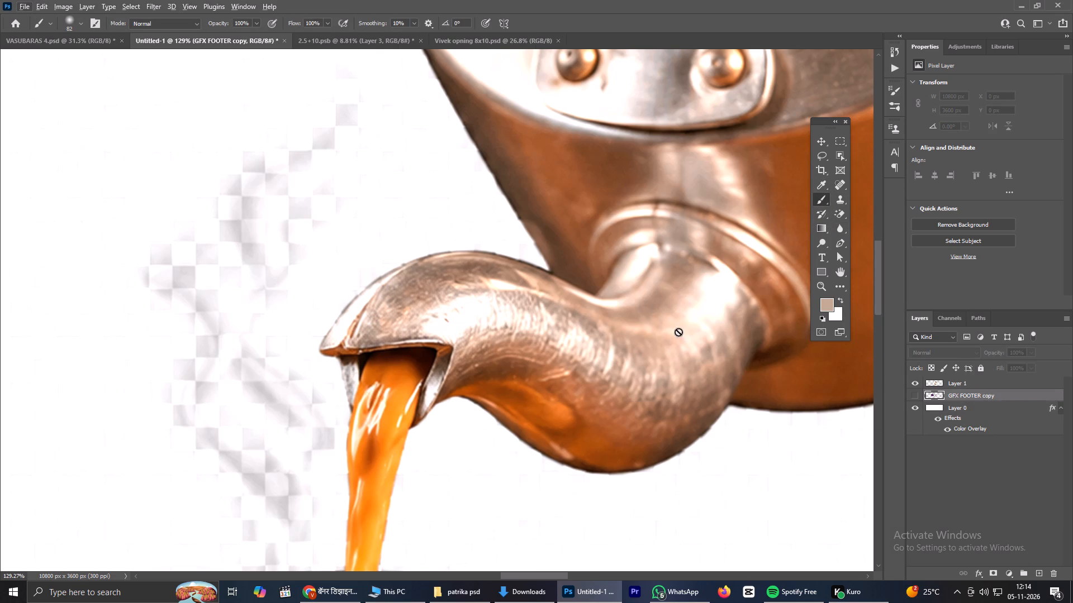
pyautogui.click(969, 382)
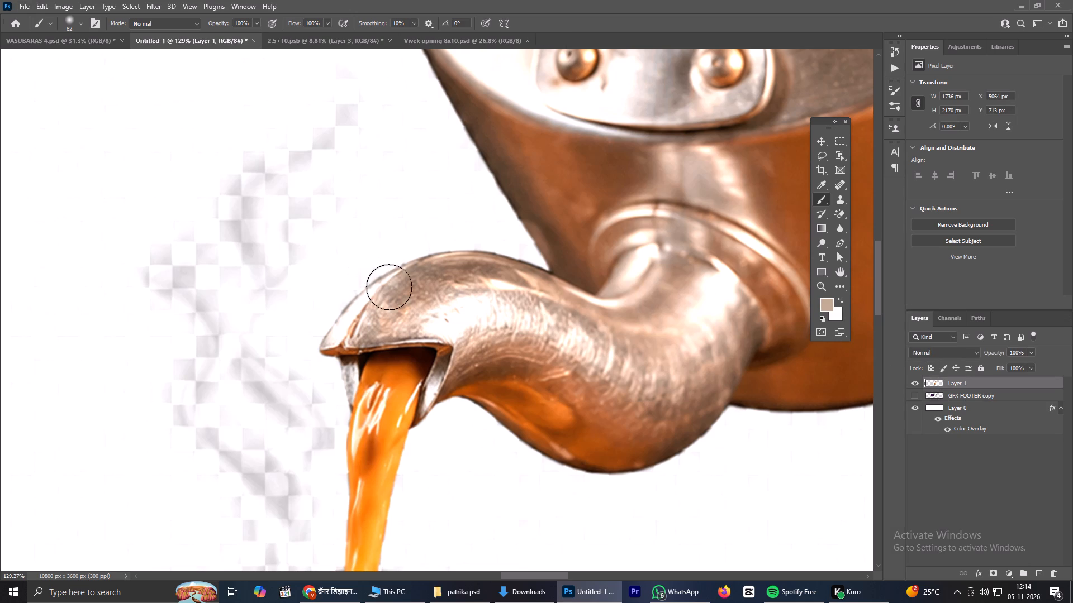
pyautogui.keyDown('alt'); pyautogui.moveTo(391, 289); pyautogui.dragTo(371, 290, button='right'); pyautogui.keyUp('alt')
pyautogui.keyDown('alt'); pyautogui.moveTo(377, 288); pyautogui.dragTo(371, 290); pyautogui.keyUp('alt')
pyautogui.keyDown('alt'); pyautogui.moveTo(378, 293); pyautogui.dragTo(375, 293, button='right'); pyautogui.keyUp('alt')
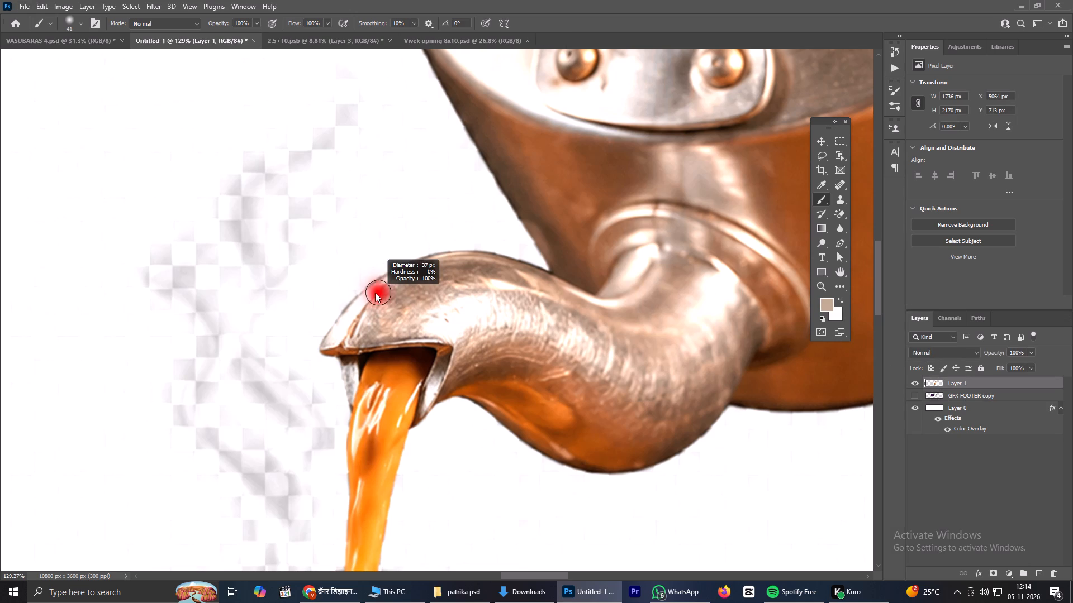
pyautogui.keyDown('alt'); pyautogui.moveTo(375, 293); pyautogui.dragTo(369, 291, button='right'); pyautogui.keyUp('alt')
pyautogui.moveTo(382, 282); pyautogui.dragTo(376, 286)
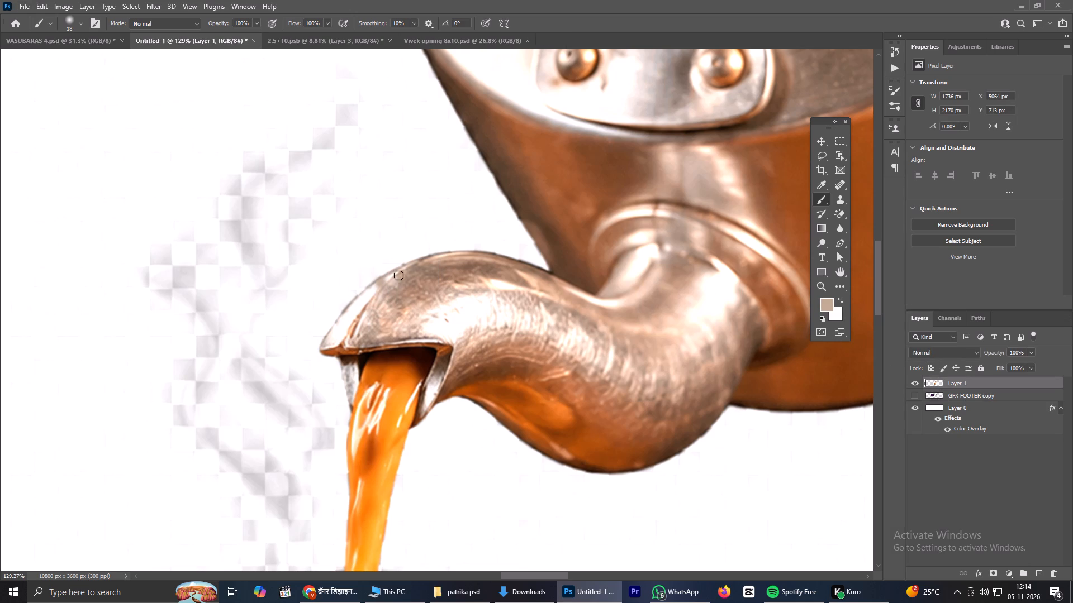
pyautogui.moveTo(389, 274); pyautogui.dragTo(338, 323)
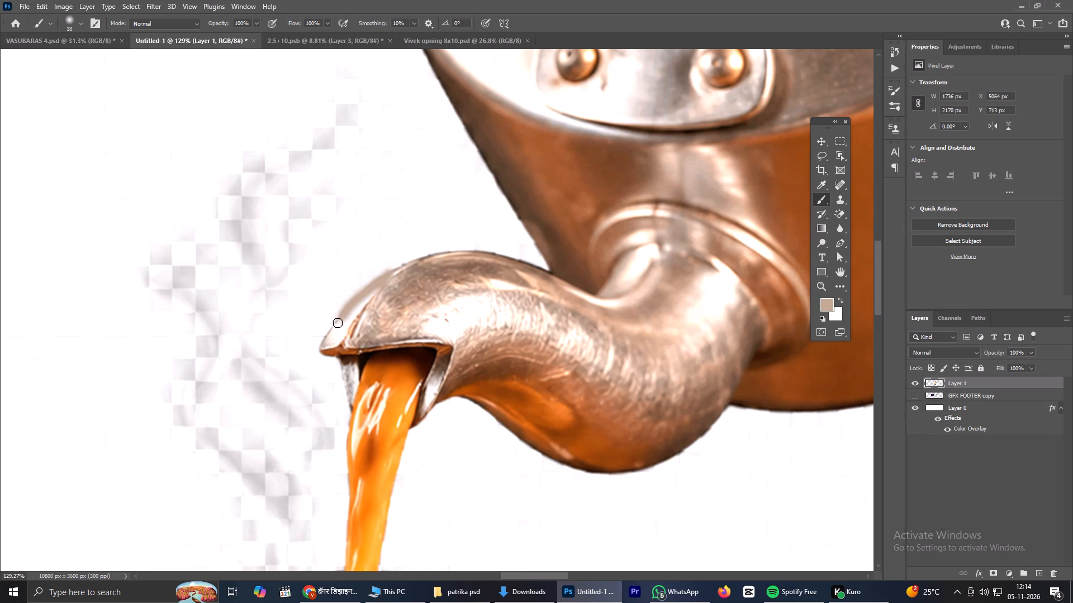
pyautogui.moveTo(338, 323); pyautogui.dragTo(325, 343)
pyautogui.hotkey('ctrl', 'z')
# Paint the sampled tan over the pale highlights along the spout's outer edge, from its upper curve down to the lip.
pyautogui.scroll(3, 351, 300)
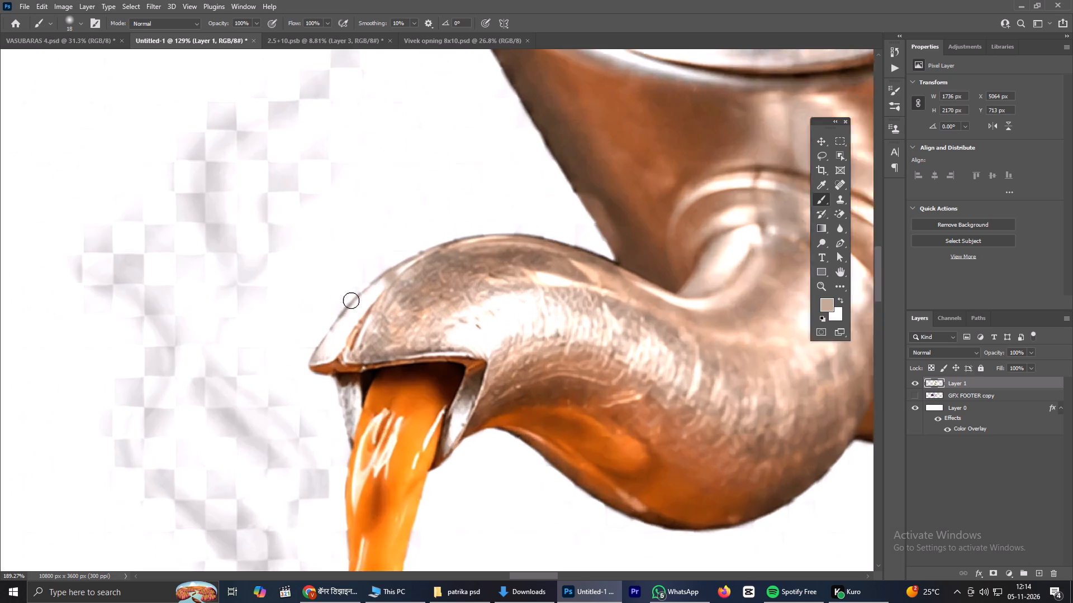
pyautogui.scroll(4, 351, 300)
pyautogui.moveTo(374, 295); pyautogui.dragTo(367, 305)
pyautogui.moveTo(358, 320); pyautogui.dragTo(352, 327)
pyautogui.moveTo(349, 334); pyautogui.dragTo(316, 369)
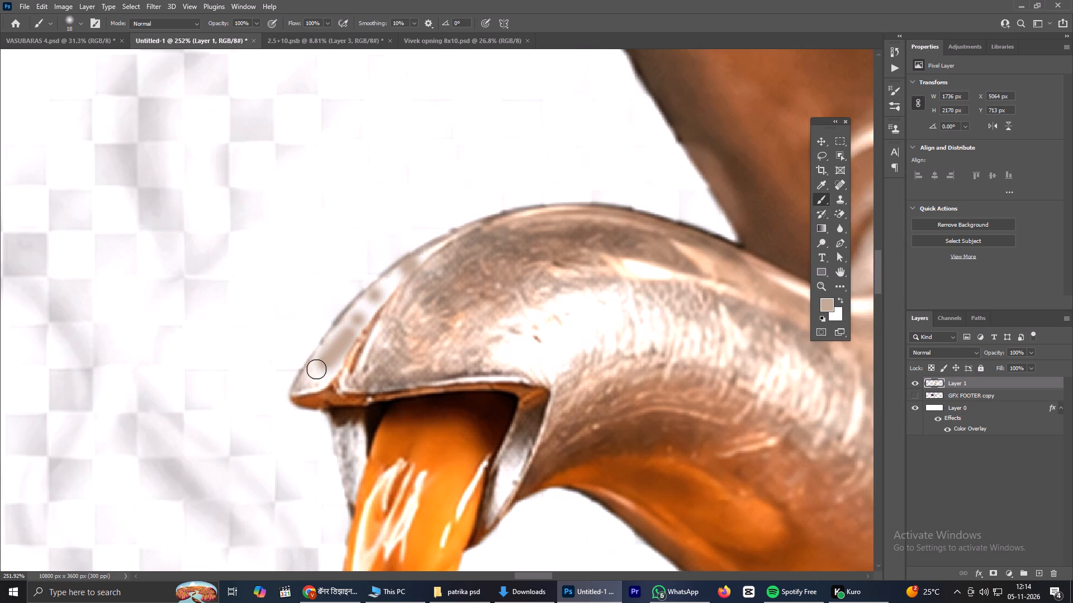
pyautogui.moveTo(316, 369); pyautogui.dragTo(438, 246)
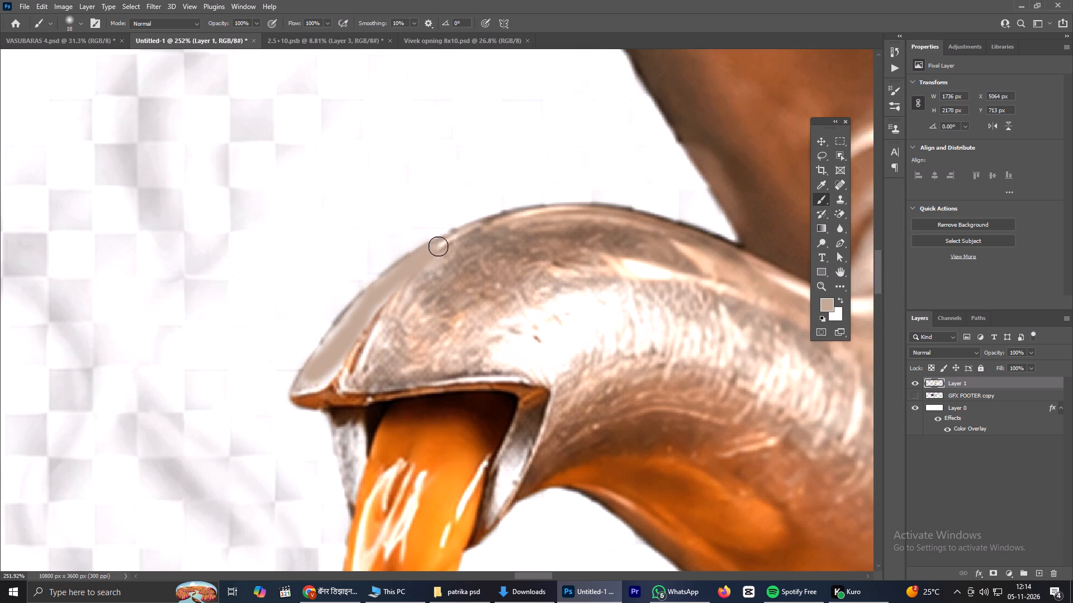
pyautogui.moveTo(438, 246); pyautogui.dragTo(305, 379)
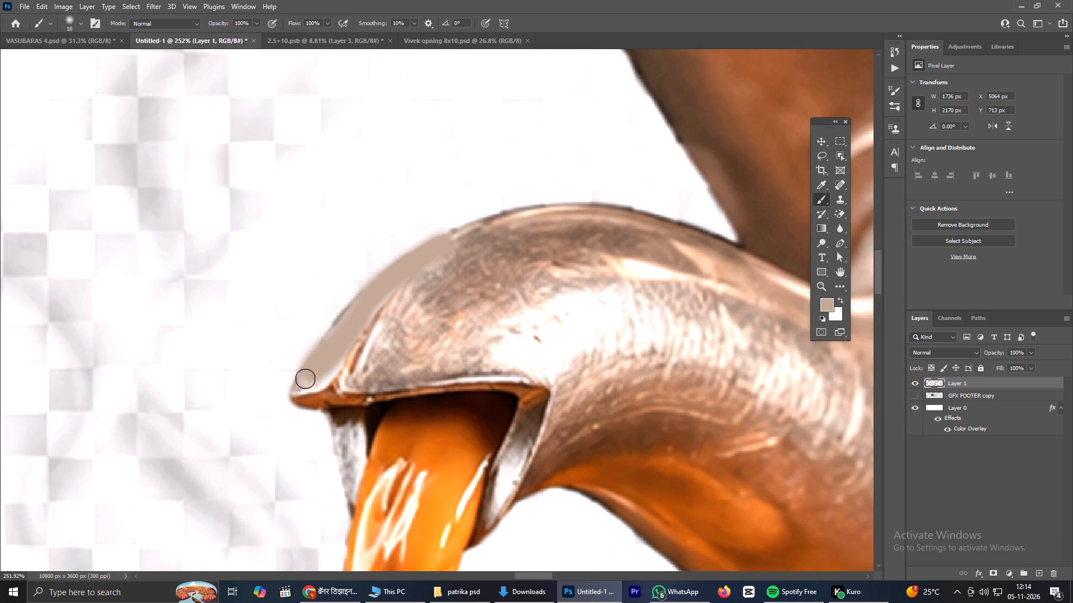
pyautogui.moveTo(305, 379); pyautogui.dragTo(374, 326)
pyautogui.moveTo(383, 304); pyautogui.dragTo(360, 332)
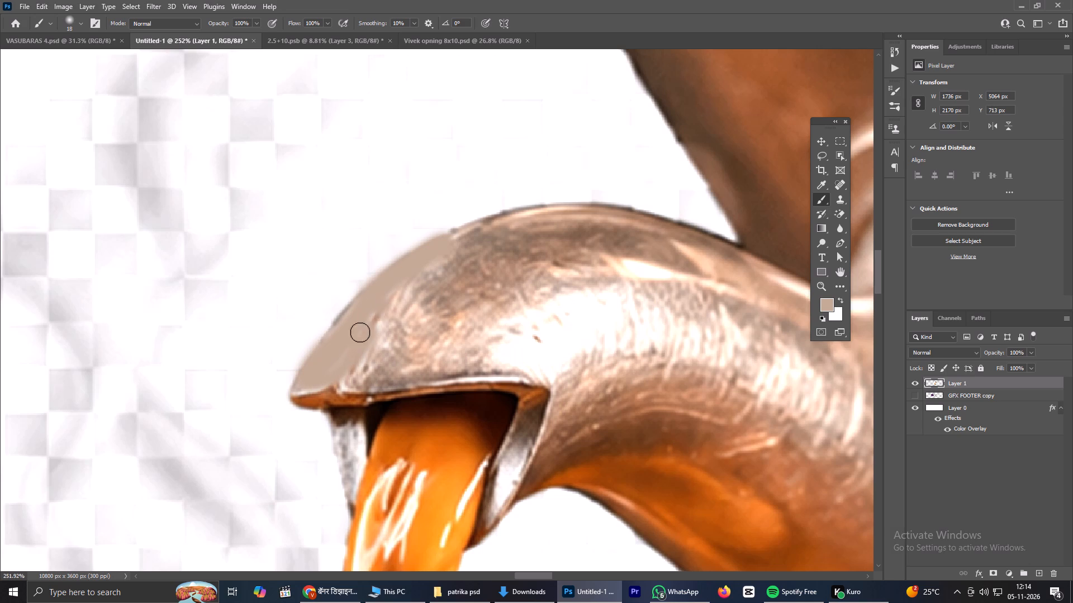
pyautogui.moveTo(360, 332); pyautogui.dragTo(327, 361)
pyautogui.moveTo(333, 369); pyautogui.dragTo(297, 382)
# Erase the connected white background around the kettle and glass with the Magic Eraser at tolerance 32.
pyautogui.scroll(-10, 436, 341)
pyautogui.click(813, 138)
pyautogui.scroll(-3, 543, 318)
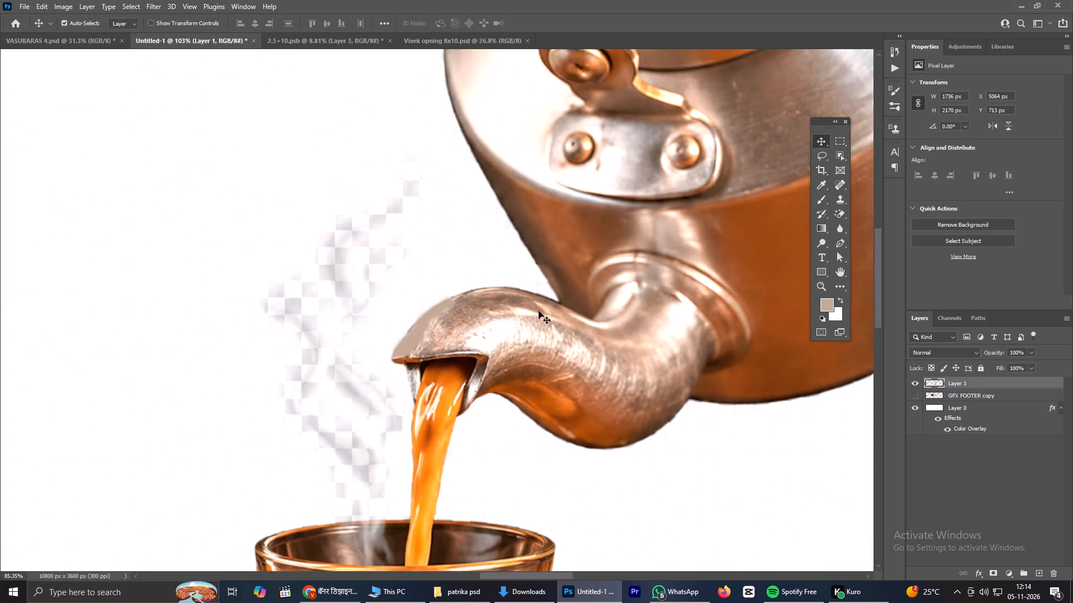
pyautogui.scroll(-3, 539, 311)
pyautogui.click(841, 210)
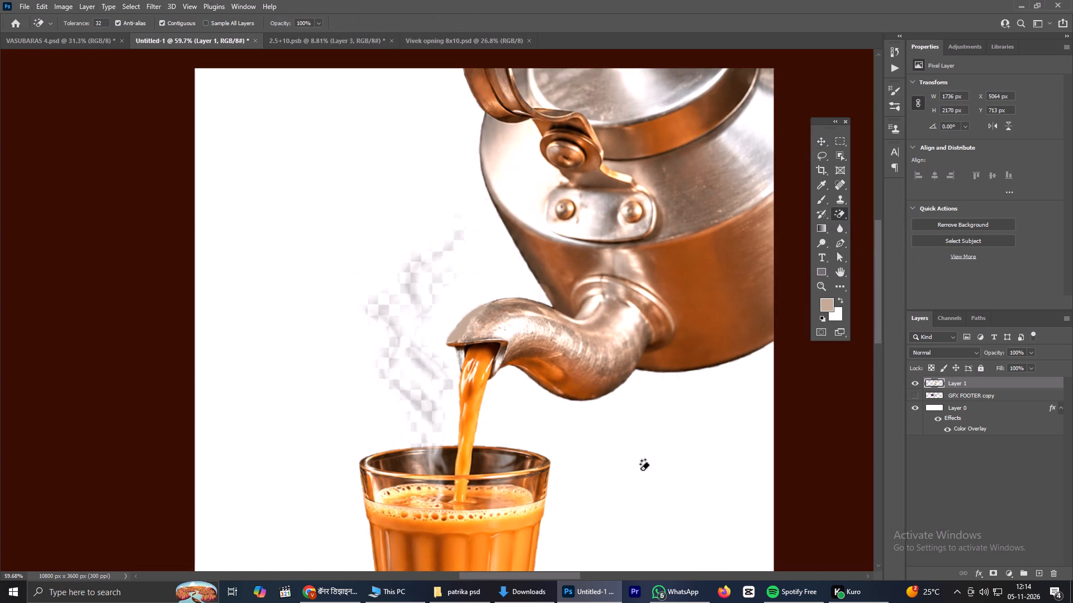
pyautogui.click(620, 454)
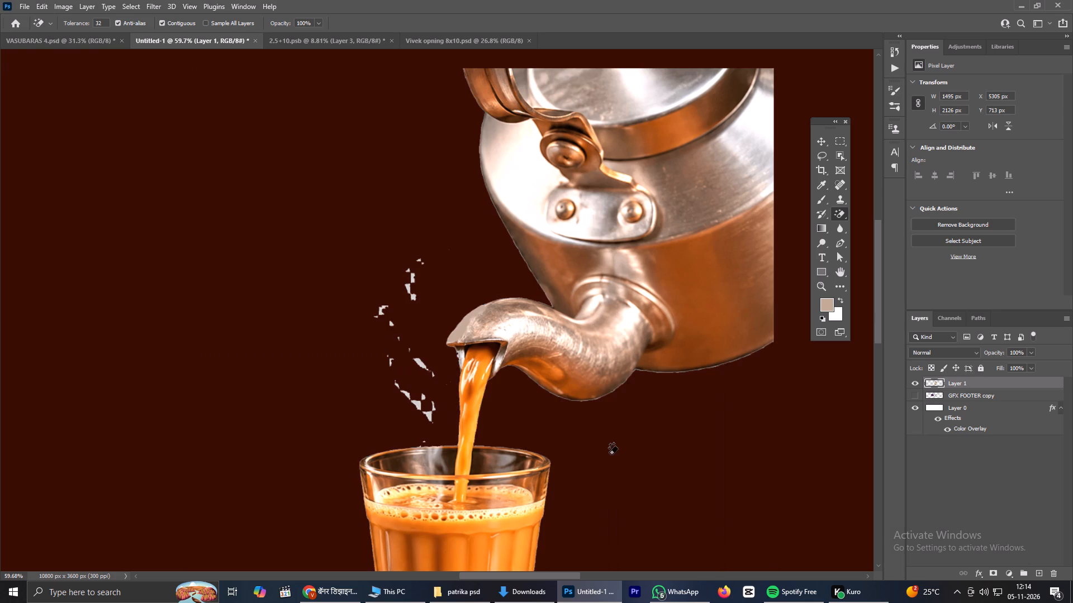
# Remove bits of light fringe along the kettle body's bottom edge with the Magic Eraser at tolerance 32.
pyautogui.scroll(-4, 441, 405)
pyautogui.scroll(2, 447, 398)
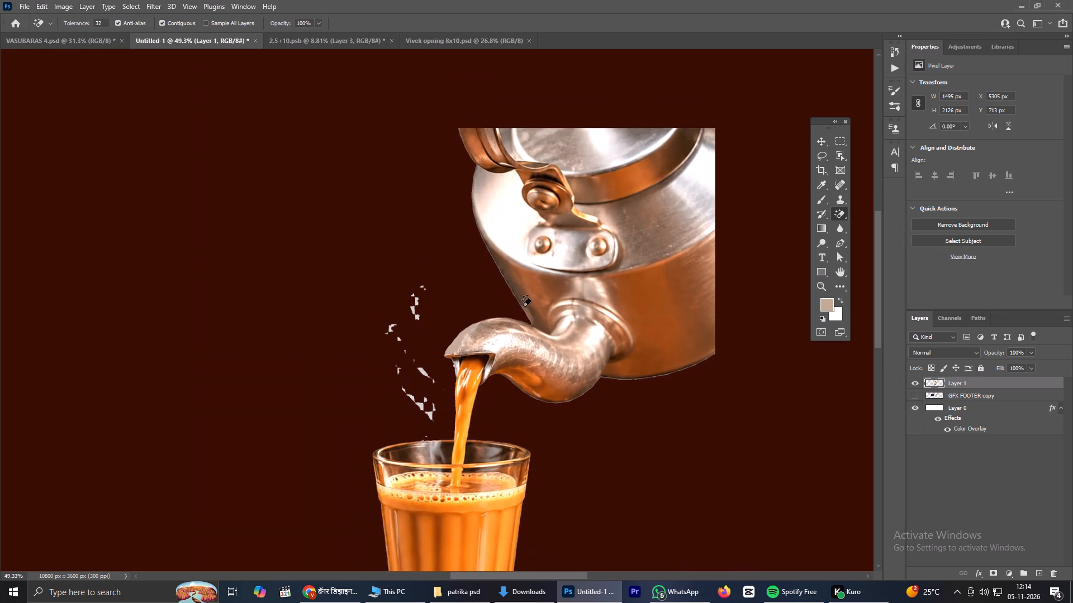
pyautogui.scroll(4, 542, 284)
pyautogui.press('space')
pyautogui.press('space')
pyautogui.press('space')
pyautogui.press('space')
pyautogui.press('space')
pyautogui.press('space')
pyautogui.press('space')
pyautogui.press('space')
pyautogui.press('space')
pyautogui.moveTo(619, 308); pyautogui.dragTo(440, 339)
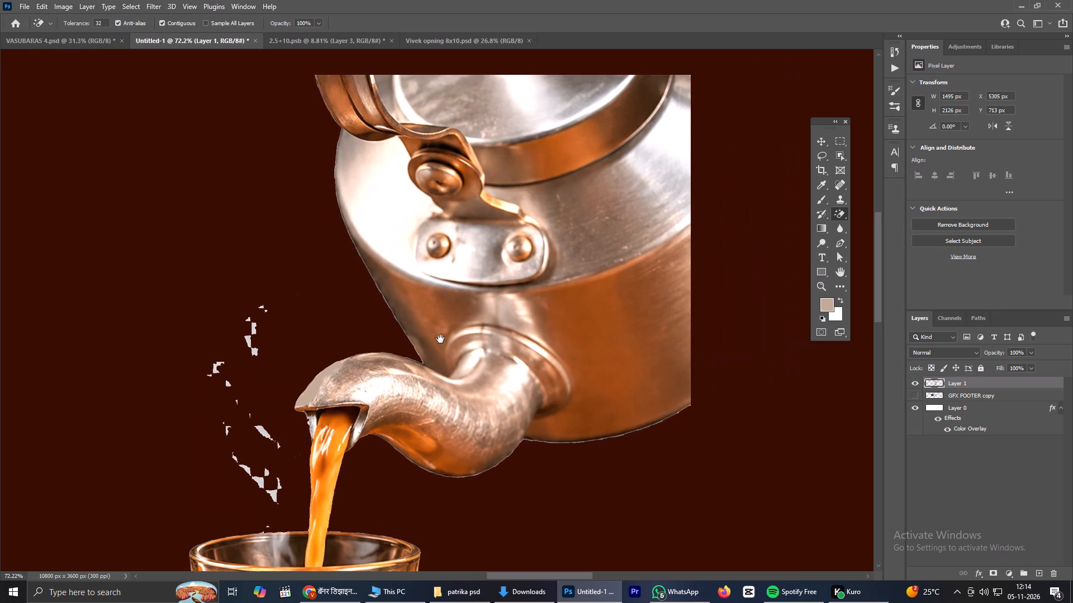
pyautogui.moveTo(440, 339); pyautogui.dragTo(436, 337)
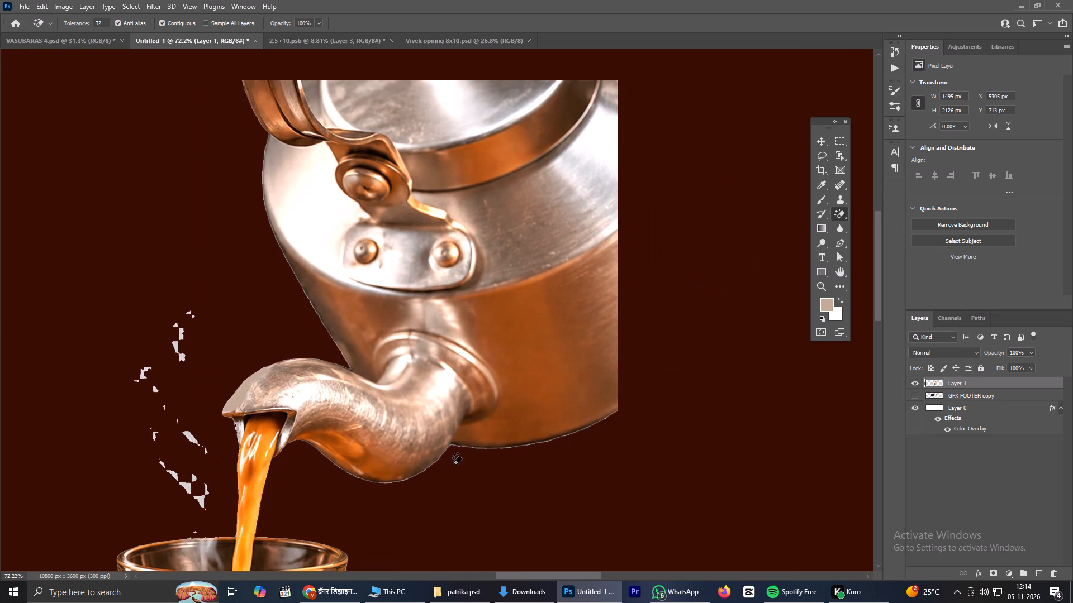
pyautogui.scroll(6, 453, 464)
pyautogui.scroll(6, 651, 417)
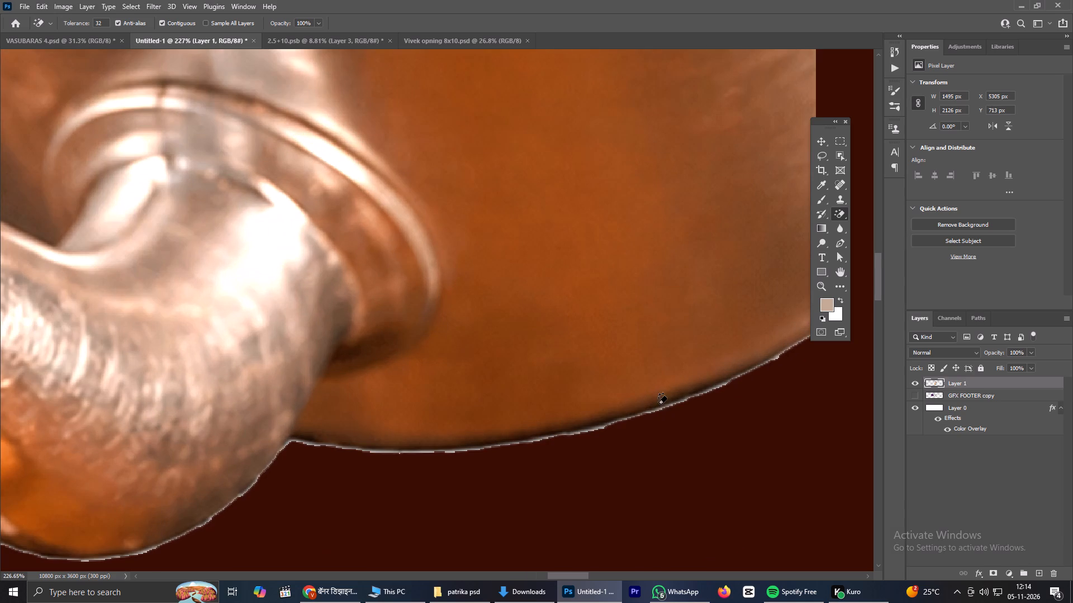
pyautogui.click(654, 411)
pyautogui.click(684, 403)
pyautogui.click(709, 394)
# Erase the light fringe along the kettle body's bottom edge up to the spout joint with a 23 px Eraser at 56% opacity.
pyautogui.moveTo(842, 209); pyautogui.dragTo(862, 212)
pyautogui.scroll(-6, 738, 380)
pyautogui.press('space')
pyautogui.press('space')
pyautogui.moveTo(748, 372); pyautogui.dragTo(691, 380)
pyautogui.moveTo(736, 366); pyautogui.dragTo(728, 369)
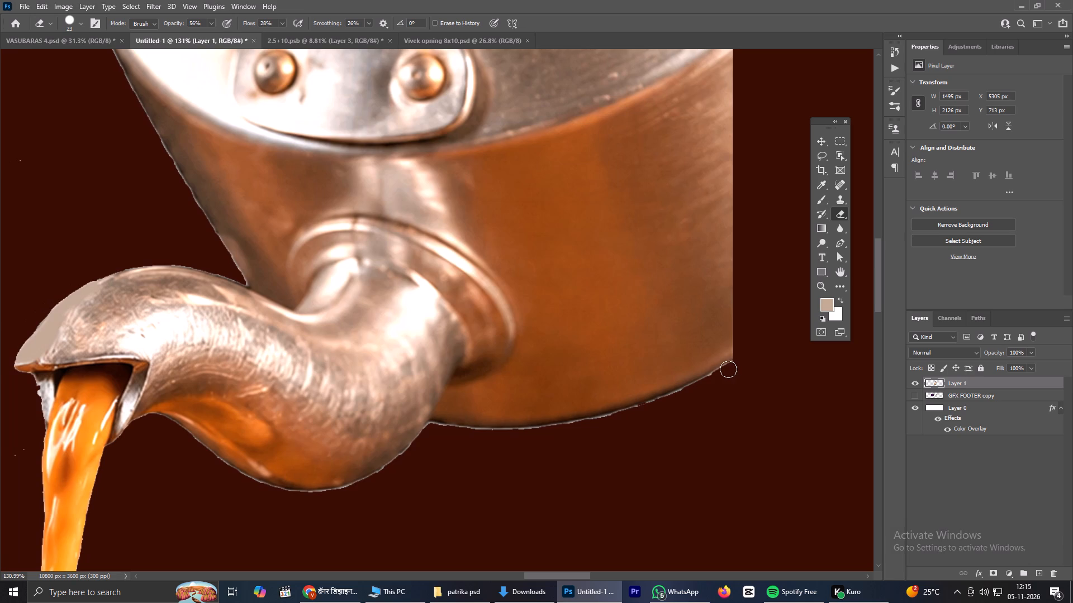
pyautogui.moveTo(728, 369); pyautogui.dragTo(604, 421)
pyautogui.moveTo(604, 421); pyautogui.dragTo(433, 432)
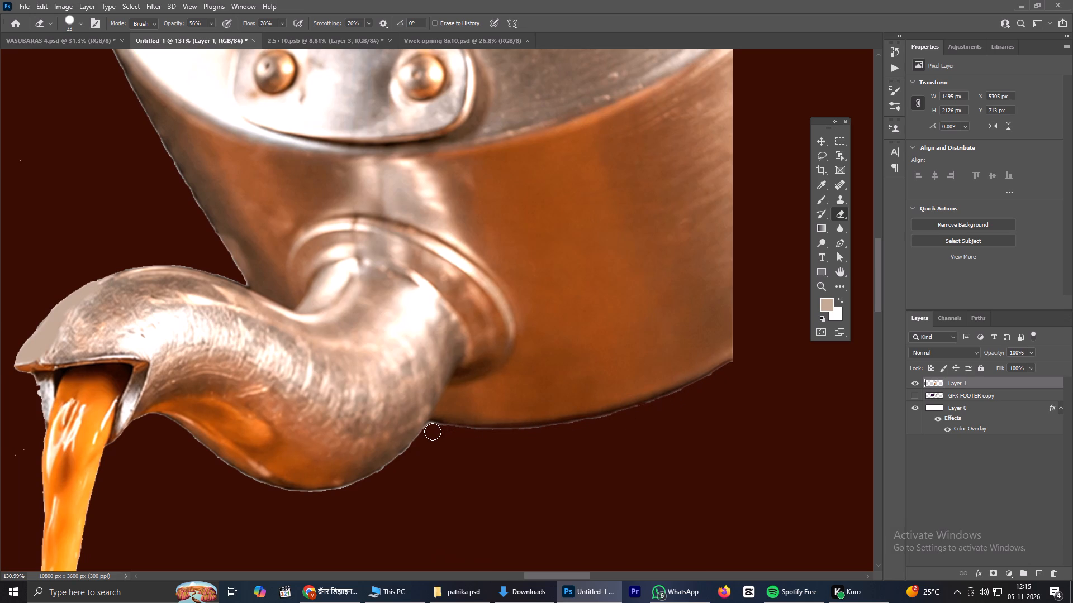
pyautogui.moveTo(433, 432); pyautogui.dragTo(432, 432)
# Erase the light fringe along the spout's lower edge from the kettle-body joint around the bend toward the lip with the 23 px Eraser.
pyautogui.moveTo(438, 429); pyautogui.dragTo(408, 458)
pyautogui.moveTo(409, 452); pyautogui.dragTo(407, 456)
pyautogui.moveTo(407, 456); pyautogui.dragTo(316, 500)
pyautogui.hotkey('ctrl', 'z')
pyautogui.moveTo(412, 454); pyautogui.dragTo(378, 482)
pyautogui.moveTo(378, 482); pyautogui.dragTo(268, 496)
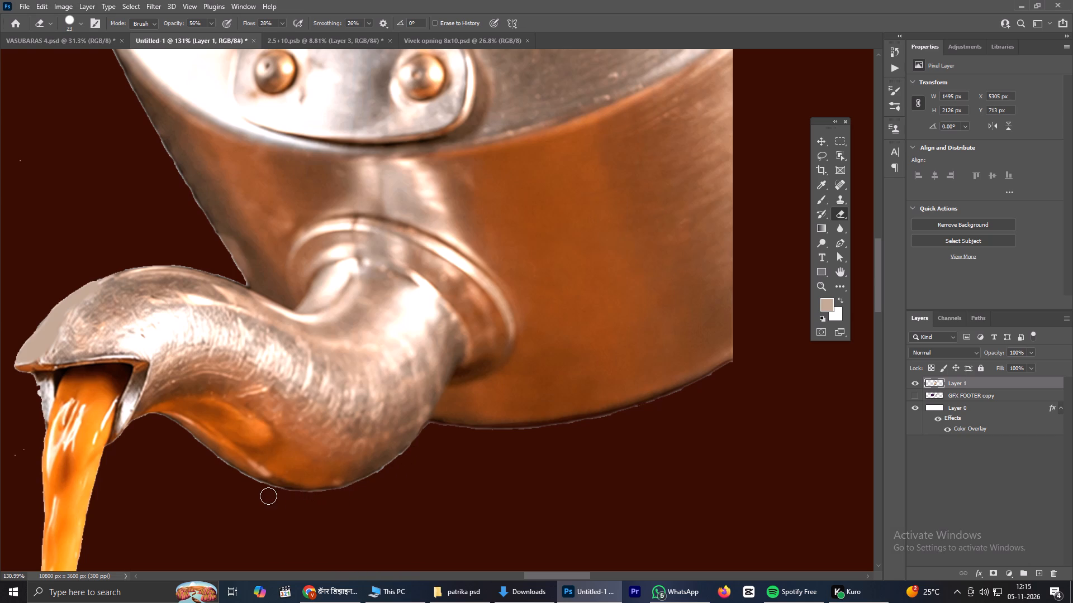
pyautogui.moveTo(268, 496); pyautogui.dragTo(184, 449)
# Go over the spout's underside again with the 23 px Eraser at 56% opacity, working from the lip toward the lower bend.
pyautogui.moveTo(136, 429); pyautogui.dragTo(186, 439)
pyautogui.moveTo(186, 439); pyautogui.dragTo(239, 479)
pyautogui.hotkey('ctrl', 'z')
pyautogui.moveTo(142, 426); pyautogui.dragTo(190, 441)
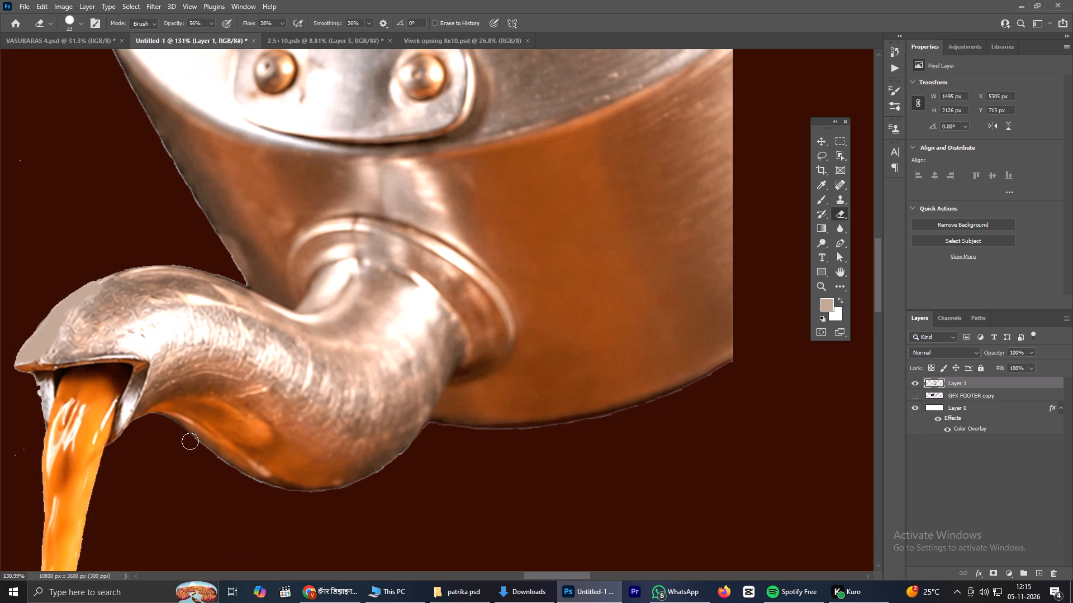
pyautogui.moveTo(190, 441); pyautogui.dragTo(273, 489)
pyautogui.moveTo(273, 489); pyautogui.dragTo(276, 490)
pyautogui.hotkey('ctrl', 'z')
pyautogui.moveTo(130, 436); pyautogui.dragTo(144, 423)
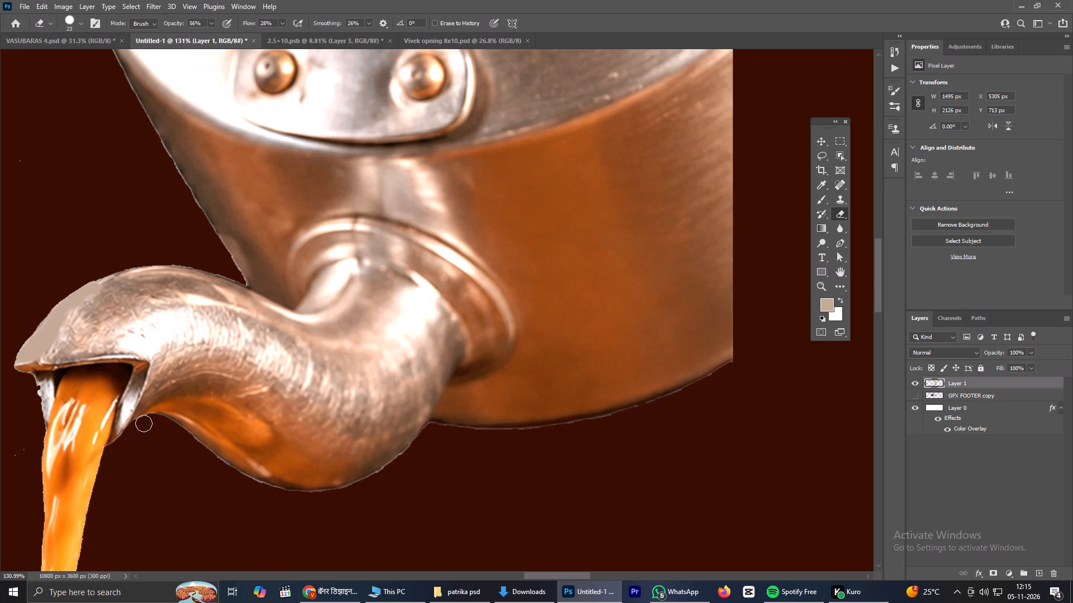
pyautogui.moveTo(144, 423); pyautogui.dragTo(158, 423)
pyautogui.moveTo(149, 423); pyautogui.dragTo(170, 427)
pyautogui.moveTo(158, 421); pyautogui.dragTo(179, 433)
pyautogui.moveTo(170, 425); pyautogui.dragTo(192, 444)
# Trim the remaining fringe along the spout's underside in close-up, from near the lip around the bend to the kettle-body joint.
pyautogui.scroll(7, 165, 444)
pyautogui.moveTo(189, 424); pyautogui.dragTo(208, 442)
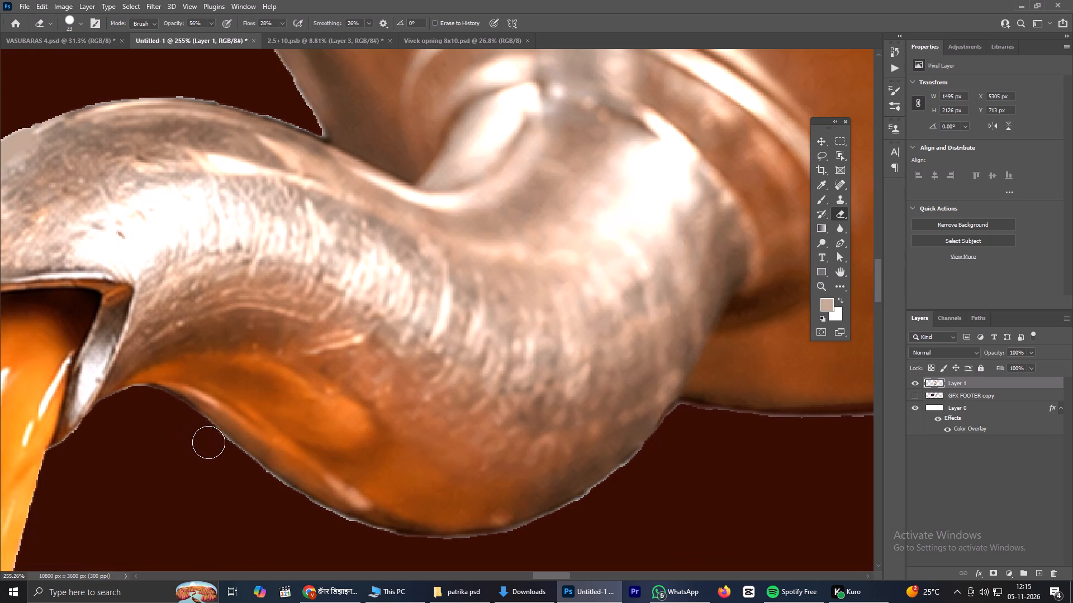
pyautogui.moveTo(208, 442); pyautogui.dragTo(270, 492)
pyautogui.moveTo(270, 492); pyautogui.dragTo(270, 493)
pyautogui.moveTo(267, 491); pyautogui.dragTo(327, 520)
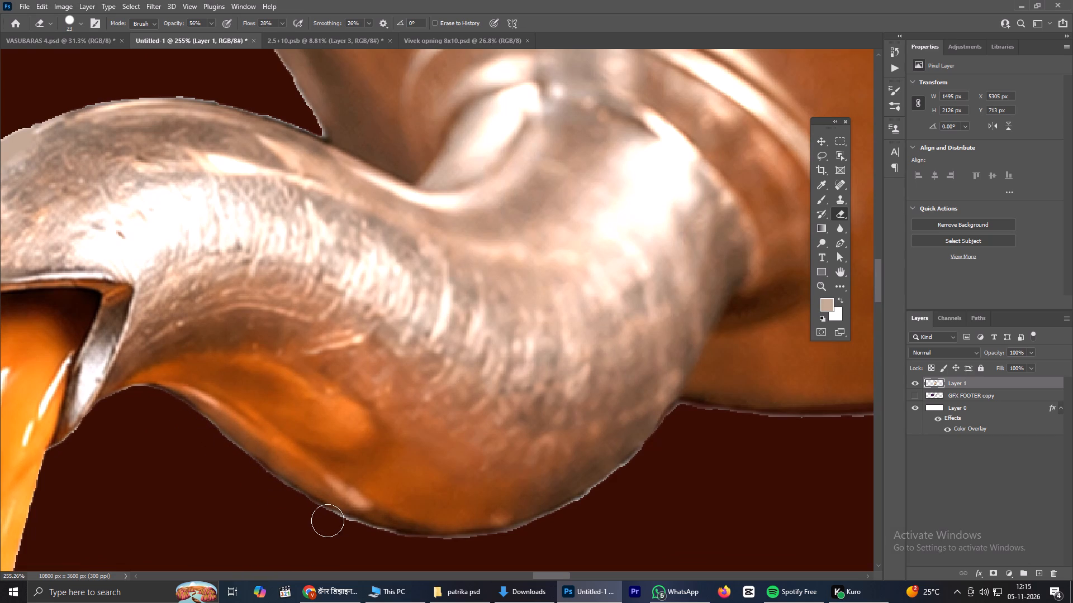
pyautogui.moveTo(327, 520); pyautogui.dragTo(467, 551)
pyautogui.moveTo(467, 551); pyautogui.dragTo(585, 513)
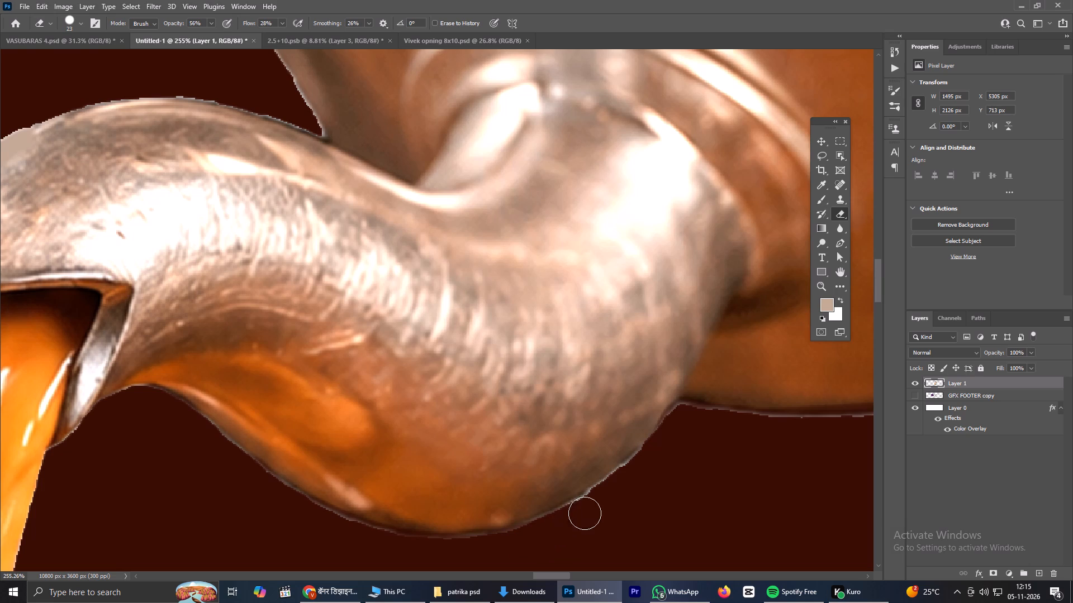
pyautogui.moveTo(585, 513); pyautogui.dragTo(739, 424)
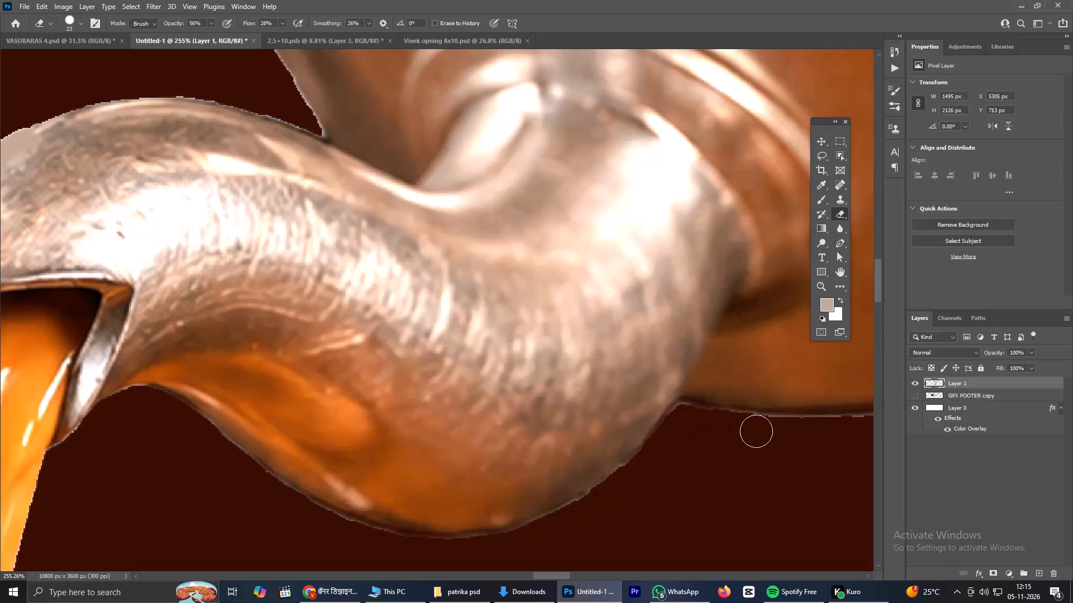
# Erase the leftover light fringe along the kettle body's bottom edge from the spout joint to the photo's straight cut edge.
pyautogui.press('space')
pyautogui.press('space')
pyautogui.press('space')
pyautogui.press('space')
pyautogui.moveTo(822, 438); pyautogui.dragTo(412, 443)
pyautogui.moveTo(323, 433); pyautogui.dragTo(485, 431)
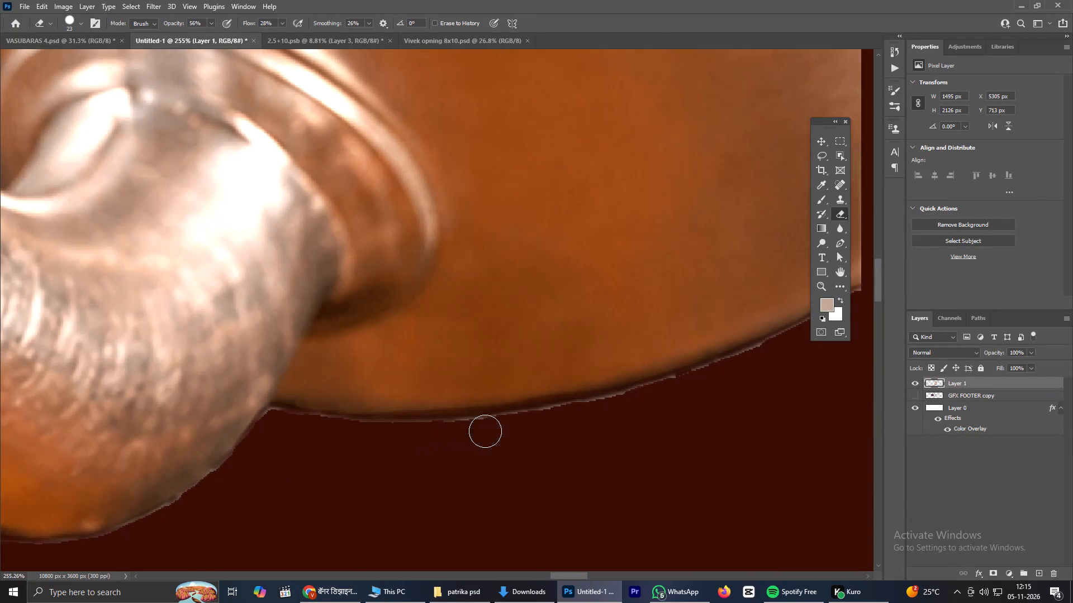
pyautogui.moveTo(485, 431); pyautogui.dragTo(711, 381)
pyautogui.press('space')
pyautogui.press('space')
pyautogui.press('space')
pyautogui.press('space')
pyautogui.press('space')
pyautogui.press('space')
pyautogui.click(739, 380)
pyautogui.moveTo(729, 385); pyautogui.dragTo(306, 466)
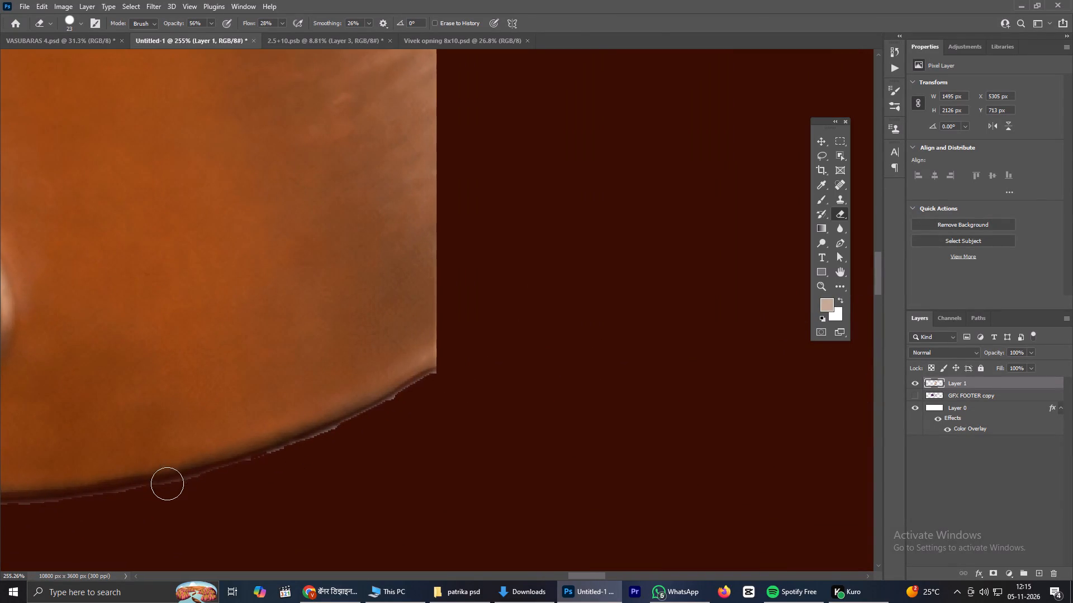
pyautogui.moveTo(171, 484); pyautogui.dragTo(479, 362)
# Erase the light fringe down the kettle body's outer side from below the handle toward the spout with the 23 px Eraser, undoing stray strokes.
pyautogui.scroll(-15, 415, 360)
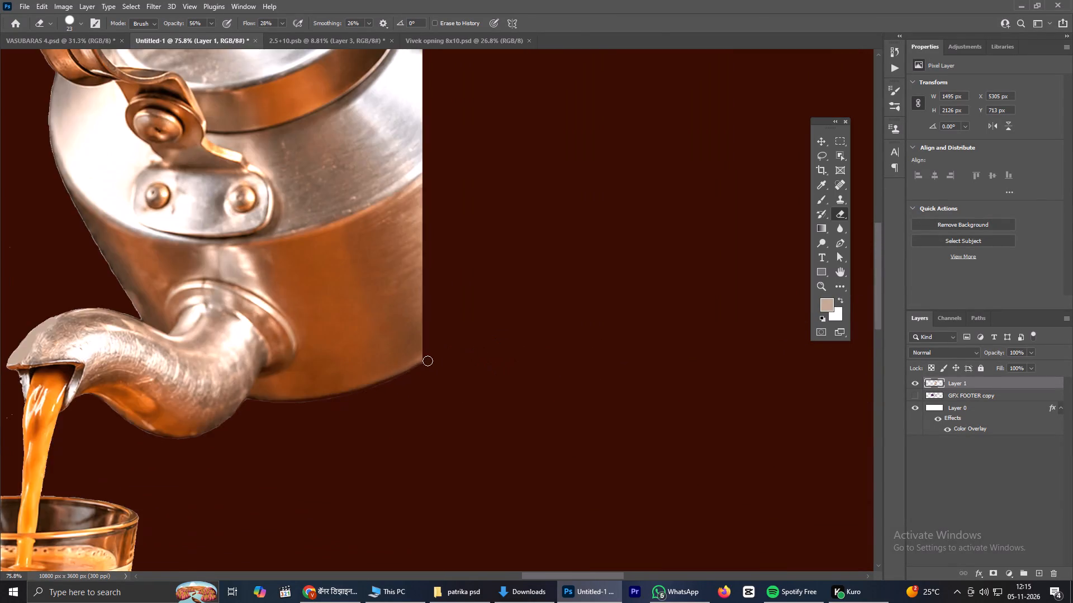
pyautogui.scroll(-4, 428, 361)
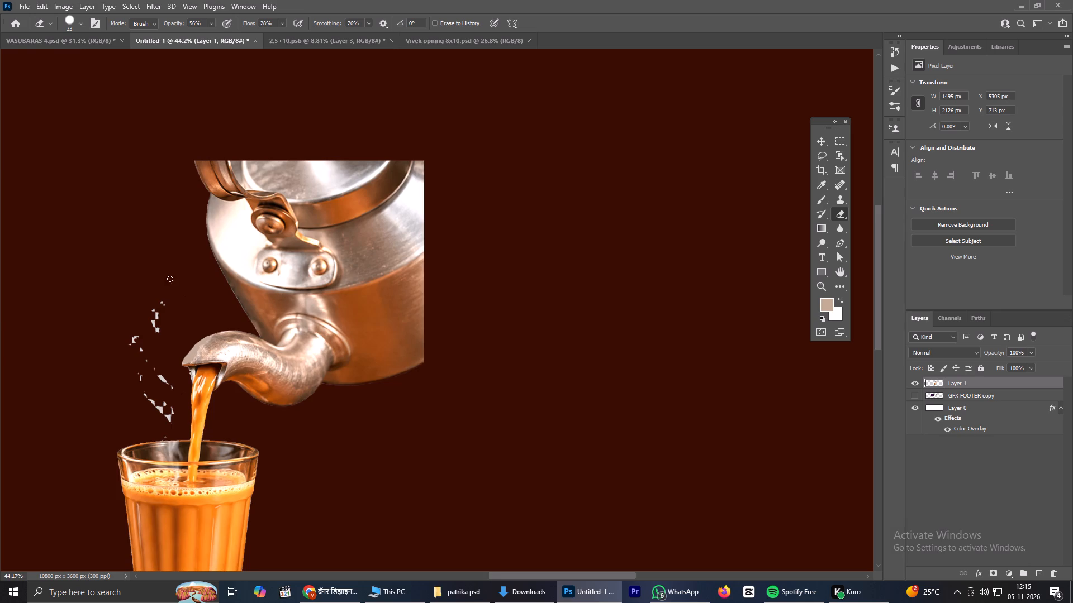
pyautogui.scroll(13, 164, 221)
pyautogui.moveTo(272, 107); pyautogui.dragTo(274, 118)
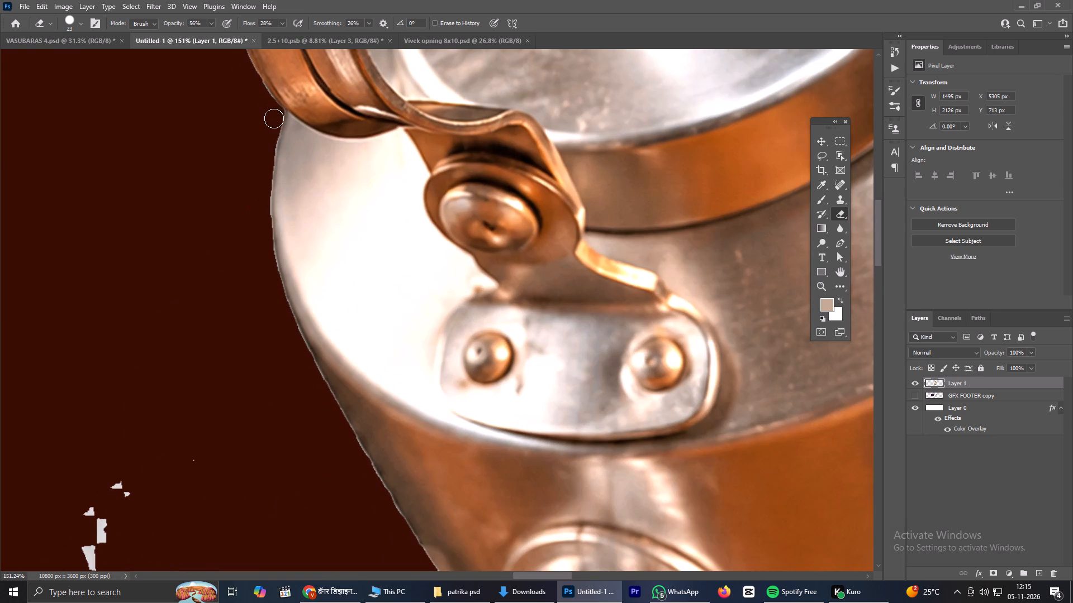
pyautogui.moveTo(274, 118); pyautogui.dragTo(262, 203)
pyautogui.hotkey('ctrl', 'z')
pyautogui.moveTo(268, 135); pyautogui.dragTo(264, 194)
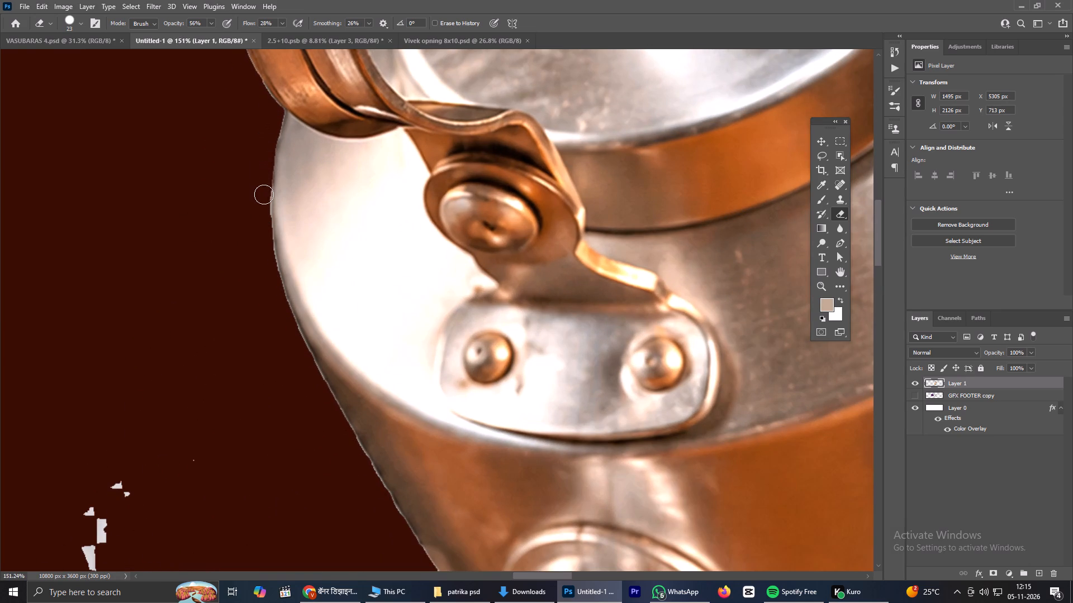
pyautogui.moveTo(264, 194); pyautogui.dragTo(292, 338)
pyautogui.moveTo(292, 338); pyautogui.dragTo(361, 459)
pyautogui.moveTo(361, 459); pyautogui.dragTo(421, 547)
pyautogui.scroll(-6, 398, 471)
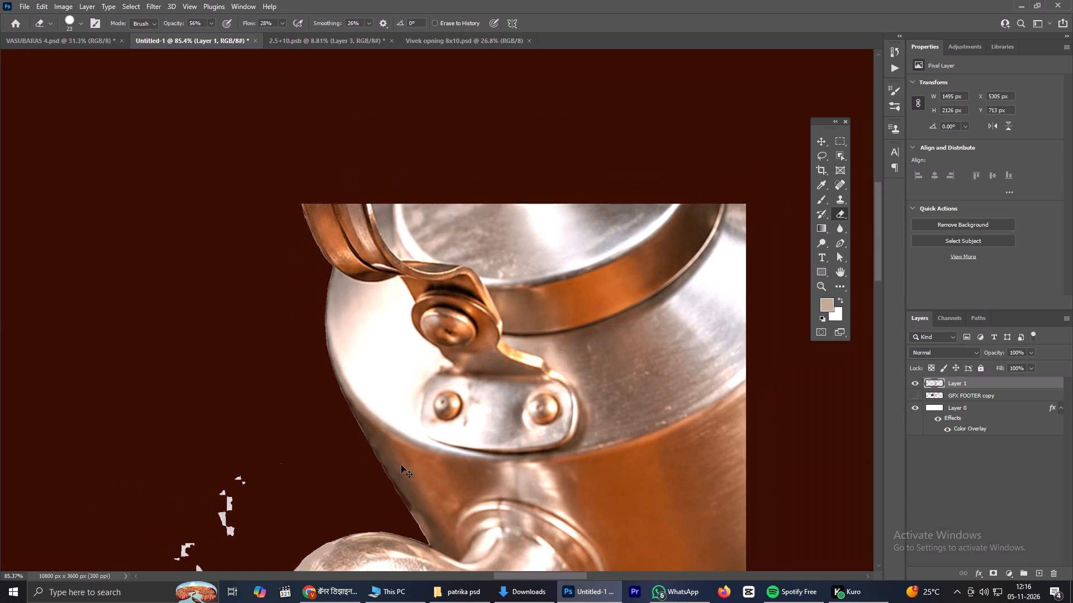
pyautogui.hotkey('ctrl', 'z')
# Enlarge the Eraser to about 160 px at 56% opacity and brush over the upper stray specks beside the spout.
pyautogui.scroll(-9, 377, 447)
pyautogui.scroll(-4, 281, 467)
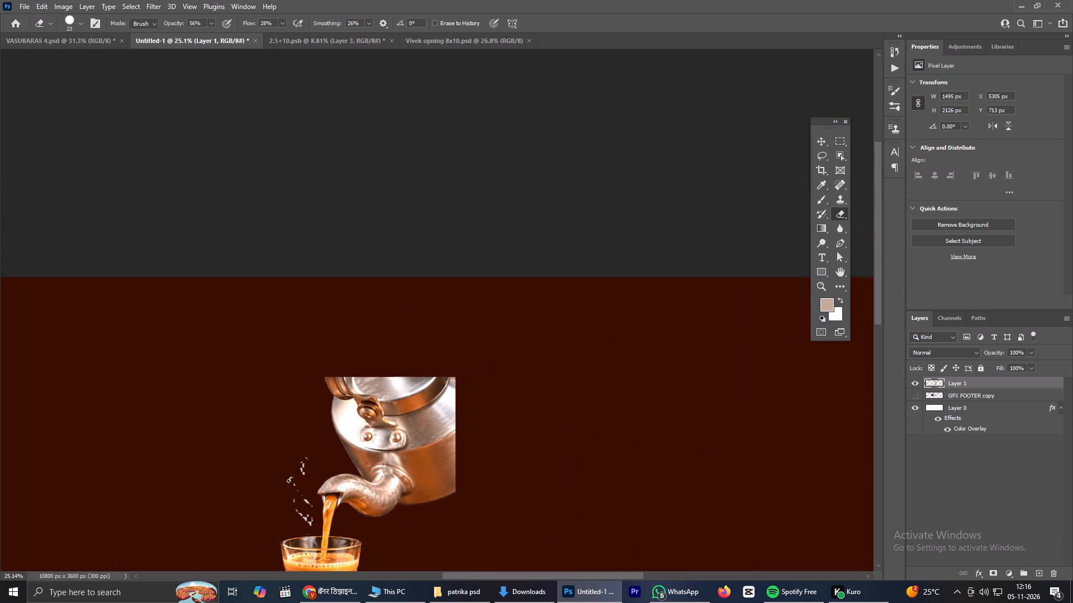
pyautogui.scroll(7, 298, 551)
pyautogui.scroll(3, 368, 470)
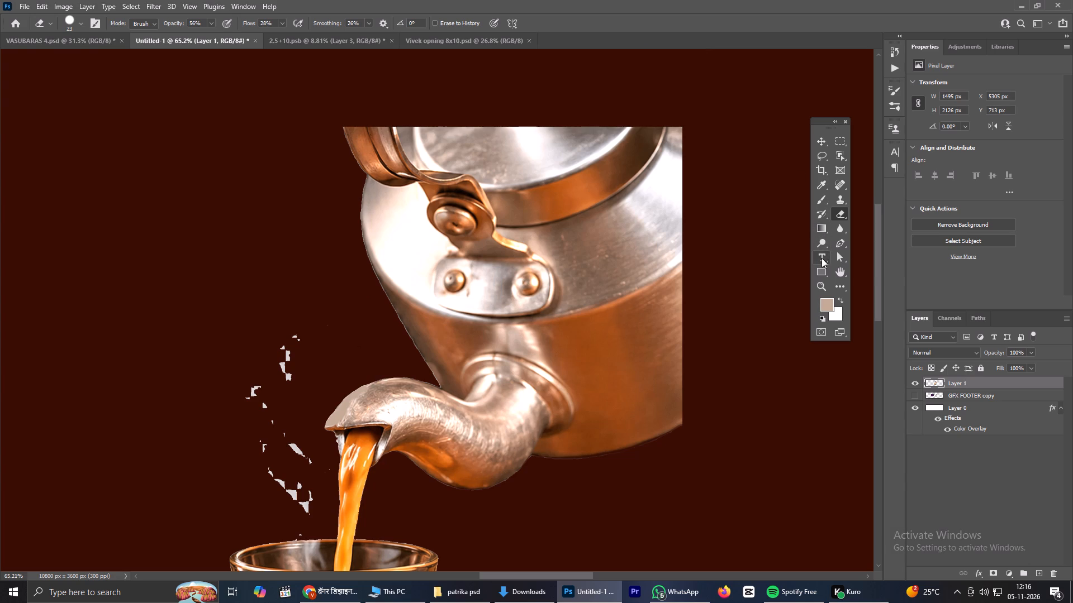
pyautogui.click(816, 198)
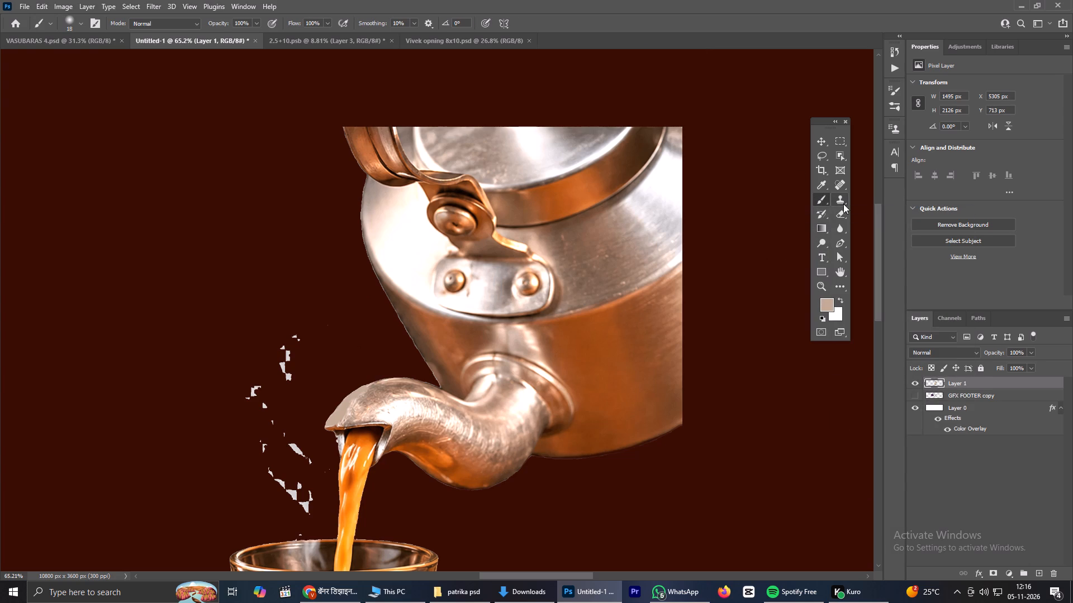
pyautogui.click(841, 210)
pyautogui.keyDown('alt'); pyautogui.moveTo(240, 344); pyautogui.dragTo(262, 346, button='right'); pyautogui.keyUp('alt')
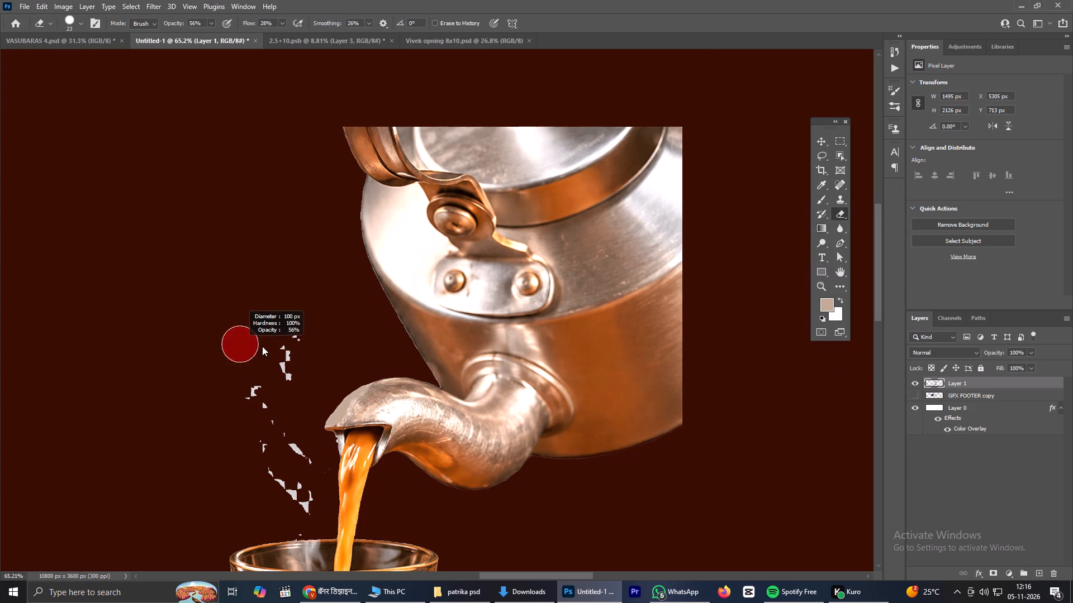
pyautogui.keyDown('alt'); pyautogui.moveTo(262, 346); pyautogui.dragTo(265, 345, button='right'); pyautogui.keyUp('alt')
pyautogui.moveTo(289, 308); pyautogui.dragTo(255, 405)
pyautogui.moveTo(305, 326); pyautogui.dragTo(256, 394)
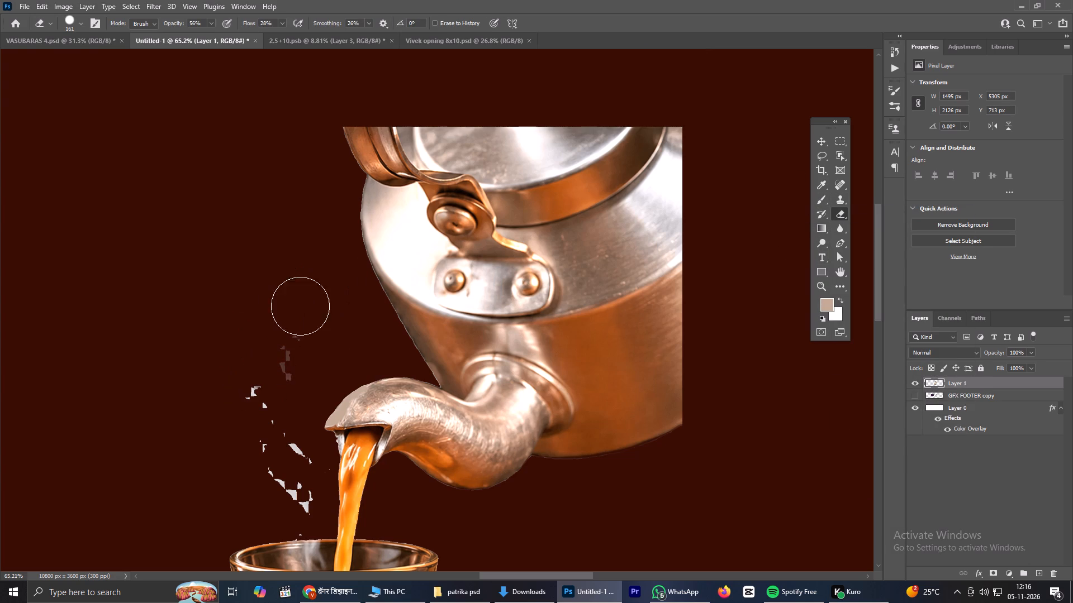
pyautogui.moveTo(287, 318); pyautogui.dragTo(224, 412)
# Set the Eraser's opacity and flow to 100% and erase all remaining specks between the spout and the glass rim.
pyautogui.moveTo(168, 21); pyautogui.dragTo(332, 22)
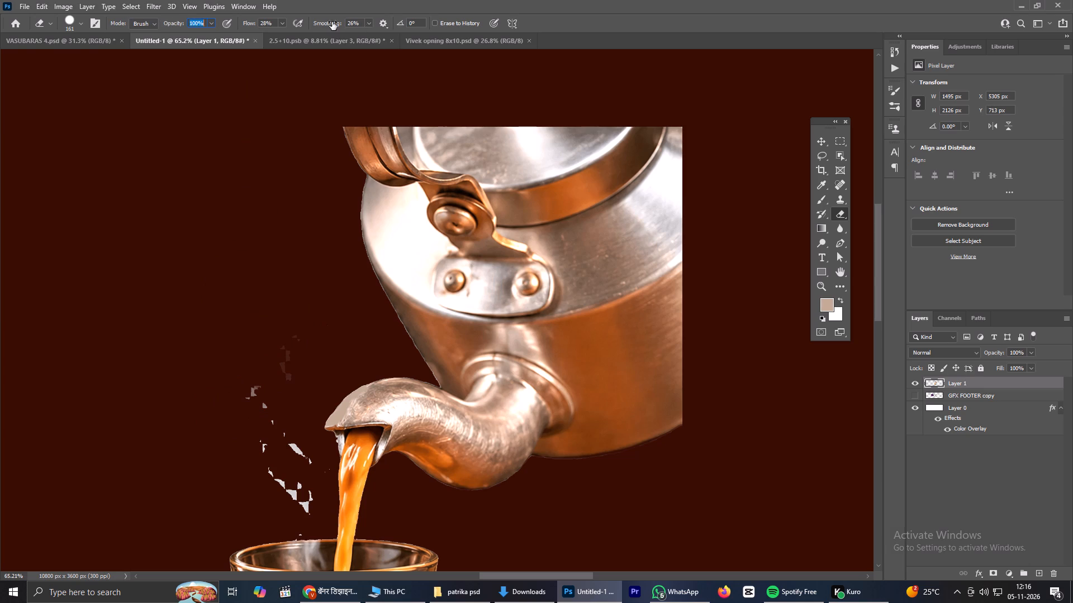
pyautogui.moveTo(332, 22); pyautogui.dragTo(370, 25)
pyautogui.moveTo(246, 23); pyautogui.dragTo(496, 45)
pyautogui.moveTo(234, 368); pyautogui.dragTo(251, 382)
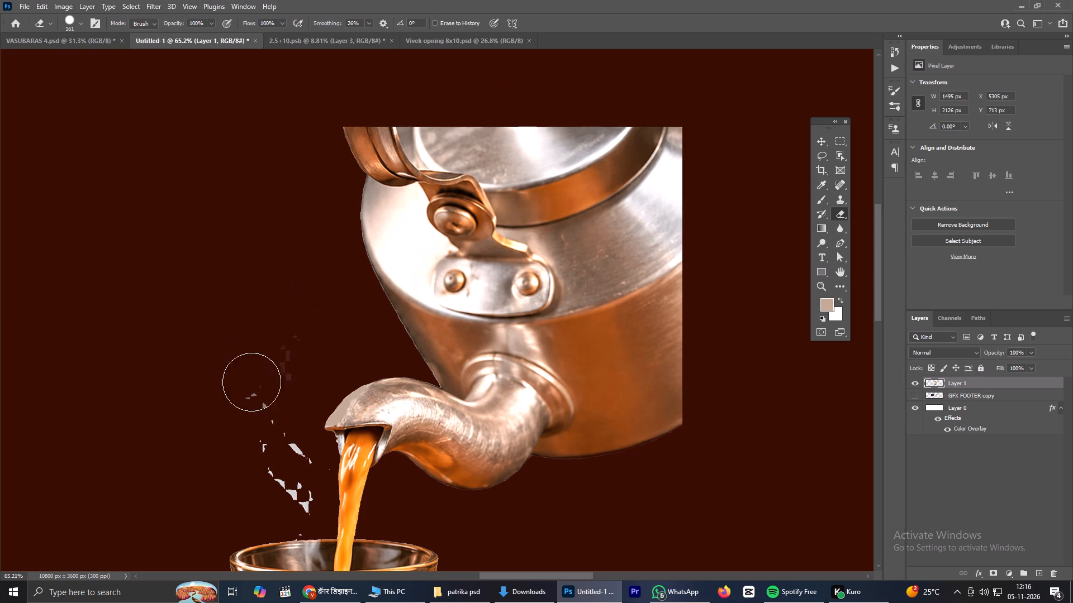
pyautogui.moveTo(251, 382); pyautogui.dragTo(256, 410)
pyautogui.moveTo(274, 342); pyautogui.dragTo(263, 425)
pyautogui.moveTo(301, 327); pyautogui.dragTo(282, 460)
pyautogui.moveTo(282, 460); pyautogui.dragTo(292, 478)
pyautogui.click(301, 475)
pyautogui.click(293, 486)
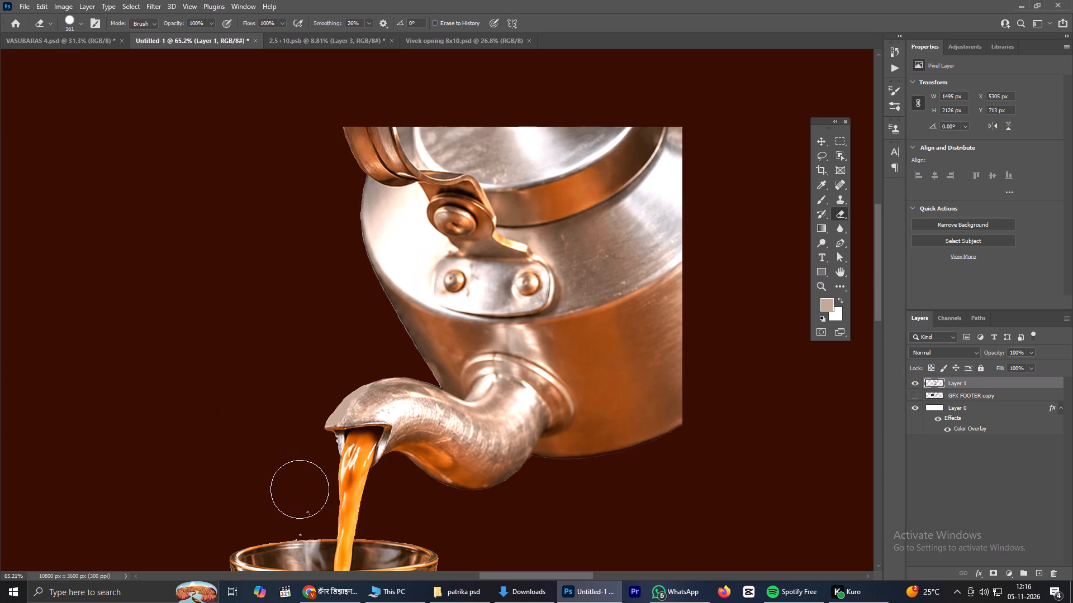
pyautogui.click(300, 491)
pyautogui.click(295, 510)
# Copy the cleaned kettle-and-glass layer from Untitled-1 into the 2.5+10.psb banner.
pyautogui.scroll(-9, 222, 374)
pyautogui.scroll(-3, 284, 367)
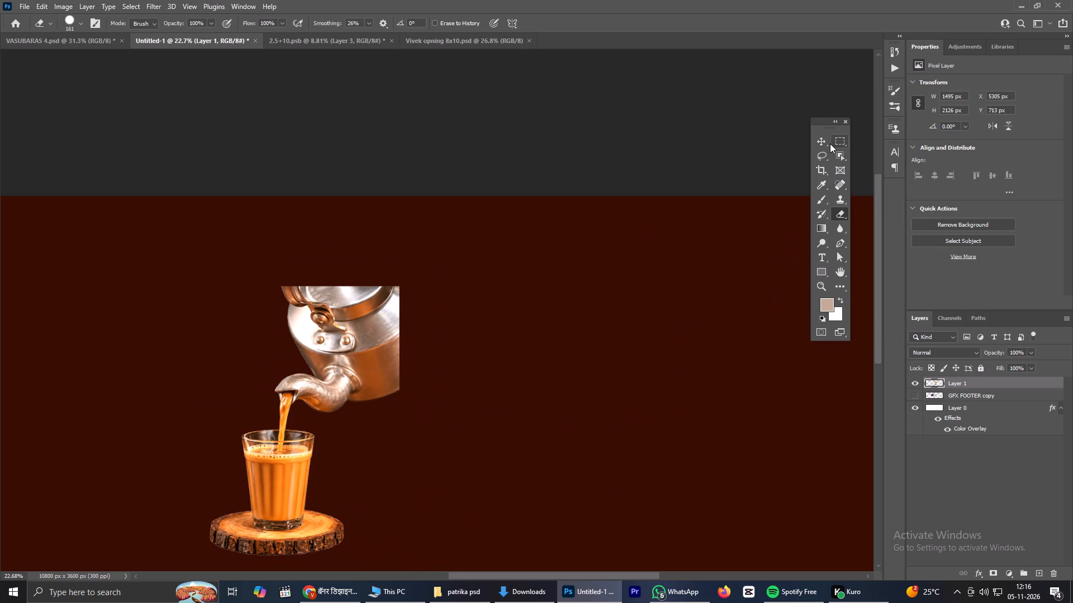
pyautogui.click(826, 142)
pyautogui.moveTo(950, 382); pyautogui.dragTo(127, 78)
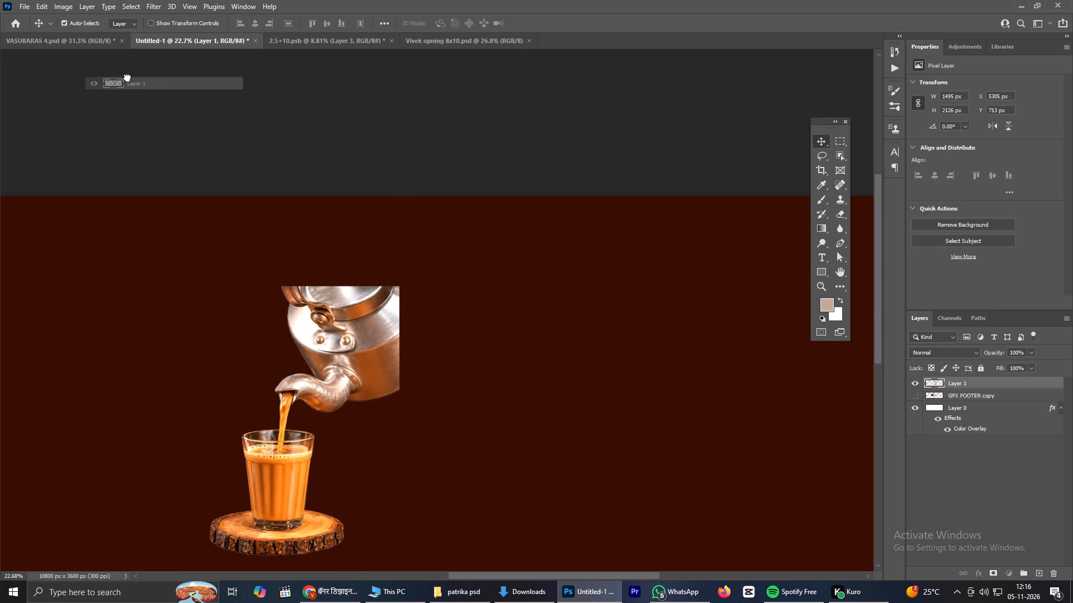
pyautogui.moveTo(127, 78); pyautogui.dragTo(250, 321)
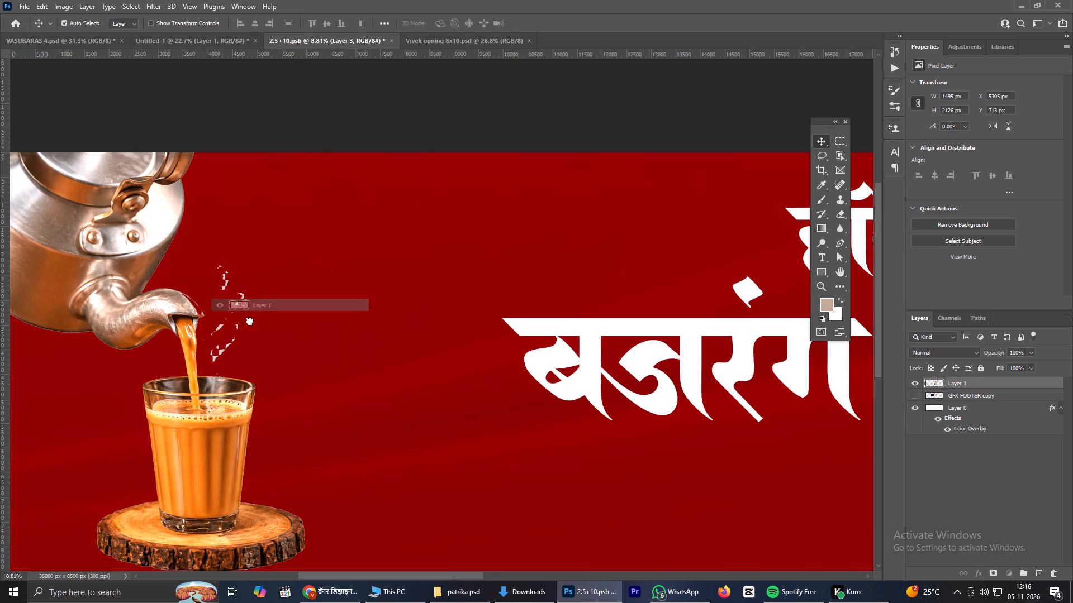
pyautogui.moveTo(250, 321); pyautogui.dragTo(243, 355)
# Delete the old large kettle cutout with the stray specks from the banner.
pyautogui.scroll(-7, 234, 336)
pyautogui.click(165, 301)
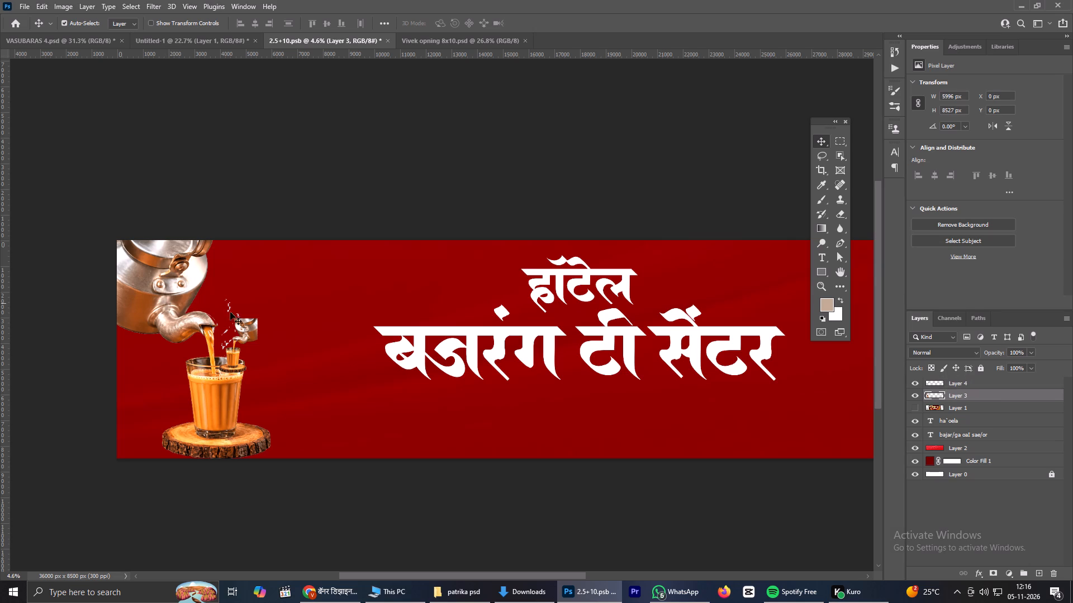
pyautogui.press('BackSpace')
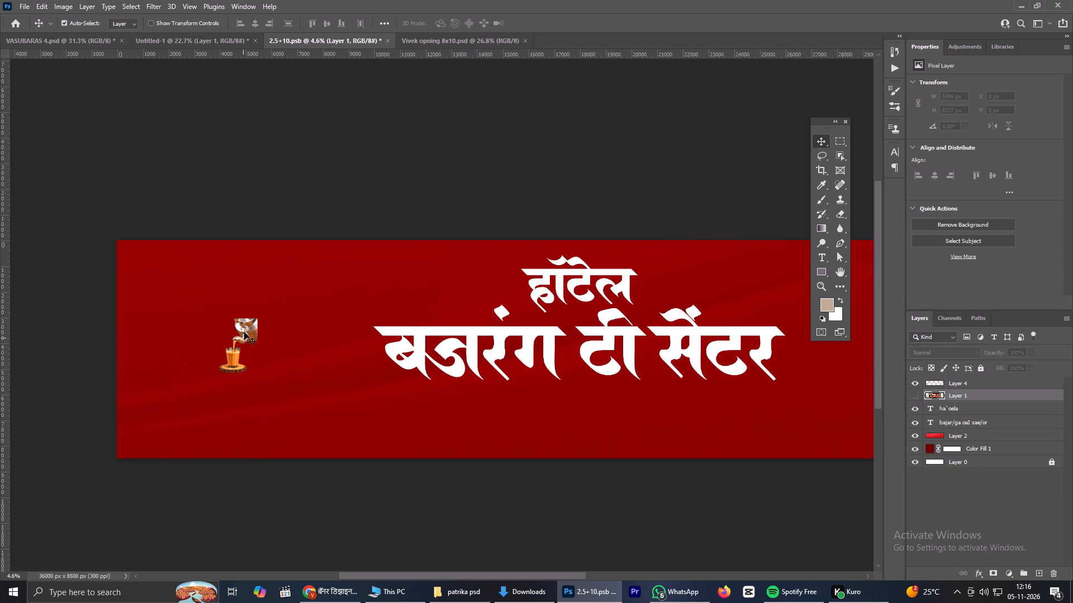
# Flip the new kettle cutout horizontally and scale it to about 6041 × 8591 px, filling the banner's height at its left edge.
pyautogui.click(248, 337)
pyautogui.hotkey('ctrl', 't')
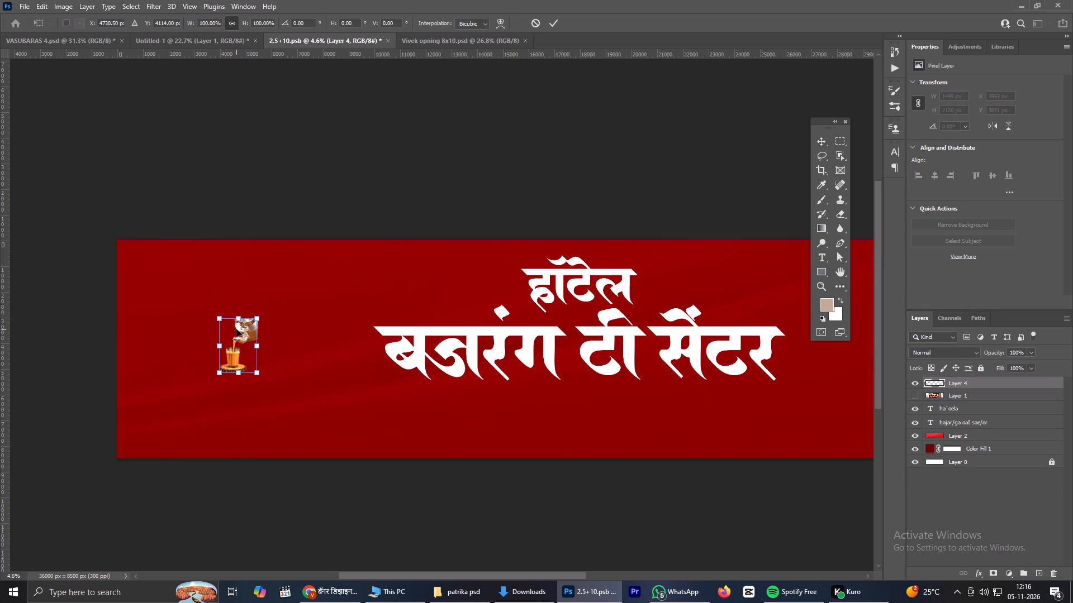
pyautogui.rightClick(231, 346)
pyautogui.click(269, 327)
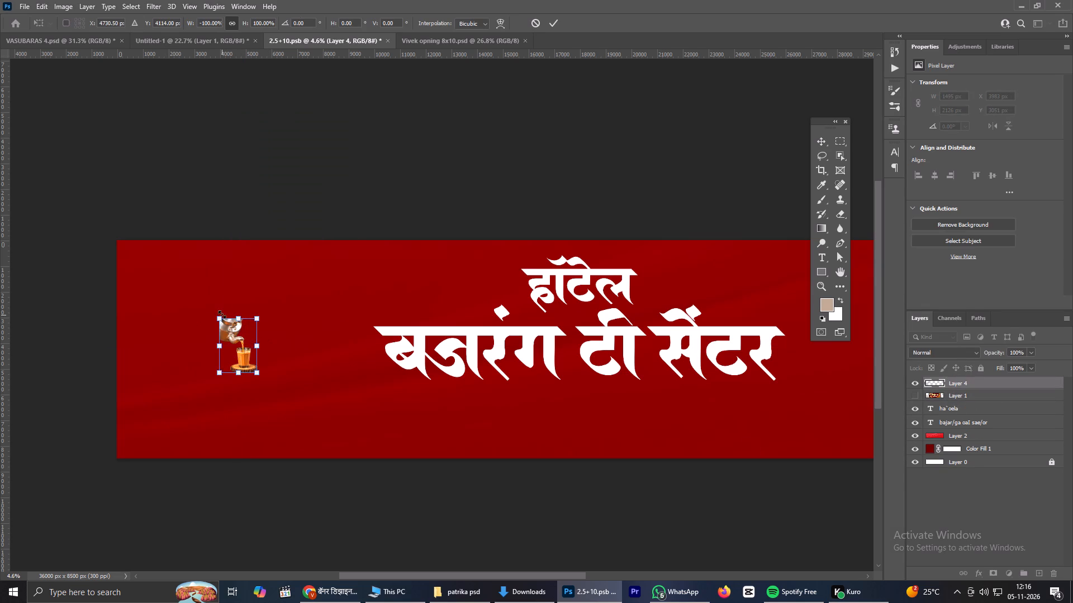
pyautogui.moveTo(222, 314); pyautogui.dragTo(76, 255)
pyautogui.moveTo(195, 309); pyautogui.dragTo(181, 353)
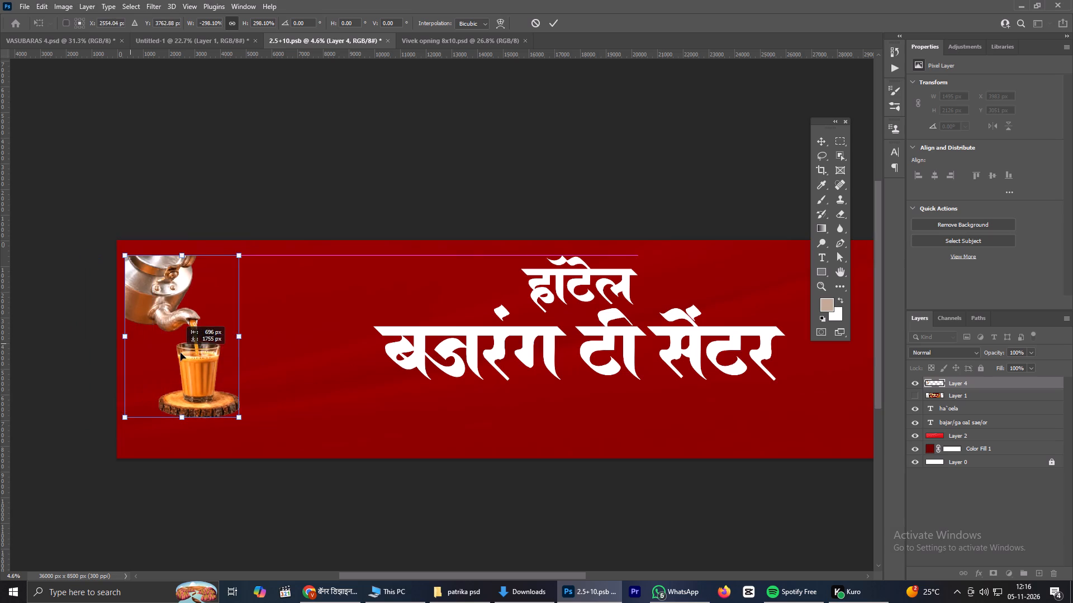
pyautogui.moveTo(181, 353); pyautogui.dragTo(167, 334)
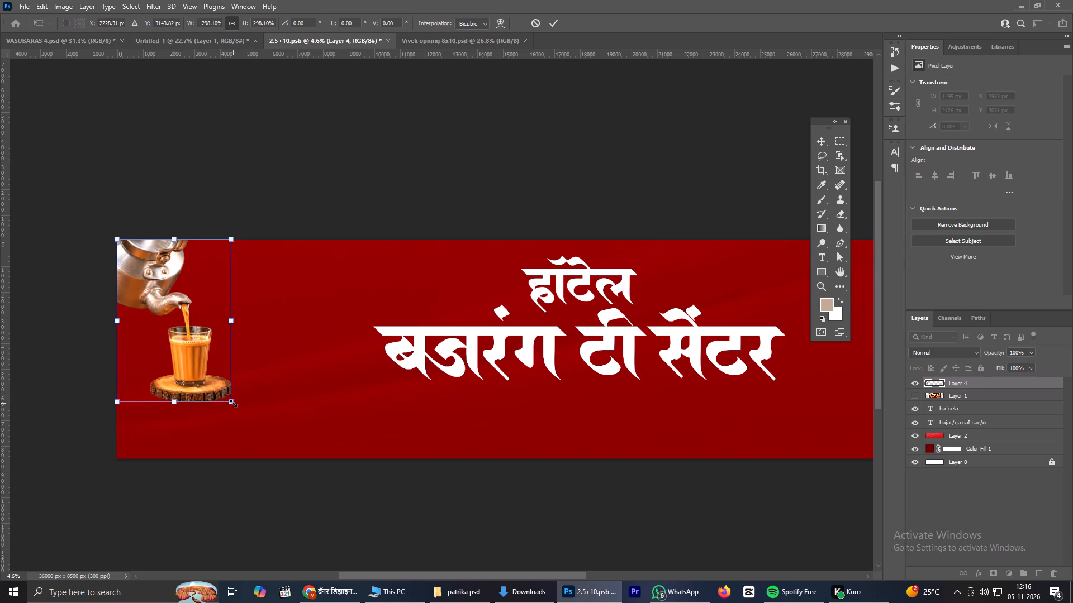
pyautogui.moveTo(233, 403); pyautogui.dragTo(288, 451)
pyautogui.click(557, 23)
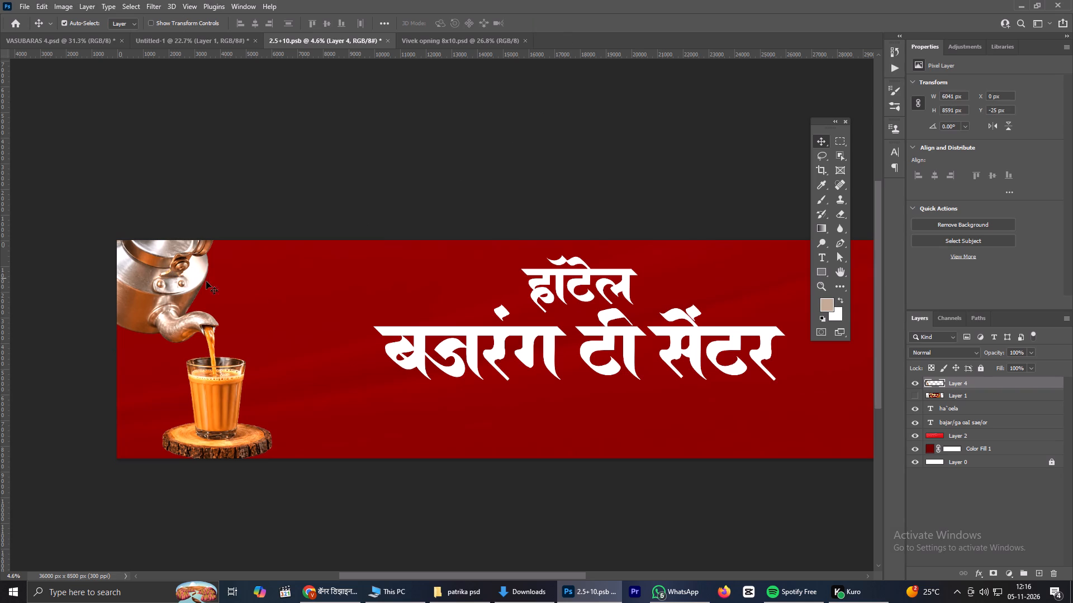
# Move the hidden reference banner layer, Layer 1, above the kettle layer and make it visible.
pyautogui.moveTo(958, 394); pyautogui.dragTo(974, 385)
pyautogui.moveTo(974, 385); pyautogui.dragTo(974, 379)
pyautogui.click(914, 382)
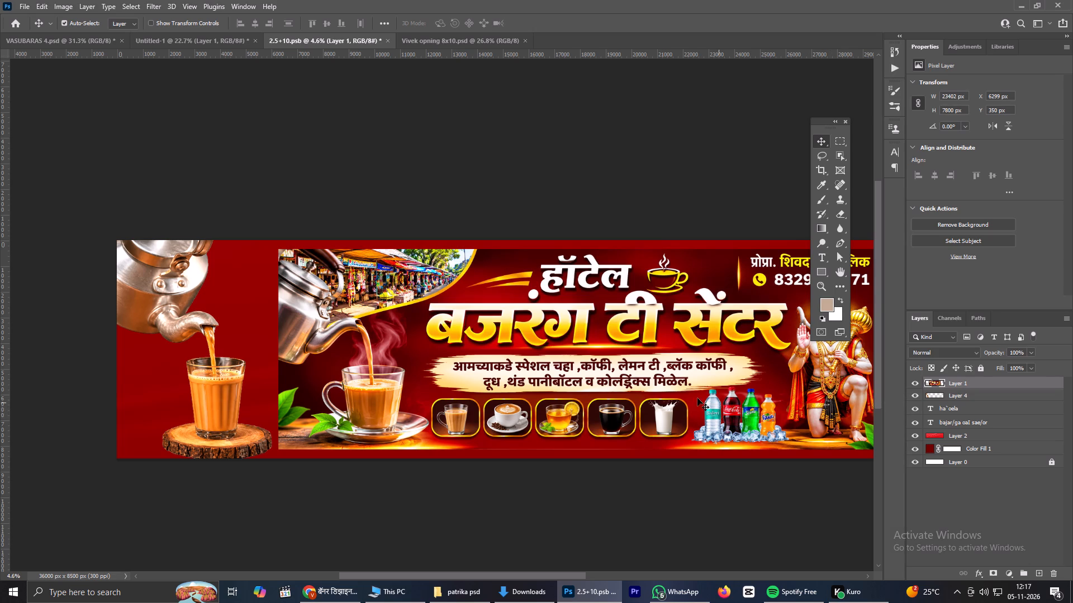
pyautogui.scroll(-5, 592, 346)
pyautogui.scroll(2, 592, 346)
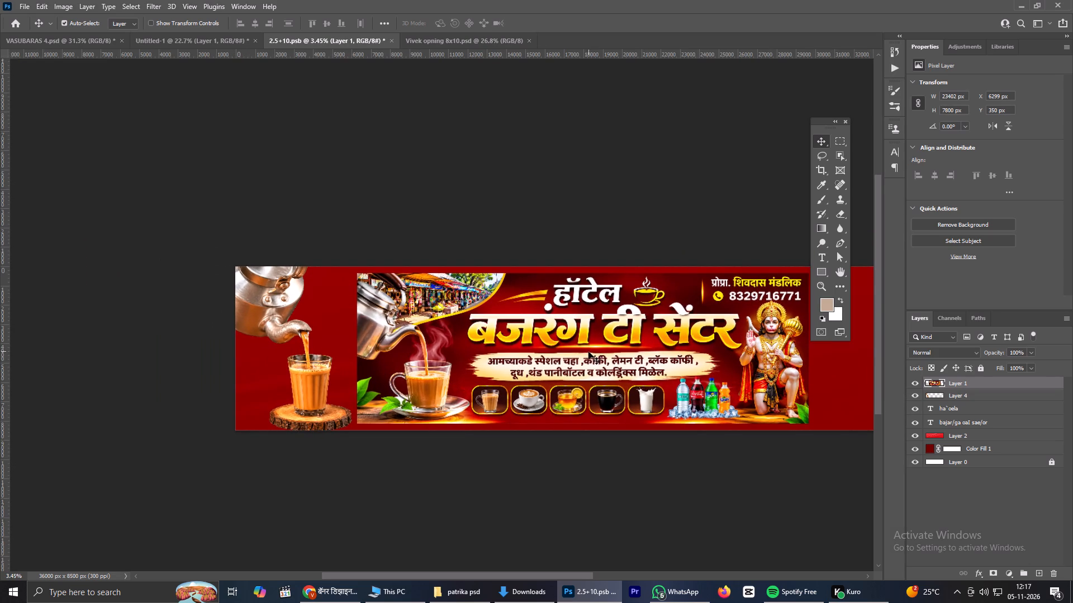
pyautogui.scroll(2, 587, 358)
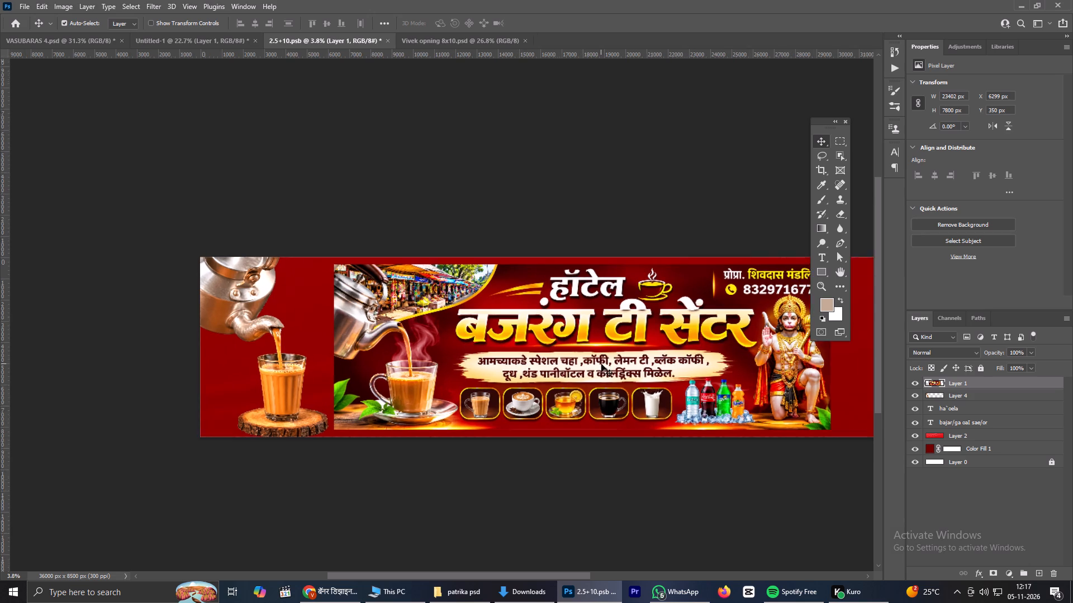
pyautogui.scroll(4, 599, 370)
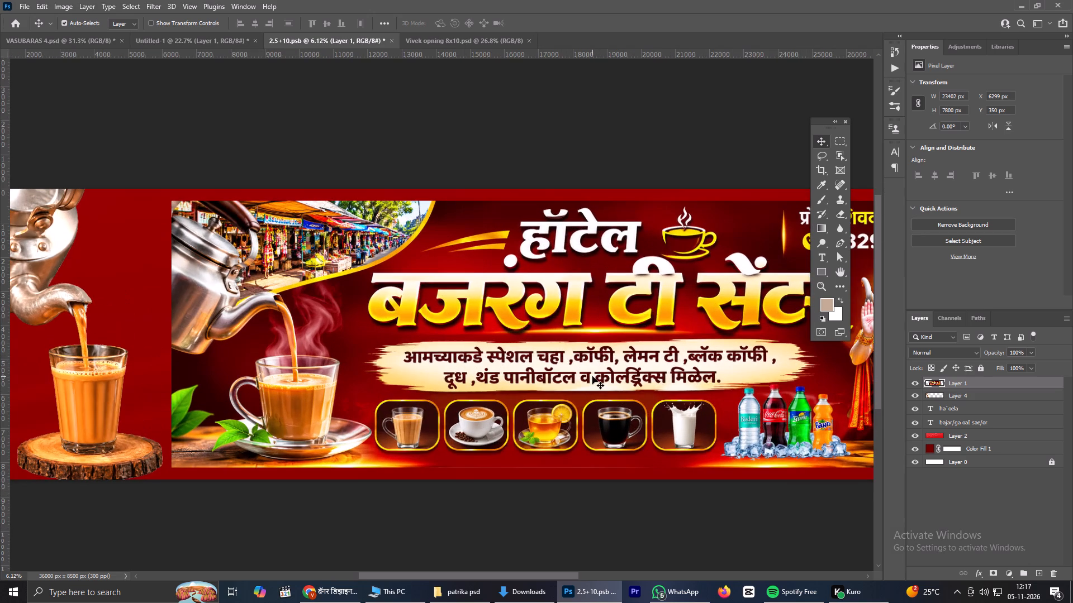
pyautogui.scroll(2, 664, 360)
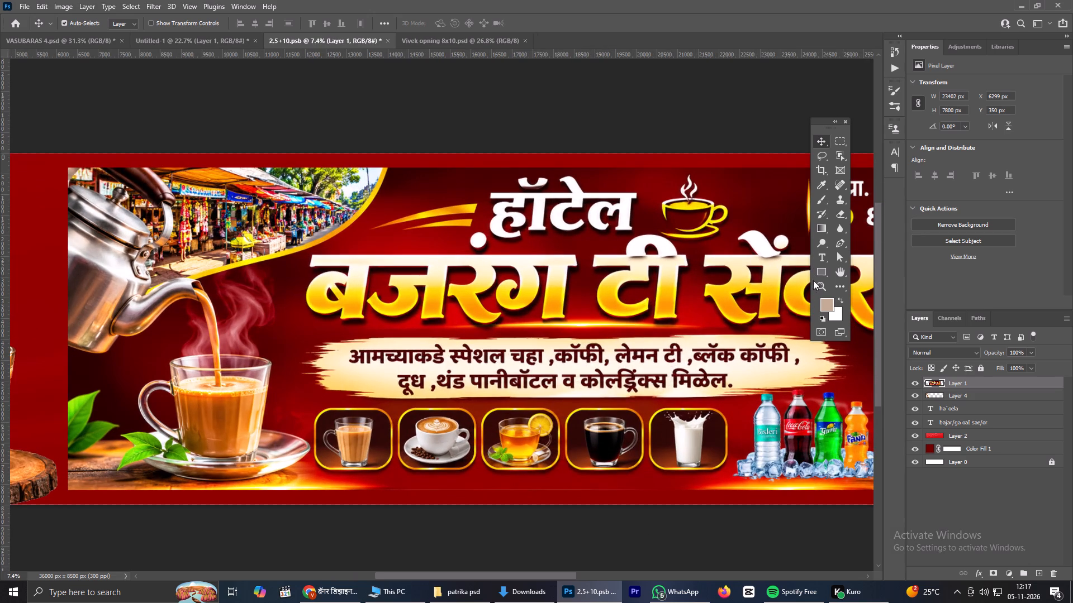
pyautogui.press('shift+super+s')
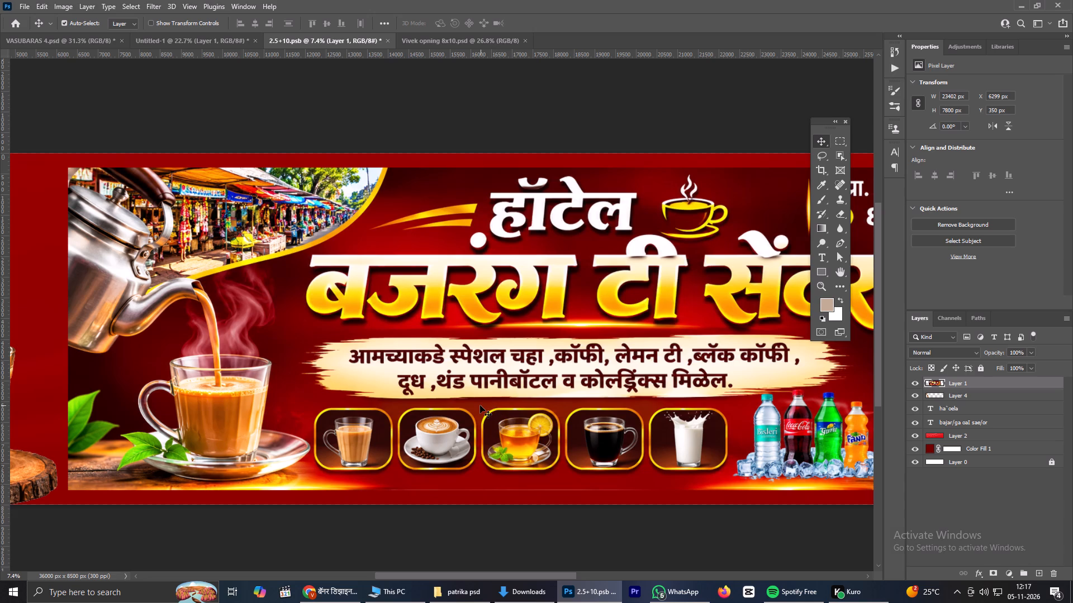
pyautogui.moveTo(301, 395); pyautogui.dragTo(743, 488)
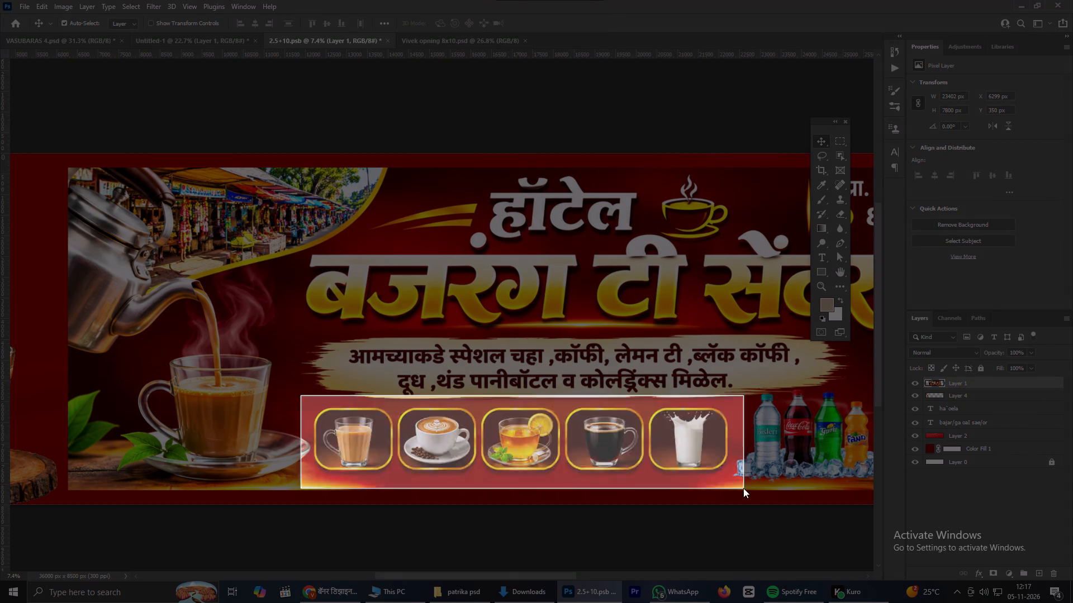
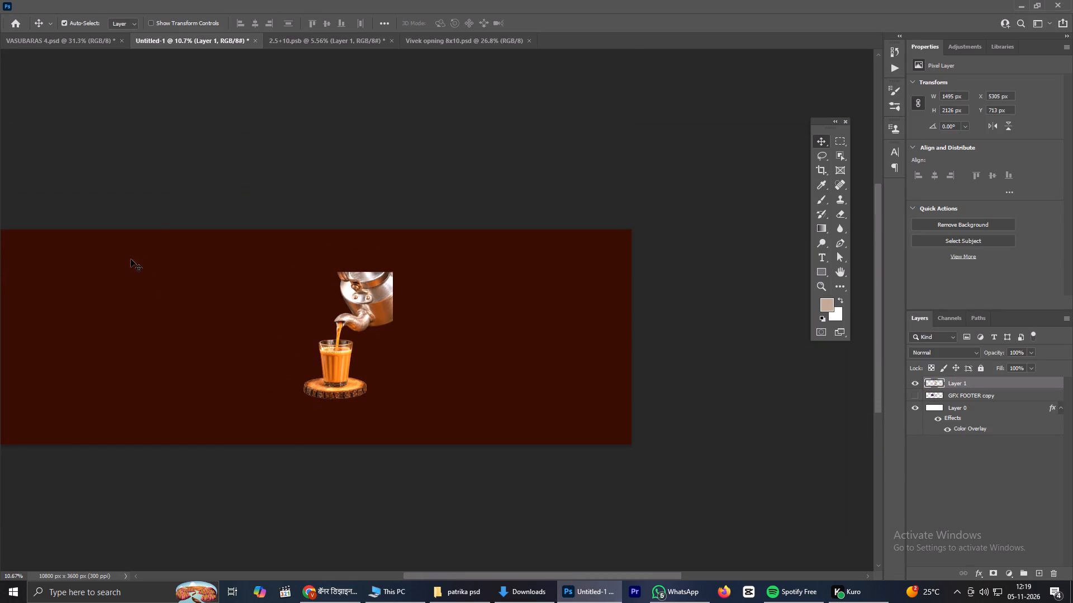
pyautogui.moveTo(148, 246); pyautogui.dragTo(145, 260)
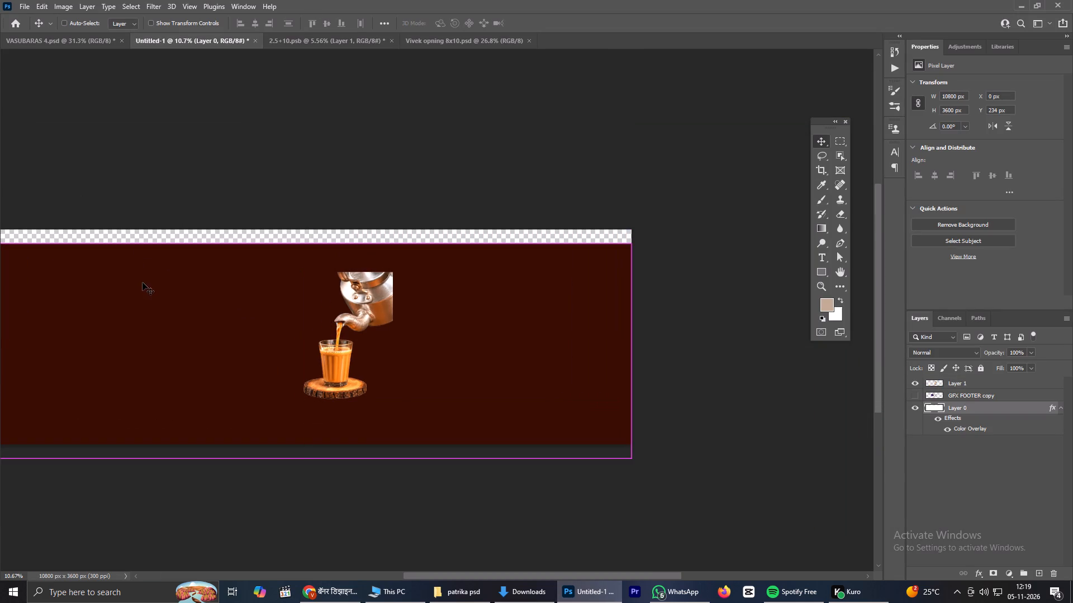
pyautogui.hotkey('ctrl', 'z')
pyautogui.hotkey('ctrl', 'v')
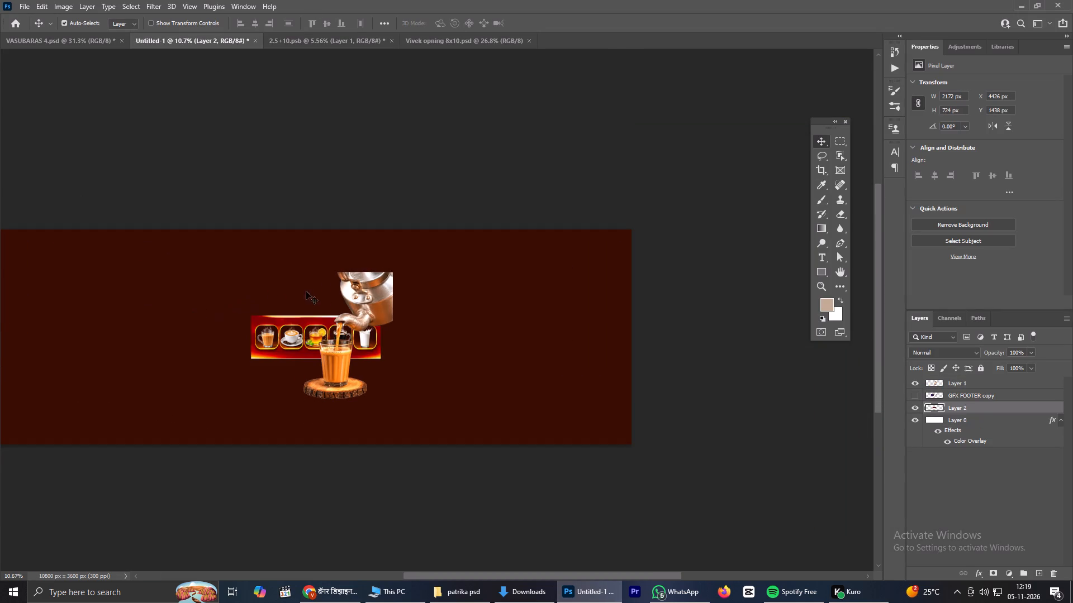
# Delete the layer showing the kettle pouring tea into a glass.
pyautogui.click(363, 296)
pyautogui.press('BackSpace')
# Scale the pasted five-drink image up proportionally to about 5668 × 1890 px on the dark brown canvas.
pyautogui.click(299, 346)
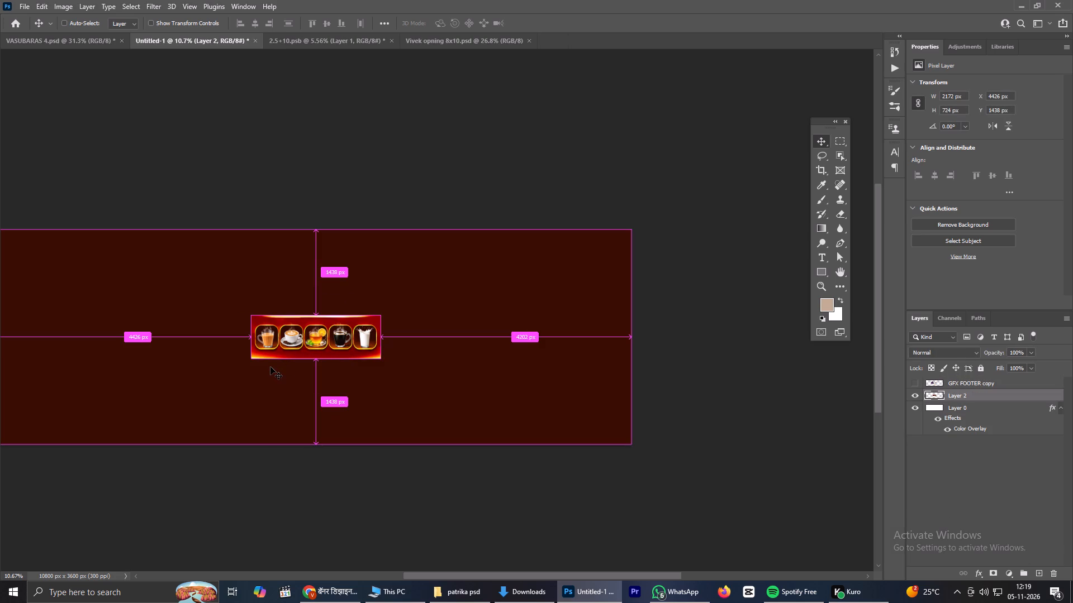
pyautogui.hotkey('ctrl', 't')
pyautogui.press('v')
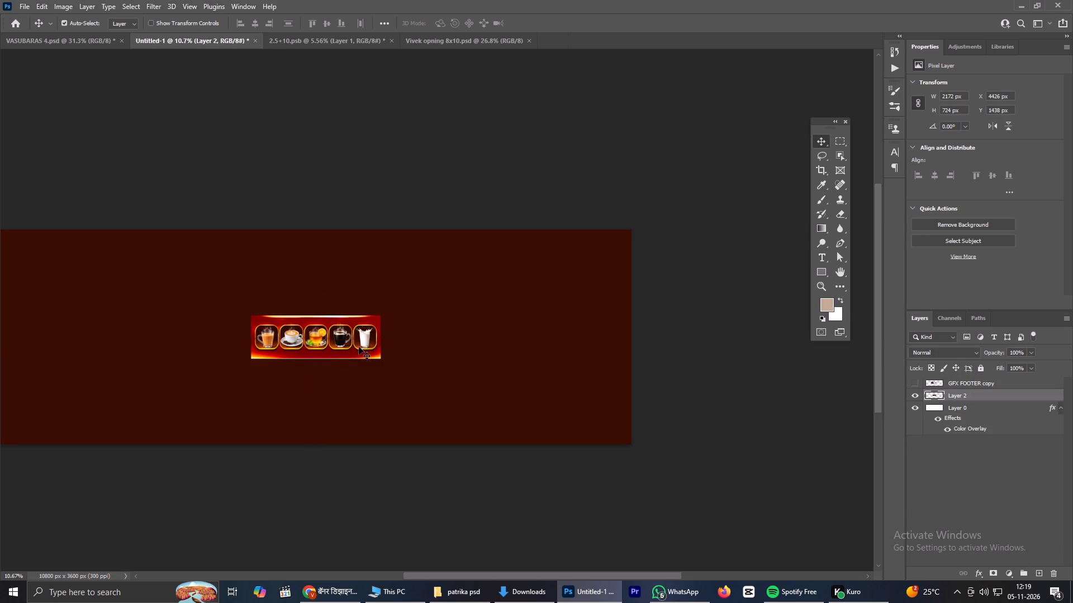
pyautogui.press('r')
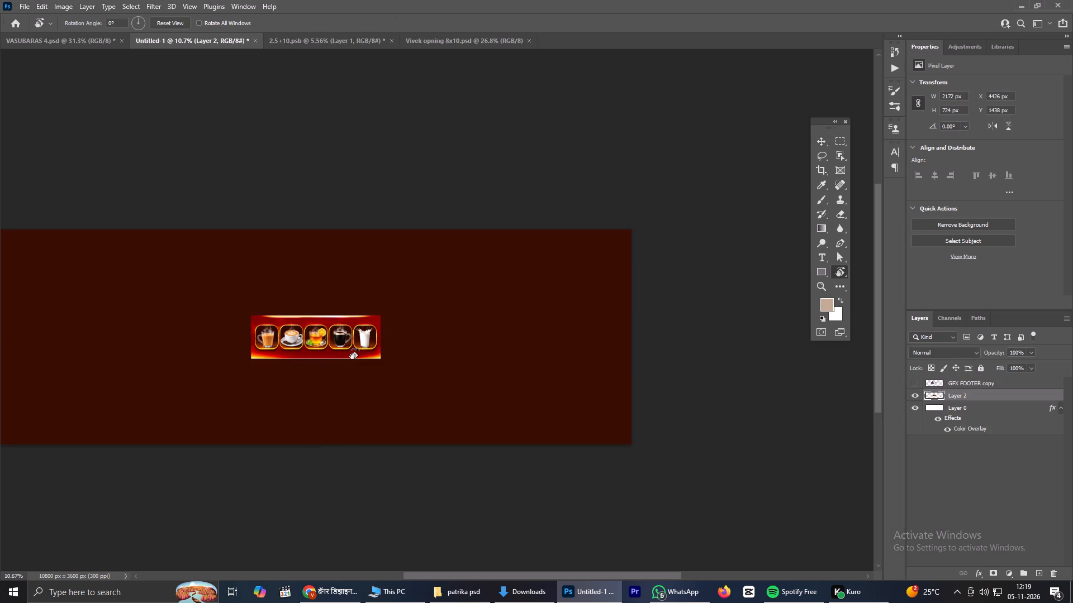
pyautogui.hotkey('ctrl', 't')
pyautogui.keyDown('alt'); pyautogui.moveTo(381, 359); pyautogui.dragTo(488, 386); pyautogui.keyUp('alt')
pyautogui.click(550, 19)
pyautogui.scroll(6, 357, 338)
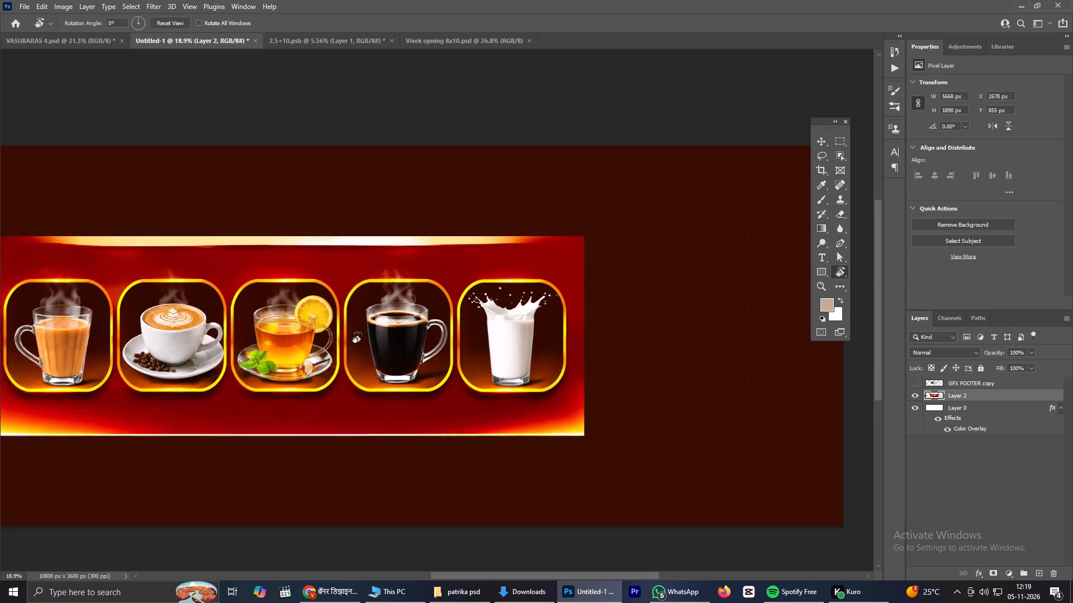
pyautogui.scroll(-3, 357, 338)
pyautogui.press('v')
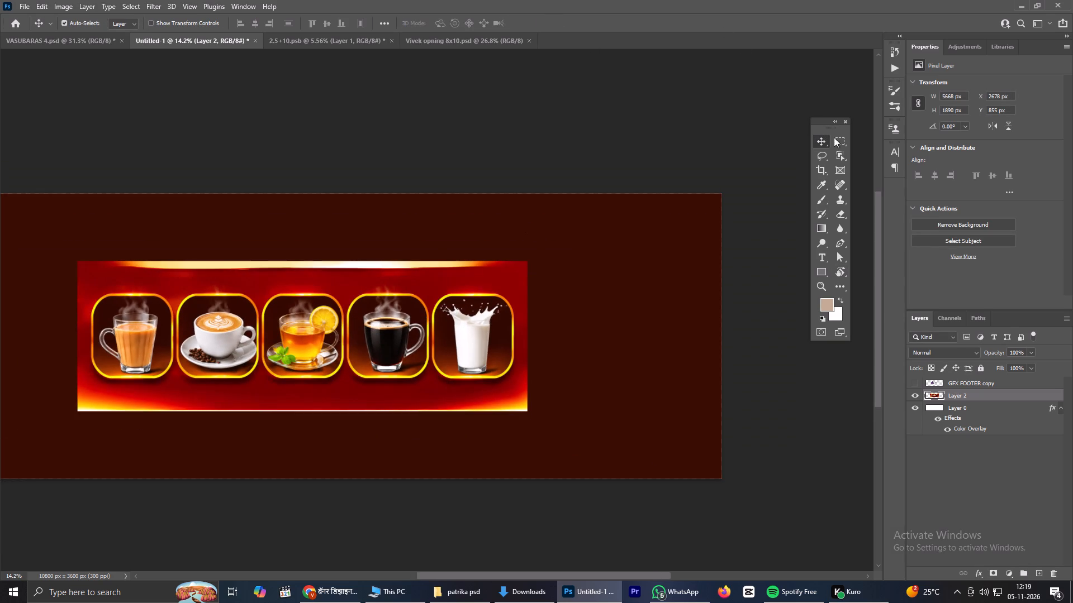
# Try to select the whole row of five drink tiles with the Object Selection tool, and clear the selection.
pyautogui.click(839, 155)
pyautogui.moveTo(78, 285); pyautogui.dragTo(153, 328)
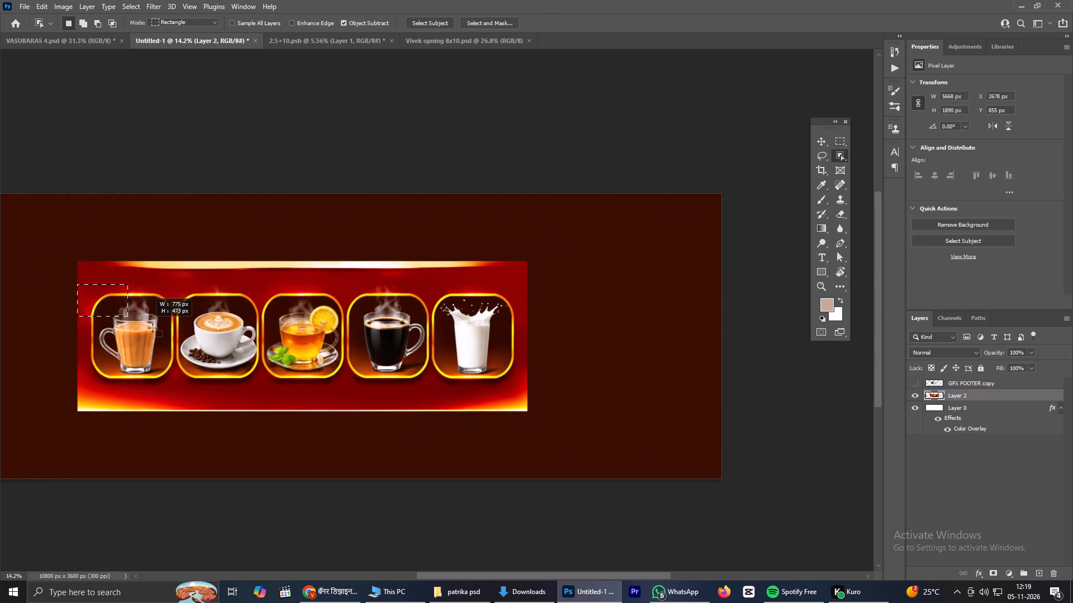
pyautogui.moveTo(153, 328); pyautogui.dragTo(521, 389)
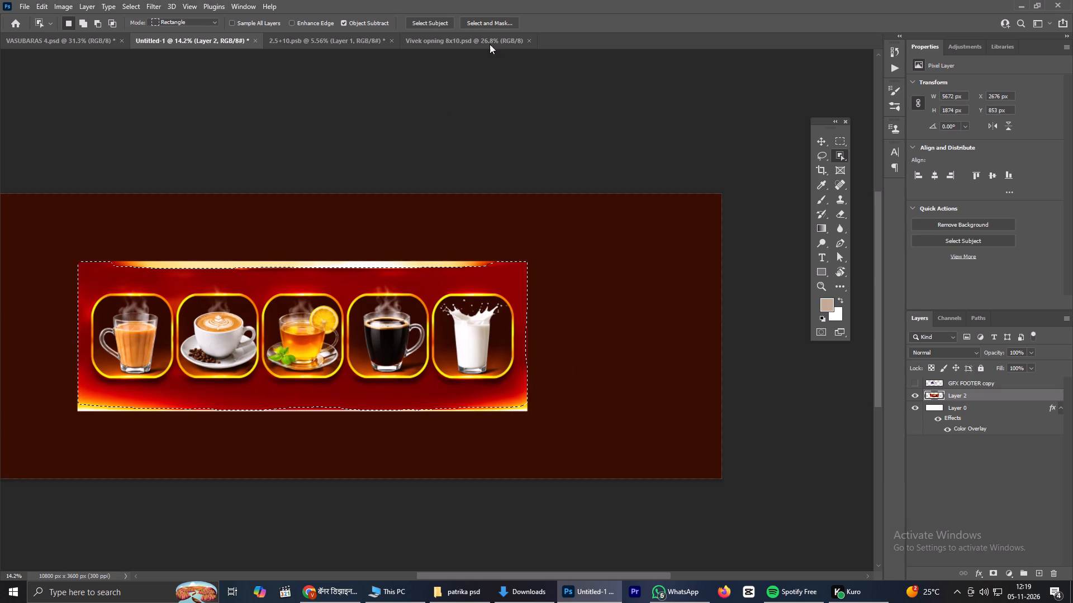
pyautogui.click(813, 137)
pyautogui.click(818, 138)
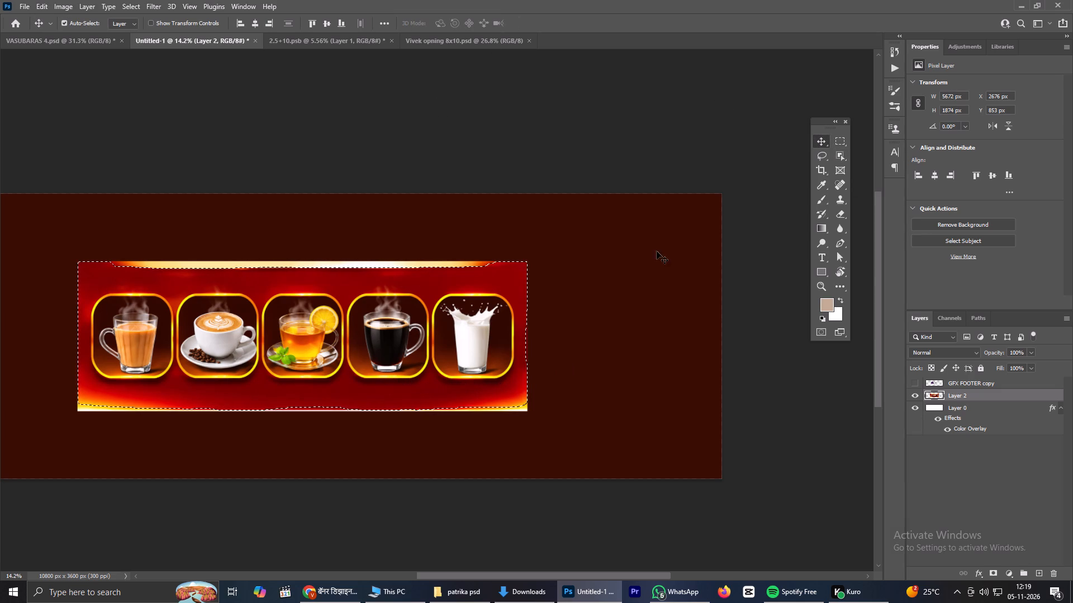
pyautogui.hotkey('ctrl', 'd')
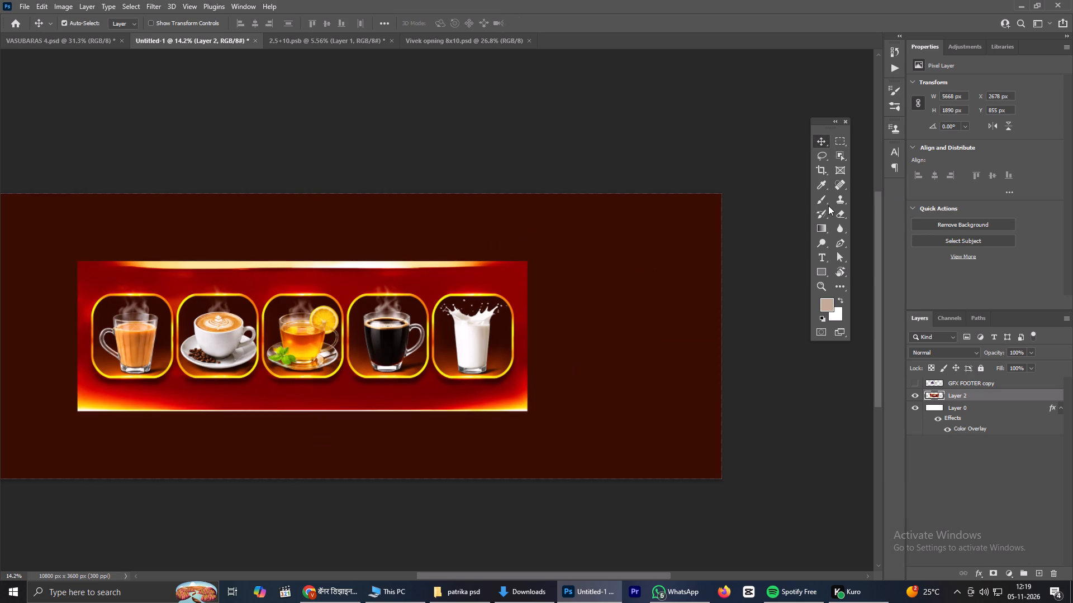
# Select the framed milk tea tile with the Object Selection tool and copy it to its own layer.
pyautogui.click(843, 151)
pyautogui.moveTo(93, 286); pyautogui.dragTo(93, 285)
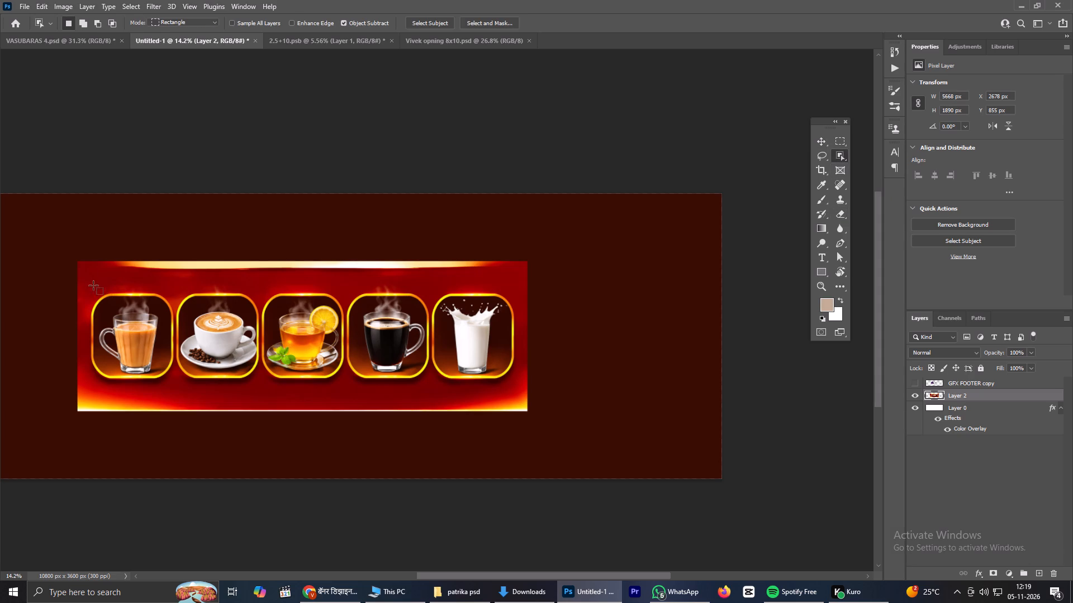
pyautogui.moveTo(93, 285); pyautogui.dragTo(175, 380)
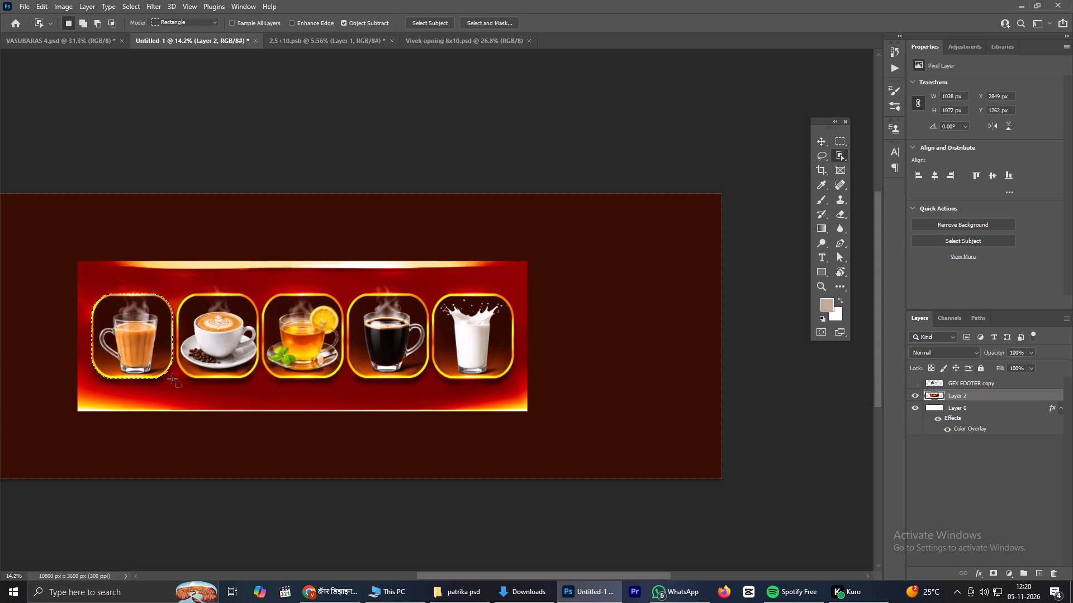
pyautogui.hotkey('ctrl', 'j')
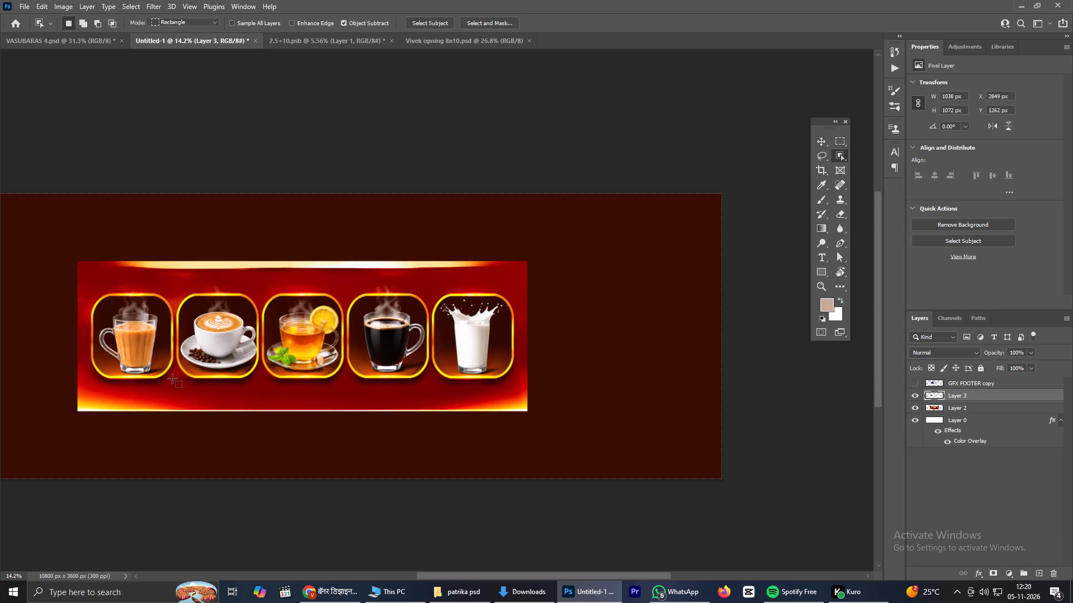
# Select the framed cappuccino tile on Layer 2 and copy it to its own layer.
pyautogui.click(973, 405)
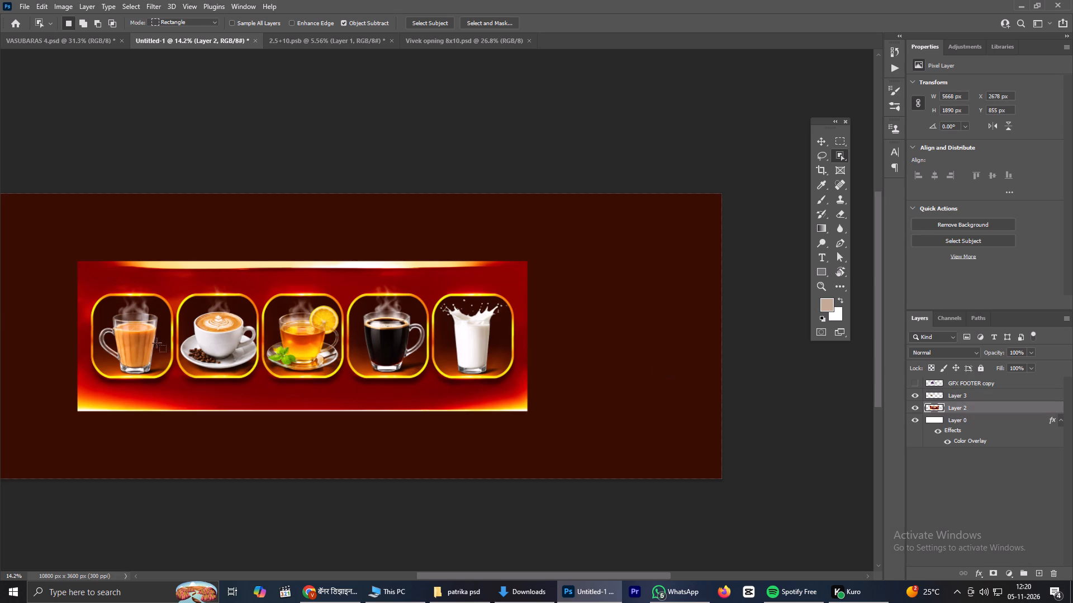
pyautogui.moveTo(175, 289); pyautogui.dragTo(262, 383)
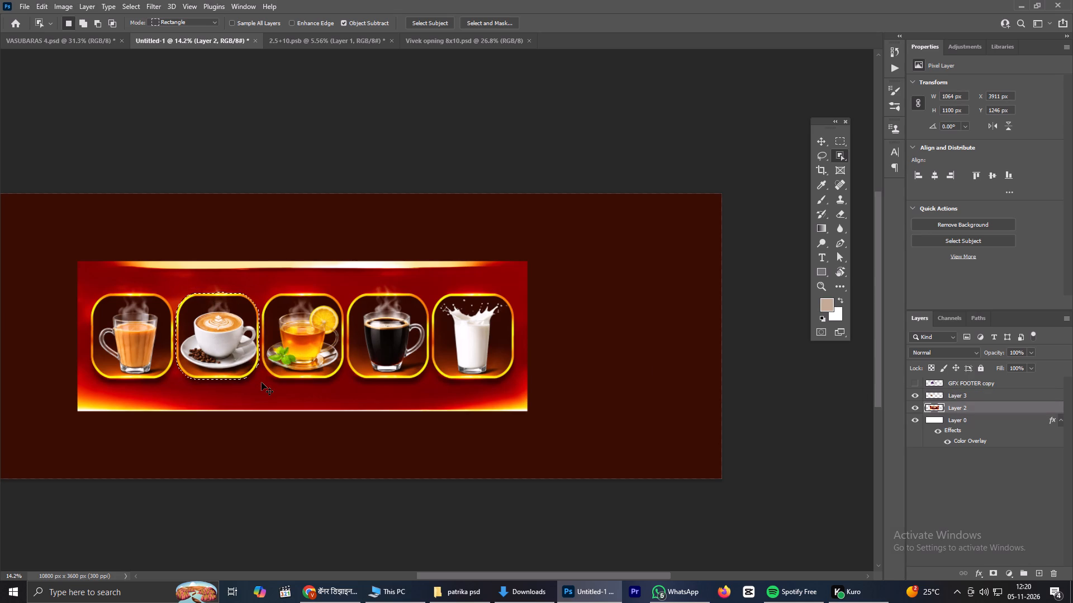
pyautogui.hotkey('ctrl', 'j')
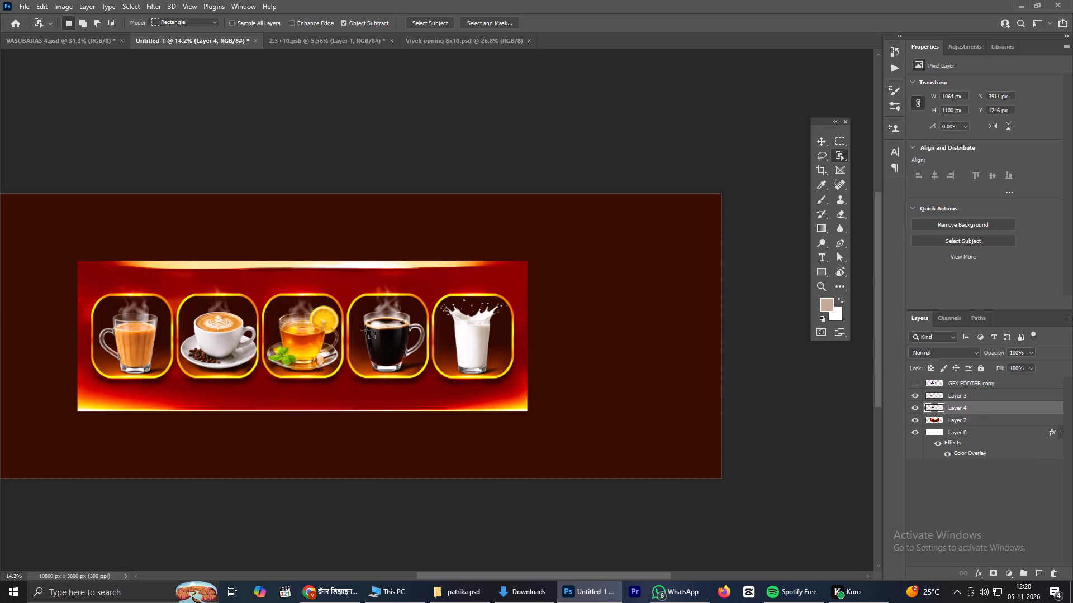
# Select the framed lemon tea tile on Layer 2 and copy it to its own layer.
pyautogui.click(953, 419)
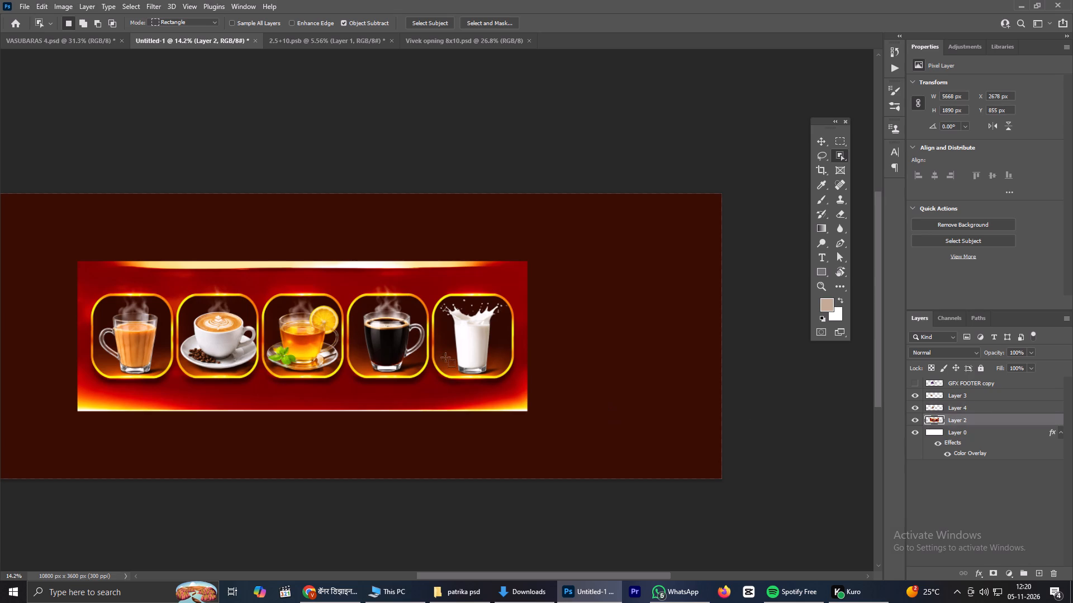
pyautogui.moveTo(250, 281); pyautogui.dragTo(345, 378)
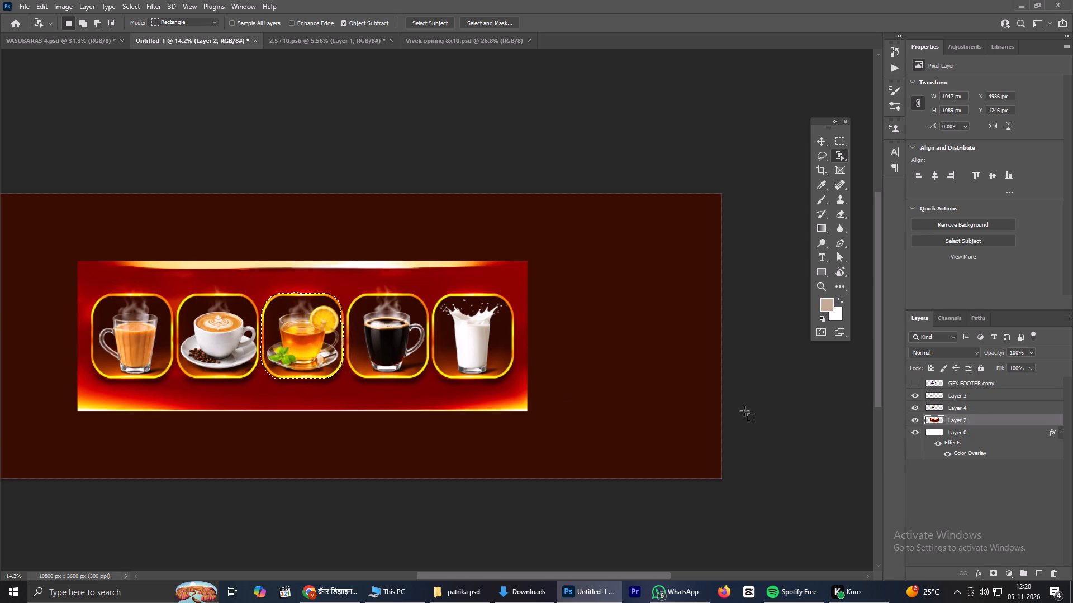
pyautogui.hotkey('ctrl', 'j')
# Select the framed black coffee tile on Layer 2 and copy it to its own layer.
pyautogui.click(972, 424)
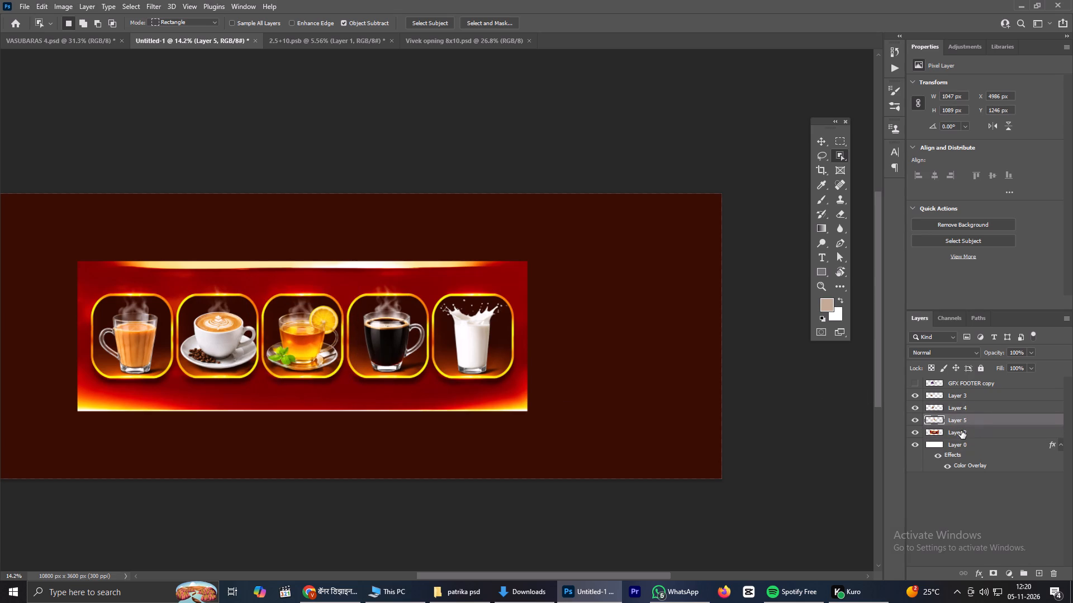
pyautogui.click(961, 430)
pyautogui.moveTo(363, 293); pyautogui.dragTo(363, 294)
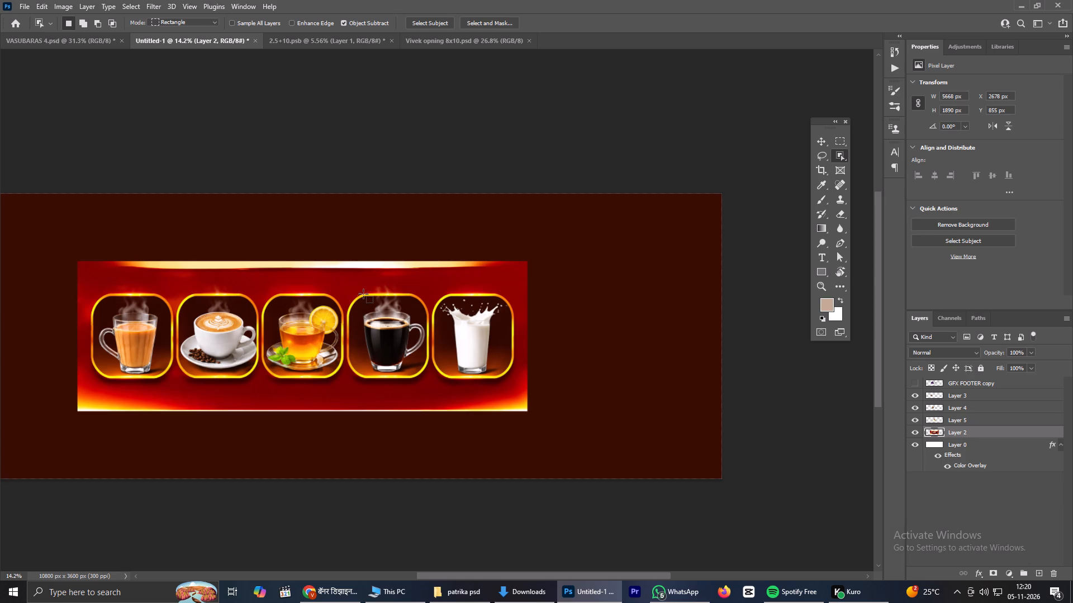
pyautogui.moveTo(363, 294); pyautogui.dragTo(357, 290)
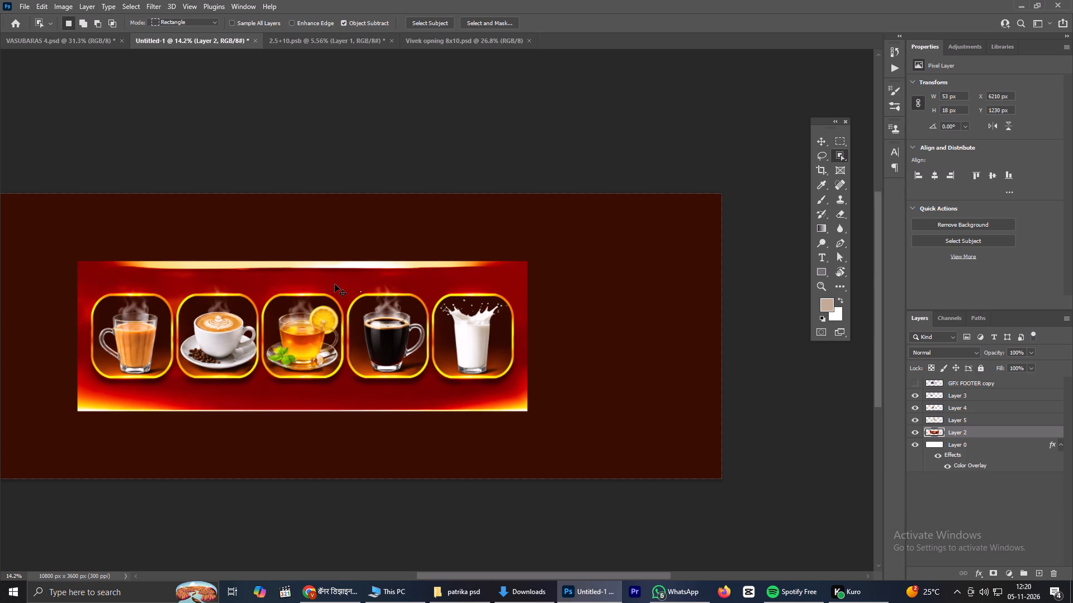
pyautogui.hotkey('ctrl', 'd')
pyautogui.moveTo(340, 275); pyautogui.dragTo(436, 388)
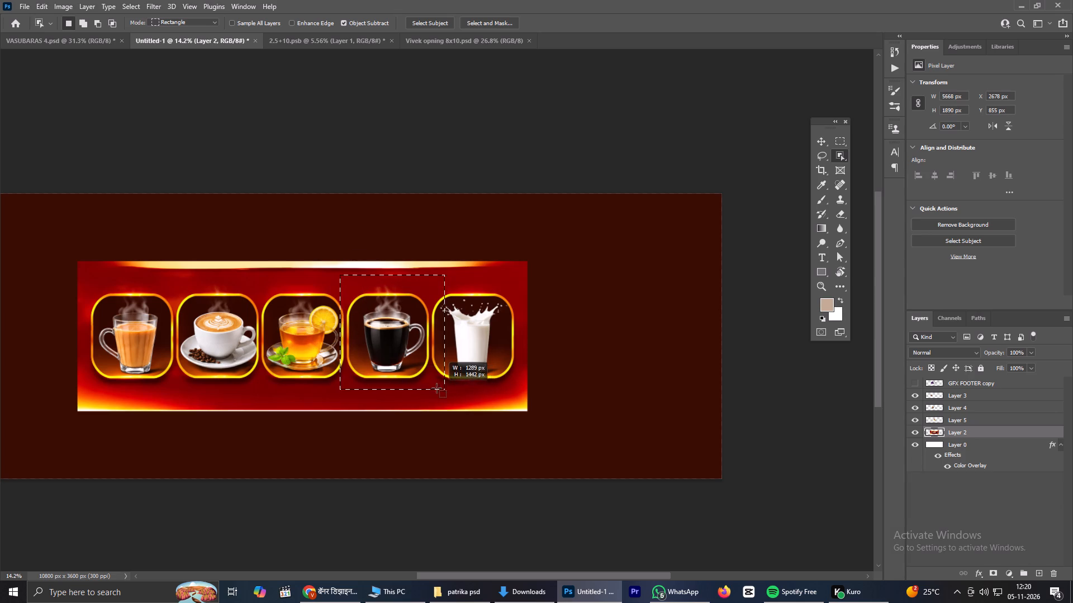
pyautogui.moveTo(436, 388); pyautogui.dragTo(431, 386)
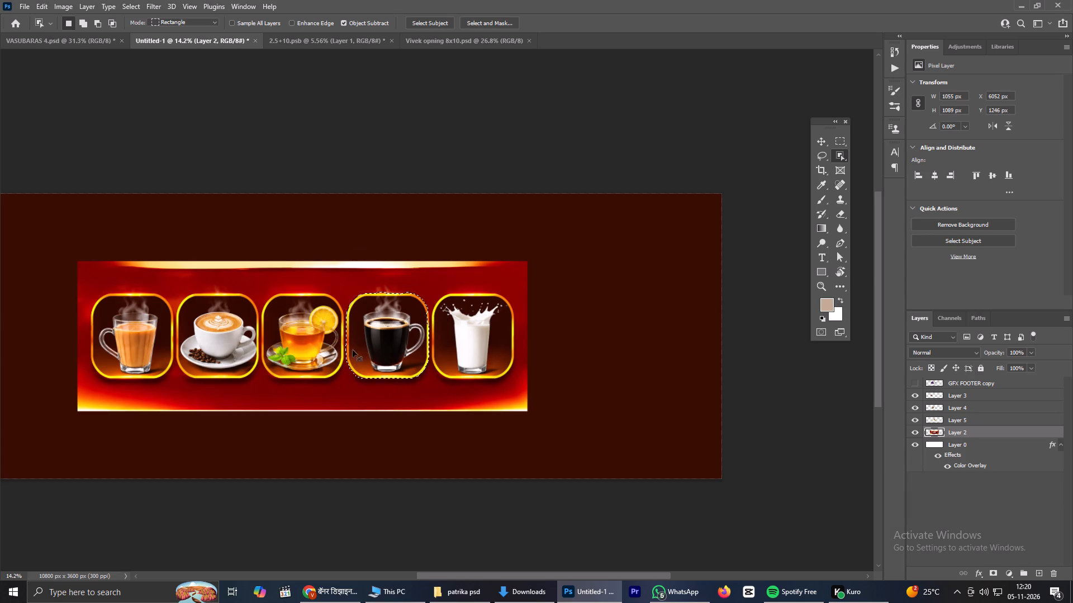
pyautogui.hotkey('ctrl', 'j')
# Select the framed milk glass tile on Layer 2 with the Object Selection tool and copy it to its own layer.
pyautogui.click(971, 449)
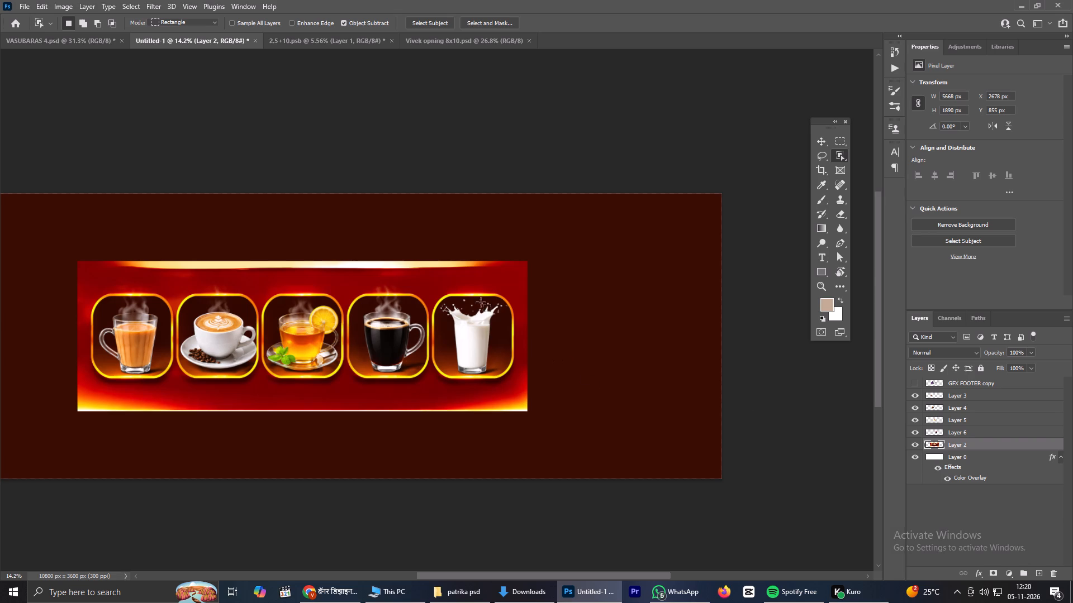
pyautogui.moveTo(425, 280); pyautogui.dragTo(524, 382)
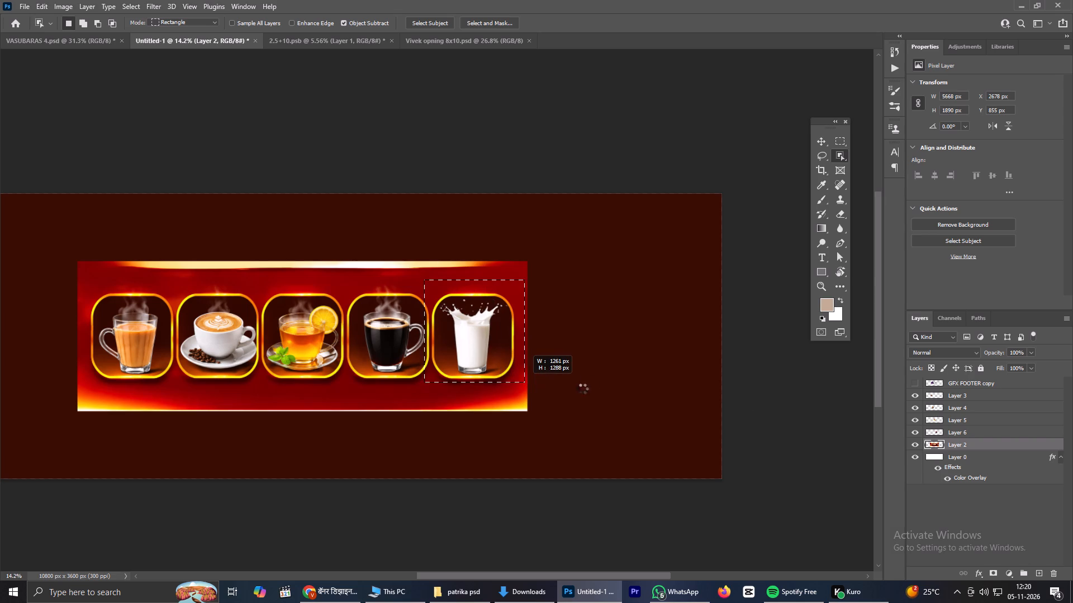
pyautogui.scroll(4, 450, 339)
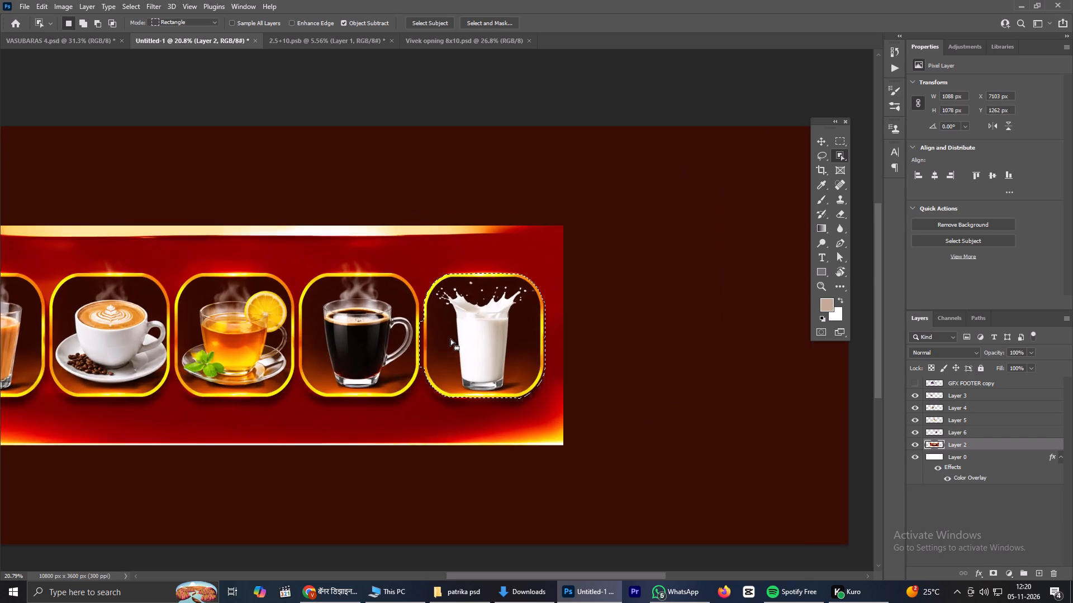
pyautogui.scroll(4, 443, 336)
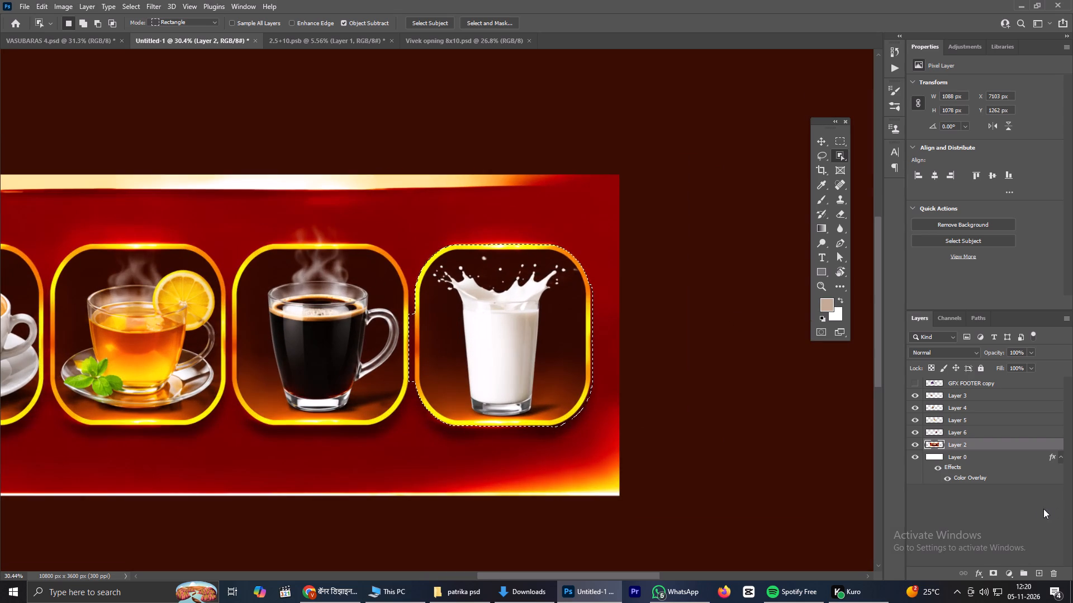
pyautogui.hotkey('ctrl', 'j')
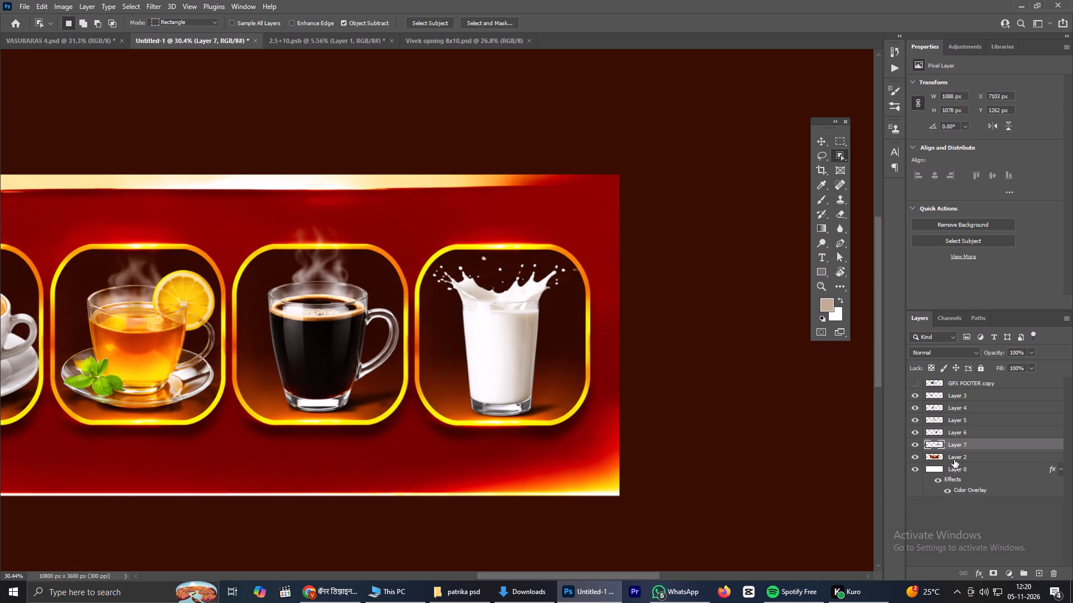
# Delete Layer 2, which holds the original image of all five drinks.
pyautogui.moveTo(954, 460); pyautogui.dragTo(1056, 571)
pyautogui.scroll(-10, 369, 332)
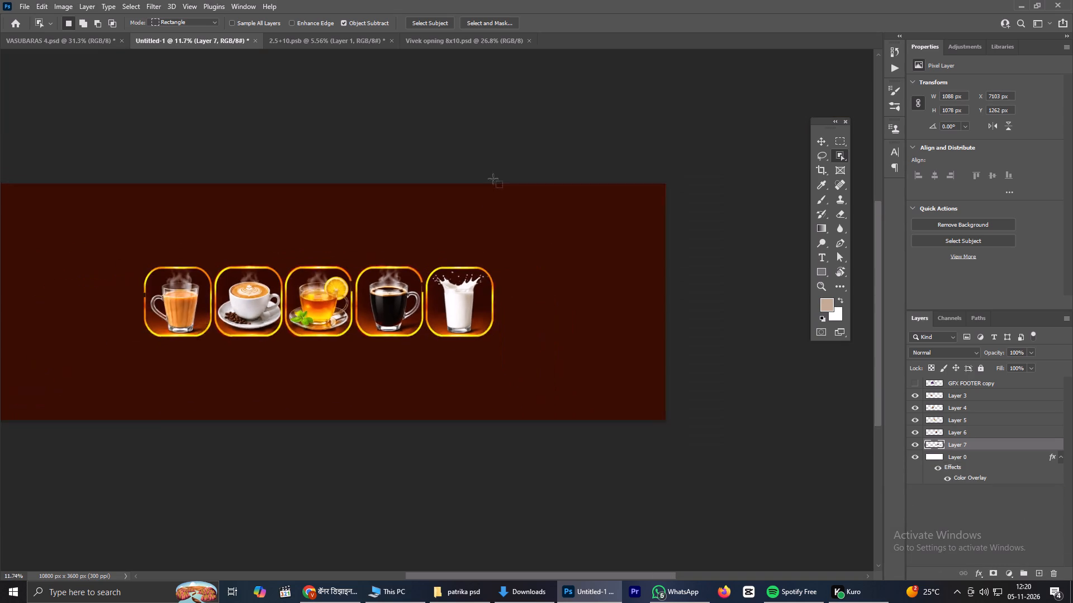
pyautogui.scroll(-2, 493, 179)
pyautogui.scroll(3, 236, 237)
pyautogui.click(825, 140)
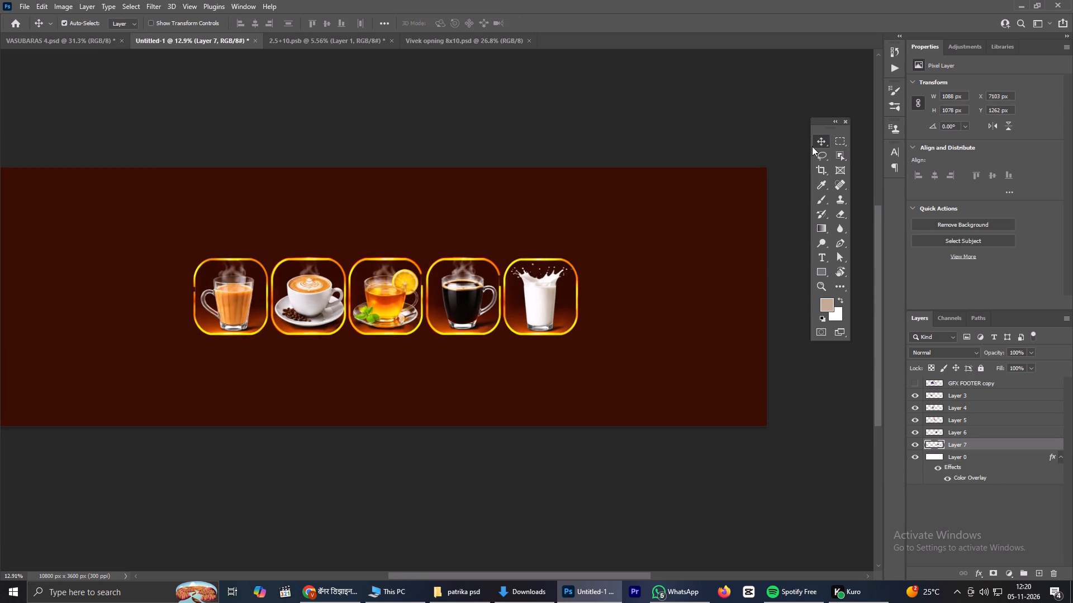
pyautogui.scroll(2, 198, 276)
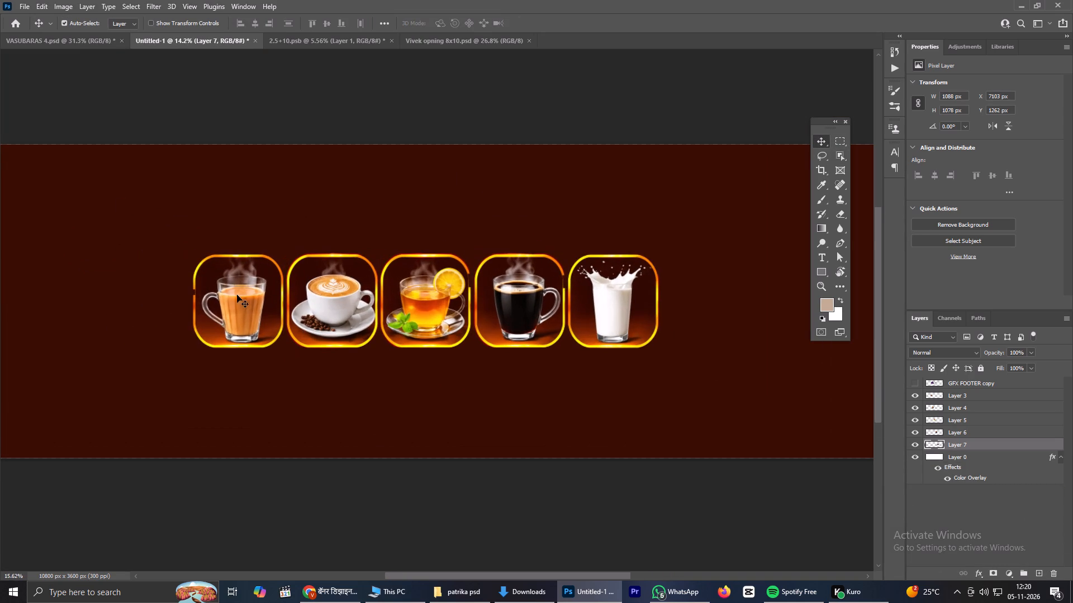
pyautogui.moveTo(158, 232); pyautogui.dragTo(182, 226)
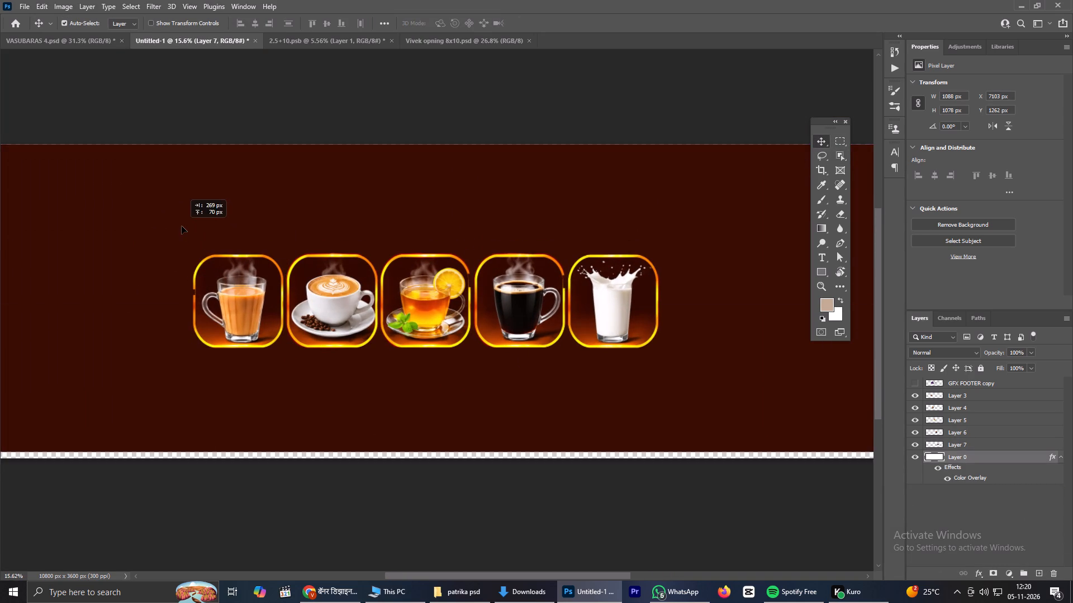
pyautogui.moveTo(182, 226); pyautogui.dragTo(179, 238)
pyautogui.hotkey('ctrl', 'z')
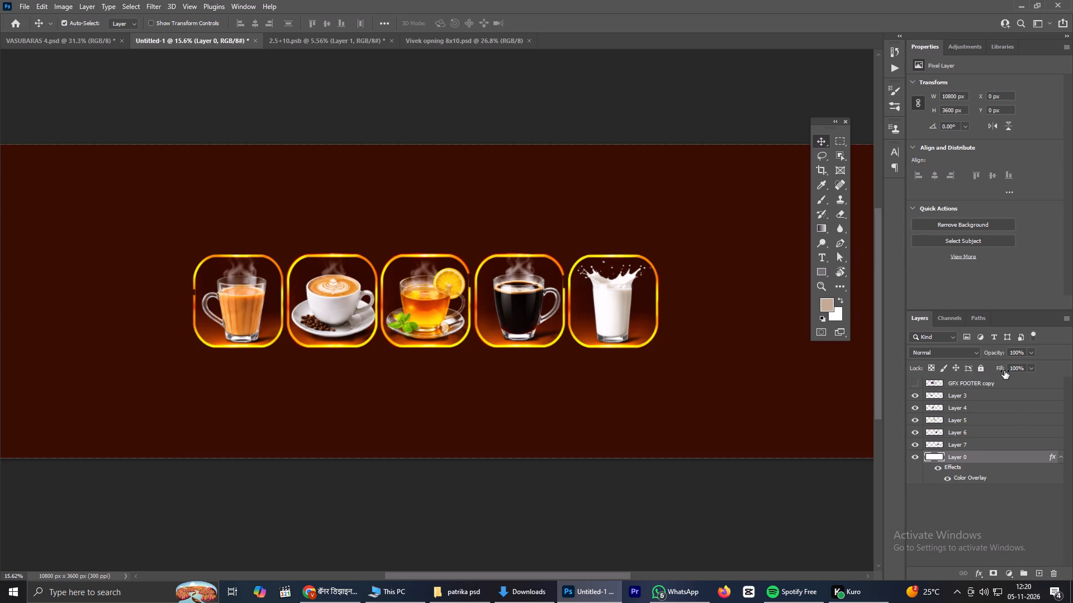
# Lock all attributes of Layer 0, the dark brown background.
pyautogui.click(978, 366)
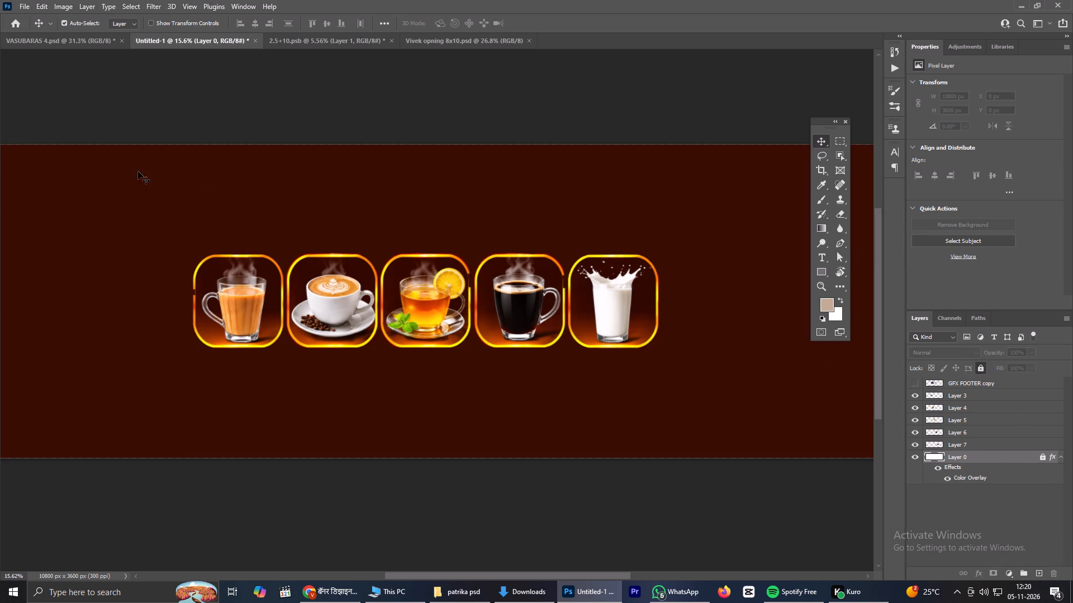
# Select the five drink tile layers together and copy them into the 2.5+10.psb banner document.
pyautogui.moveTo(130, 212); pyautogui.dragTo(694, 385)
pyautogui.moveTo(990, 415); pyautogui.dragTo(962, 411)
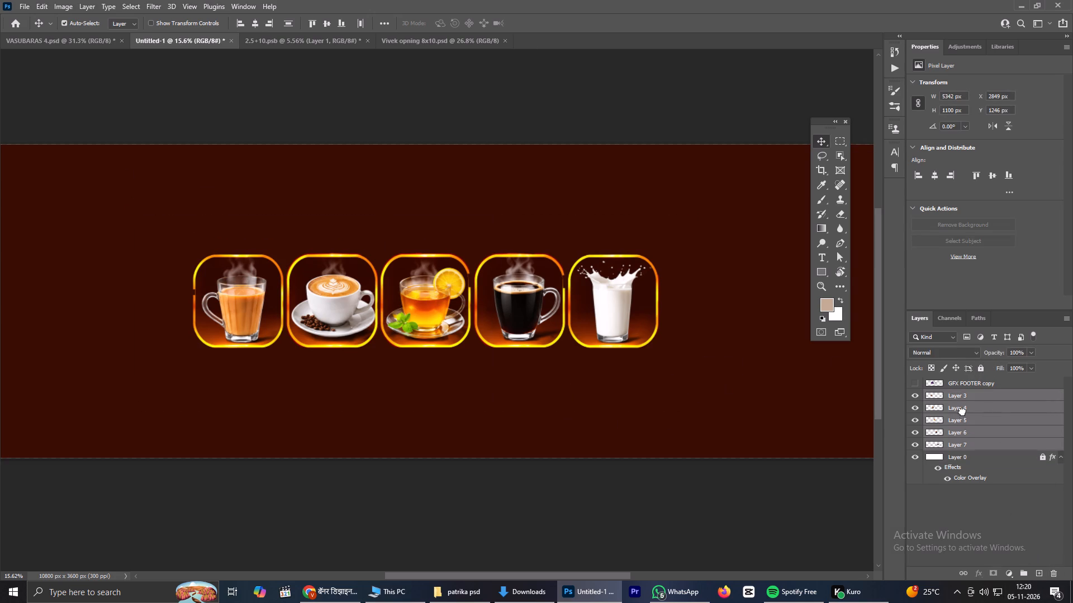
pyautogui.moveTo(962, 411); pyautogui.dragTo(444, 389)
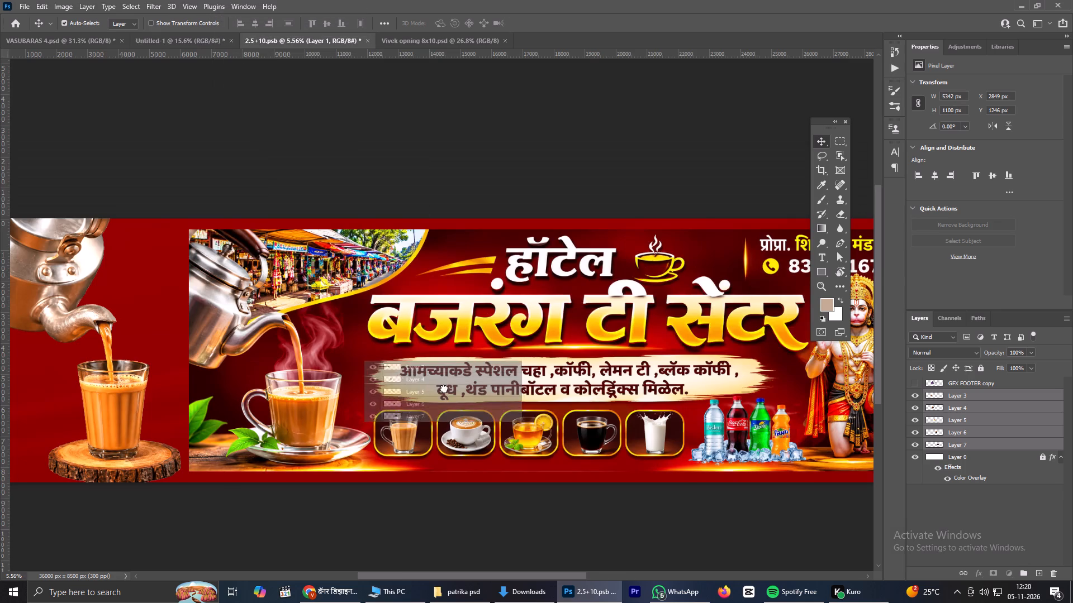
pyautogui.moveTo(444, 389); pyautogui.dragTo(497, 440)
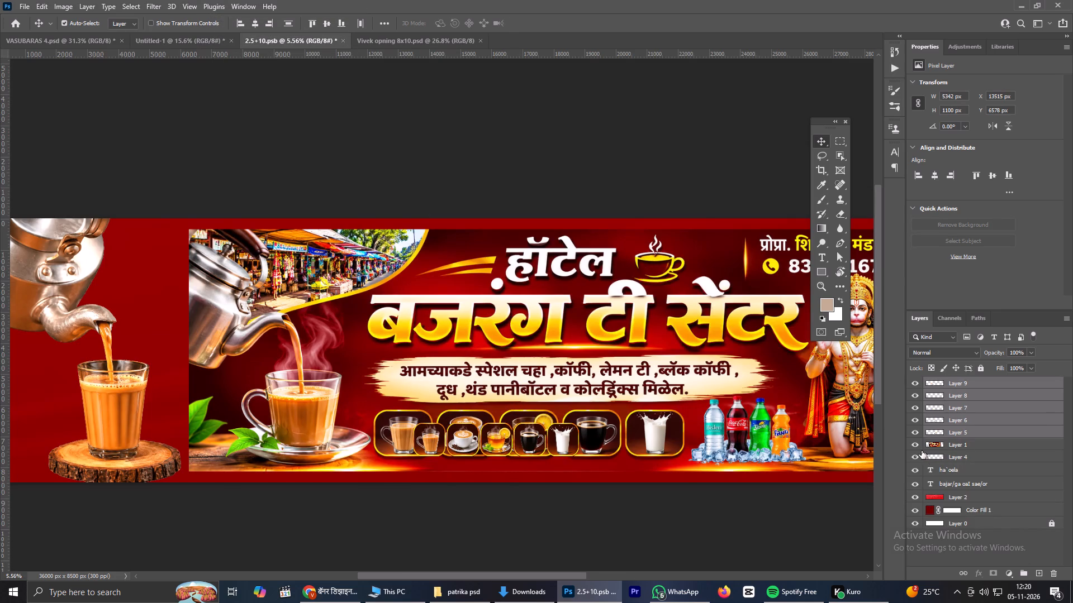
# Hide Layer 1, the reference banner design.
pyautogui.click(919, 447)
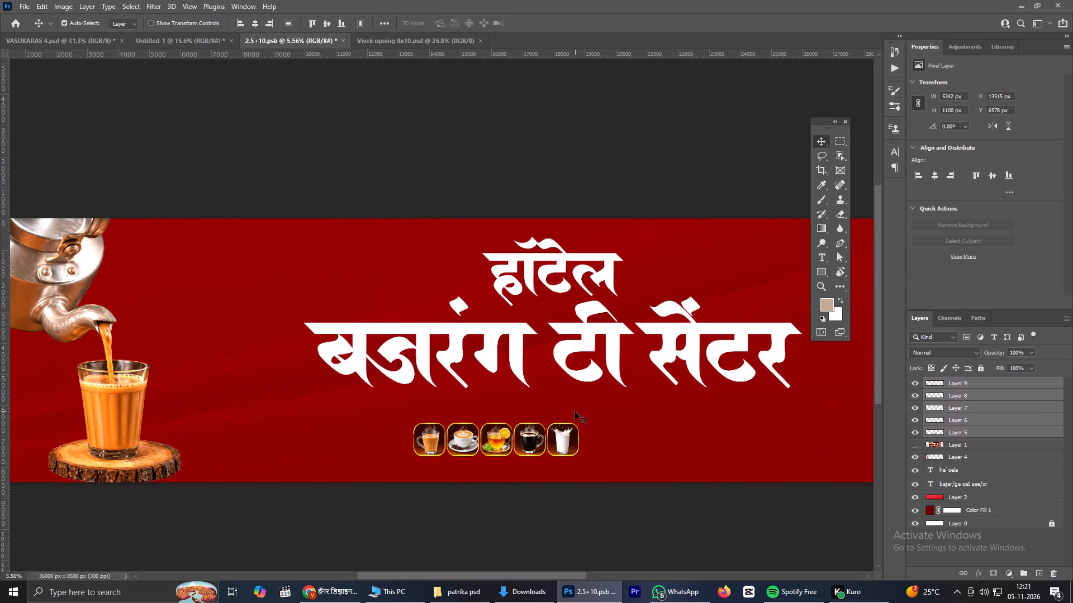
# Scale the five drink tiles up together to about 212% and place the row beneath the banner's main title.
pyautogui.hotkey('ctrl', 't')
pyautogui.scroll(-1, 587, 413)
pyautogui.moveTo(583, 439); pyautogui.dragTo(668, 443)
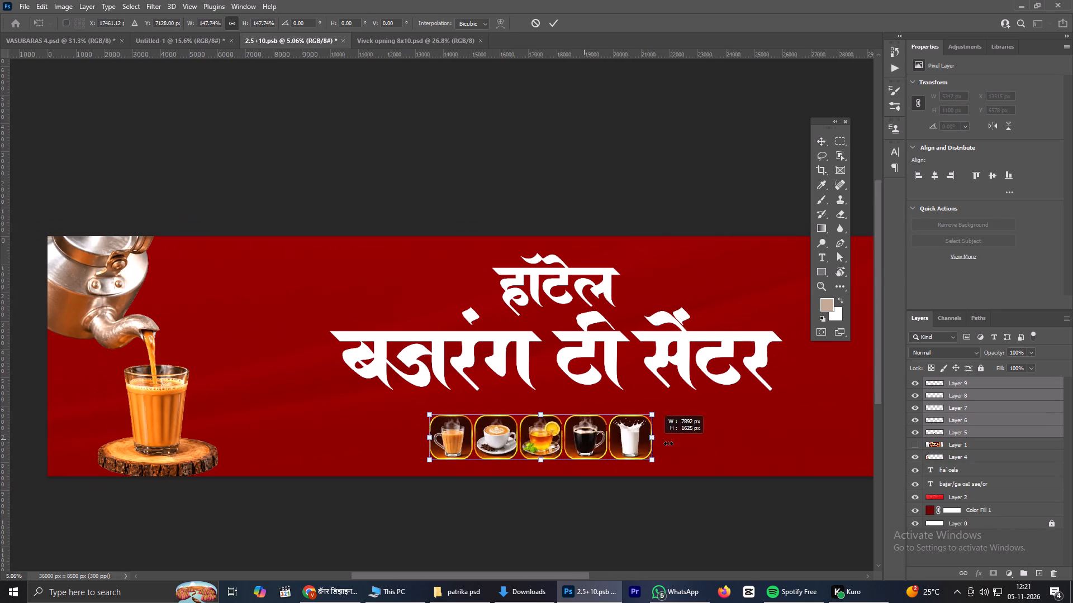
pyautogui.moveTo(668, 443); pyautogui.dragTo(782, 432)
pyautogui.scroll(-4, 666, 419)
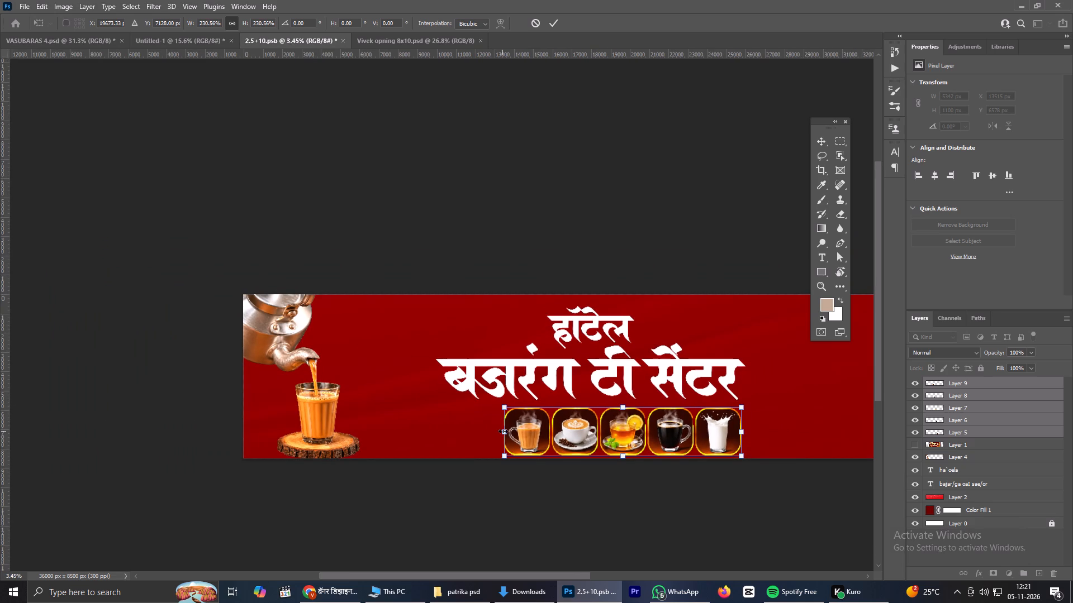
pyautogui.moveTo(503, 431); pyautogui.dragTo(498, 427)
pyautogui.moveTo(620, 406); pyautogui.dragTo(620, 411)
pyautogui.moveTo(621, 428); pyautogui.dragTo(593, 422)
pyautogui.click(558, 16)
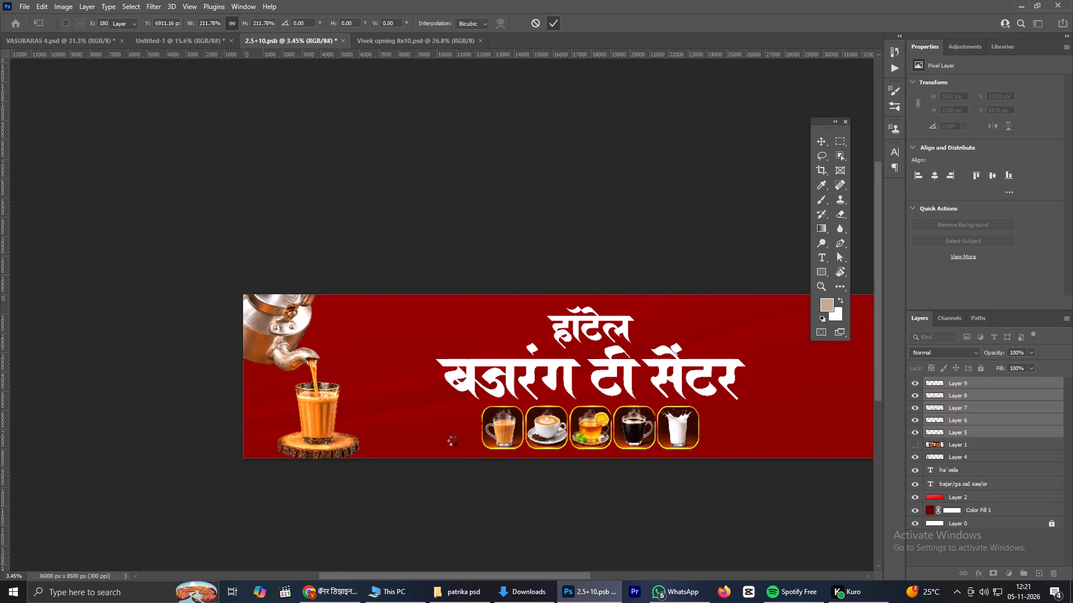
pyautogui.scroll(5, 458, 438)
pyautogui.moveTo(540, 423); pyautogui.dragTo(498, 423)
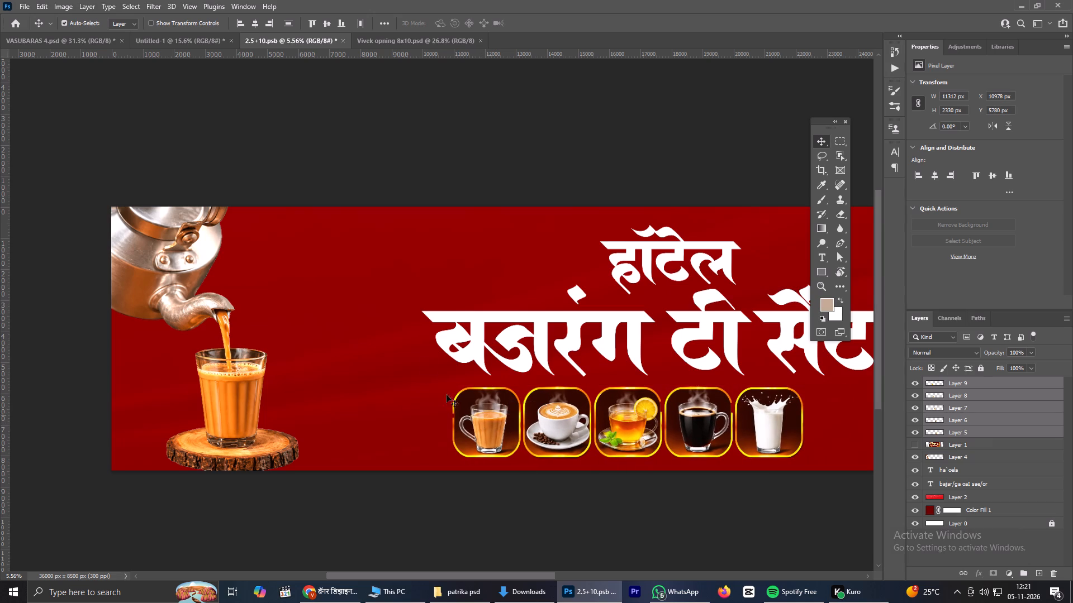
# Move only the milk tea tile away from the other four drinks, toward the tea glass and kettle.
pyautogui.click(392, 156)
pyautogui.moveTo(479, 417); pyautogui.dragTo(450, 417)
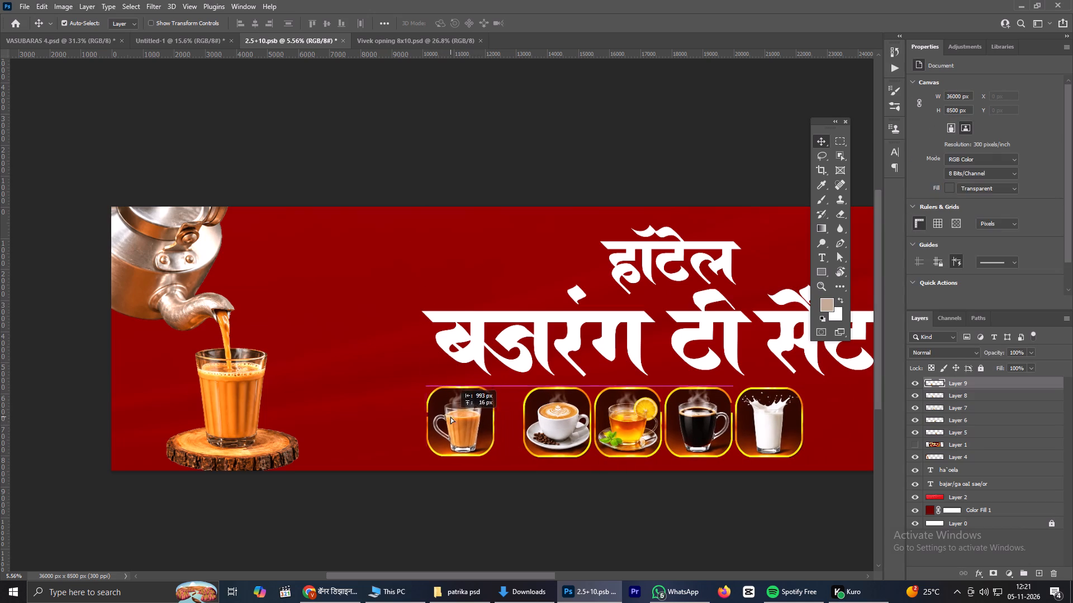
pyautogui.moveTo(450, 417); pyautogui.dragTo(438, 417)
# Draw a rectangle about 2520 × 2392 px over the milk tea tile and round its corners to about 570 px.
pyautogui.scroll(-2, 483, 399)
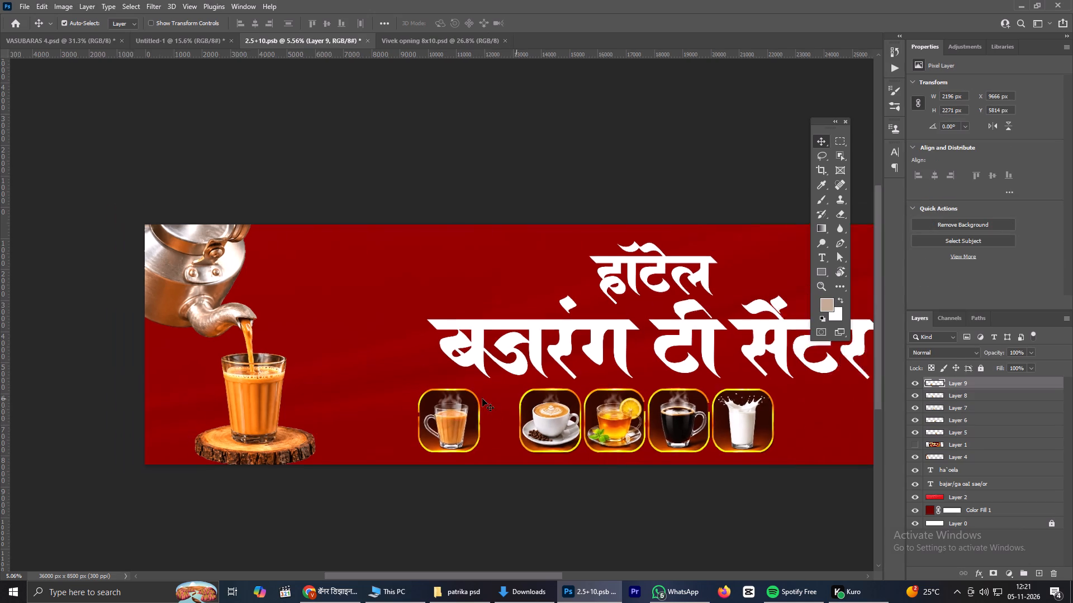
pyautogui.scroll(-3, 482, 399)
pyautogui.scroll(-3, 611, 387)
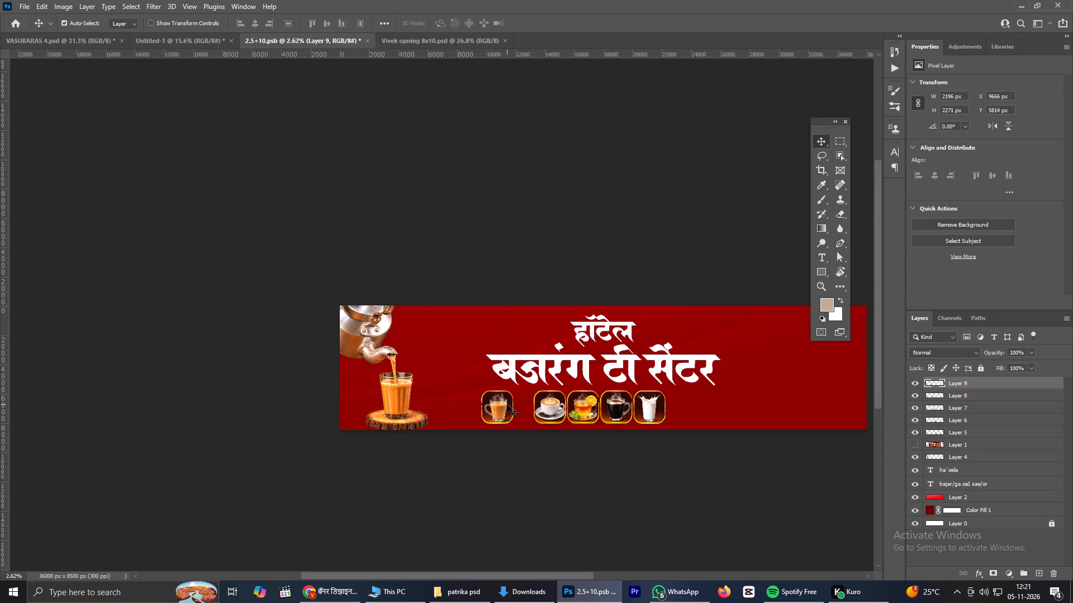
pyautogui.scroll(7, 507, 404)
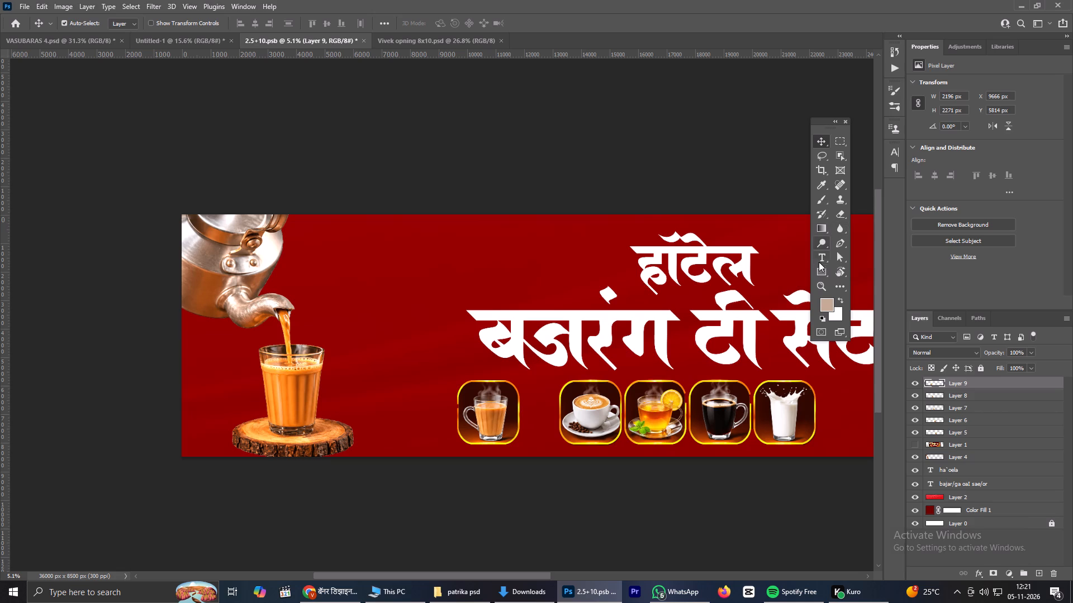
pyautogui.click(823, 267)
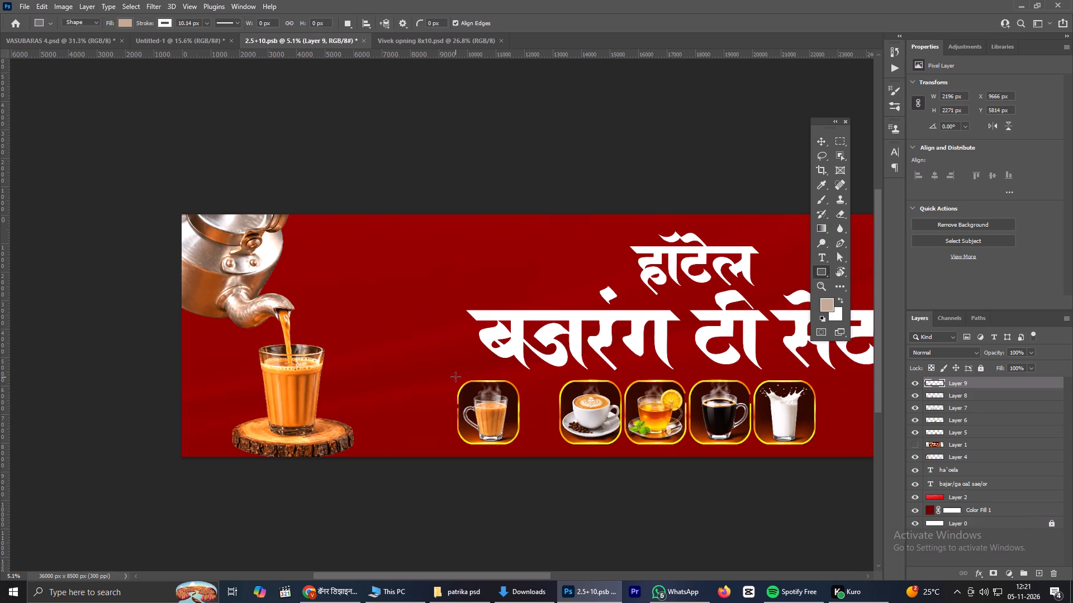
pyautogui.moveTo(453, 379); pyautogui.dragTo(517, 435)
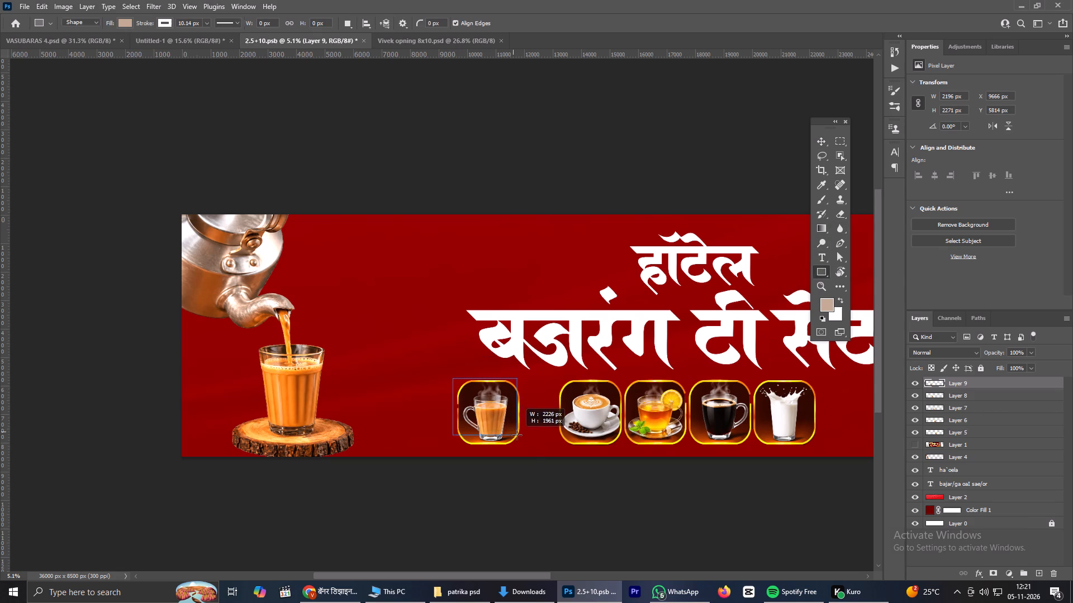
pyautogui.moveTo(517, 435); pyautogui.dragTo(525, 447)
pyautogui.click(513, 435)
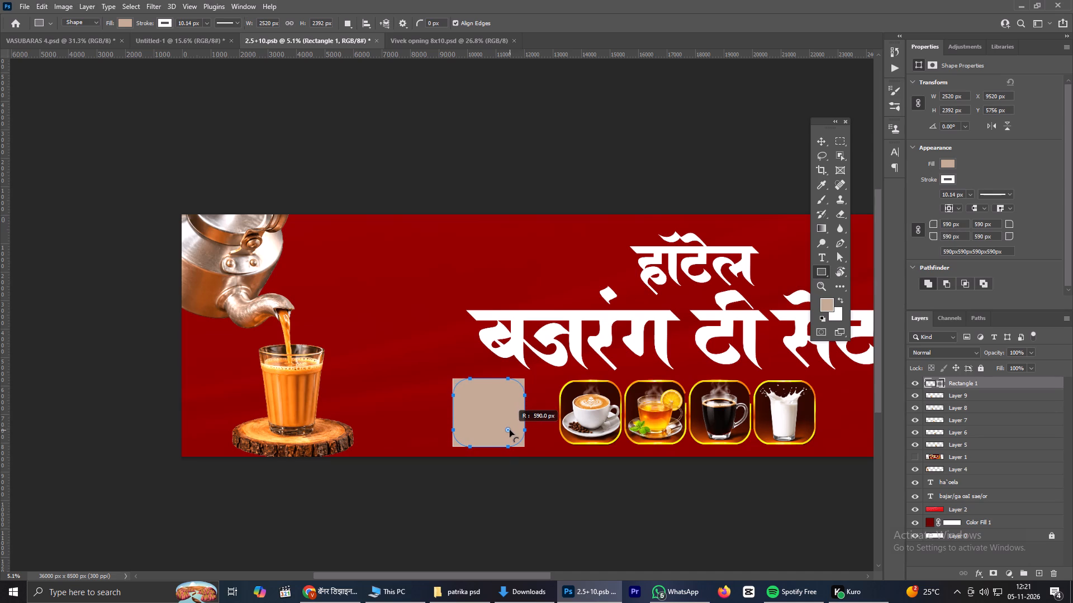
# Move the milk tea layer, Layer 9, above Rectangle 1 and clip it to the rounded rectangle.
pyautogui.click(811, 139)
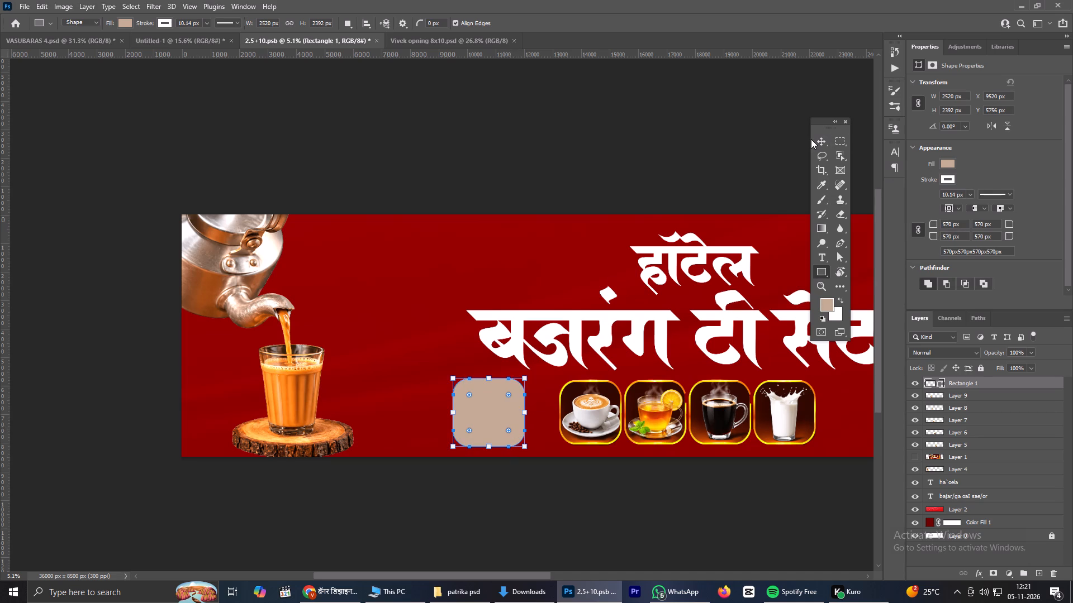
pyautogui.click(819, 140)
pyautogui.moveTo(955, 394); pyautogui.dragTo(956, 374)
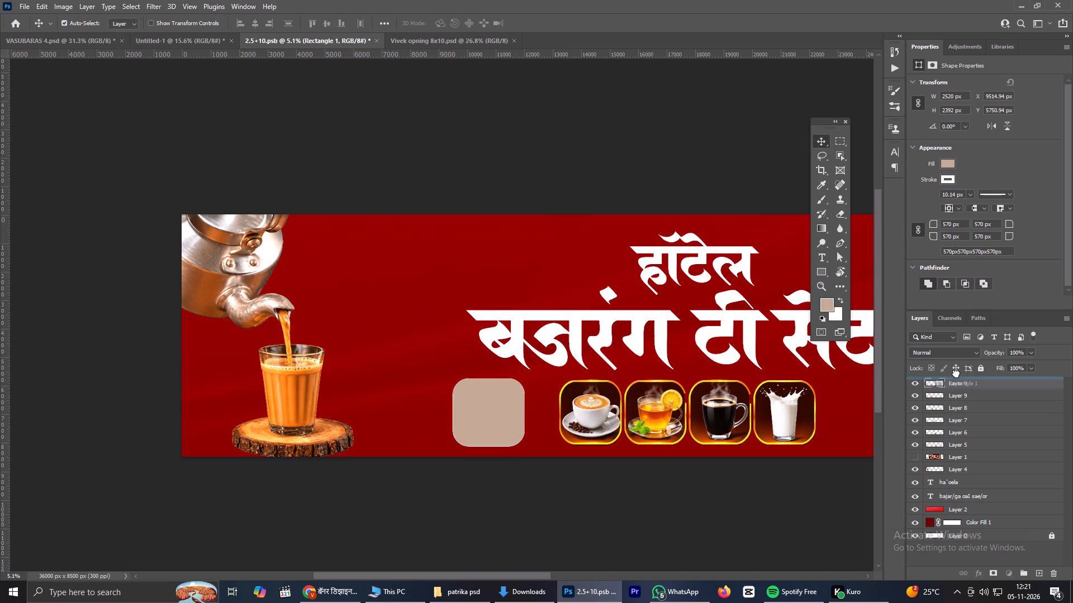
pyautogui.moveTo(956, 374); pyautogui.dragTo(956, 380)
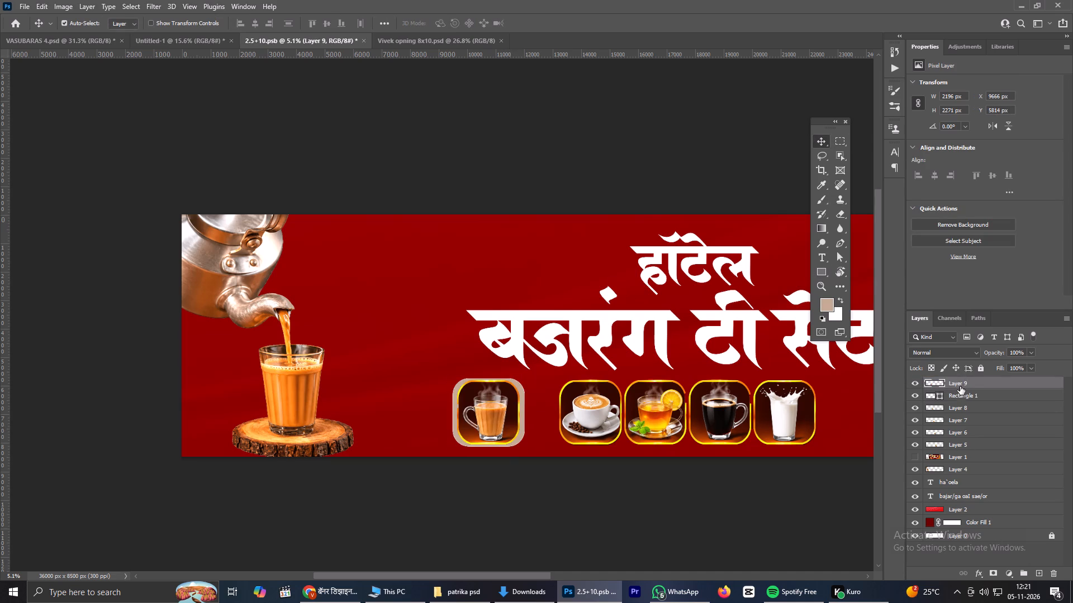
pyautogui.keyDown('alt'); pyautogui.click(960, 391); pyautogui.keyUp('alt')
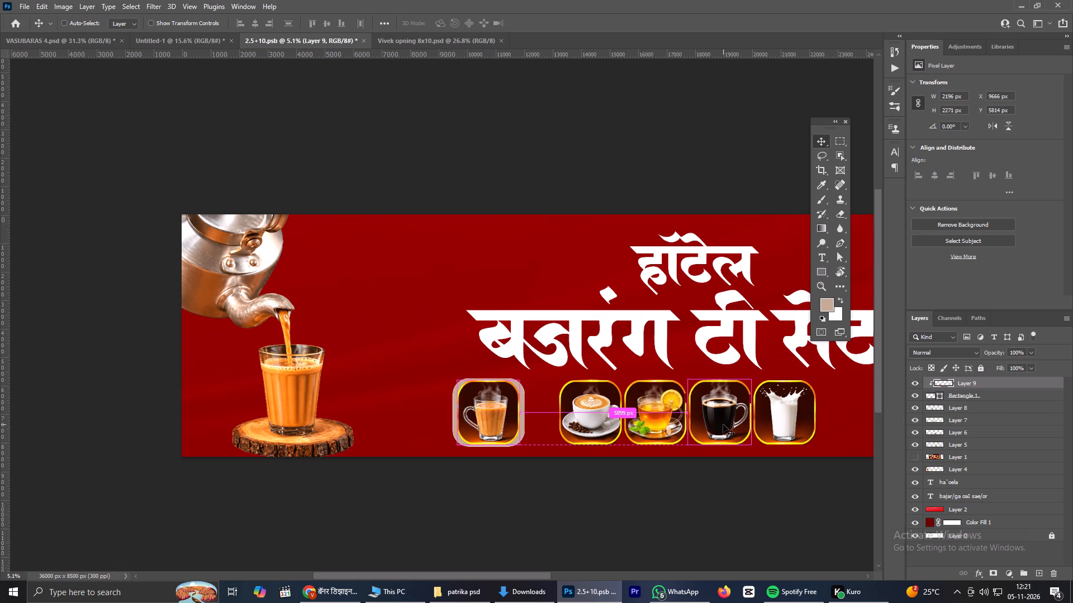
# Scale the clipped milk tea image to about 125% so it fills the rounded rectangle and its yellow frame is cropped out.
pyautogui.hotkey('ctrl', 't')
pyautogui.moveTo(520, 444); pyautogui.dragTo(531, 450)
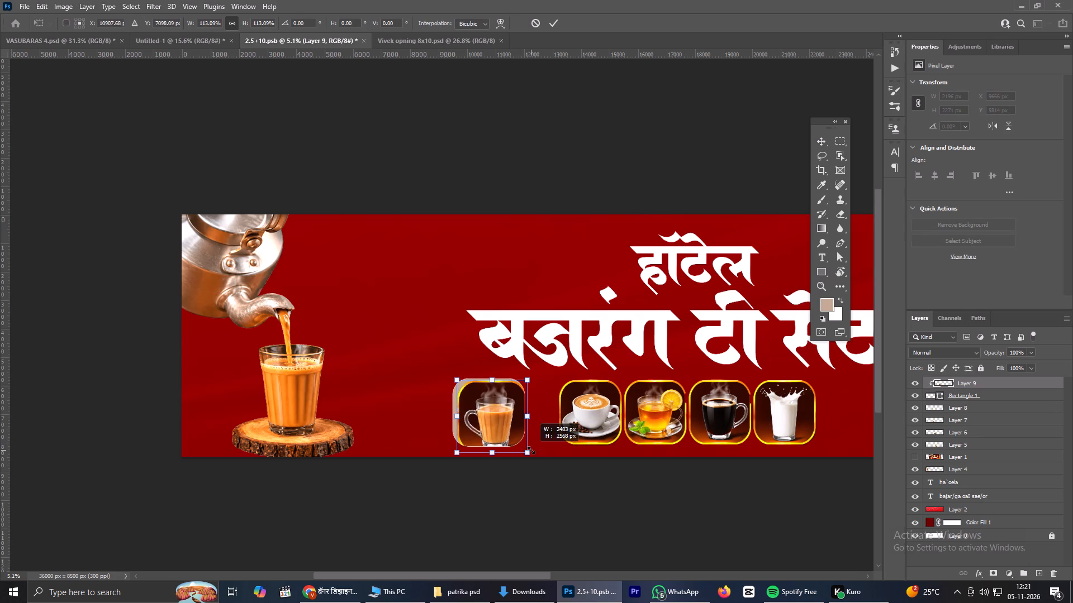
pyautogui.moveTo(531, 450); pyautogui.dragTo(529, 450)
pyautogui.moveTo(457, 377); pyautogui.dragTo(448, 367)
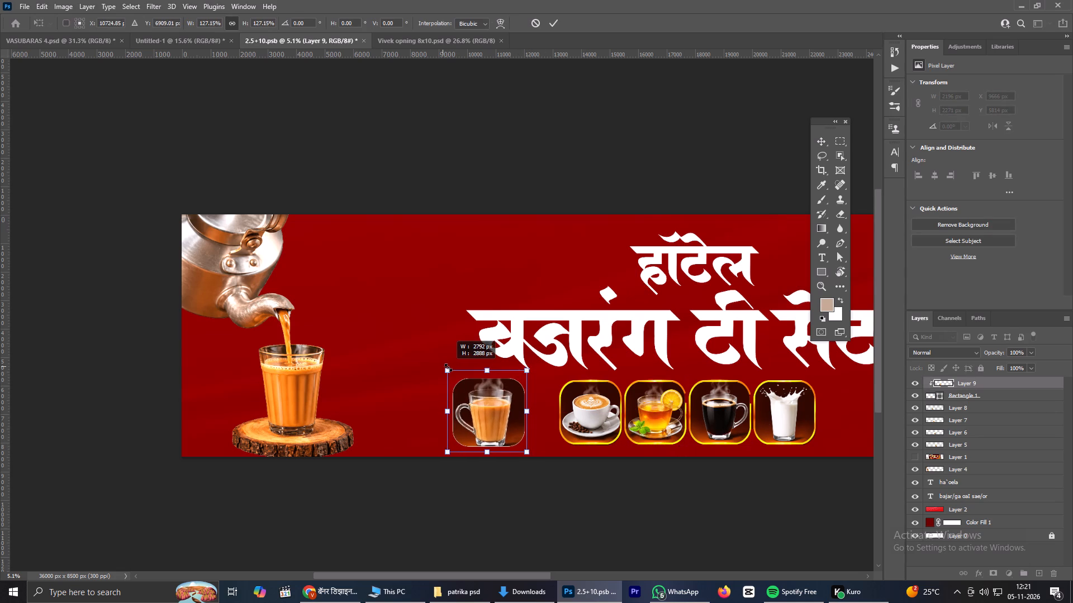
pyautogui.moveTo(448, 367); pyautogui.dragTo(450, 368)
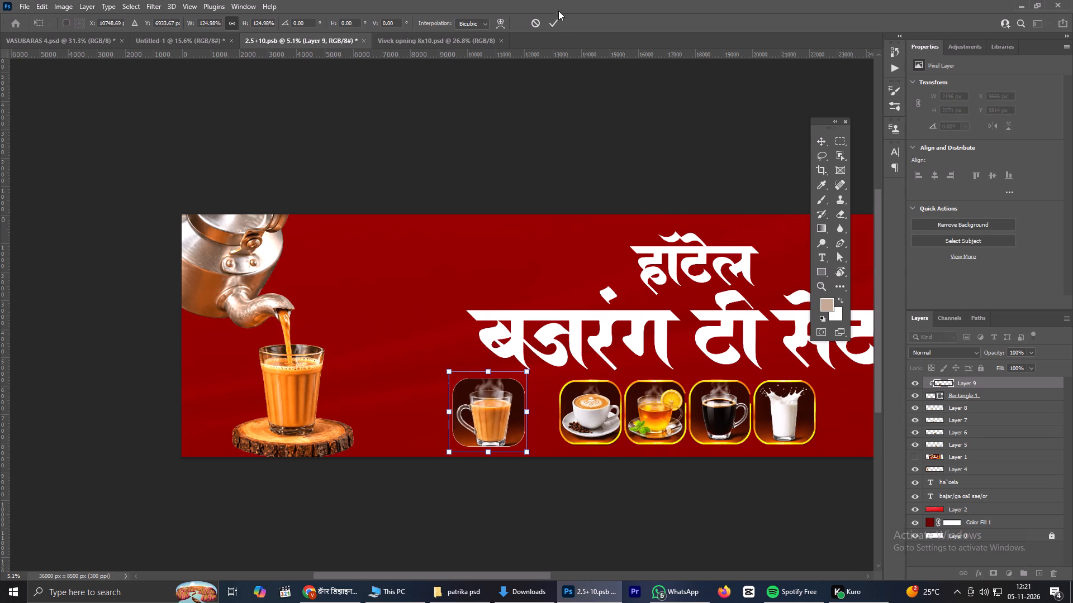
pyautogui.click(553, 26)
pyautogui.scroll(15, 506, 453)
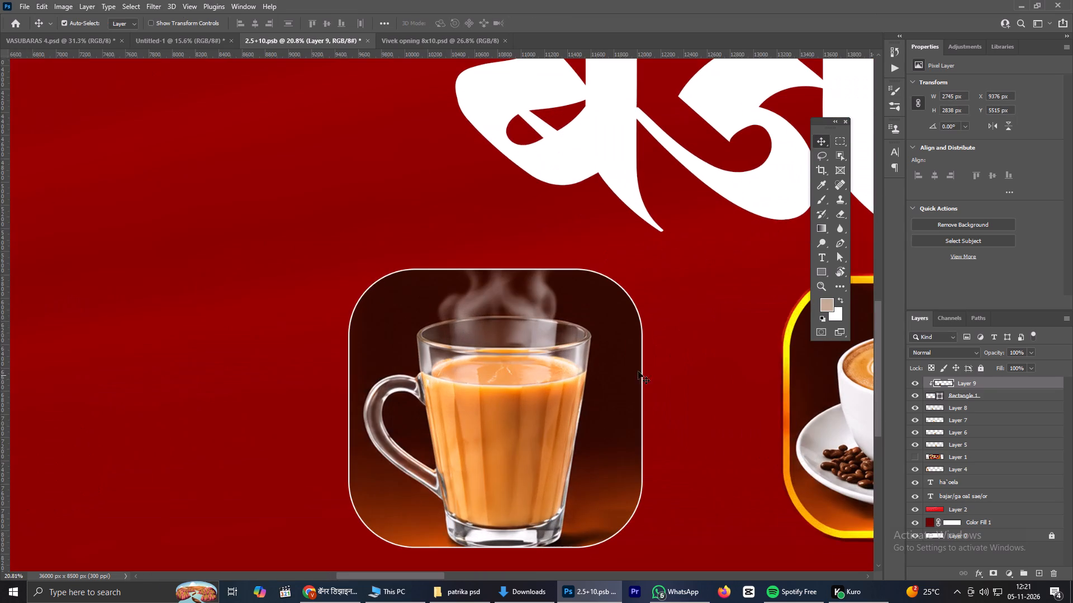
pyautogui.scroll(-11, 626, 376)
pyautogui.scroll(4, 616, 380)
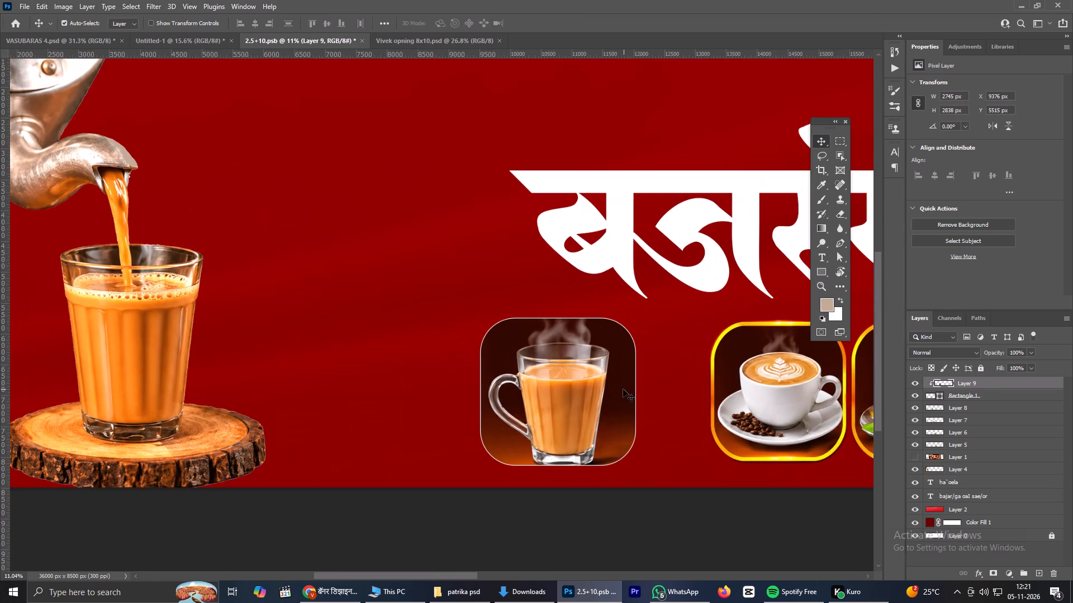
# Set the stroke width of the milk tea tile's rounded rectangle, Rectangle 1, to about 15.6 px.
pyautogui.click(958, 391)
pyautogui.click(967, 395)
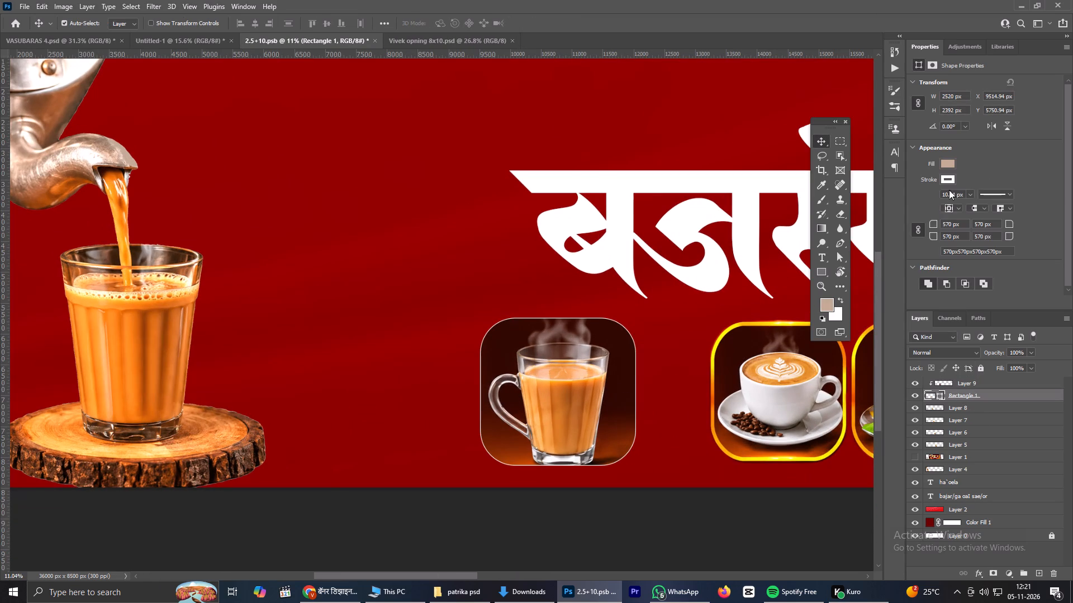
pyautogui.click(944, 177)
pyautogui.click(987, 169)
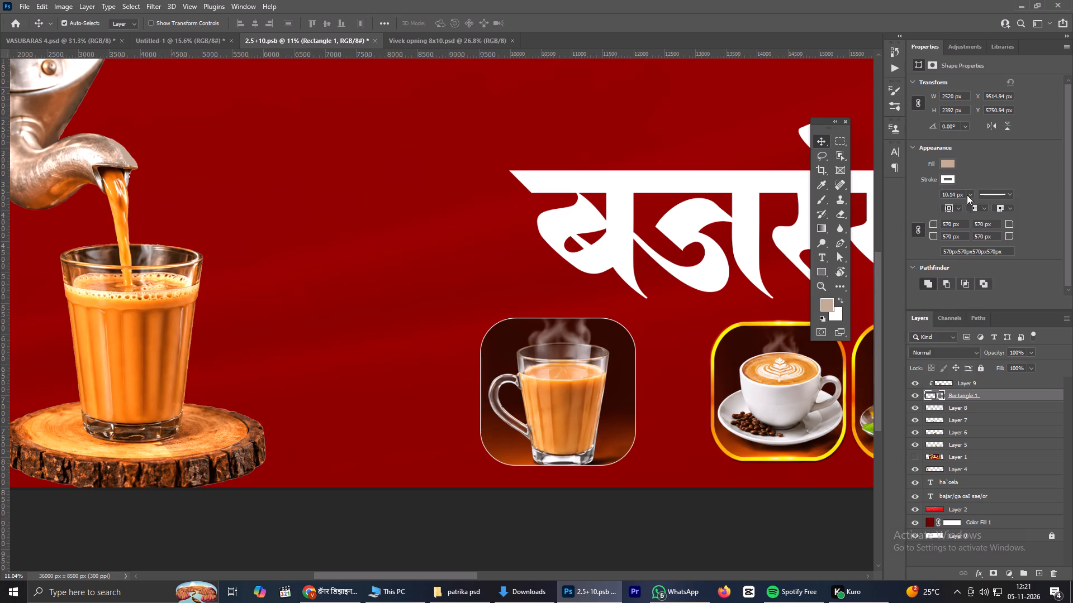
pyautogui.click(972, 192)
pyautogui.click(970, 209)
# Duplicate Rectangle 1, clip the milk tea layer, Layer 9, to the copy, and move the original Rectangle 1 below Layer 8.
pyautogui.scroll(-4, 548, 362)
pyautogui.scroll(3, 565, 361)
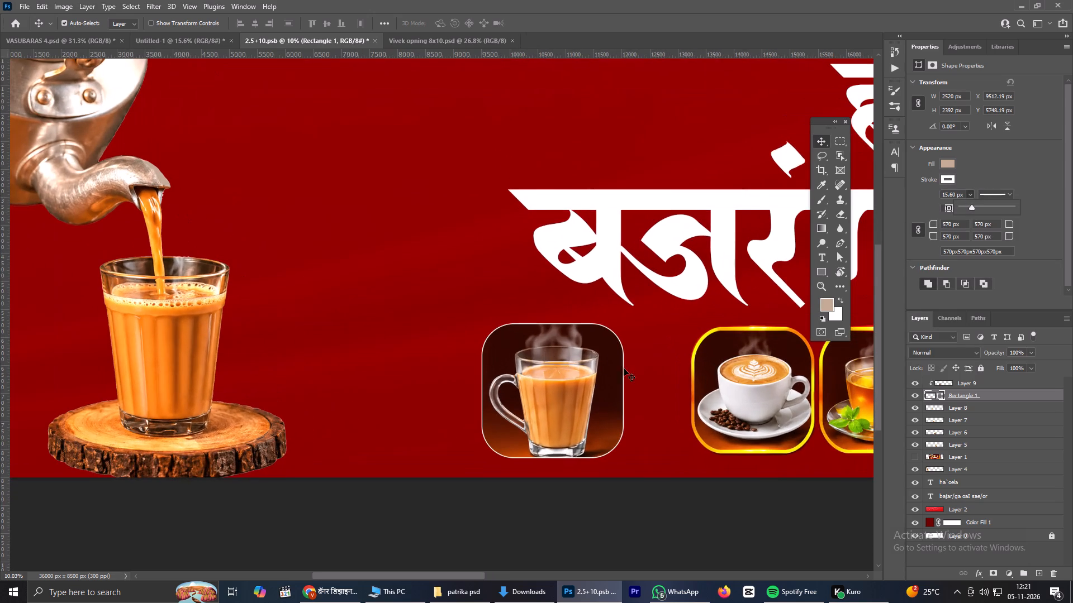
pyautogui.scroll(-2, 627, 373)
pyautogui.moveTo(1001, 395); pyautogui.dragTo(1038, 571)
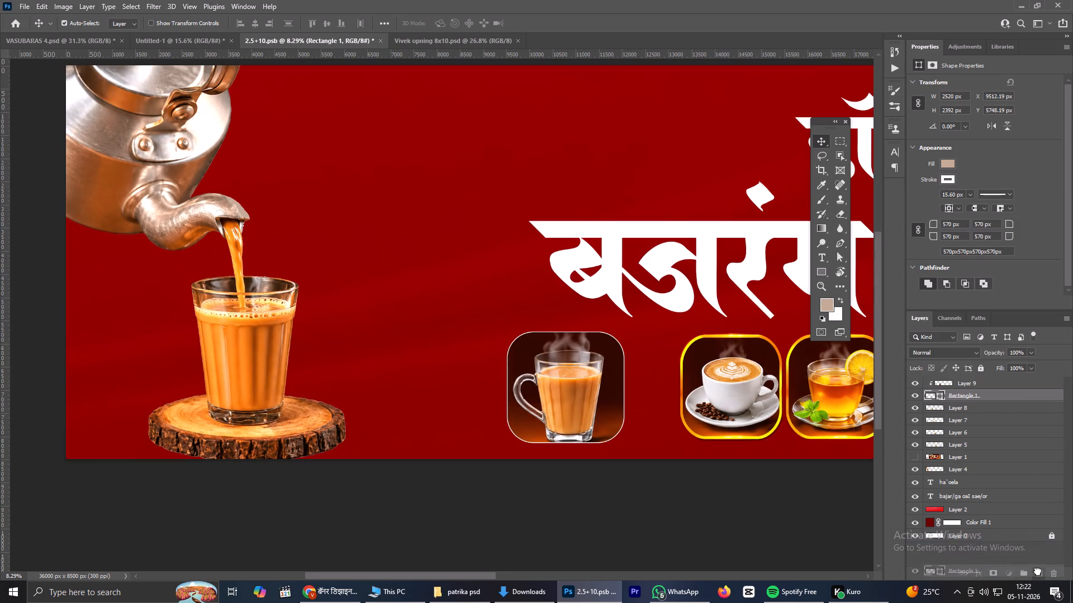
pyautogui.moveTo(1038, 571); pyautogui.dragTo(1038, 571)
pyautogui.scroll(-4, 619, 398)
pyautogui.scroll(3, 1000, 417)
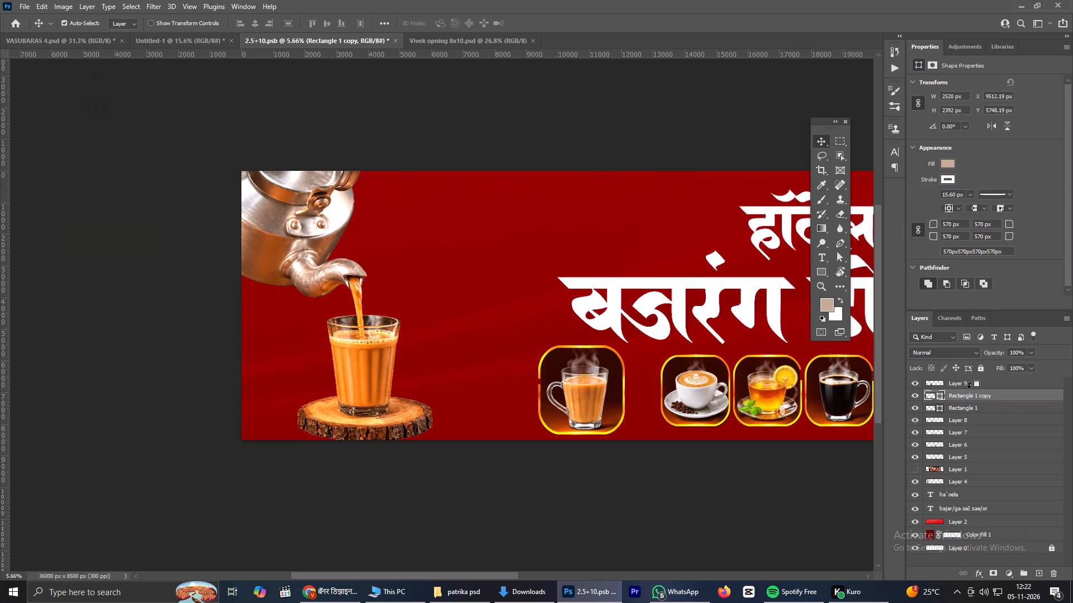
pyautogui.keyDown('alt'); pyautogui.click(969, 388); pyautogui.keyUp('alt')
pyautogui.moveTo(963, 408); pyautogui.dragTo(966, 424)
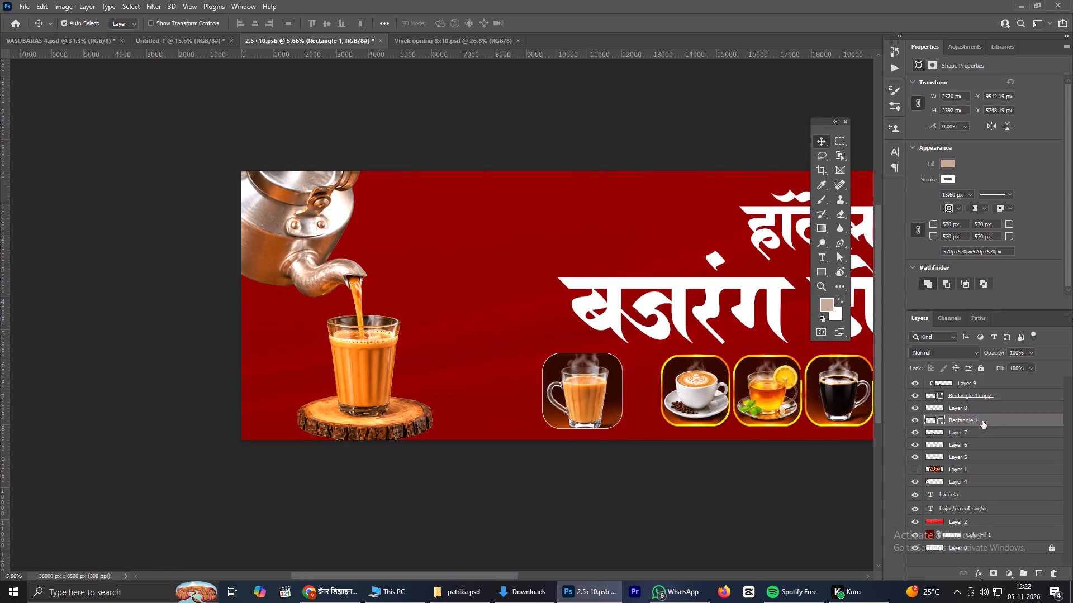
# Move Rectangle 1 beside the milk tea tile, partly behind the coffee tile, at X about 12544 px and level with the tile.
pyautogui.keyDown('ctrl'); pyautogui.moveTo(575, 380); pyautogui.dragTo(688, 381); pyautogui.keyUp('ctrl')
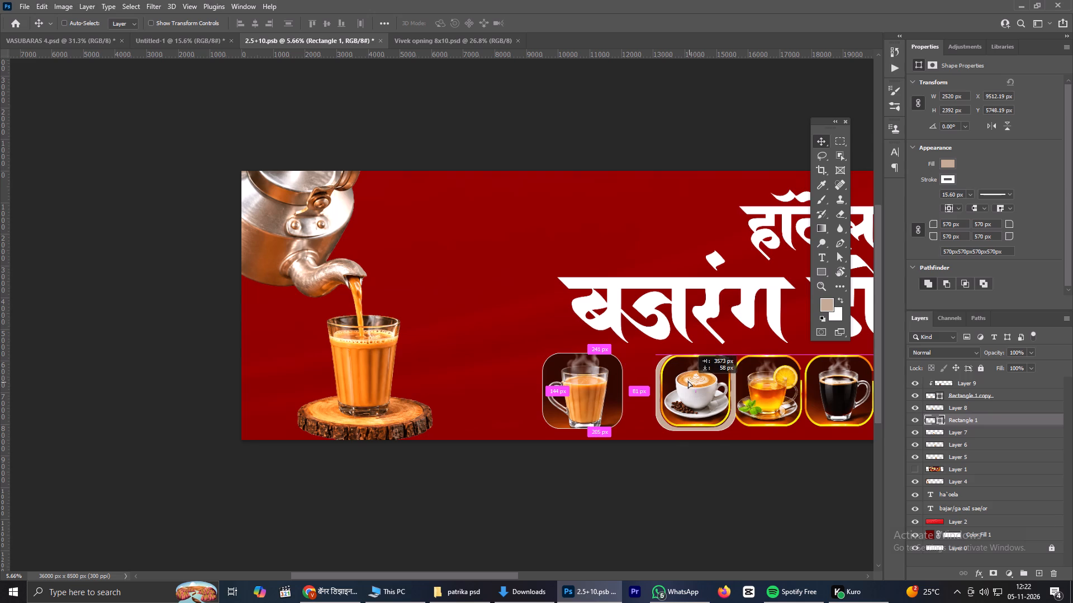
pyautogui.keyDown('ctrl'); pyautogui.moveTo(688, 381); pyautogui.dragTo(675, 380); pyautogui.keyUp('ctrl')
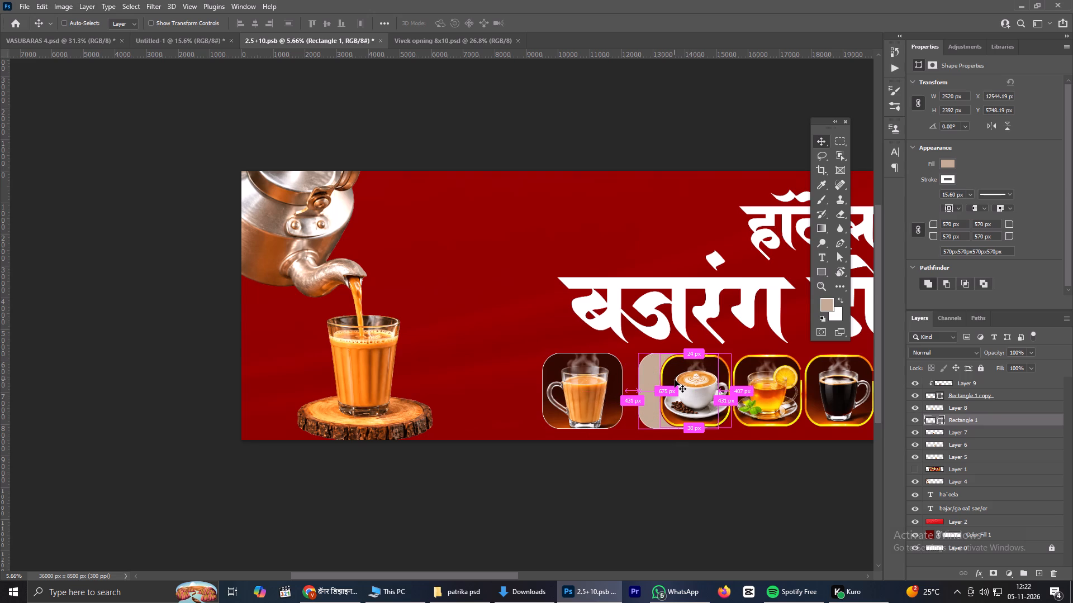
# Make three more copies of the rounded rectangle along the row, evenly spaced at X about 15894, 19003 and 22104 px.
pyautogui.press('space')
pyautogui.press('space')
pyautogui.press('space')
pyautogui.press('space')
pyautogui.press('space')
pyautogui.press('space')
pyautogui.moveTo(685, 376); pyautogui.dragTo(641, 376)
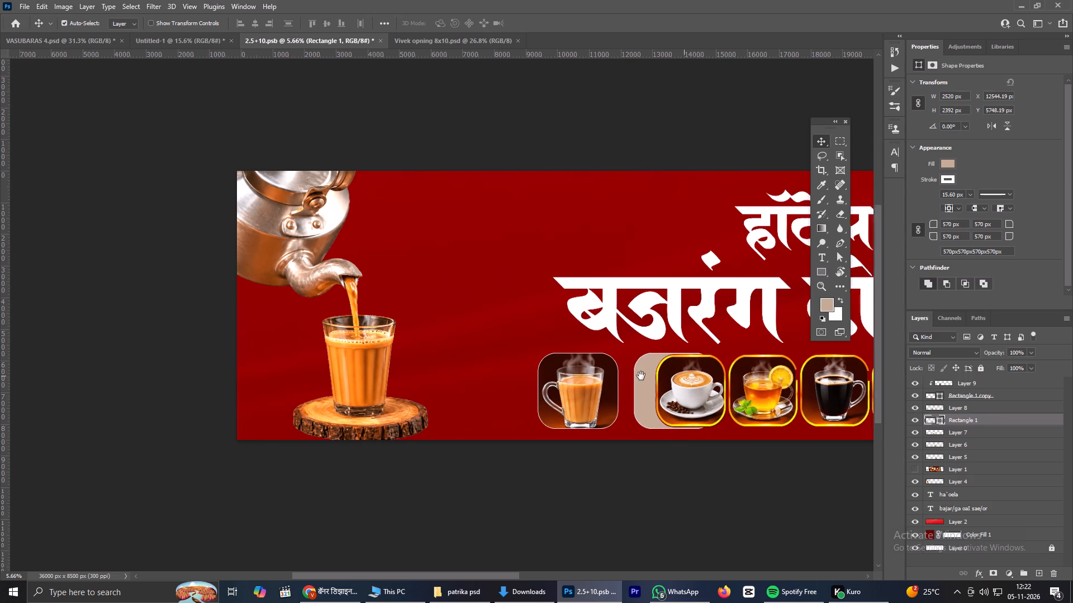
pyautogui.moveTo(641, 376); pyautogui.dragTo(553, 379)
pyautogui.keyDown('alt'); pyautogui.moveTo(517, 382); pyautogui.dragTo(610, 382); pyautogui.keyUp('alt')
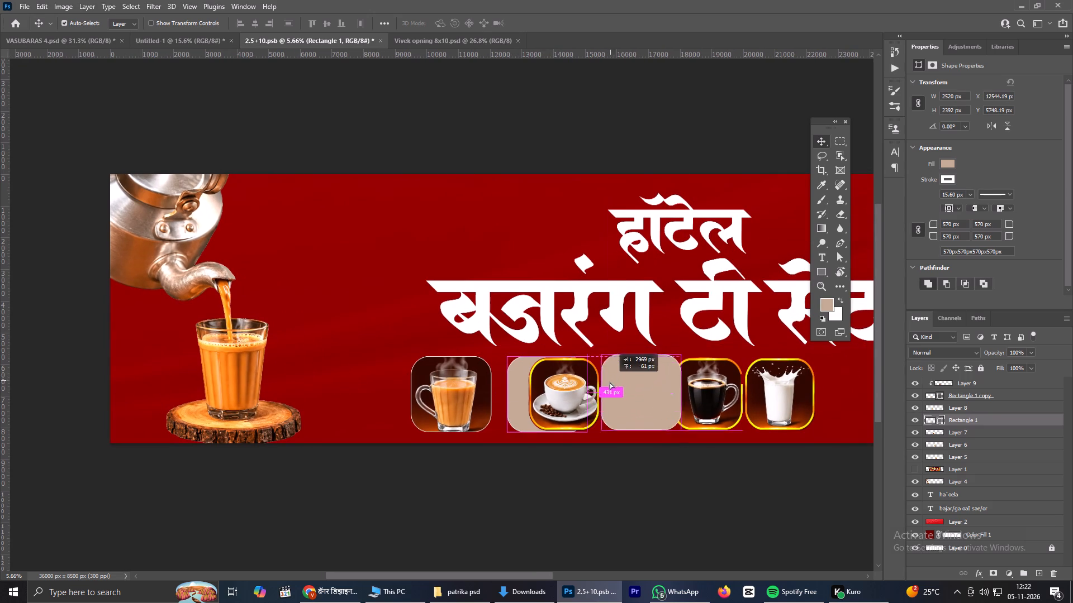
pyautogui.keyDown('alt'); pyautogui.moveTo(610, 382); pyautogui.dragTo(615, 383); pyautogui.keyUp('alt')
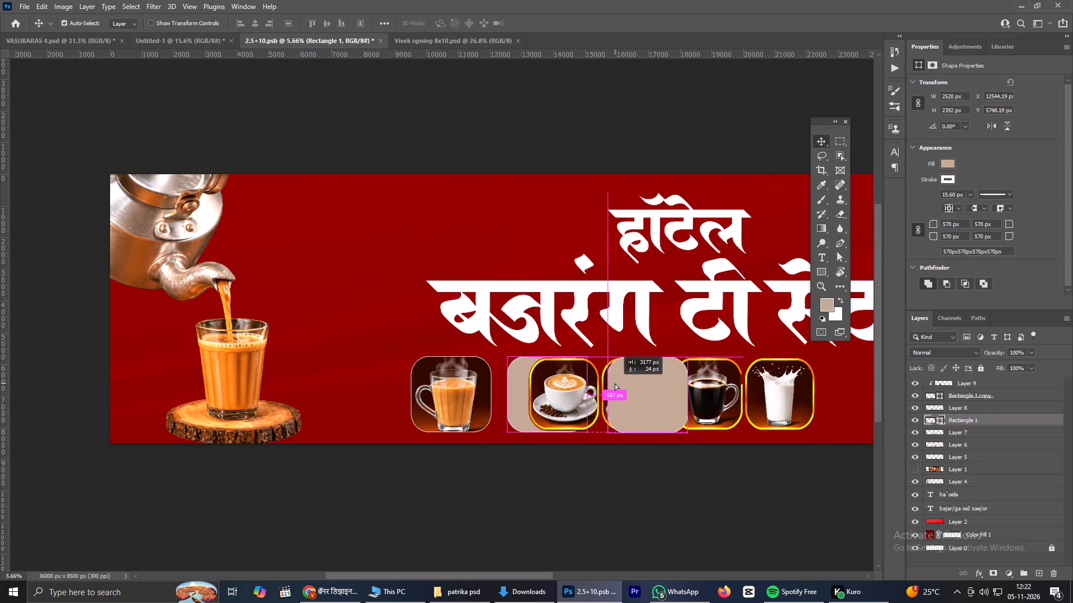
pyautogui.keyDown('alt'); pyautogui.moveTo(615, 383); pyautogui.dragTo(616, 382); pyautogui.keyUp('alt')
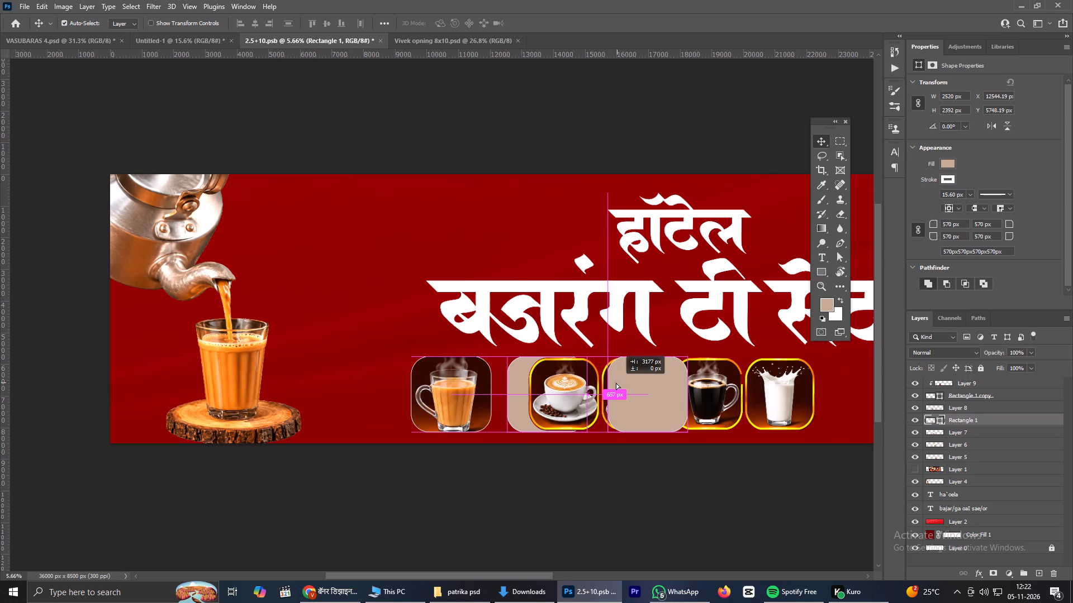
pyautogui.keyDown('alt'); pyautogui.moveTo(616, 382); pyautogui.dragTo(625, 384); pyautogui.keyUp('alt')
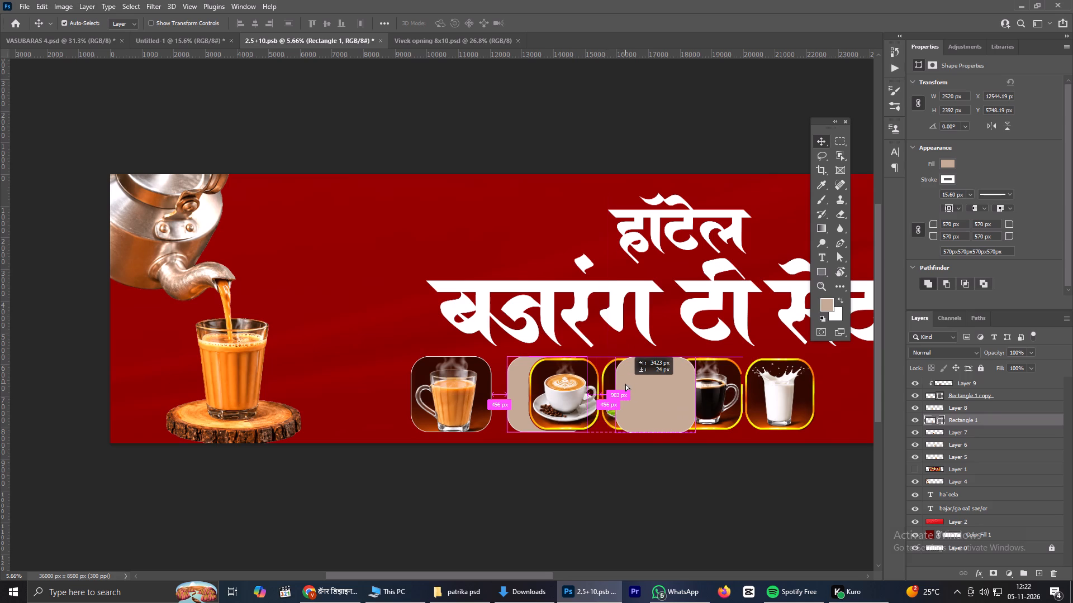
pyautogui.keyDown('alt'); pyautogui.moveTo(625, 384); pyautogui.dragTo(623, 382); pyautogui.keyUp('alt')
pyautogui.keyDown('alt'); pyautogui.moveTo(649, 393); pyautogui.dragTo(720, 390); pyautogui.keyUp('alt')
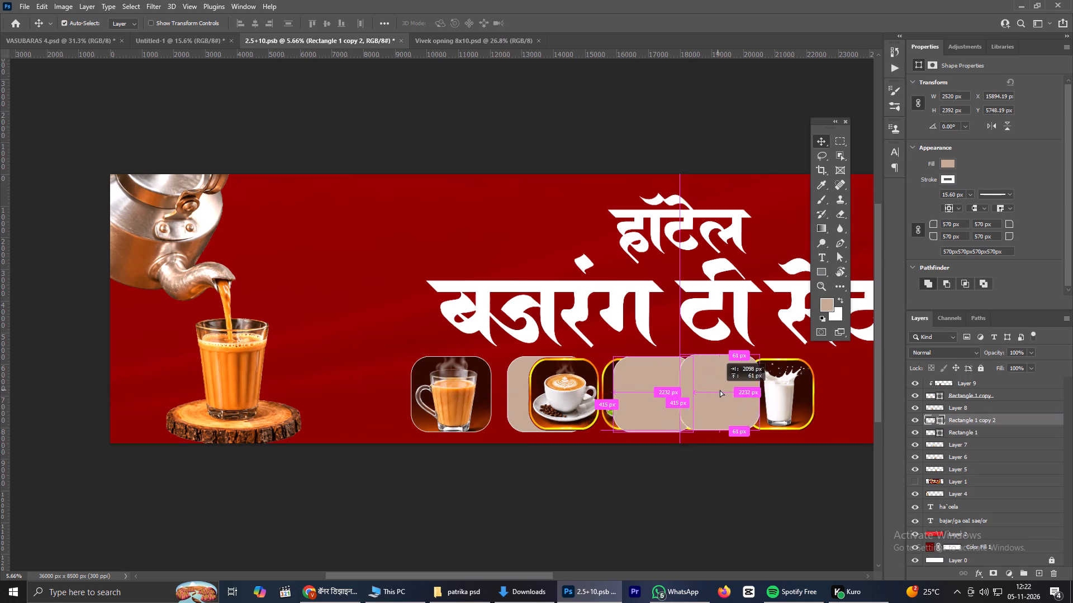
pyautogui.keyDown('alt'); pyautogui.moveTo(720, 390); pyautogui.dragTo(742, 393); pyautogui.keyUp('alt')
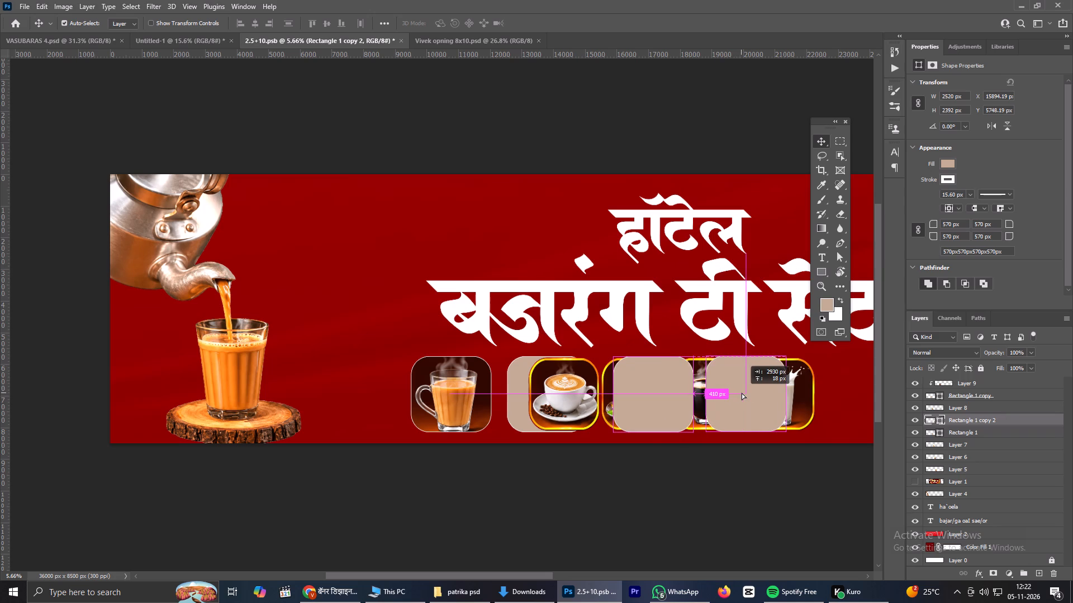
pyautogui.keyDown('alt'); pyautogui.moveTo(742, 393); pyautogui.dragTo(746, 393); pyautogui.keyUp('alt')
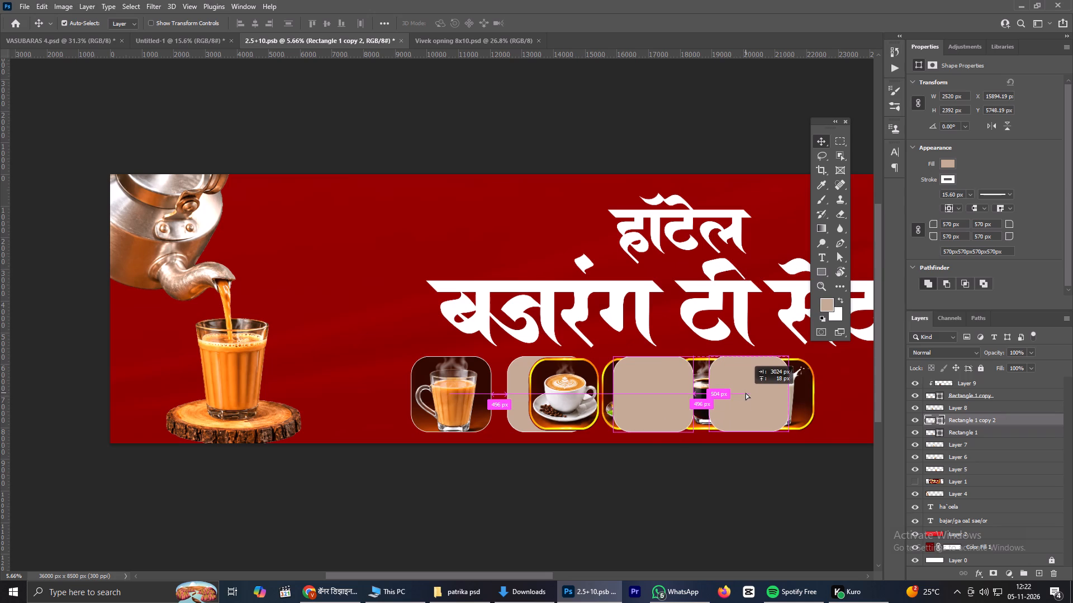
pyautogui.keyDown('alt'); pyautogui.moveTo(746, 393); pyautogui.dragTo(747, 393); pyautogui.keyUp('alt')
pyautogui.keyDown('alt'); pyautogui.moveTo(746, 393); pyautogui.dragTo(810, 394); pyautogui.keyUp('alt')
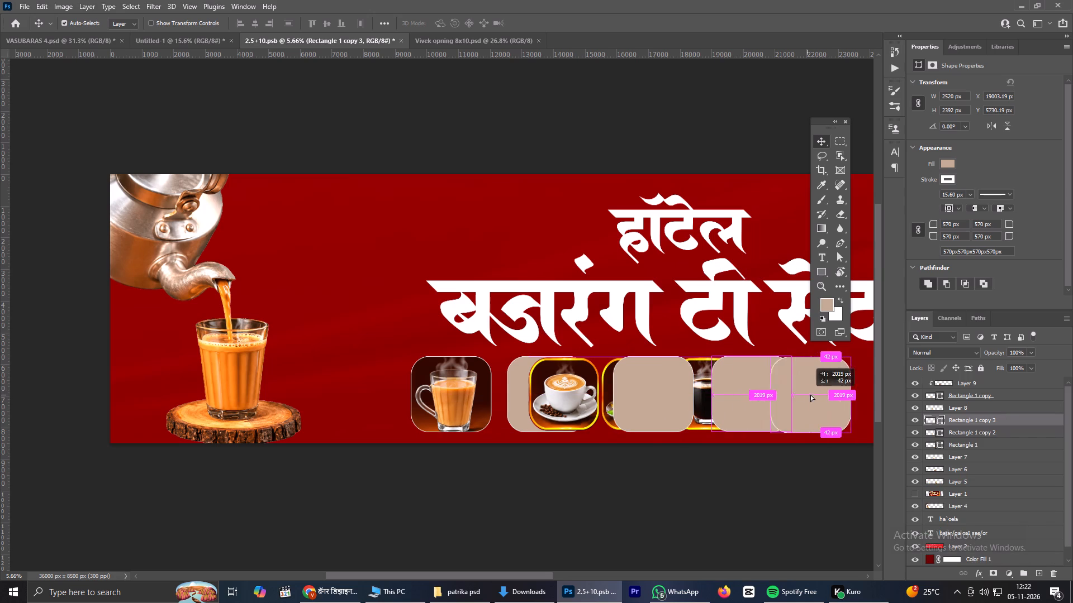
pyautogui.keyDown('alt'); pyautogui.moveTo(810, 394); pyautogui.dragTo(846, 393); pyautogui.keyUp('alt')
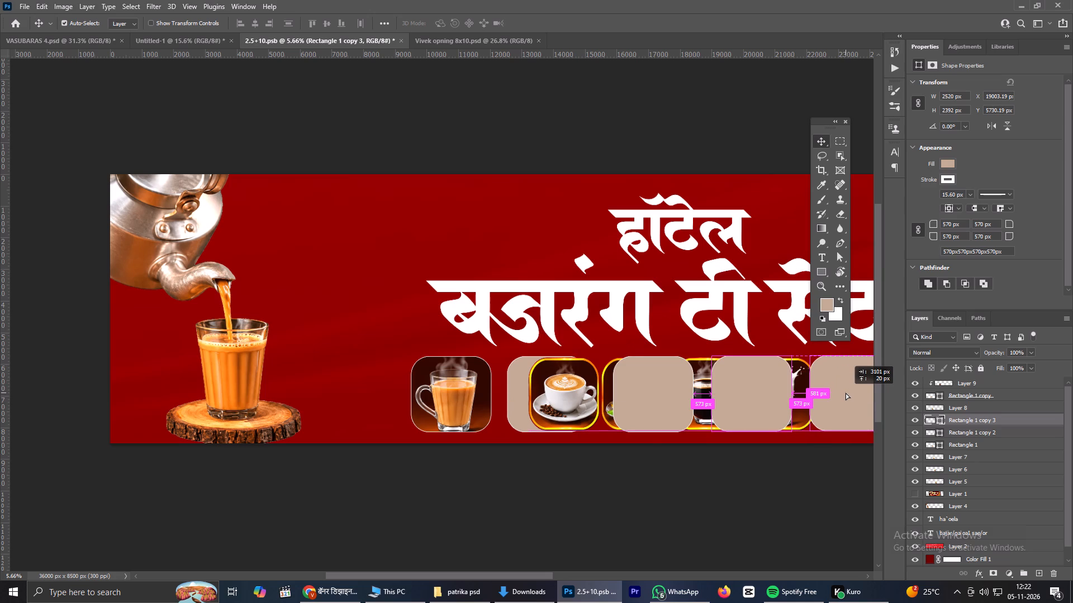
pyautogui.keyDown('alt'); pyautogui.moveTo(846, 393); pyautogui.dragTo(846, 394); pyautogui.keyUp('alt')
# Move the coffee tile, Layer 8, over the blank rounded rectangle beside the milk tea tile, at X about 12694 px.
pyautogui.scroll(-4, 778, 380)
pyautogui.press('space')
pyautogui.press('space')
pyautogui.press('space')
pyautogui.press('space')
pyautogui.press('space')
pyautogui.press('space')
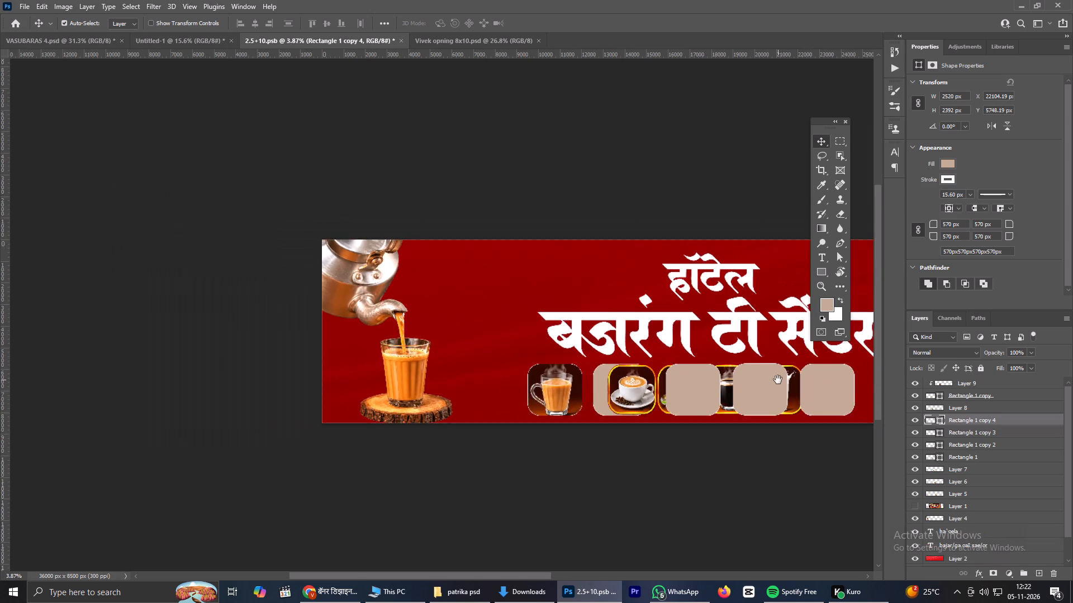
pyautogui.click(778, 380)
pyautogui.moveTo(778, 380); pyautogui.dragTo(544, 381)
pyautogui.scroll(5, 321, 353)
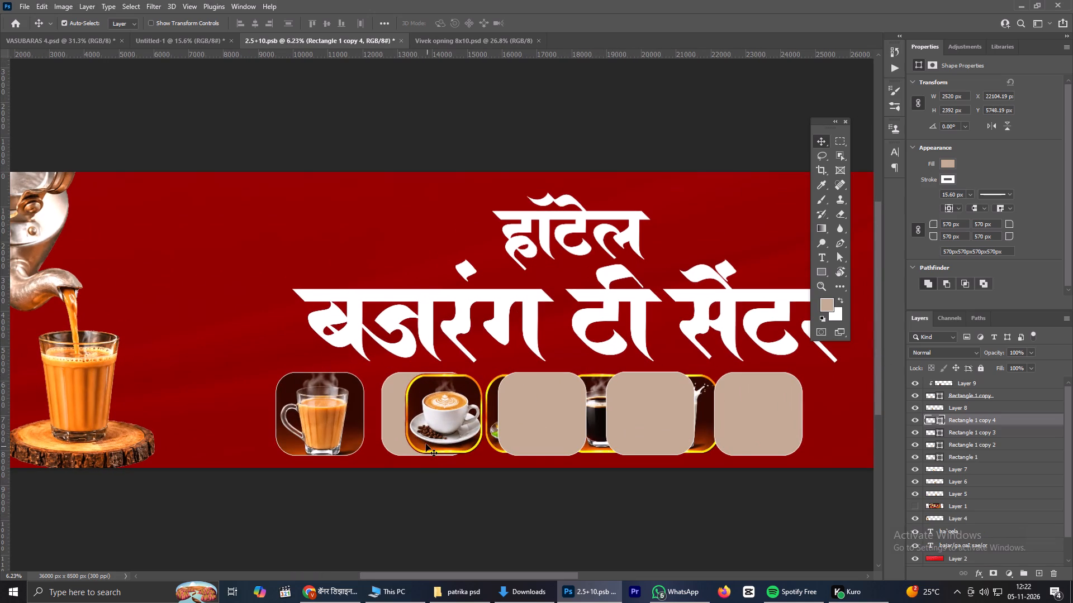
pyautogui.moveTo(424, 434); pyautogui.dragTo(406, 435)
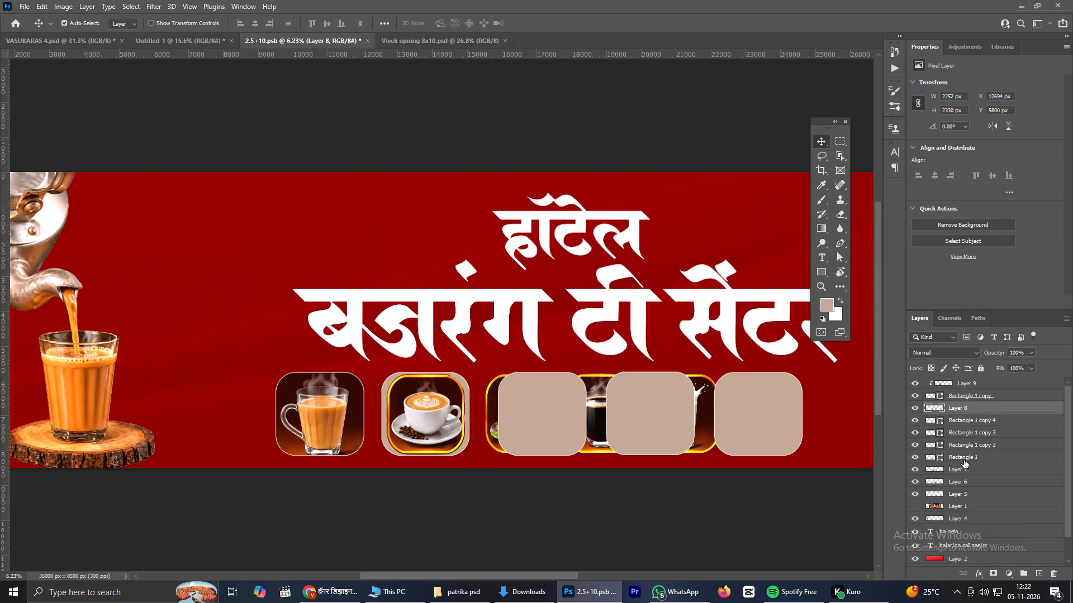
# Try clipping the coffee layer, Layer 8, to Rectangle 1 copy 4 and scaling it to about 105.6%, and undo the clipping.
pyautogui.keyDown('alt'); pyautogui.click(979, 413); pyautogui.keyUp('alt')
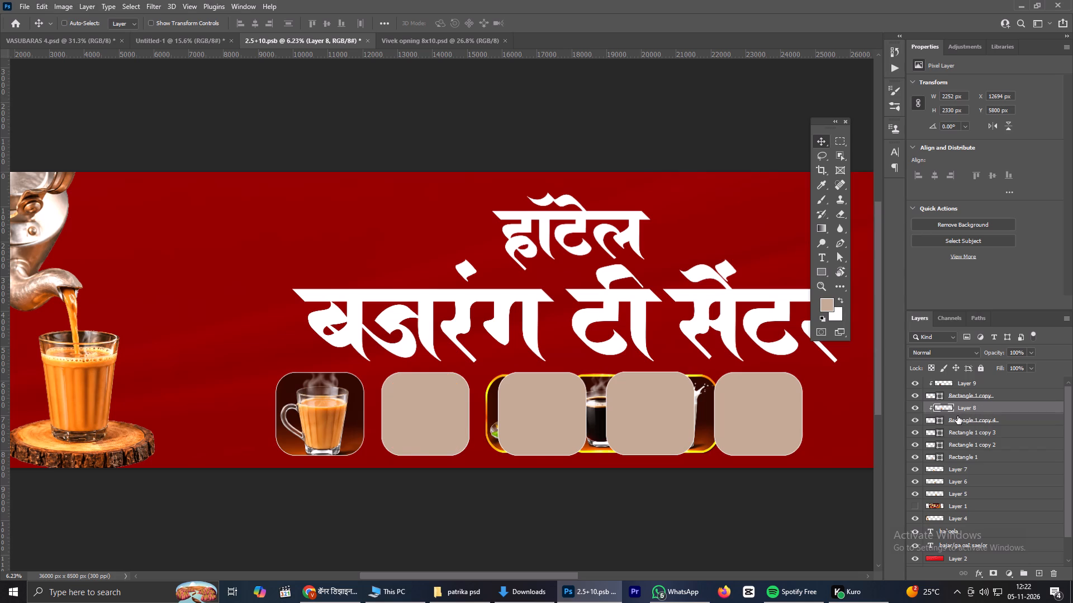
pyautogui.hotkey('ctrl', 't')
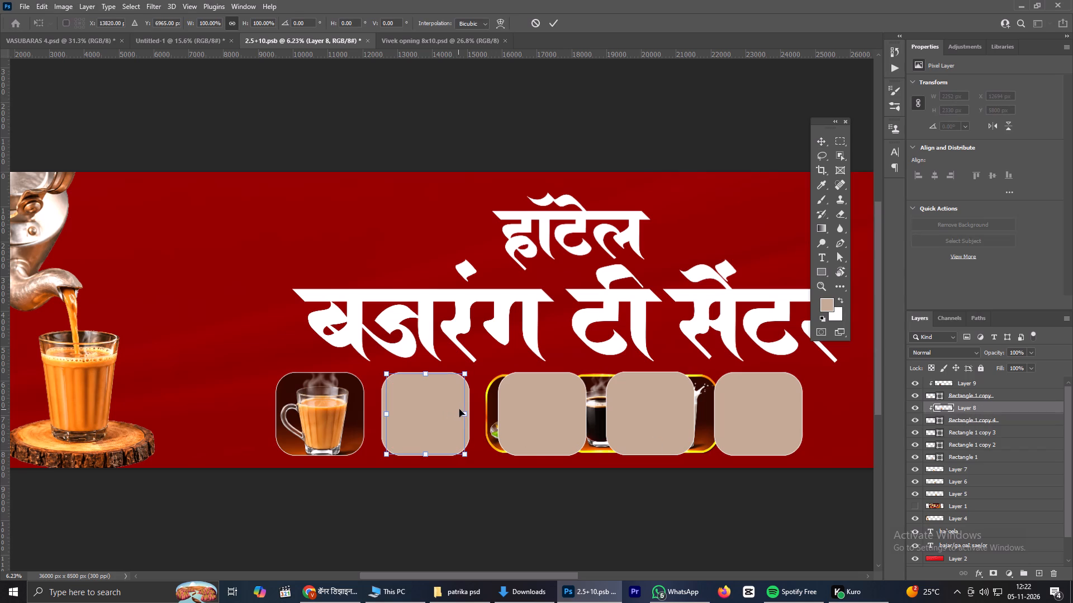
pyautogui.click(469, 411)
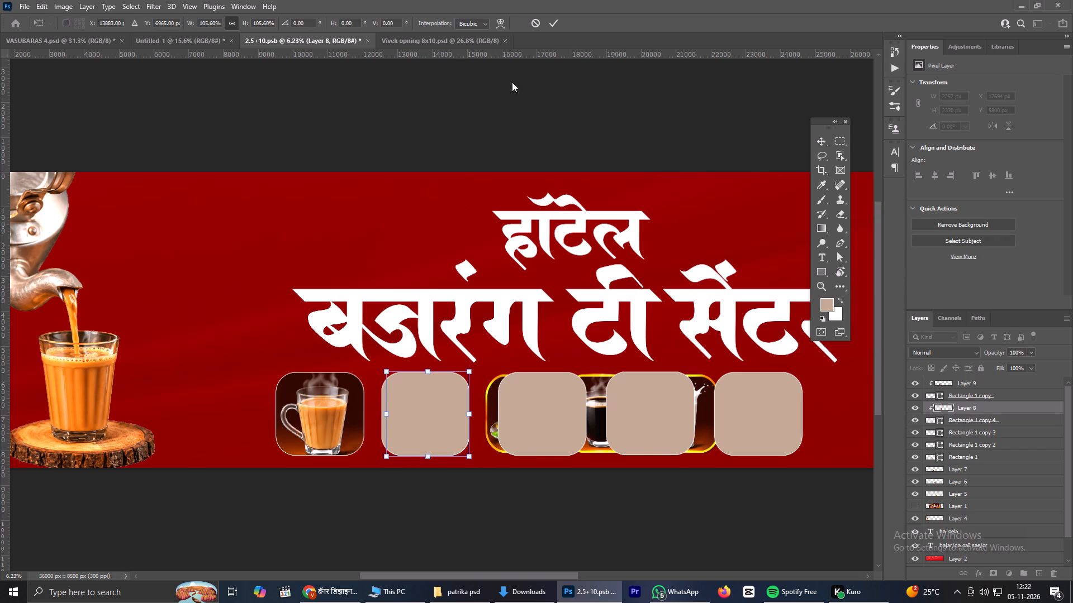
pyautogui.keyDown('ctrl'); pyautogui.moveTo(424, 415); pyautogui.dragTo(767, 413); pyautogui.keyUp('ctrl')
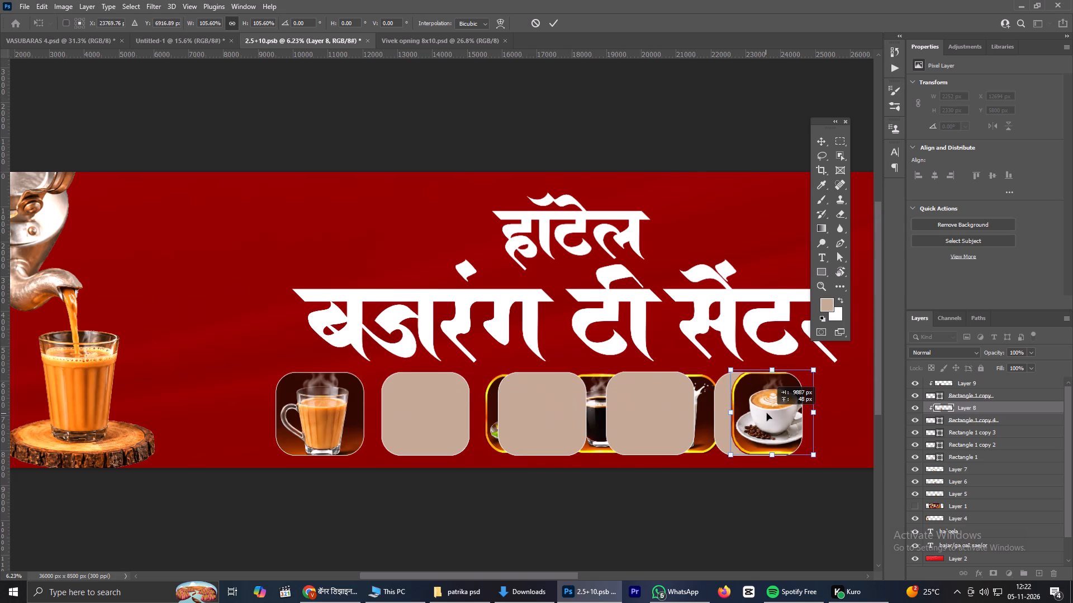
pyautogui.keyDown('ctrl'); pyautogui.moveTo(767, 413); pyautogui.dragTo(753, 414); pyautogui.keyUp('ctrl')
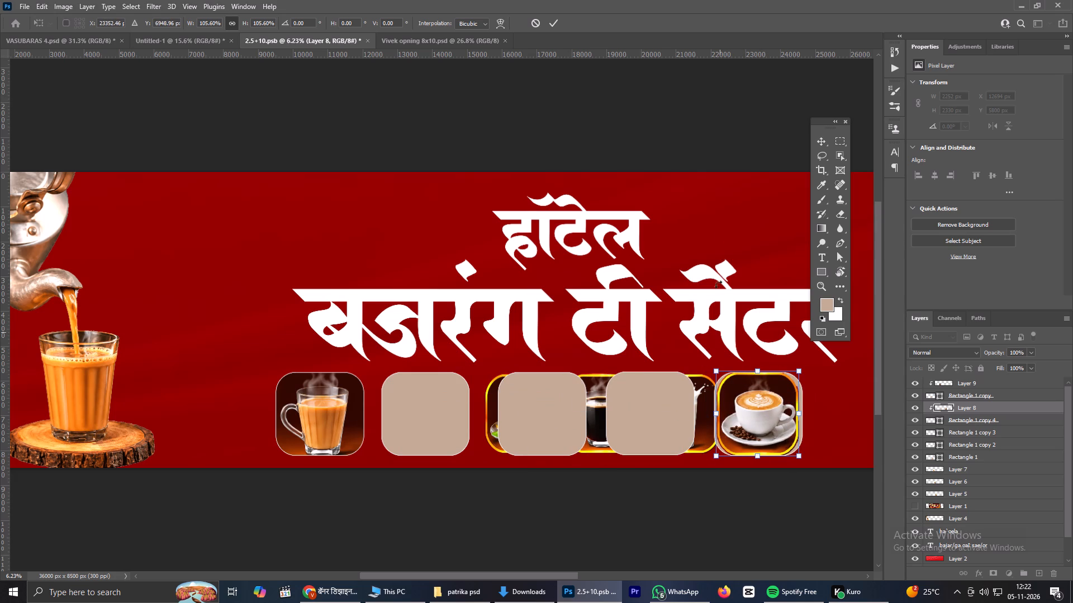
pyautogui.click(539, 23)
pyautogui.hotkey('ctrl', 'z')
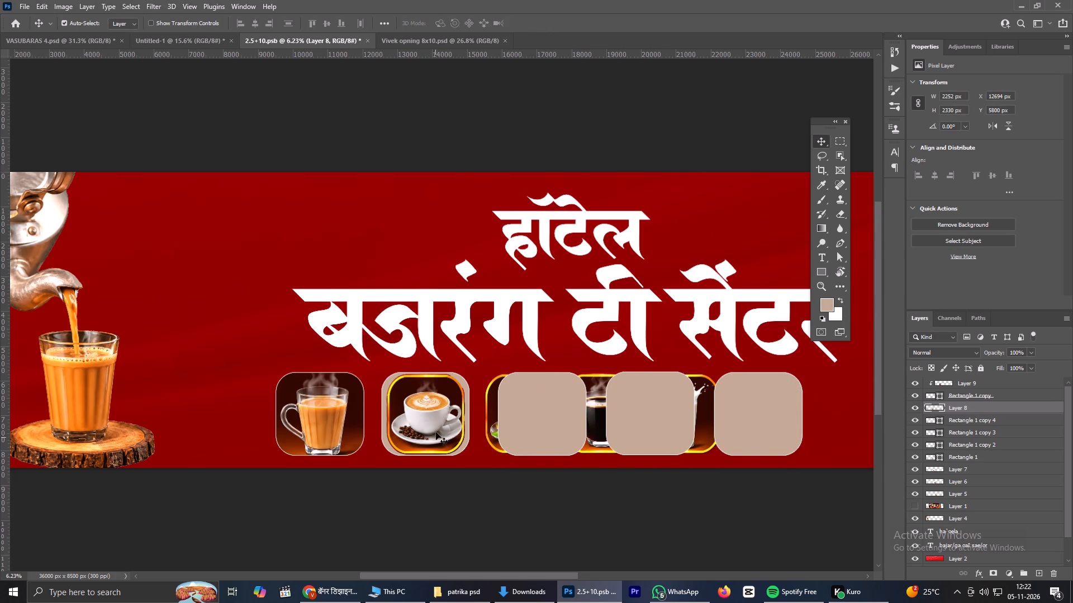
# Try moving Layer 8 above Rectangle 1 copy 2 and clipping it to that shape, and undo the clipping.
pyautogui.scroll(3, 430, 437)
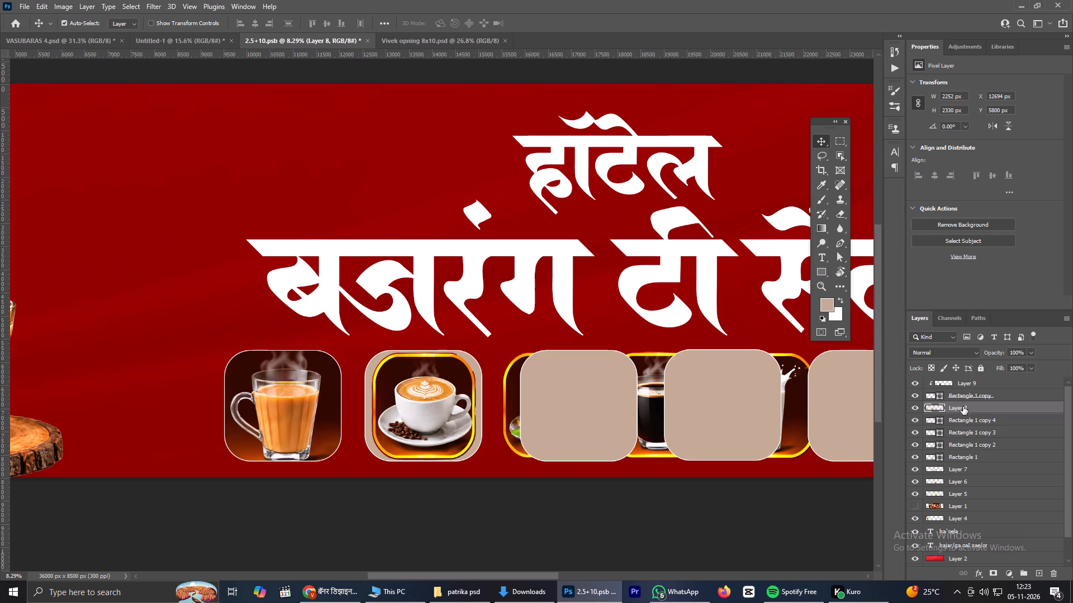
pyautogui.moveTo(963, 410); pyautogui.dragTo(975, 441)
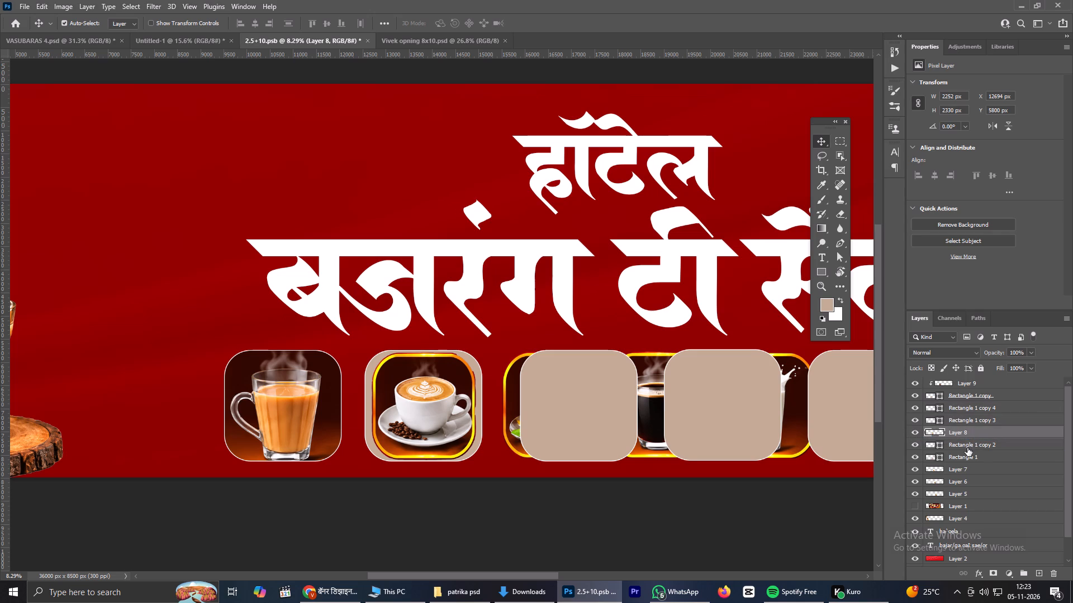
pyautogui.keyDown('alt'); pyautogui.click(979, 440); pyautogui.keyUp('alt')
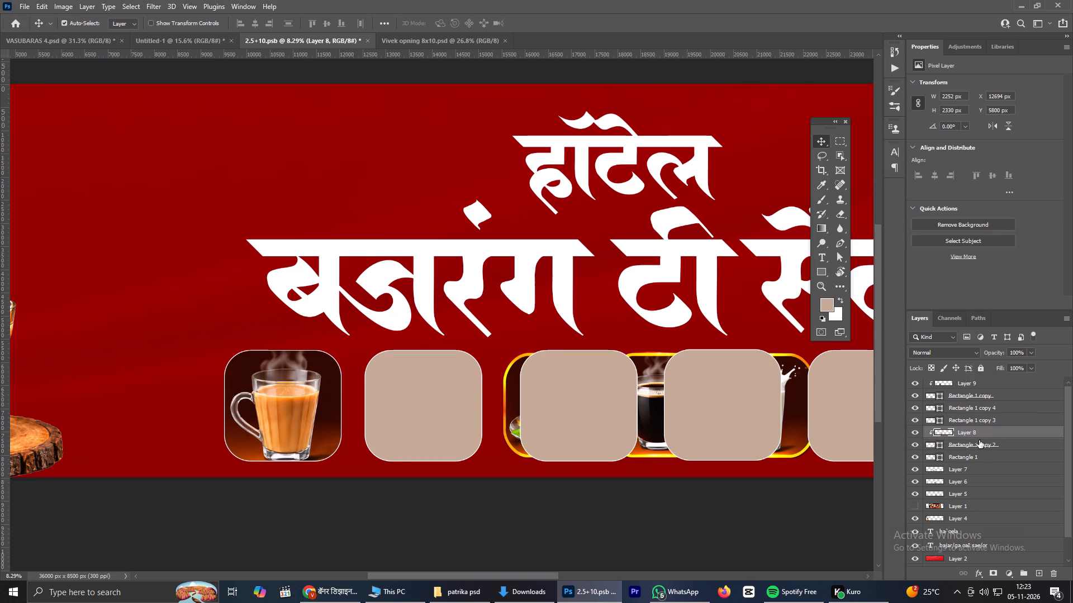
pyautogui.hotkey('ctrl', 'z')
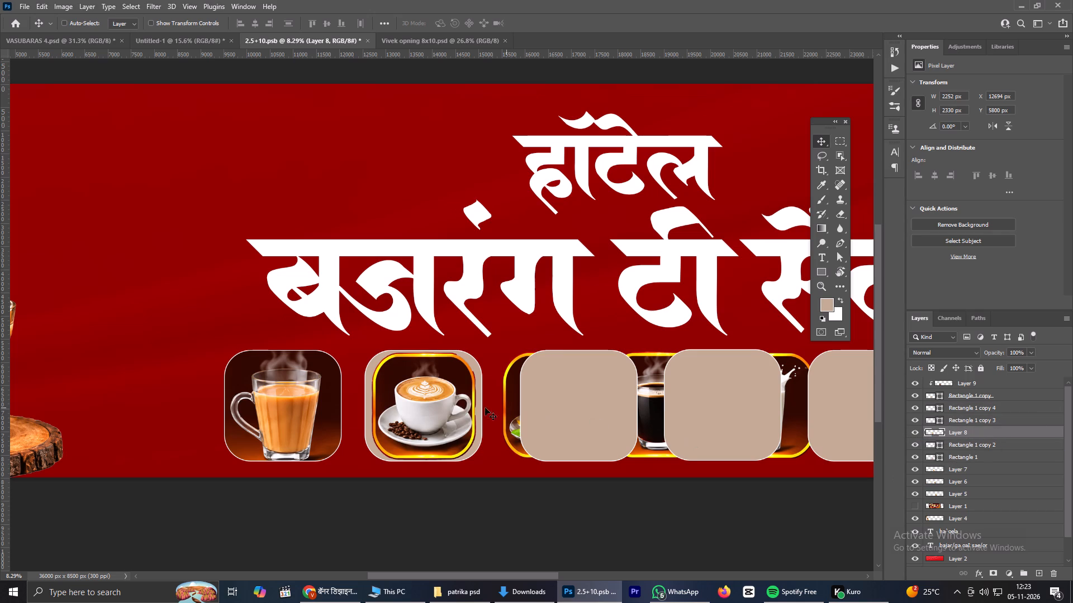
# Move the coffee layer, Layer 8, directly above Rectangle 1 in the layer stack and clip it to that shape.
pyautogui.click(481, 437)
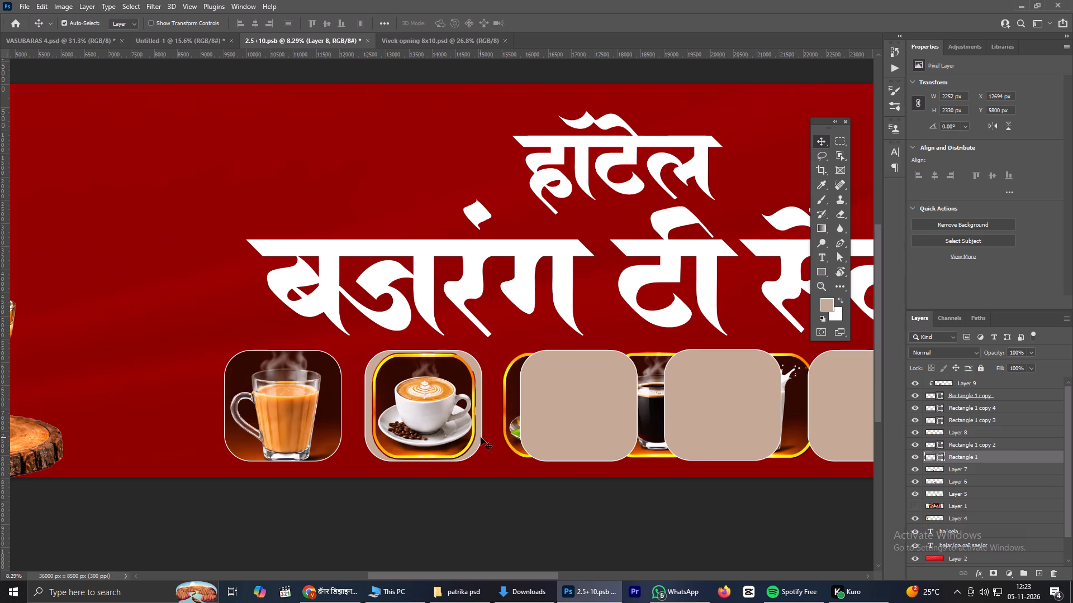
pyautogui.moveTo(964, 433); pyautogui.dragTo(966, 451)
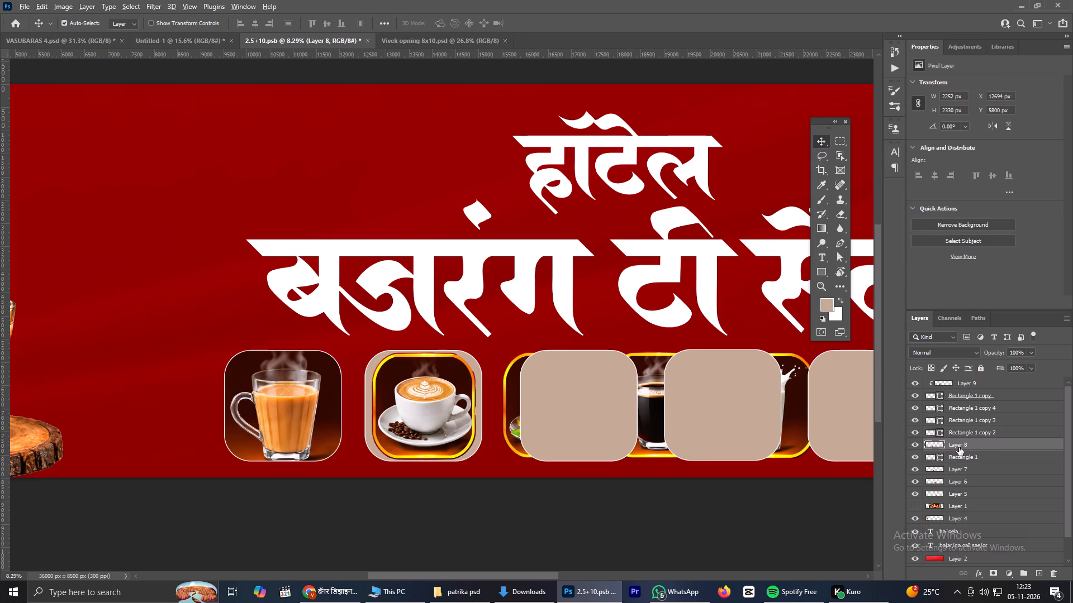
pyautogui.keyDown('alt'); pyautogui.click(959, 451); pyautogui.keyUp('alt')
# Scale the clipped coffee image to about 121.9% and nudge it to fill its rounded rectangle, at X about 12439 px, Y about 5547 px.
pyautogui.hotkey('ctrl', 't')
pyautogui.keyDown('alt'); pyautogui.moveTo(478, 461); pyautogui.dragTo(495, 466); pyautogui.keyUp('alt')
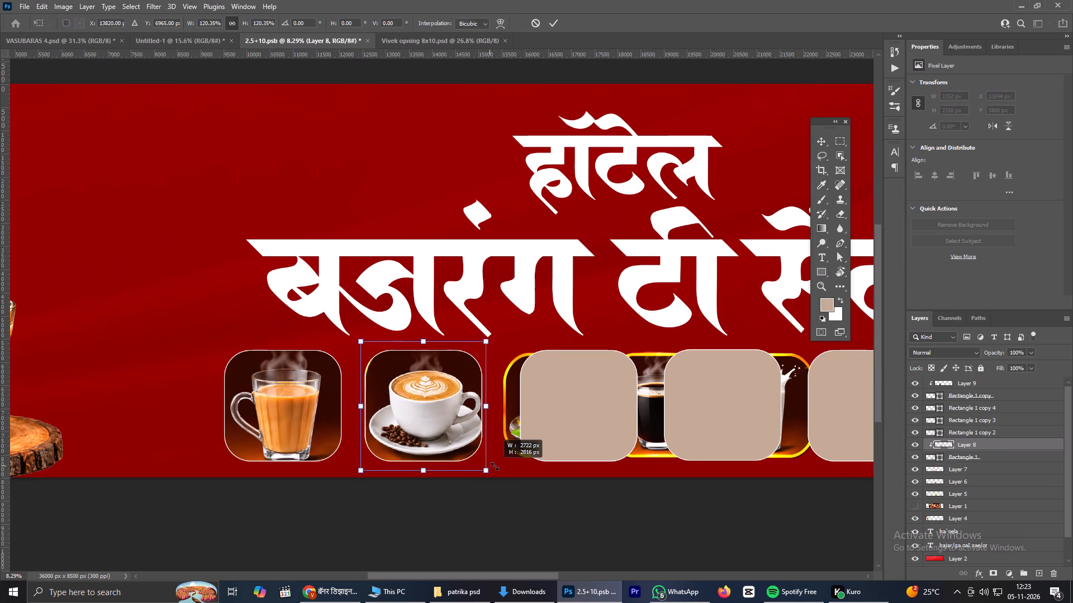
pyautogui.keyDown('alt'); pyautogui.moveTo(495, 466); pyautogui.dragTo(496, 466); pyautogui.keyUp('alt')
pyautogui.click(447, 427)
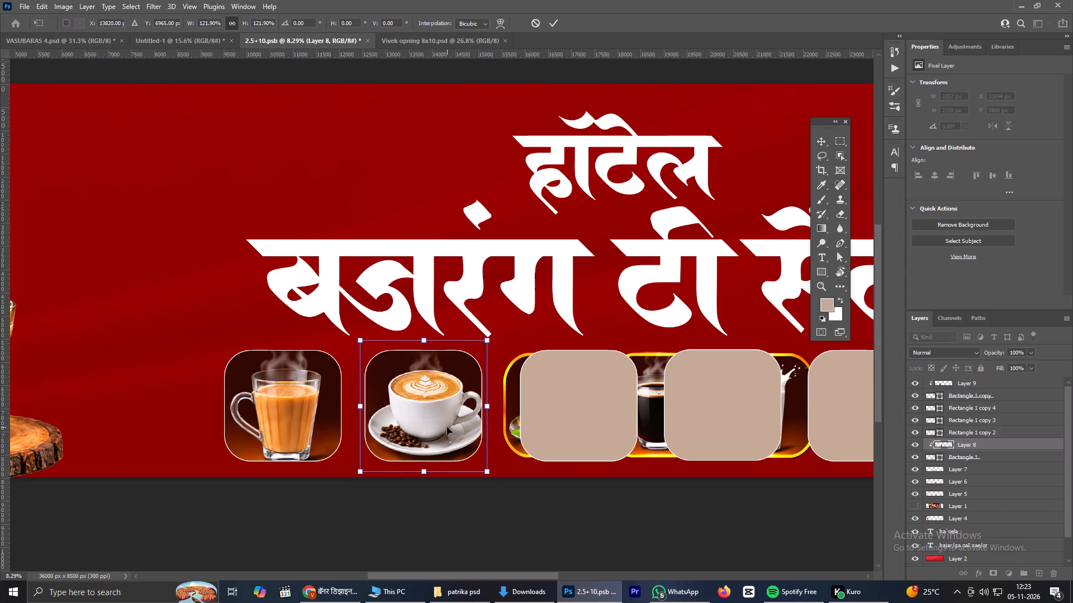
pyautogui.press('Left')
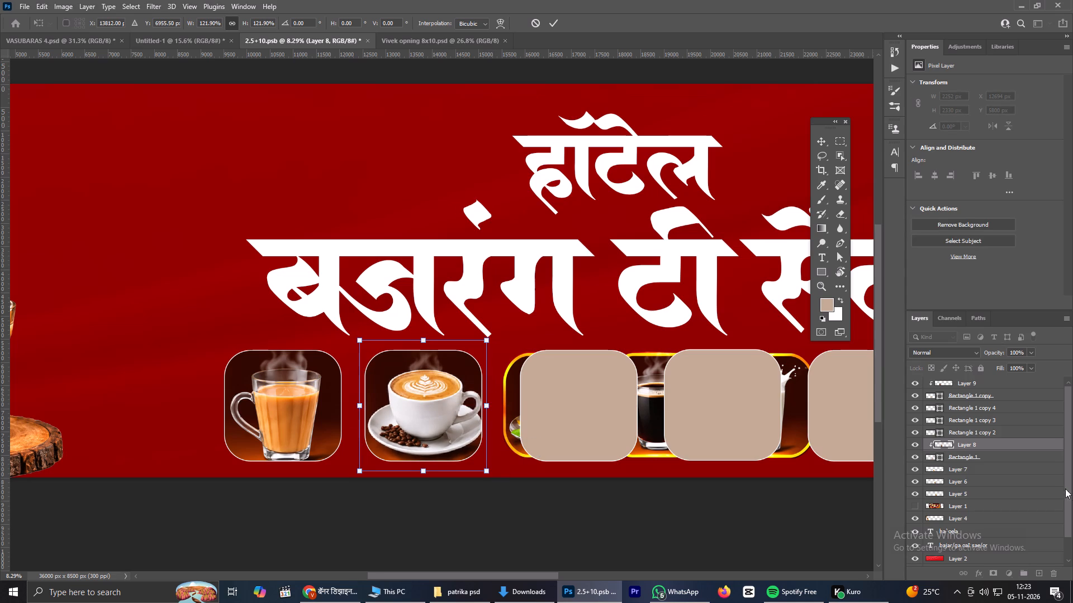
pyautogui.press('Left')
pyautogui.press('Left')
pyautogui.press('Left')
pyautogui.press('Left')
pyautogui.press('Left')
pyautogui.press('Left')
pyautogui.press('Right')
pyautogui.press('Down')
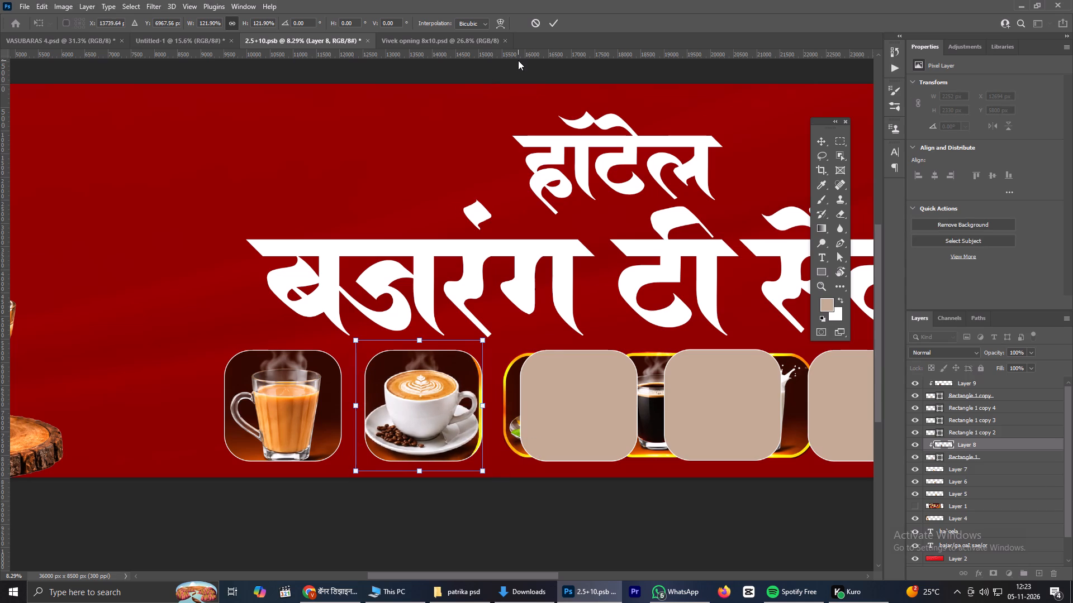
pyautogui.press('Right')
pyautogui.press('Right')
pyautogui.press('Right')
pyautogui.press('Right')
pyautogui.press('Right')
pyautogui.press('Right')
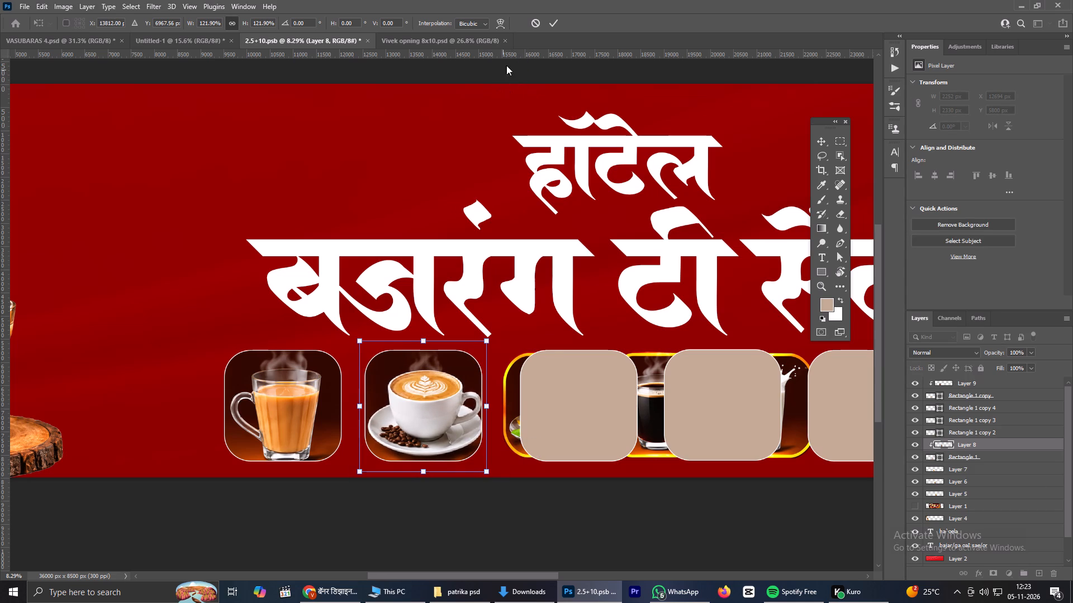
pyautogui.click(552, 23)
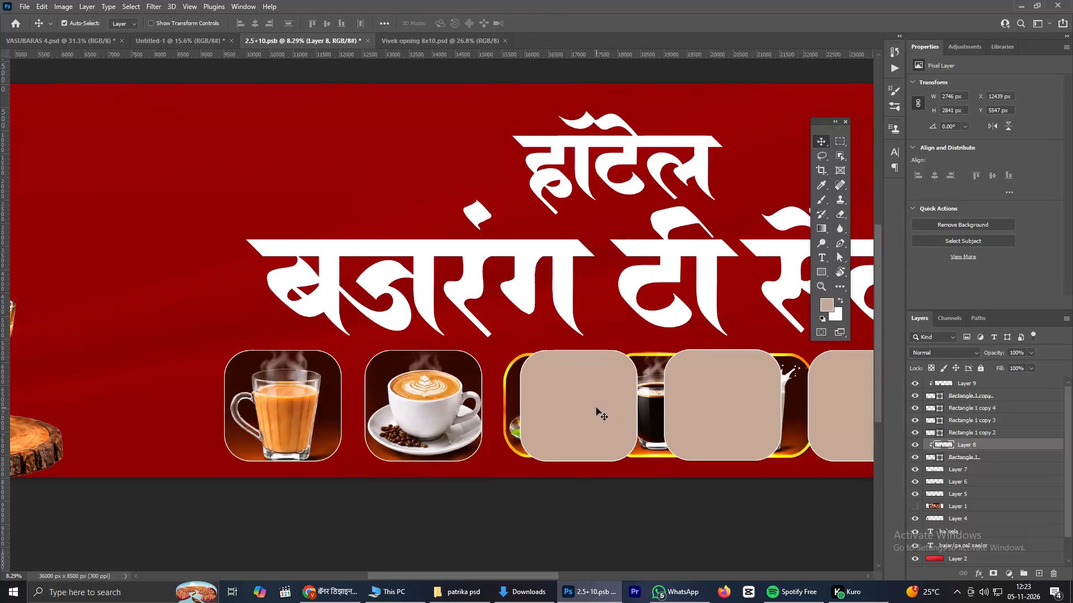
# Place the lemon tea layer, Layer 7, above Rectangle 1 copy 2, shift it over that shape to X about 16206 px, and clip it.
pyautogui.click(596, 408)
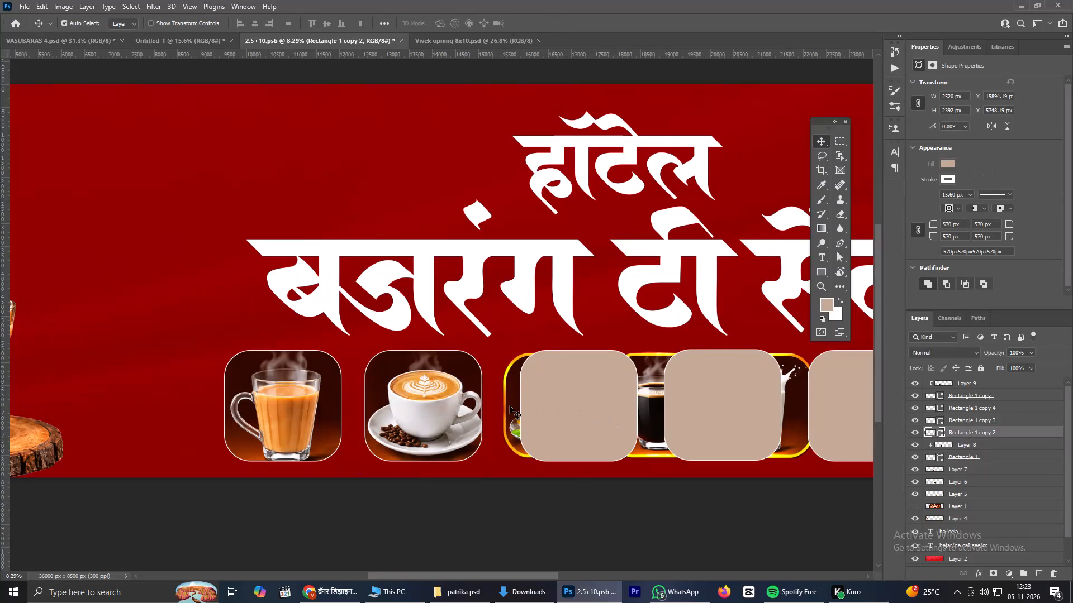
pyautogui.click(510, 406)
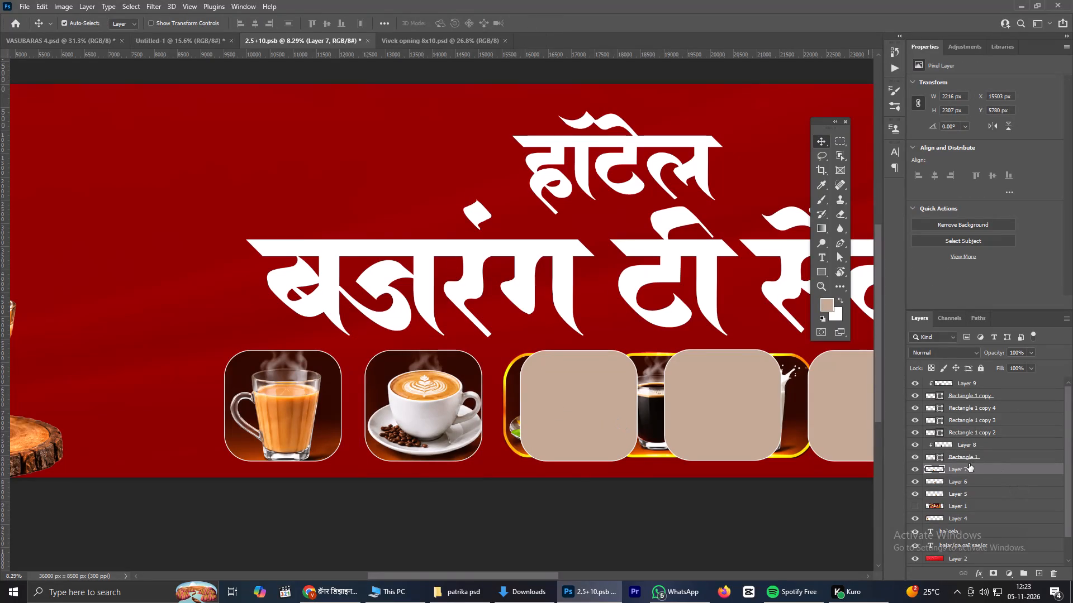
pyautogui.moveTo(968, 467); pyautogui.dragTo(971, 427)
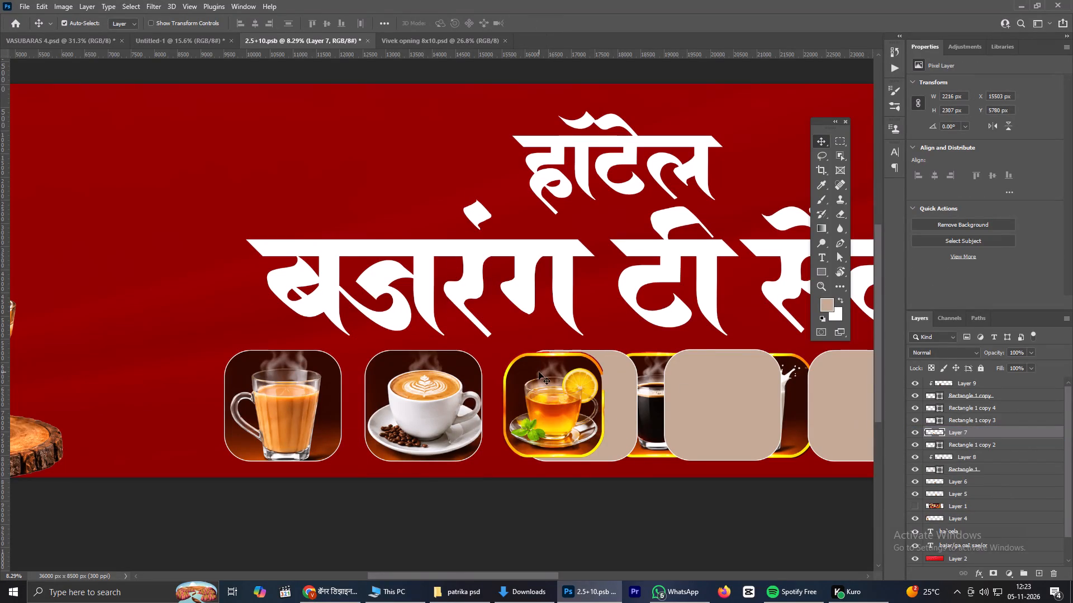
pyautogui.moveTo(539, 372); pyautogui.dragTo(571, 372)
pyautogui.keyDown('alt'); pyautogui.click(960, 437); pyautogui.keyUp('alt')
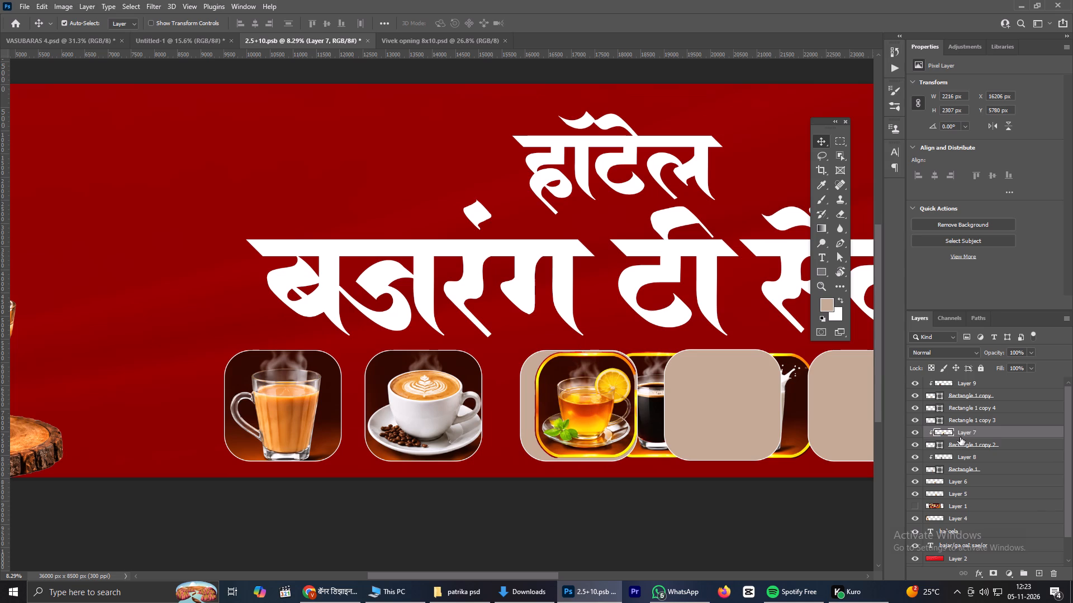
# Scale the clipped lemon tea image to about 125.4% and position it to fill its rounded rectangle, at X about 15773 px, Y about 5416 px.
pyautogui.hotkey('ctrl', 't')
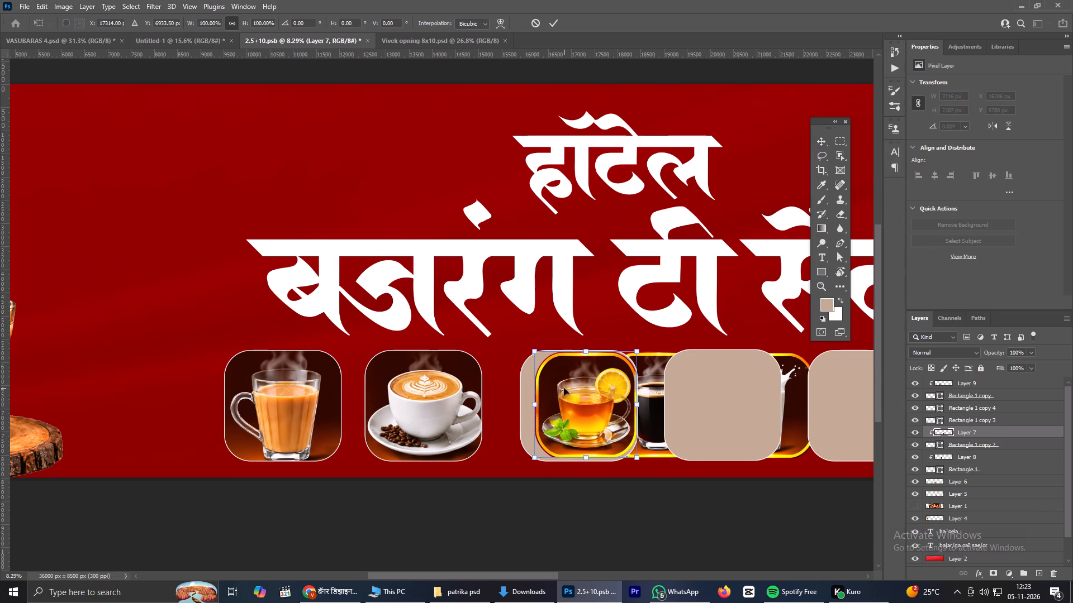
pyautogui.moveTo(533, 348); pyautogui.dragTo(520, 344)
pyautogui.moveTo(568, 387); pyautogui.dragTo(555, 387)
pyautogui.moveTo(621, 457); pyautogui.dragTo(646, 468)
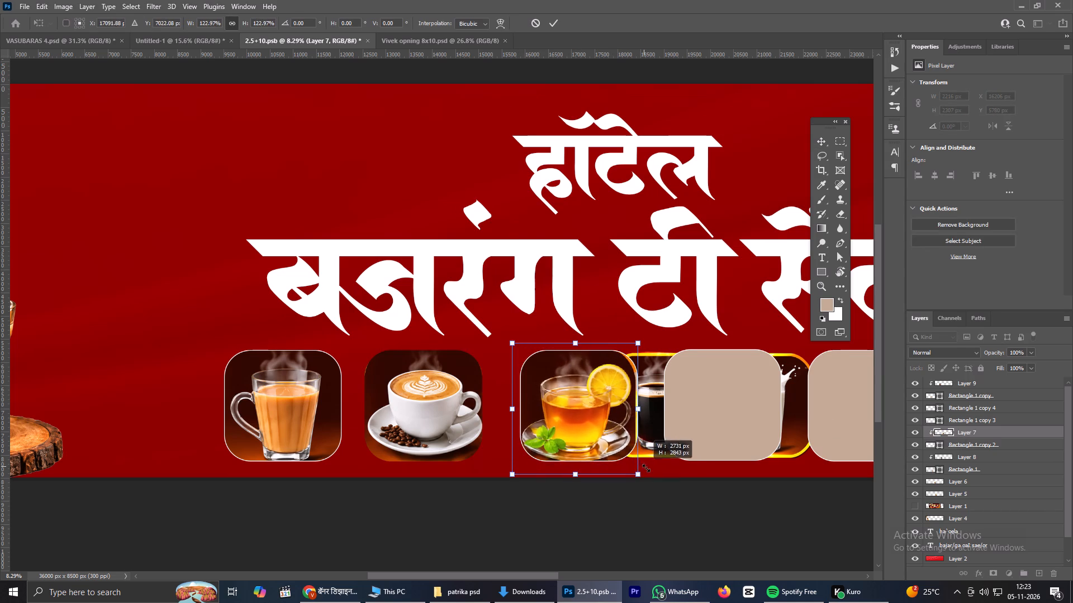
pyautogui.moveTo(646, 468); pyautogui.dragTo(646, 469)
pyautogui.moveTo(606, 432); pyautogui.dragTo(607, 428)
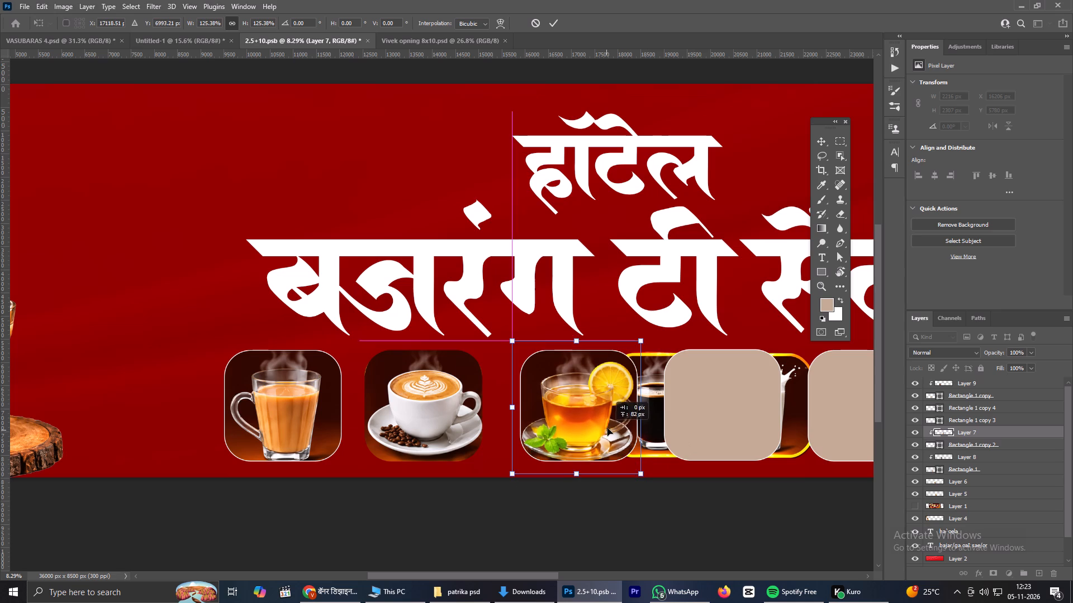
pyautogui.moveTo(607, 428); pyautogui.dragTo(609, 424)
pyautogui.click(556, 15)
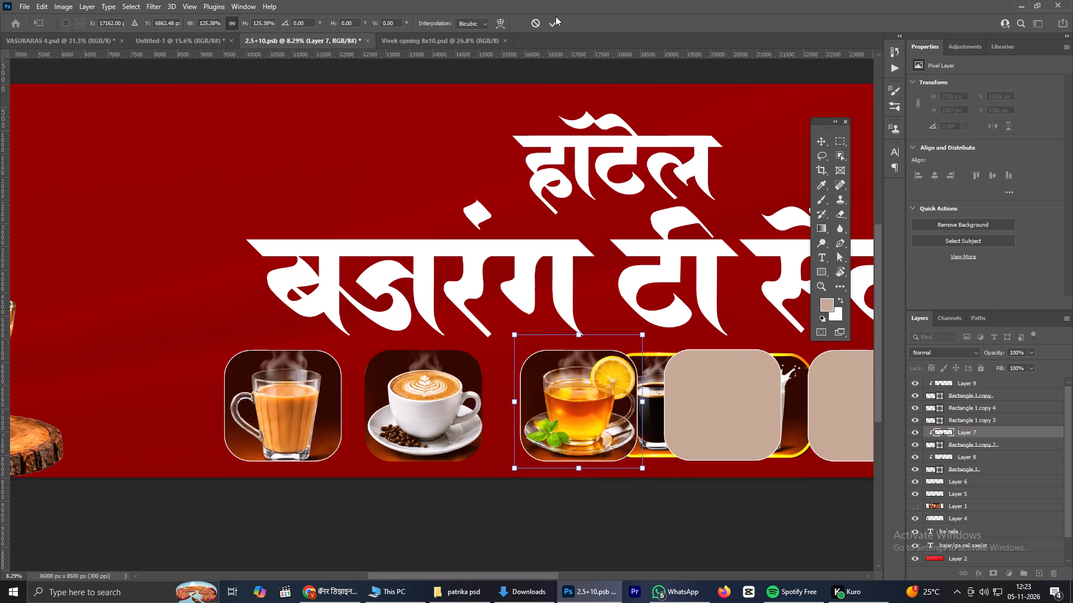
pyautogui.click(555, 20)
# Move the black coffee layer, Layer 6, directly above Rectangle 1 copy 3 in the layer stack and clip it to that shape.
pyautogui.press('space')
pyautogui.press('space')
pyautogui.press('space')
pyautogui.press('space')
pyautogui.press('space')
pyautogui.press('space')
pyautogui.press('space')
pyautogui.press('space')
pyautogui.press('space')
pyautogui.press('space')
pyautogui.press('space')
pyautogui.moveTo(720, 381); pyautogui.dragTo(567, 368)
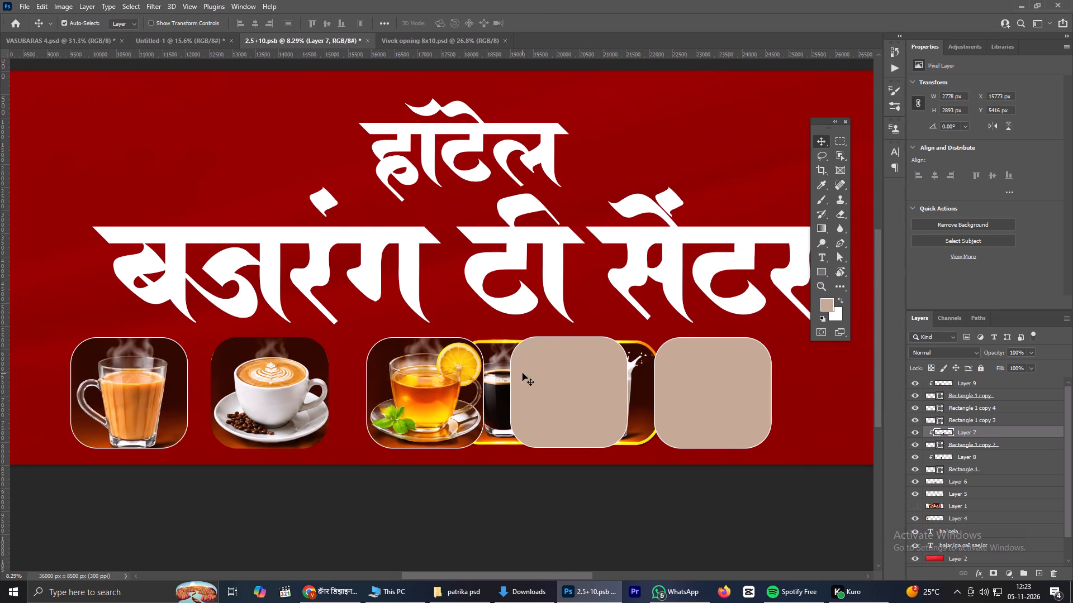
pyautogui.click(498, 365)
pyautogui.moveTo(969, 480); pyautogui.dragTo(979, 419)
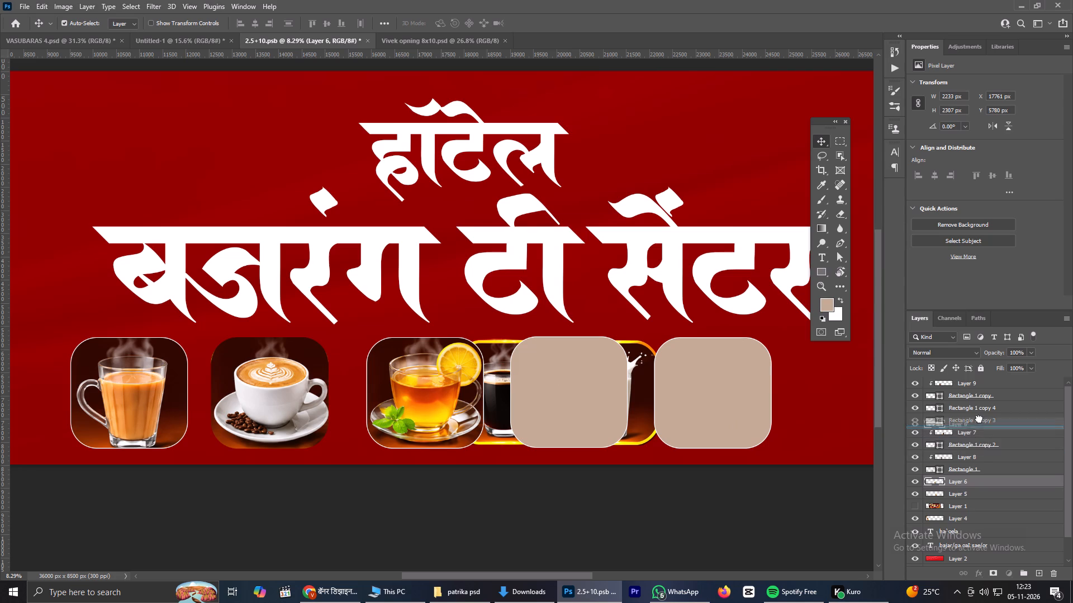
pyautogui.moveTo(979, 419); pyautogui.dragTo(979, 413)
pyautogui.press('space')
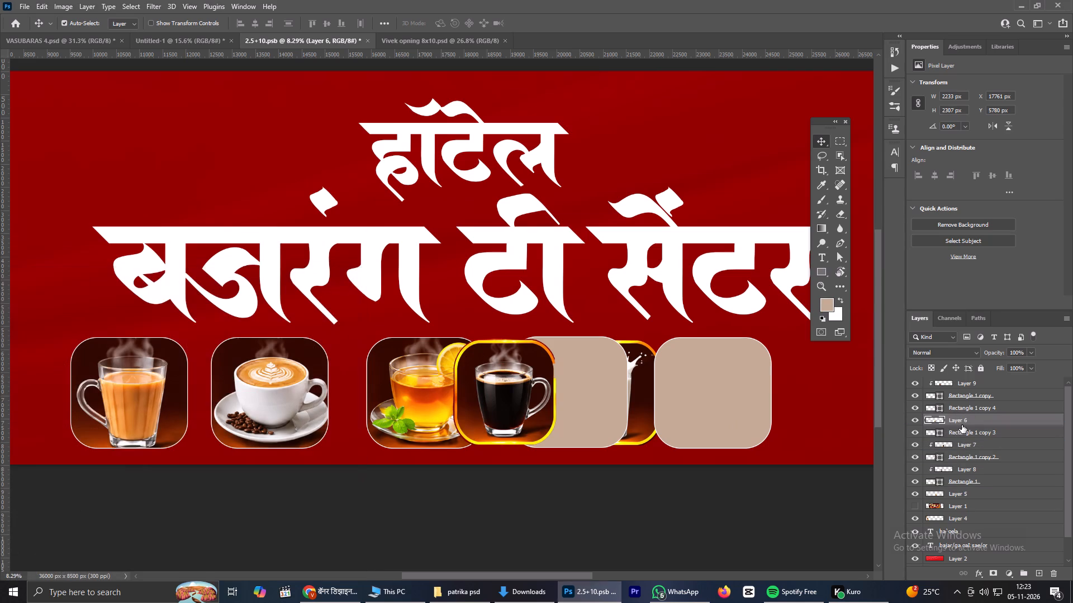
pyautogui.keyDown('alt'); pyautogui.click(962, 425); pyautogui.keyUp('alt')
# Position the black coffee image over its rounded rectangle at X about 18808 px, Y about 5474 px, and scale it to about 126.7%.
pyautogui.moveTo(527, 390); pyautogui.dragTo(548, 389)
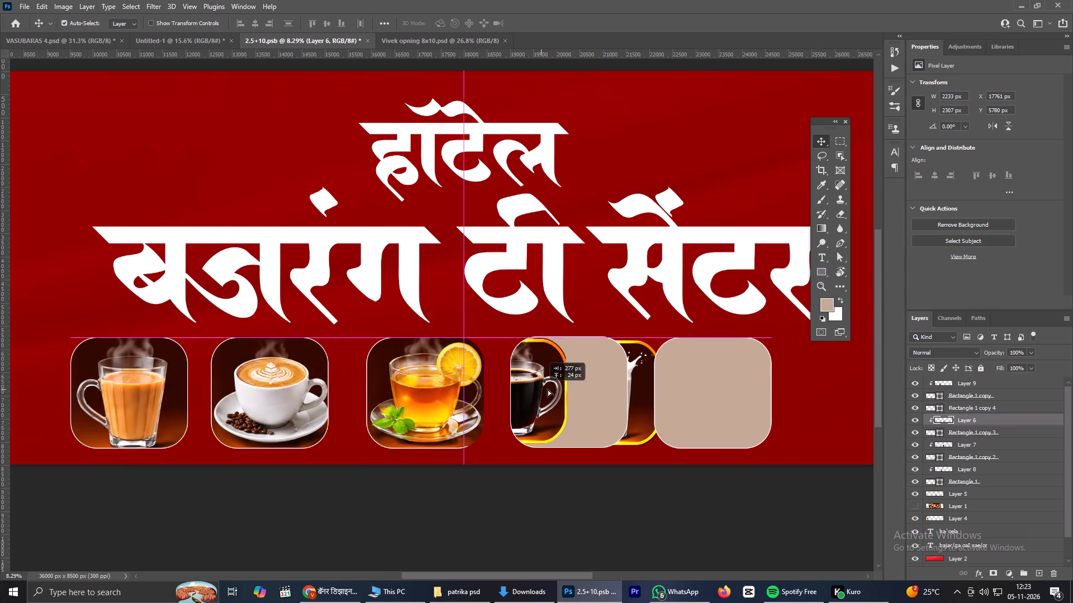
pyautogui.moveTo(548, 389); pyautogui.dragTo(572, 387)
pyautogui.hotkey('ctrl', 't')
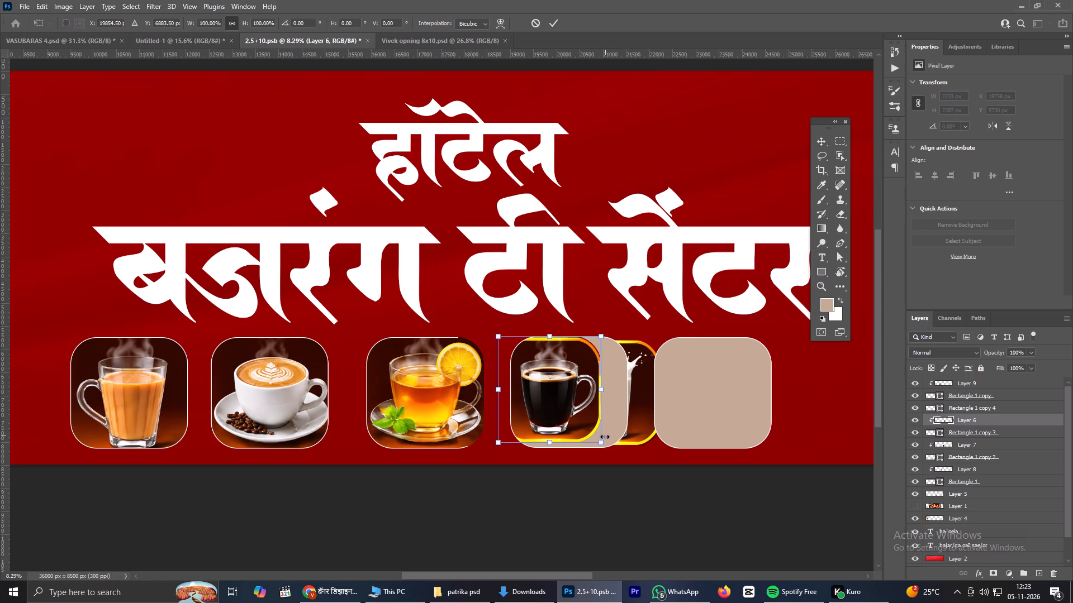
pyautogui.moveTo(603, 440); pyautogui.dragTo(656, 453)
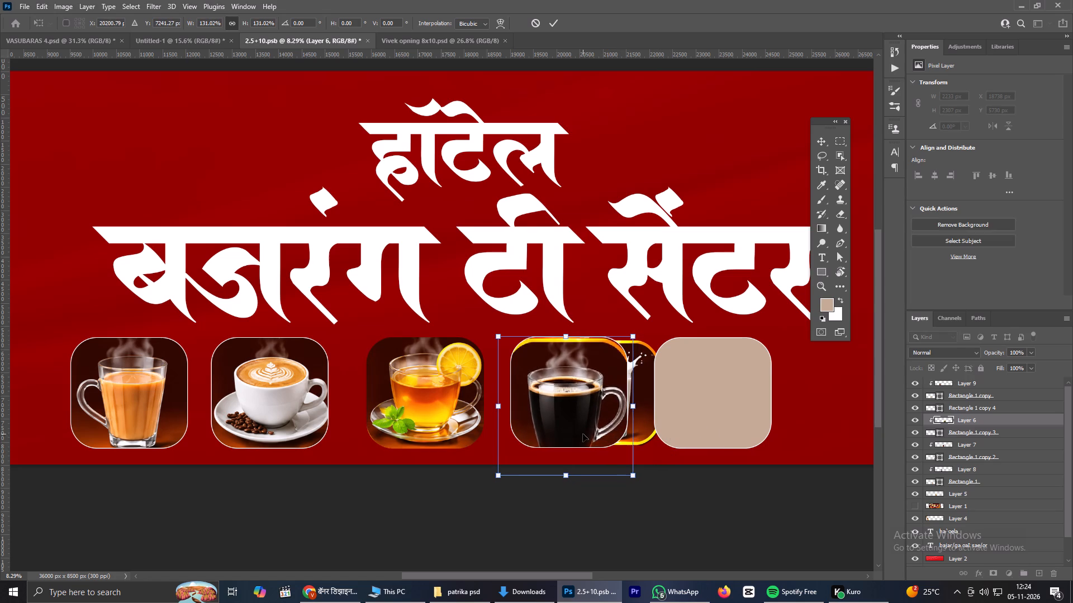
pyautogui.moveTo(585, 426); pyautogui.dragTo(587, 417)
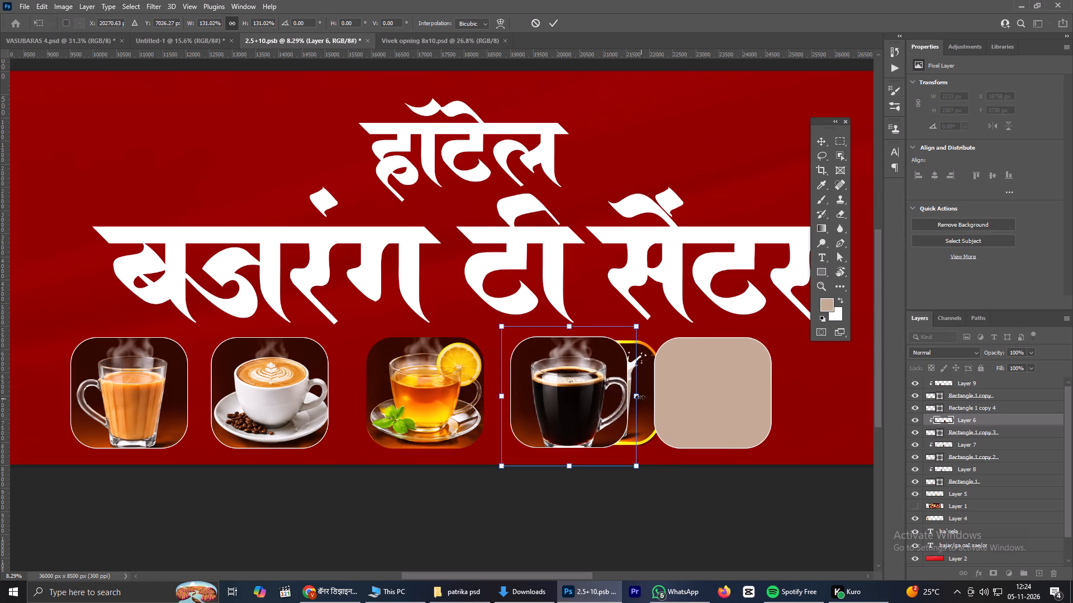
pyautogui.moveTo(638, 394); pyautogui.dragTo(632, 393)
pyautogui.moveTo(597, 422); pyautogui.dragTo(597, 413)
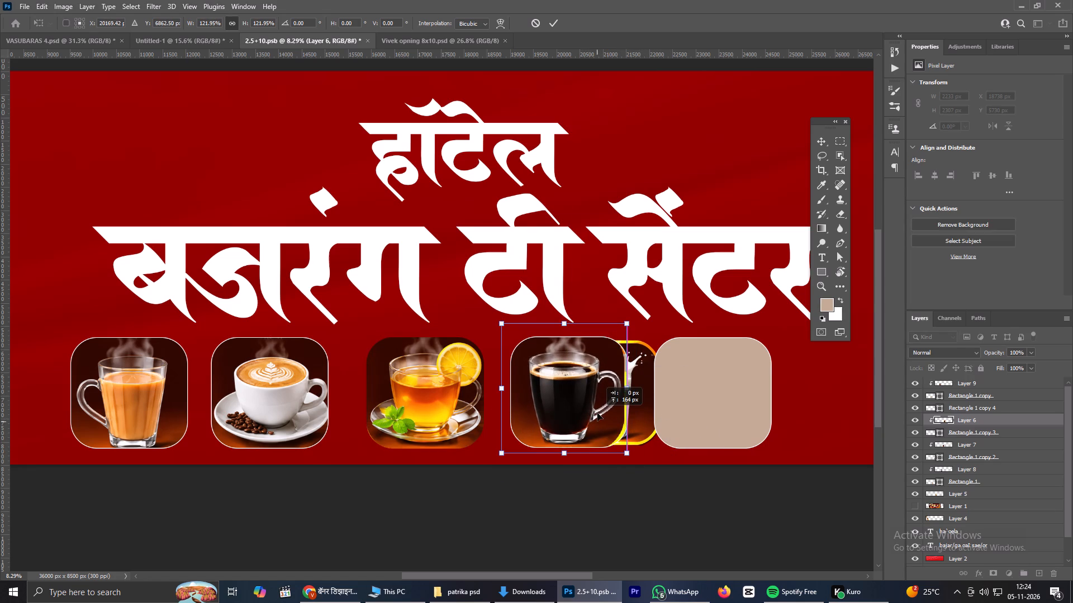
pyautogui.moveTo(597, 413); pyautogui.dragTo(597, 415)
pyautogui.moveTo(632, 455); pyautogui.dragTo(639, 455)
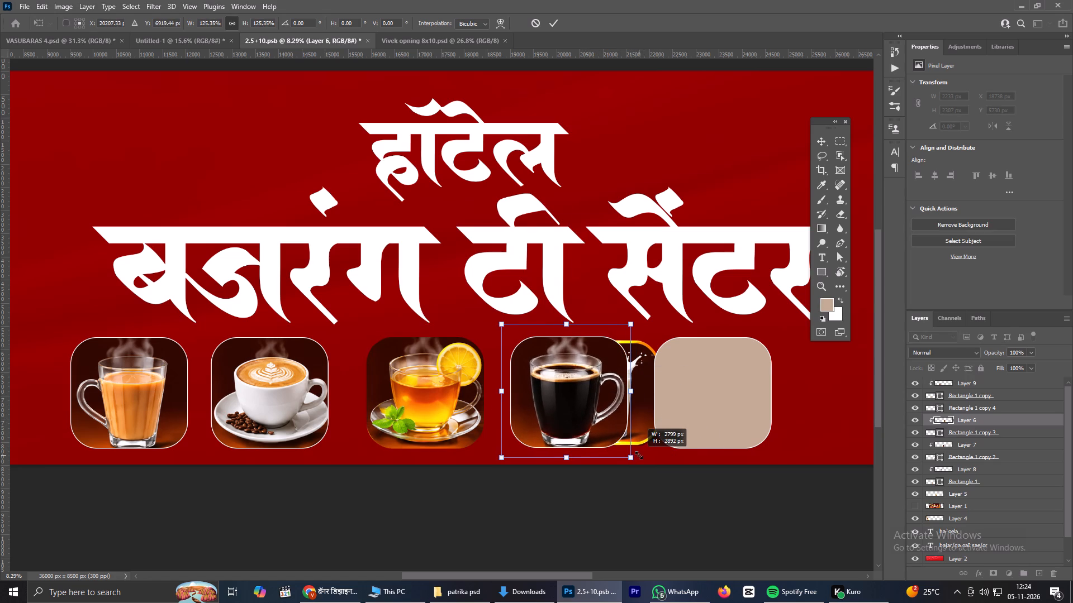
pyautogui.moveTo(639, 455); pyautogui.dragTo(640, 456)
pyautogui.click(556, 21)
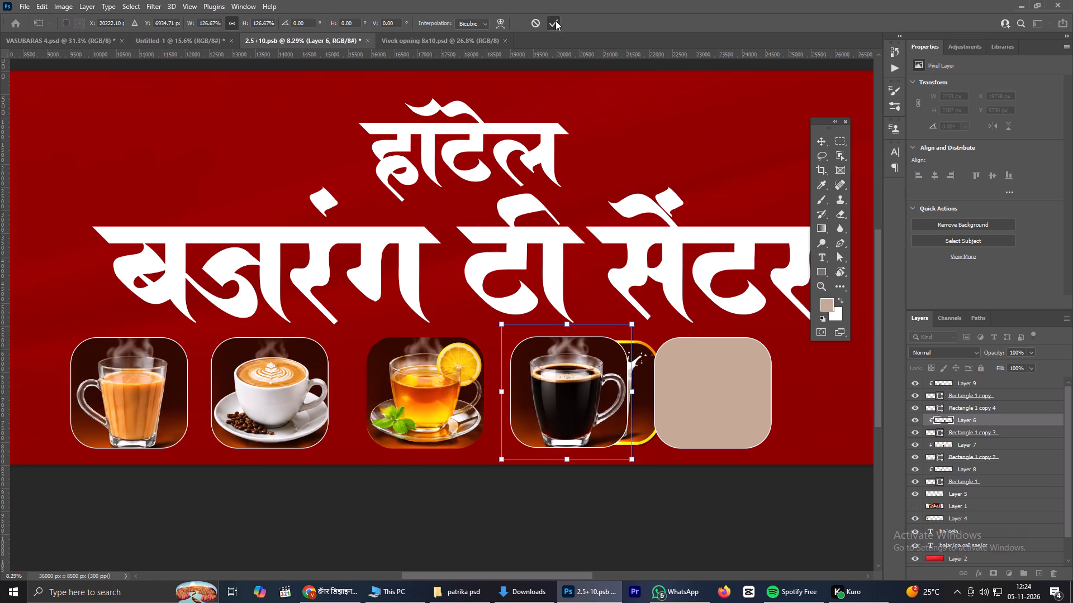
# Move the milk glass layer, Layer 5, directly above Rectangle 1 copy 4 in the layer stack and clip it to that shape.
pyautogui.scroll(-5, 466, 362)
pyautogui.scroll(5, 463, 356)
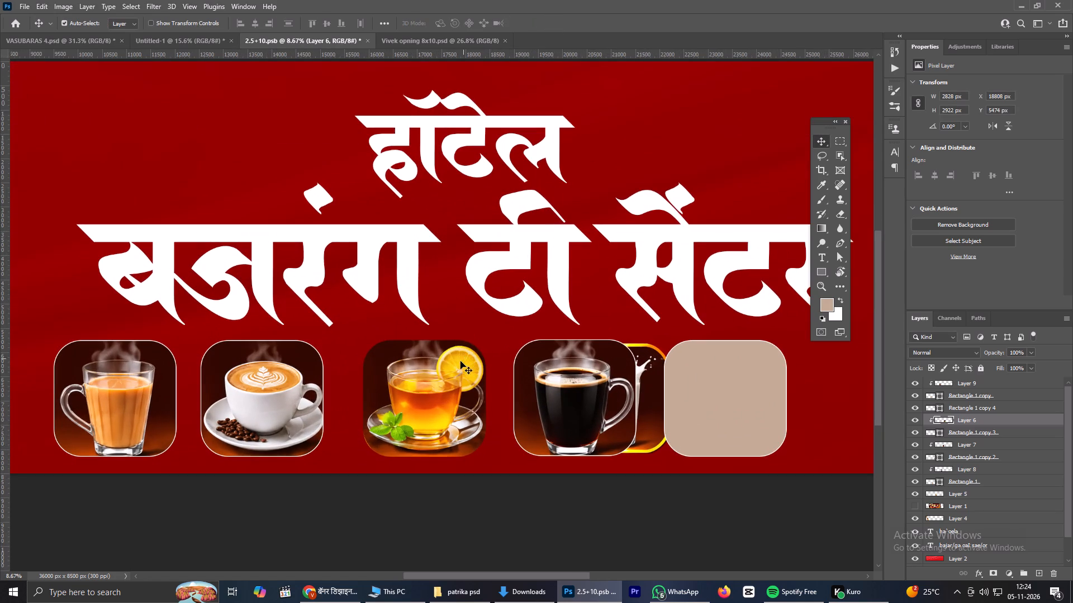
pyautogui.click(425, 374)
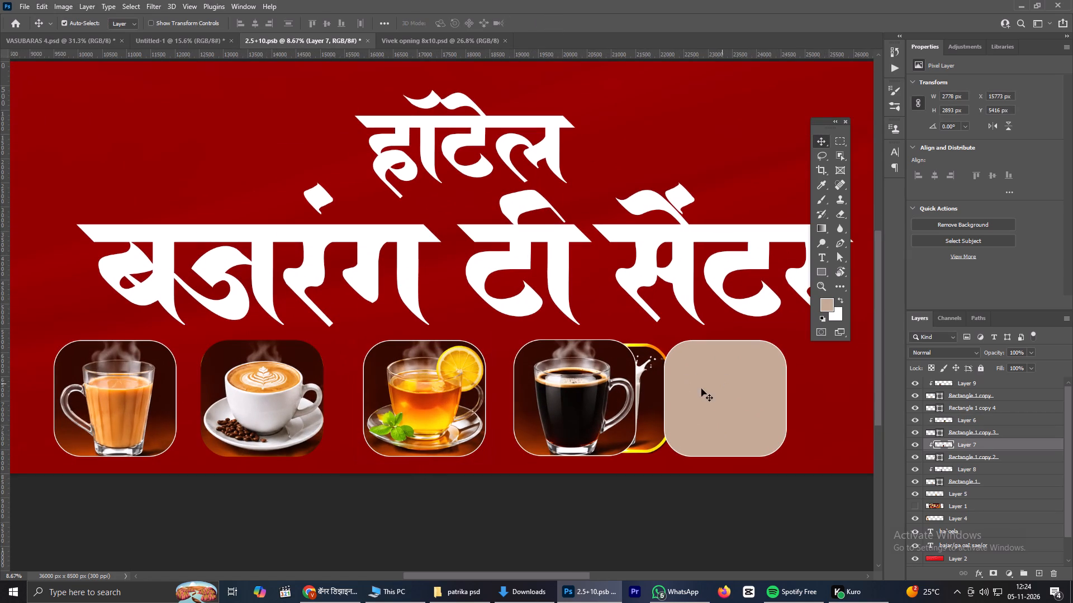
pyautogui.click(657, 395)
pyautogui.moveTo(989, 496); pyautogui.dragTo(982, 398)
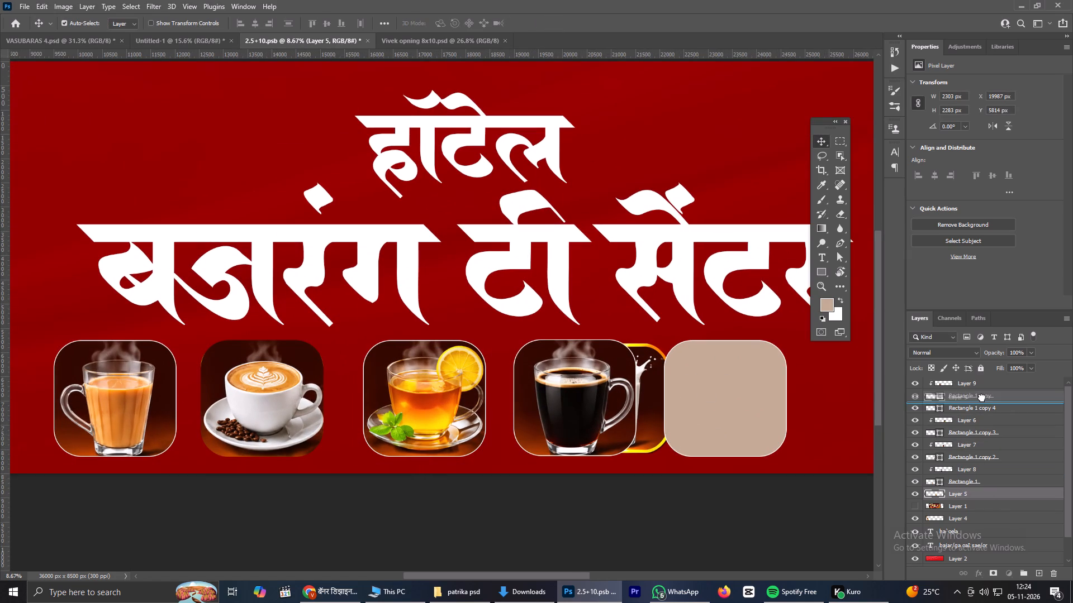
pyautogui.moveTo(982, 398); pyautogui.dragTo(984, 408)
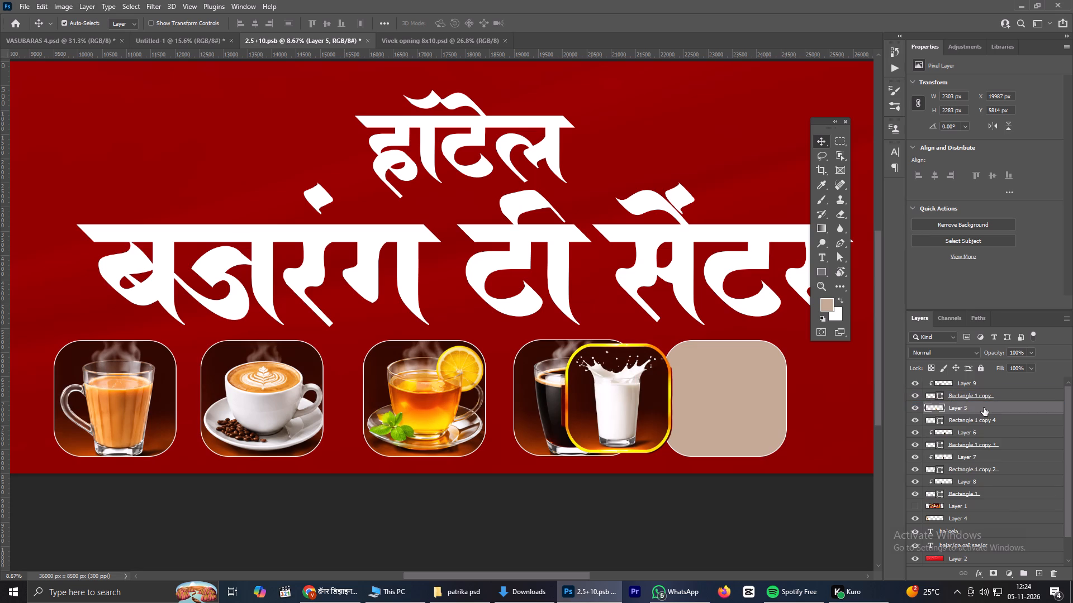
pyautogui.keyDown('alt'); pyautogui.click(974, 415); pyautogui.keyUp('alt')
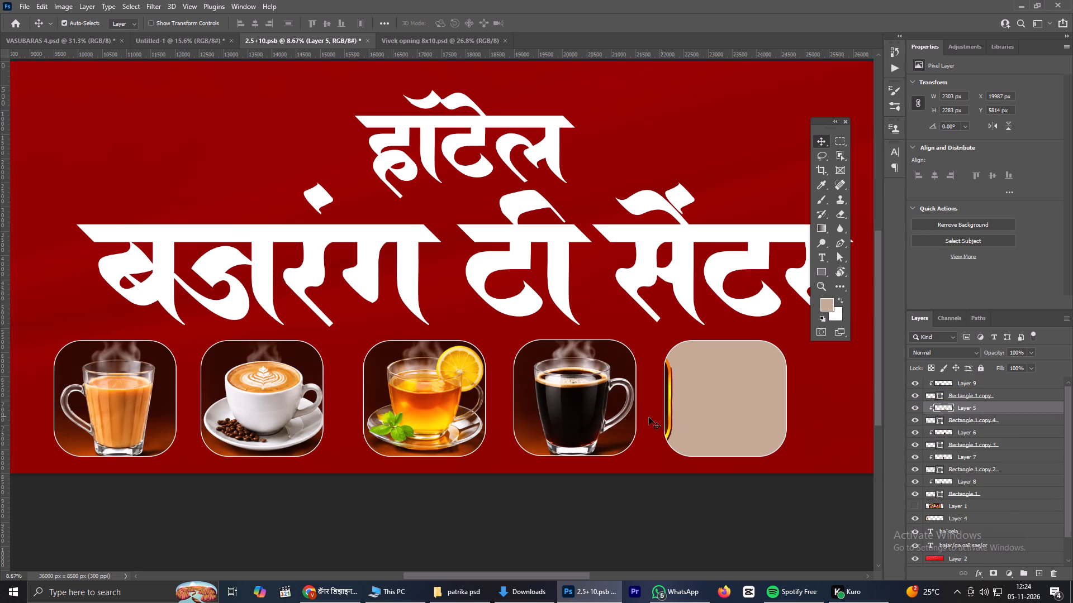
# Move the milk image over the last rounded rectangle in the row and scale it to about 125.2% to fill the shape.
pyautogui.keyDown('ctrl'); pyautogui.moveTo(664, 406); pyautogui.dragTo(759, 400); pyautogui.keyUp('ctrl')
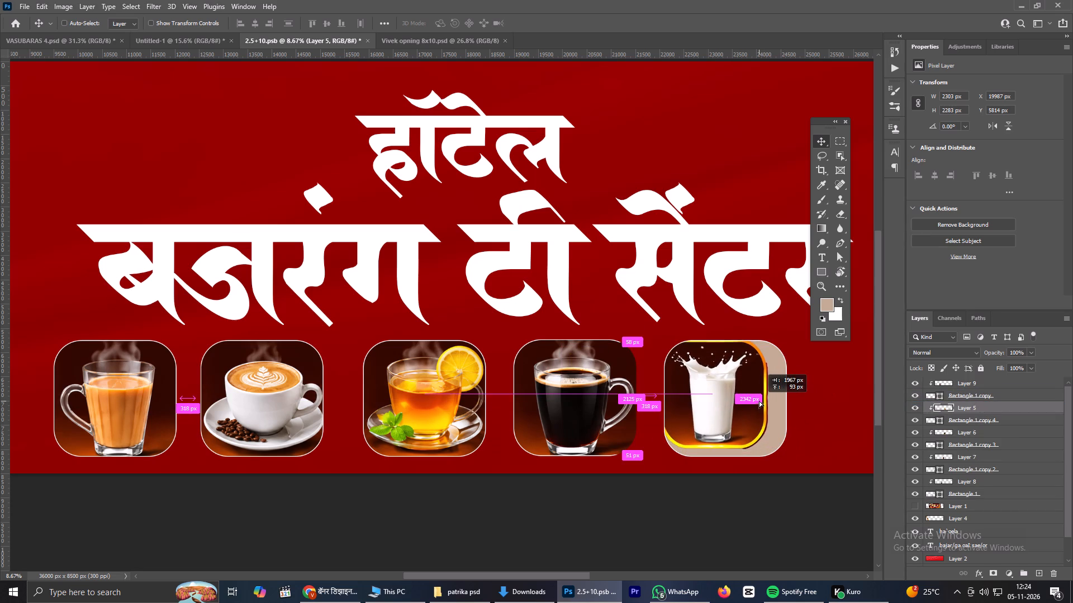
pyautogui.keyDown('ctrl'); pyautogui.moveTo(759, 400); pyautogui.dragTo(757, 396); pyautogui.keyUp('ctrl')
pyautogui.hotkey('ctrl', 't')
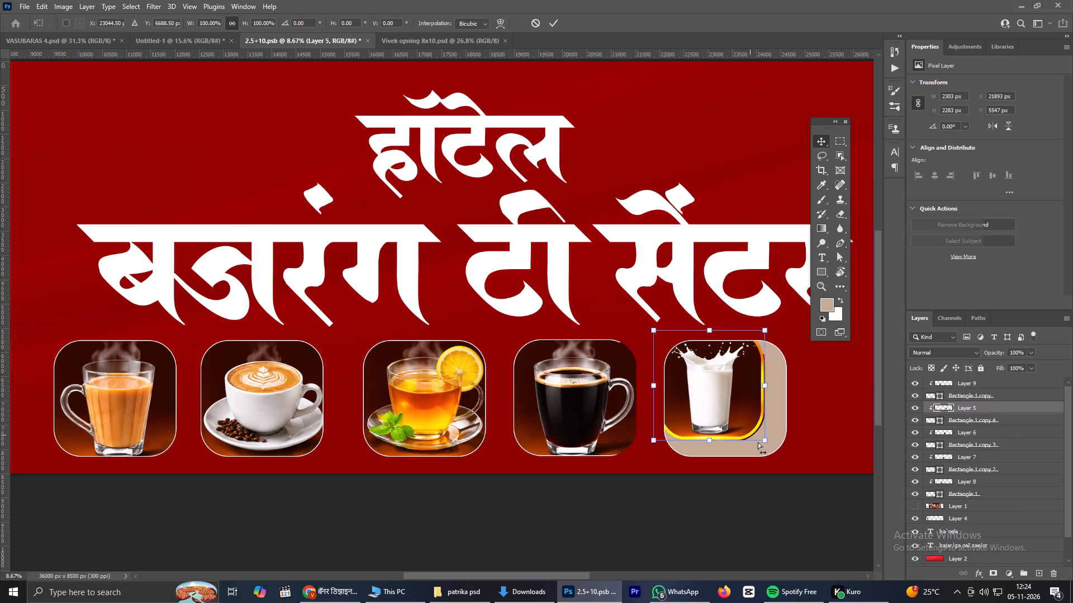
pyautogui.moveTo(768, 442); pyautogui.dragTo(801, 466)
pyautogui.click(557, 18)
pyautogui.scroll(-1, 496, 284)
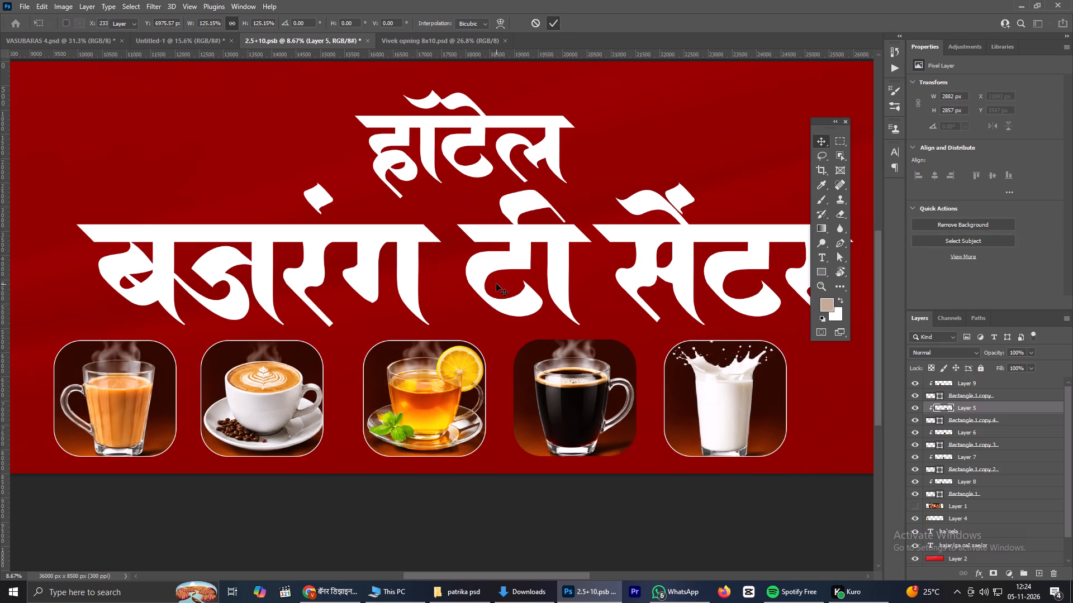
# Nudge the black coffee image upward within its rounded rectangle to X about 18808 px, Y about 5466 px.
pyautogui.scroll(-7, 496, 284)
pyautogui.click(524, 324)
pyautogui.click(530, 327)
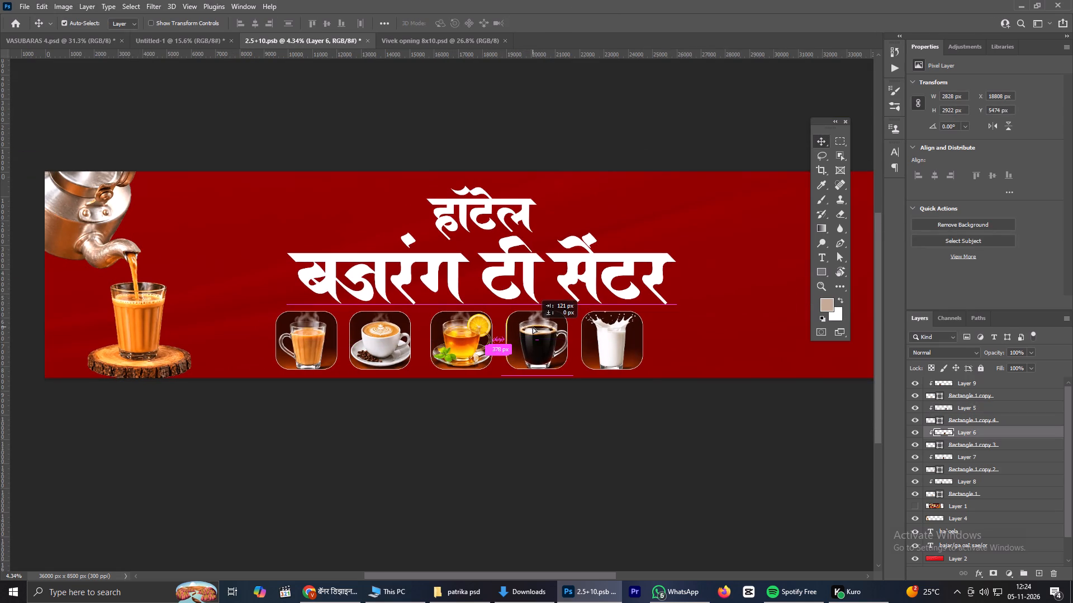
pyautogui.scroll(-6, 530, 326)
pyautogui.scroll(6, 538, 327)
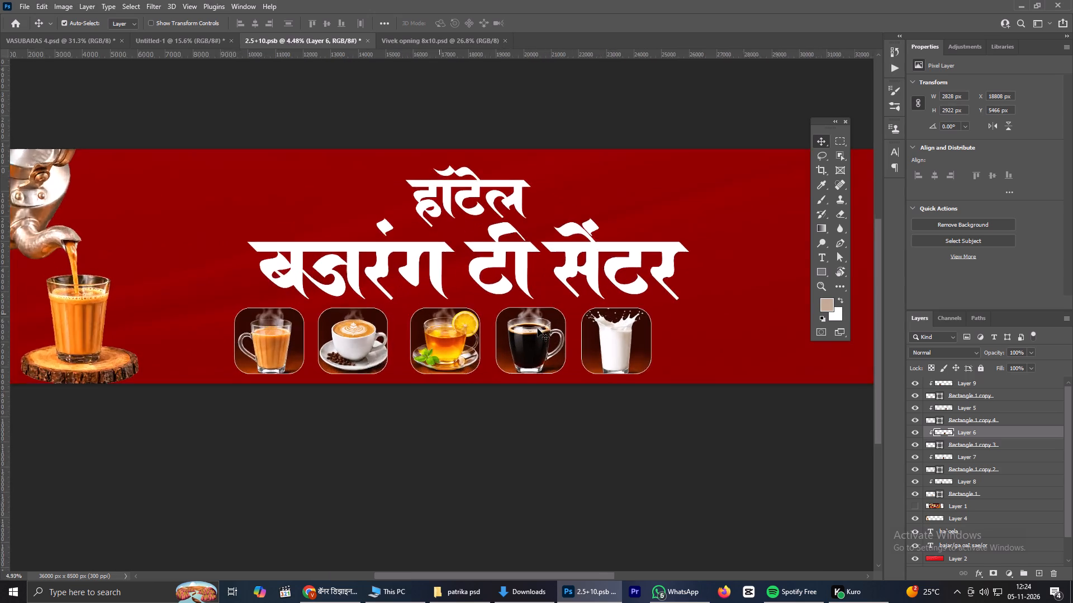
pyautogui.scroll(6, 538, 329)
pyautogui.scroll(-6, 562, 346)
pyautogui.moveTo(349, 478); pyautogui.dragTo(344, 489)
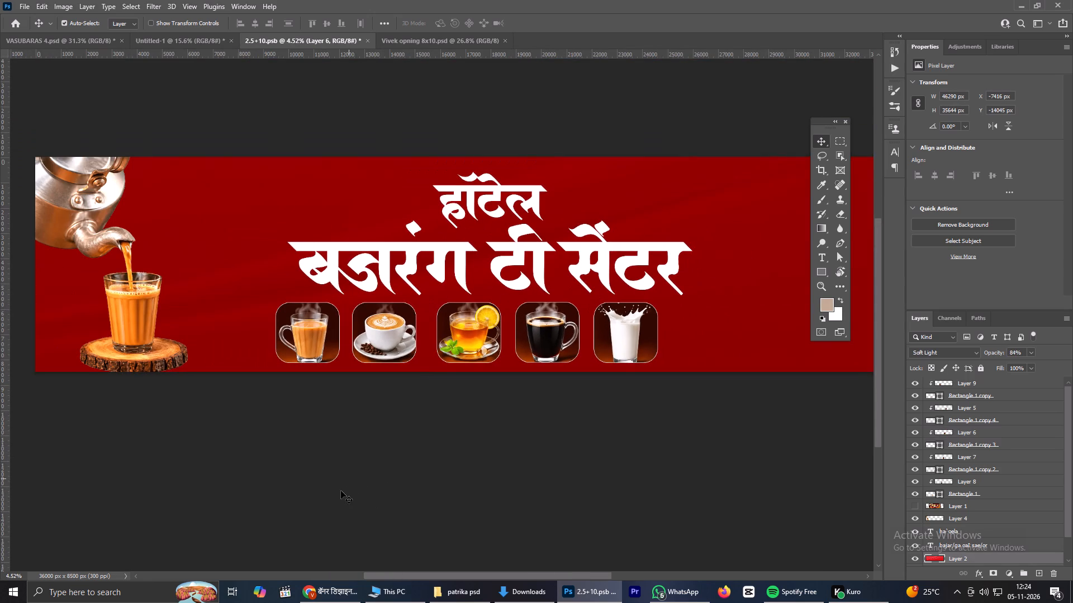
# Group all five drink images with their rounded rectangles, from Rectangle 1 up to Layer 9, and toggle the group's visibility to check it.
pyautogui.scroll(-4, 407, 443)
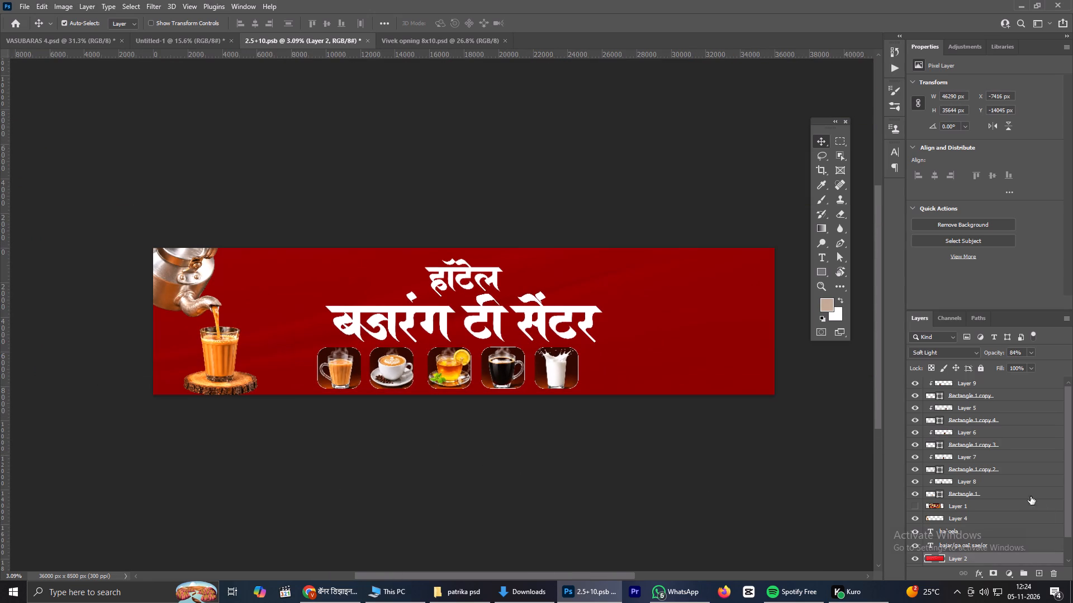
pyautogui.click(923, 492)
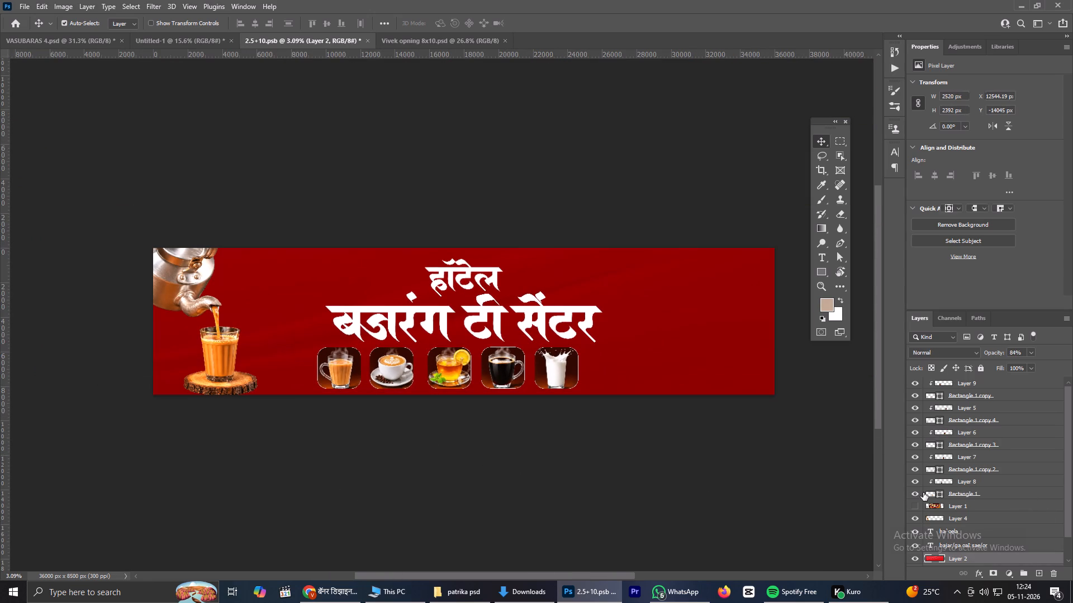
pyautogui.click(914, 493)
pyautogui.click(914, 493)
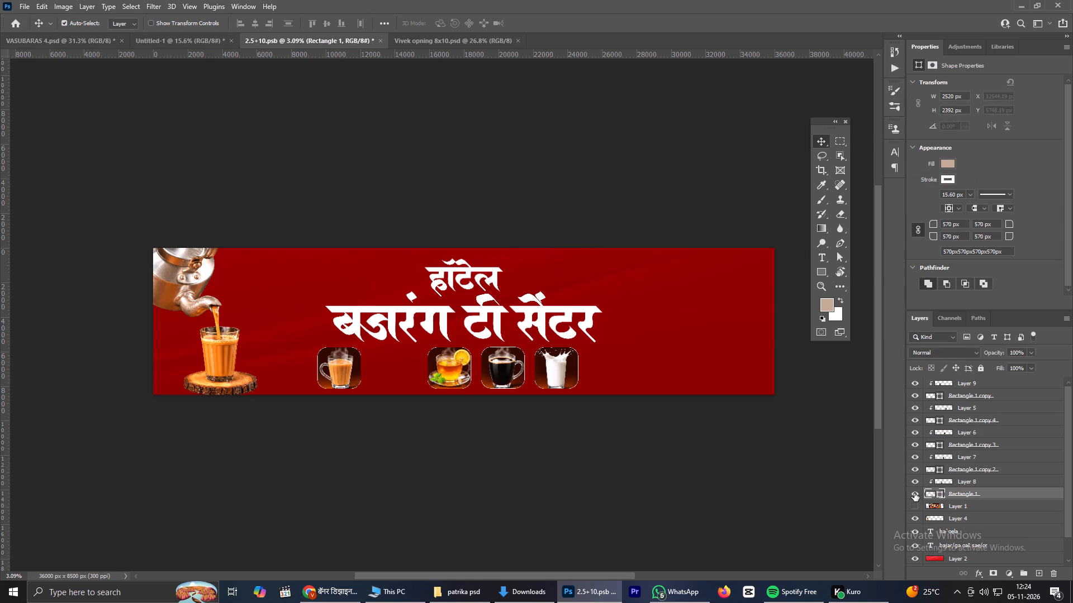
pyautogui.scroll(5, 960, 449)
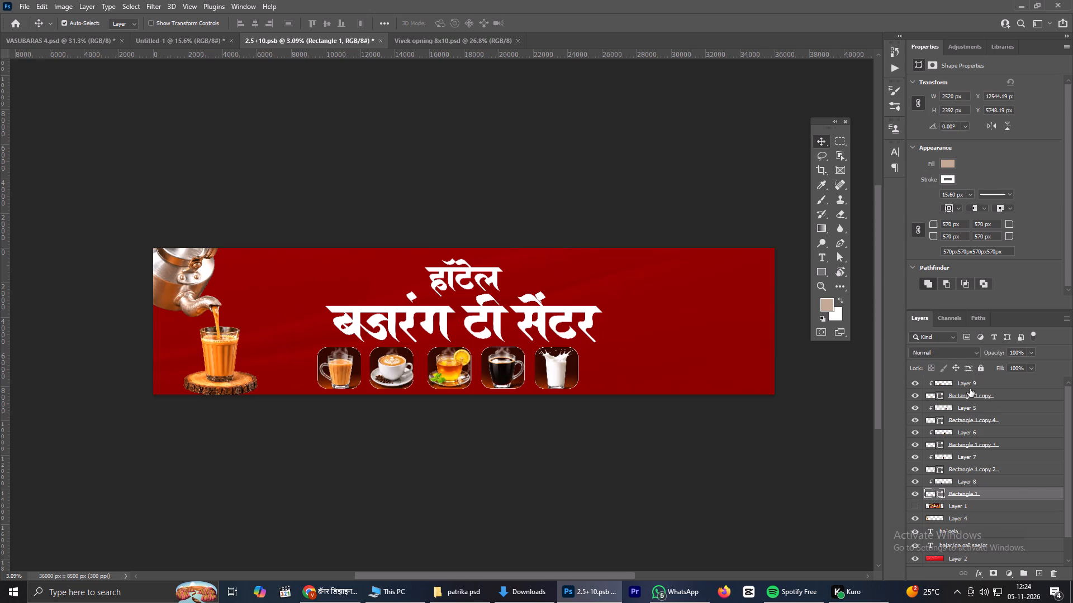
pyautogui.keyDown('shift'); pyautogui.click(977, 382); pyautogui.keyUp('shift')
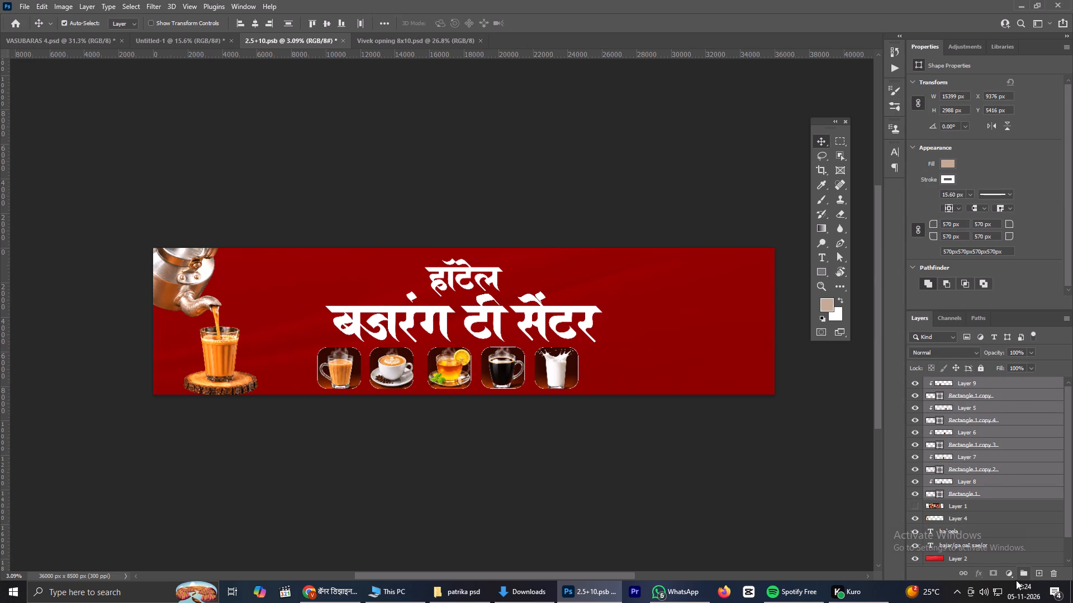
pyautogui.click(1027, 572)
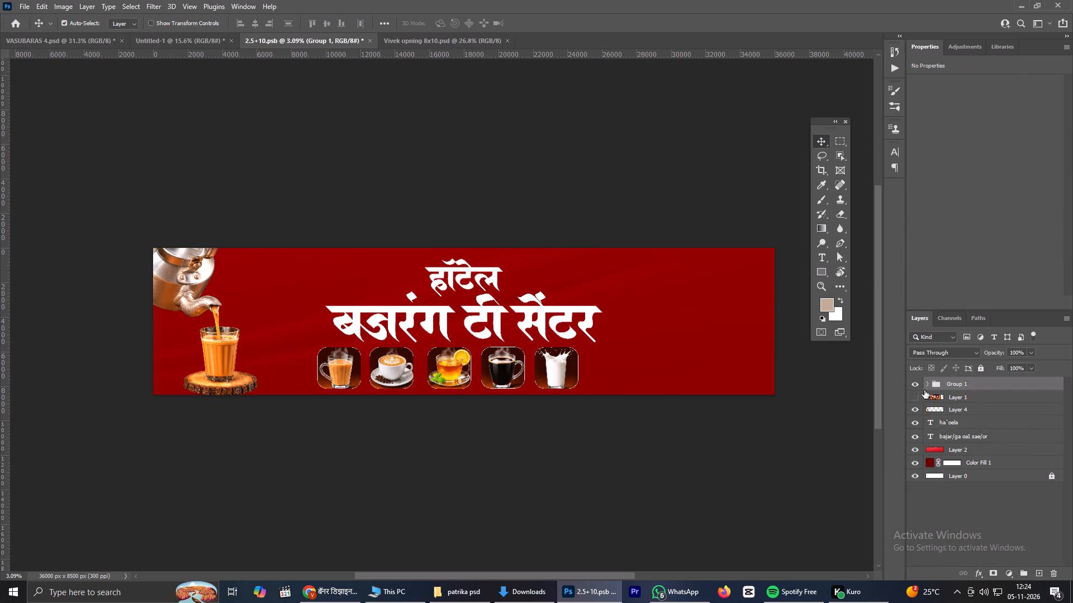
pyautogui.click(917, 382)
pyautogui.click(917, 381)
pyautogui.click(758, 464)
# Examine the drink row, the title and the kettle artwork across the whole banner.
pyautogui.scroll(4, 473, 356)
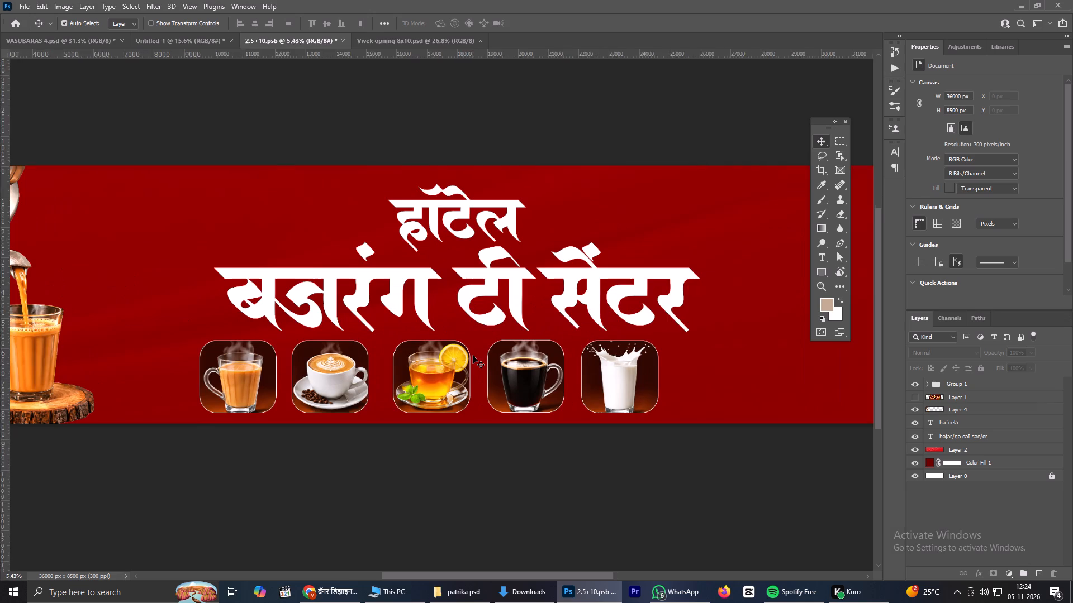
pyautogui.scroll(5, 473, 356)
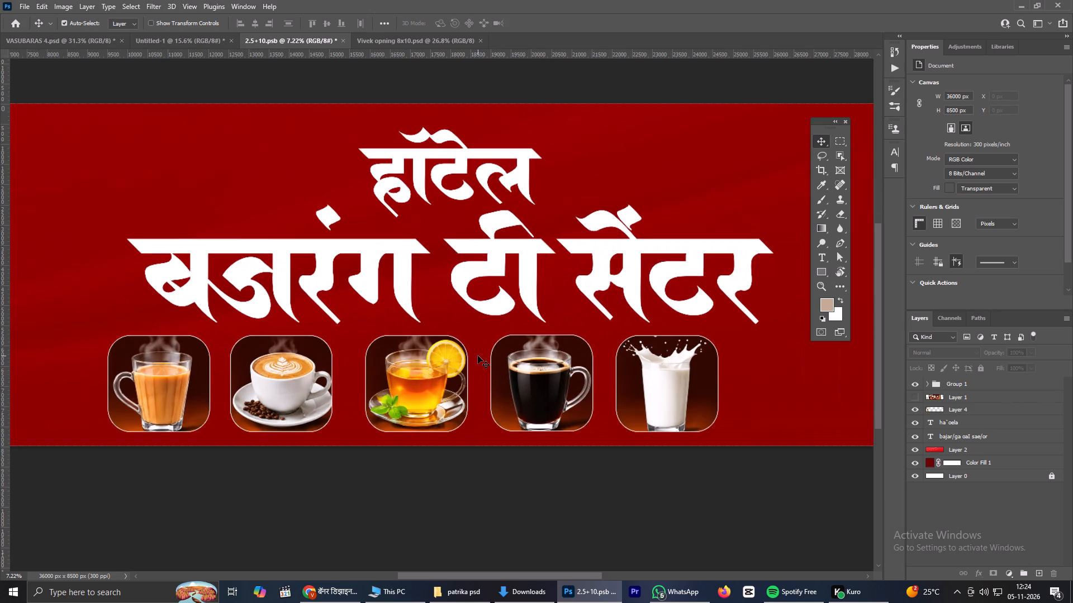
pyautogui.scroll(-5, 493, 176)
pyautogui.scroll(-3, 505, 226)
pyautogui.scroll(4, 135, 243)
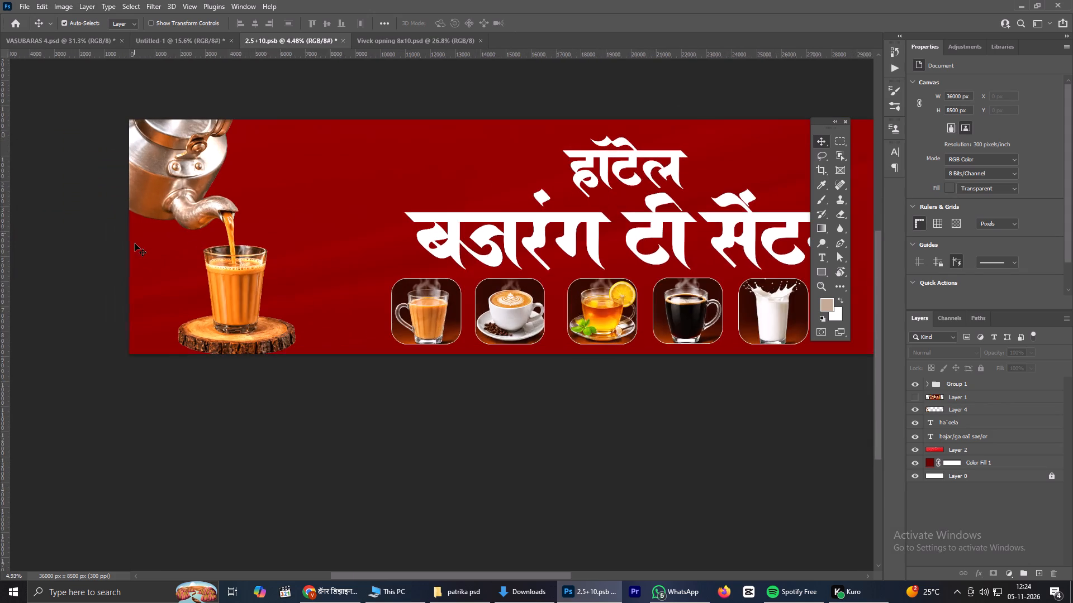
pyautogui.scroll(2, 256, 231)
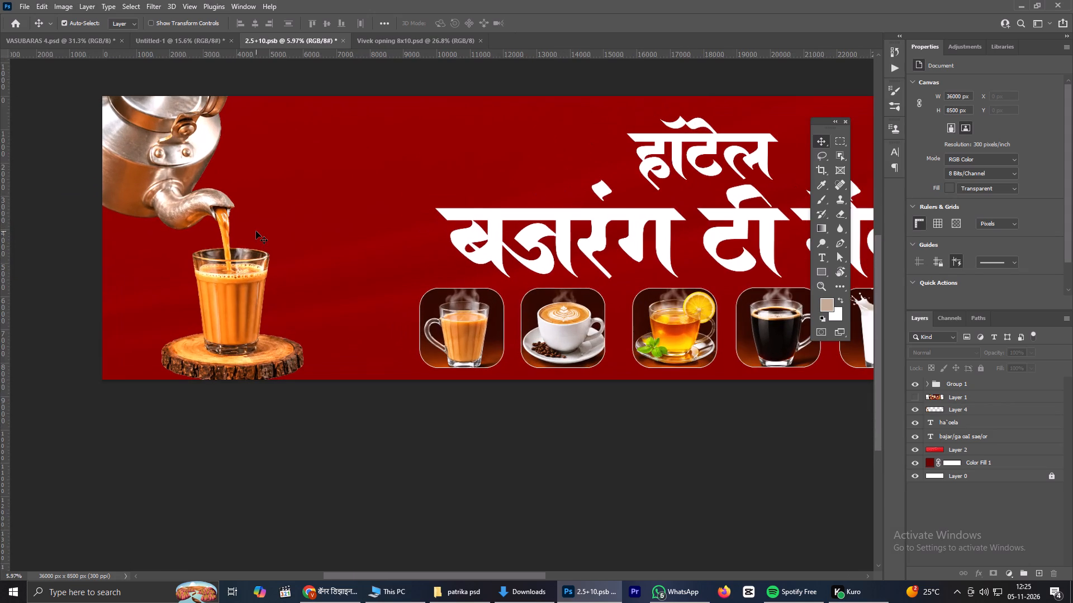
pyautogui.scroll(-5, 312, 195)
pyautogui.press('space')
pyautogui.press('space')
pyautogui.press('space')
pyautogui.press('space')
pyautogui.press('space')
pyautogui.moveTo(607, 204); pyautogui.dragTo(516, 252)
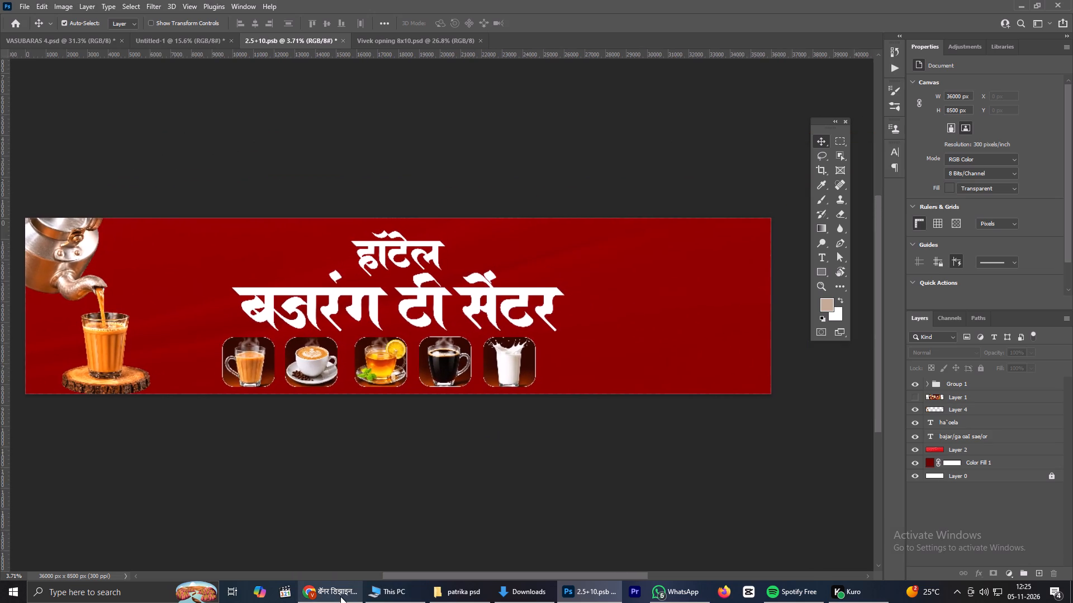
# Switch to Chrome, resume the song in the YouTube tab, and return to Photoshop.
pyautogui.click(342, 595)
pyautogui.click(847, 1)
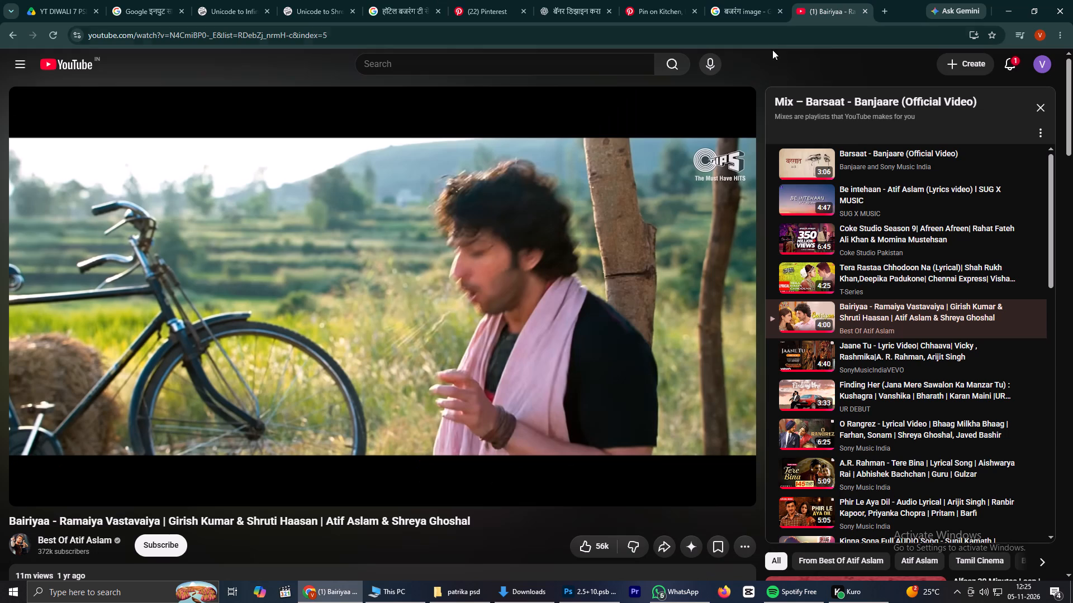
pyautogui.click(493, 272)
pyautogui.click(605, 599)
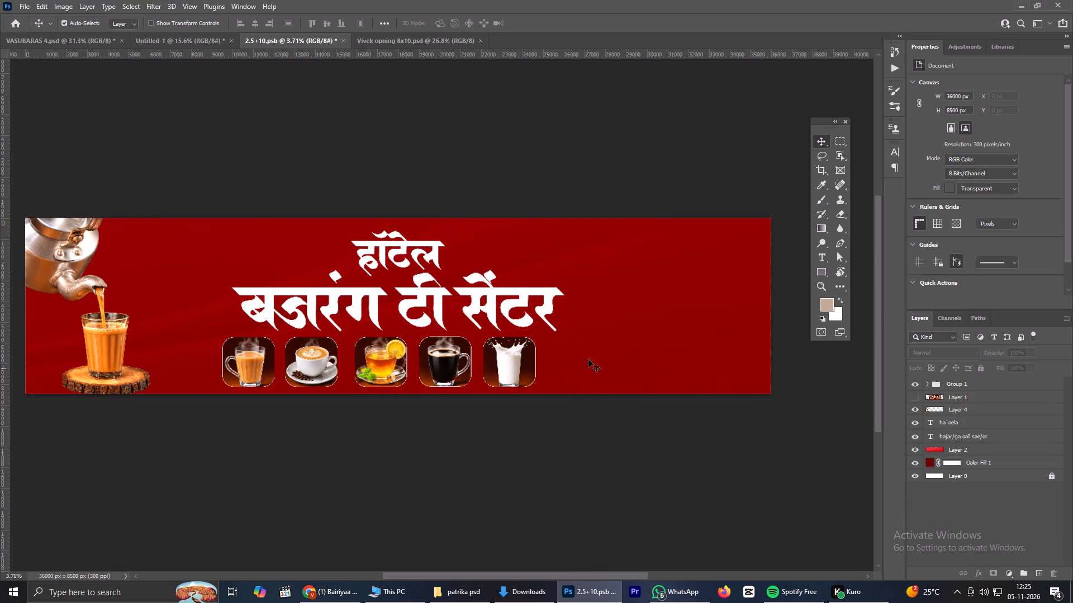
# Move the reference banner, Layer 1, above the drink group in the layer stack and make it visible.
pyautogui.moveTo(973, 398); pyautogui.dragTo(975, 383)
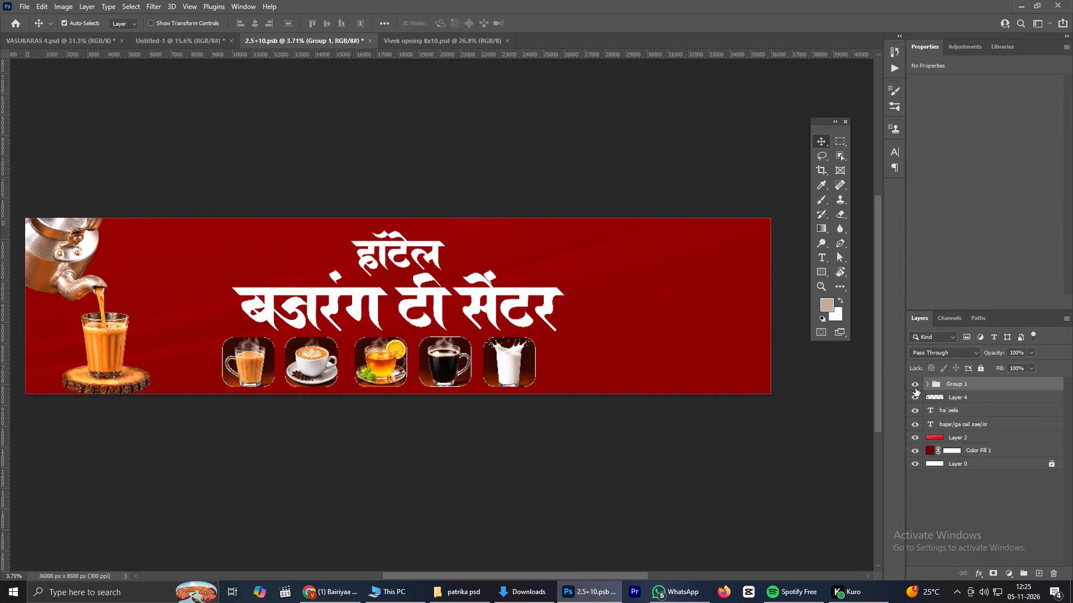
pyautogui.hotkey('ctrl', 'z')
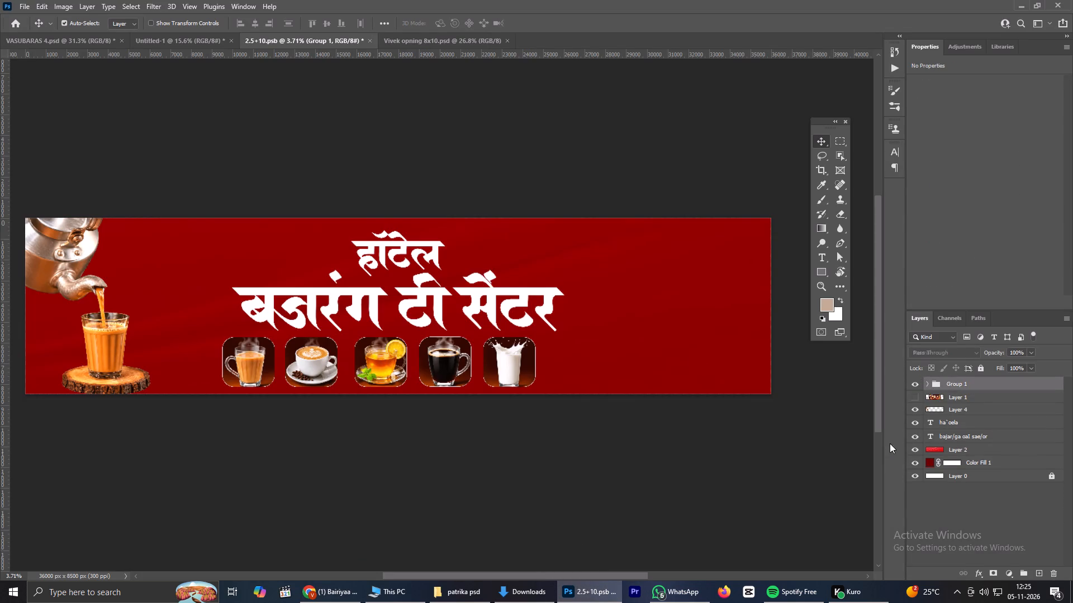
pyautogui.moveTo(961, 398); pyautogui.dragTo(958, 374)
pyautogui.moveTo(958, 374); pyautogui.dragTo(954, 379)
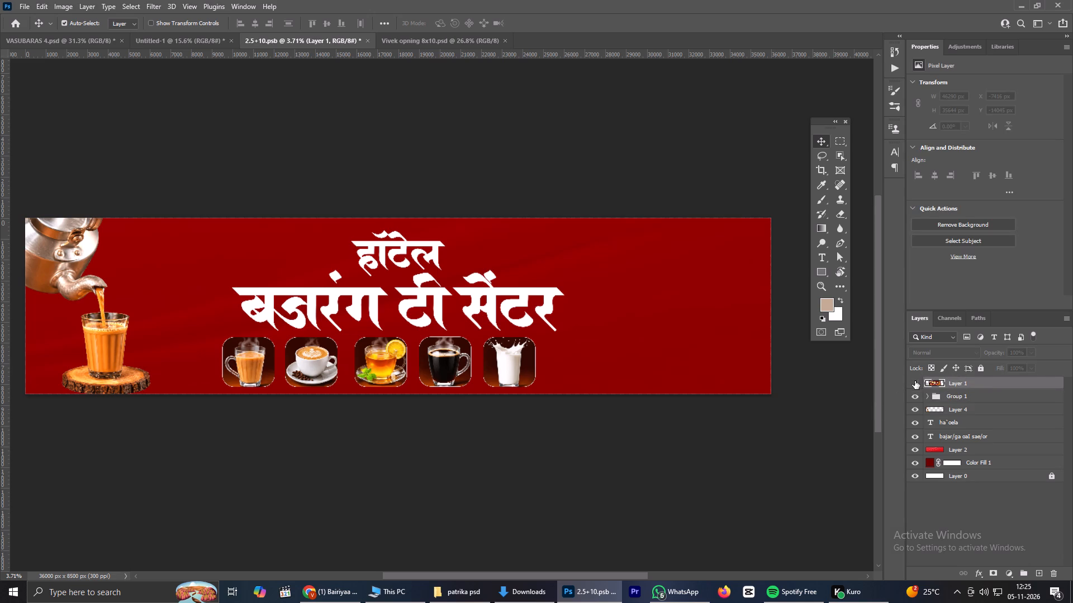
pyautogui.click(915, 381)
pyautogui.scroll(2, 326, 312)
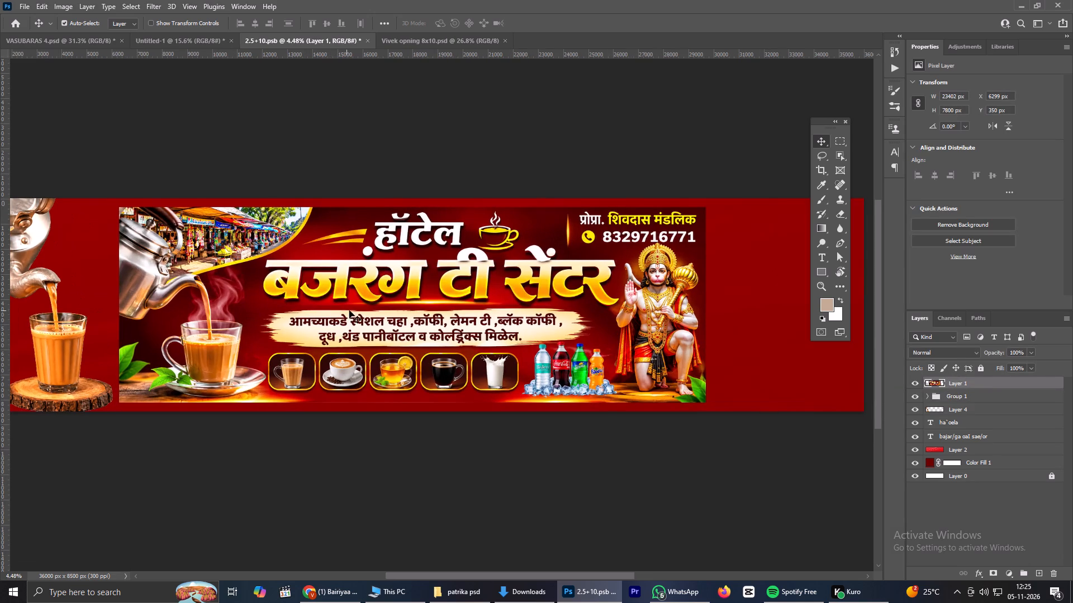
pyautogui.scroll(-1, 350, 310)
pyautogui.scroll(1, 358, 313)
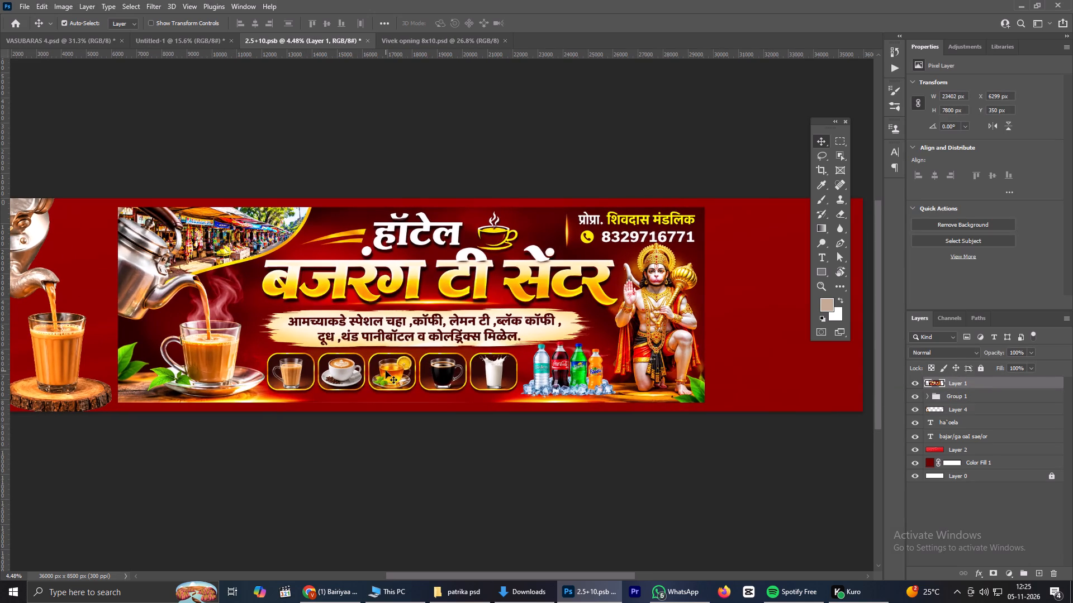
pyautogui.scroll(2, 678, 359)
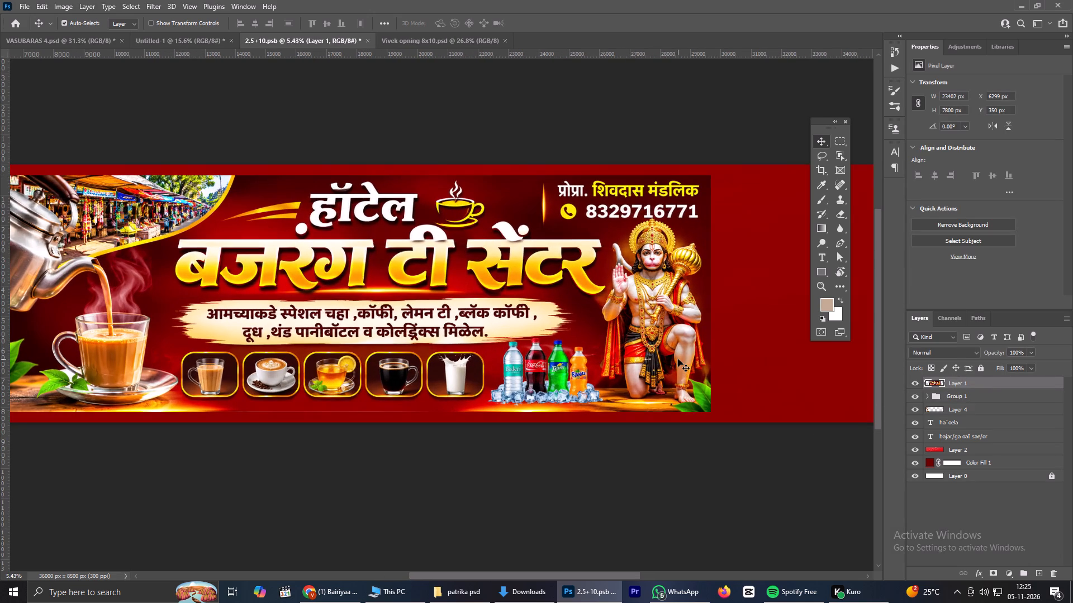
pyautogui.scroll(2, 684, 285)
pyautogui.scroll(-5, 682, 288)
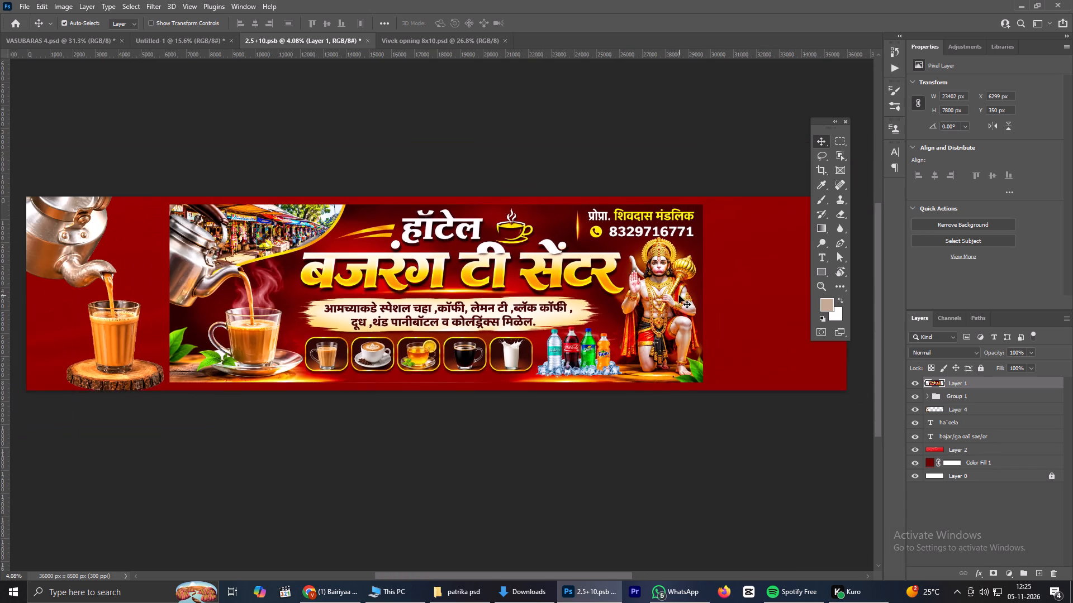
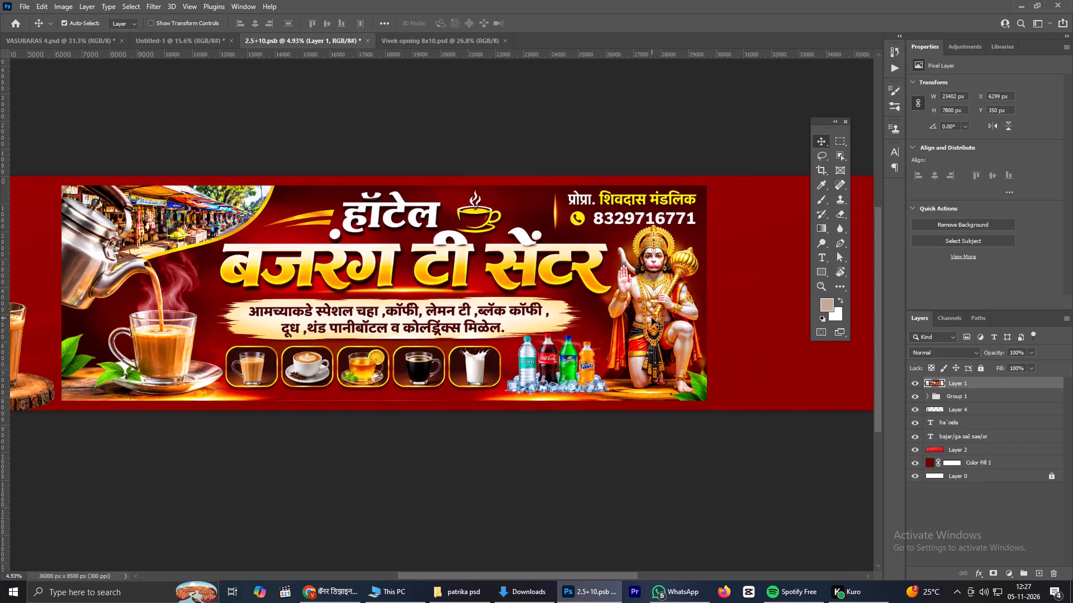
pyautogui.click(914, 384)
pyautogui.press('space')
pyautogui.press('space')
pyautogui.press('space')
pyautogui.press('space')
pyautogui.moveTo(740, 329); pyautogui.dragTo(593, 327)
pyautogui.hotkey('ctrl', 'v')
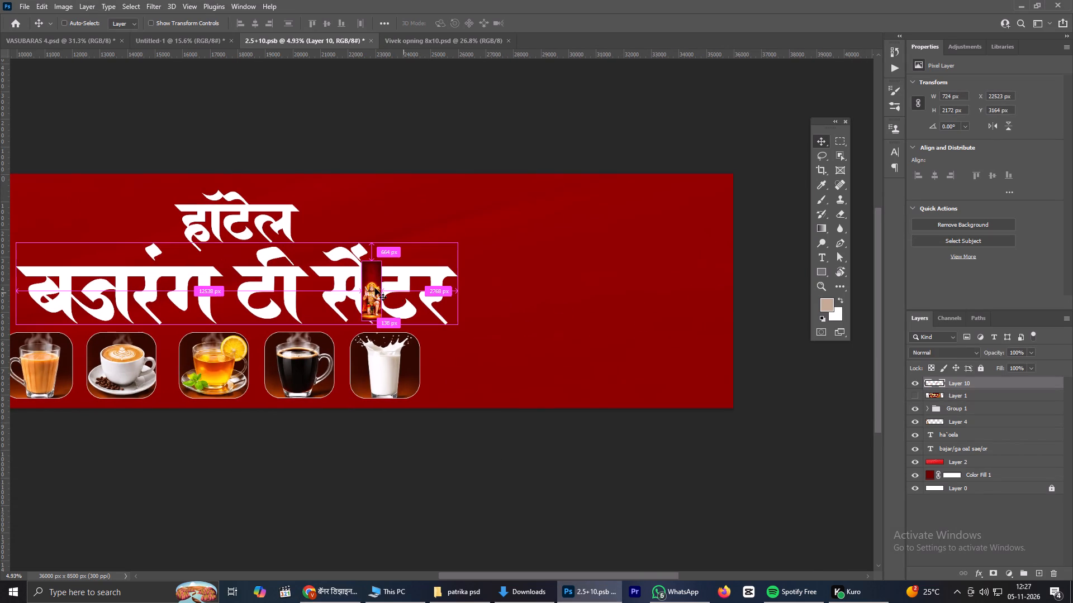
# Move the Hanuman image to the banner's right end and scale it to about 4214 x 12643 px, nudging it flush with the edge.
pyautogui.keyDown('ctrl'); pyautogui.moveTo(375, 288); pyautogui.dragTo(670, 298); pyautogui.keyUp('ctrl')
pyautogui.hotkey('ctrl', 't')
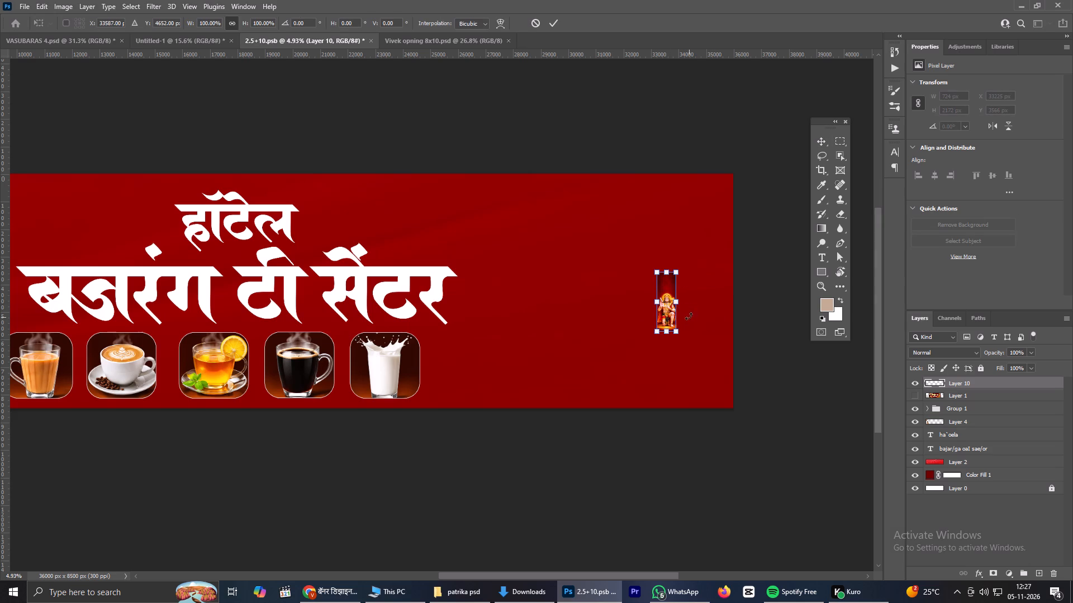
pyautogui.moveTo(680, 301); pyautogui.dragTo(735, 287)
pyautogui.moveTo(697, 326); pyautogui.dragTo(658, 312)
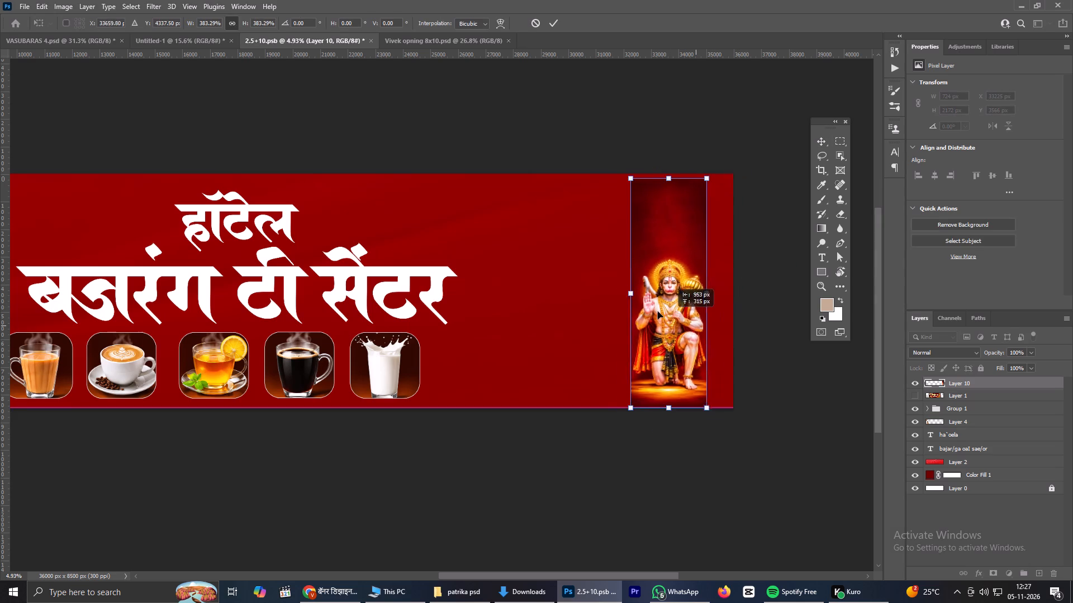
pyautogui.moveTo(658, 312); pyautogui.dragTo(653, 310)
pyautogui.moveTo(687, 289); pyautogui.dragTo(716, 283)
pyautogui.moveTo(682, 303); pyautogui.dragTo(689, 266)
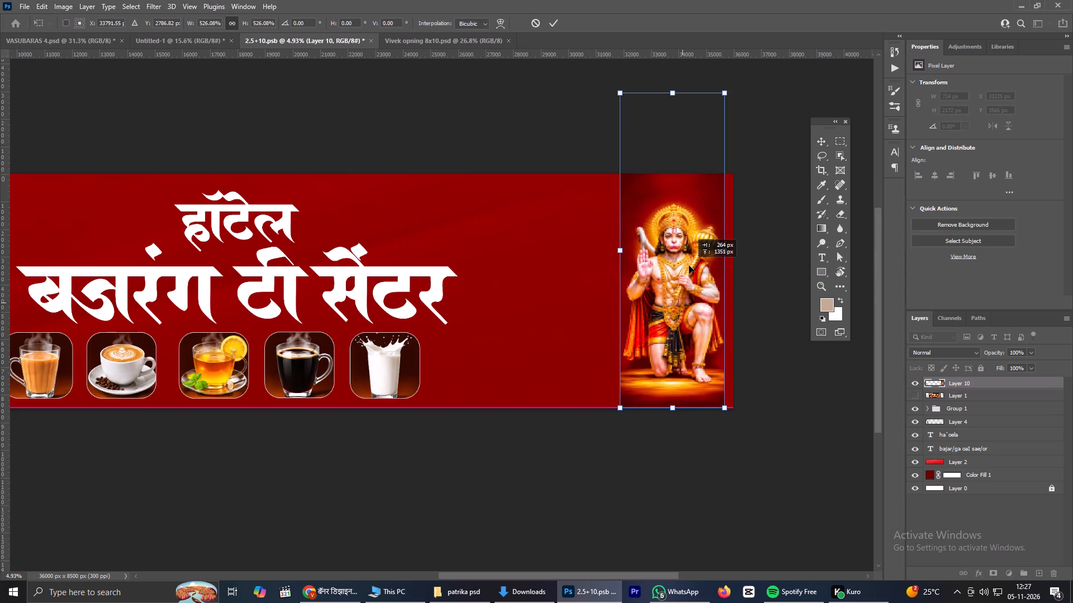
pyautogui.moveTo(689, 266); pyautogui.dragTo(695, 264)
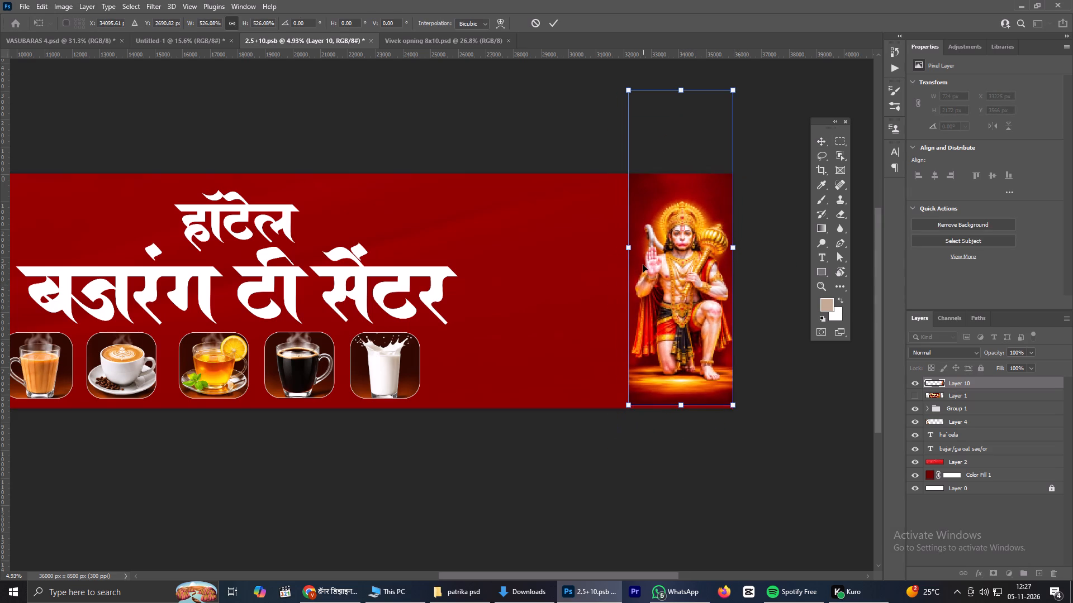
pyautogui.moveTo(624, 246); pyautogui.dragTo(618, 246)
pyautogui.click(678, 253)
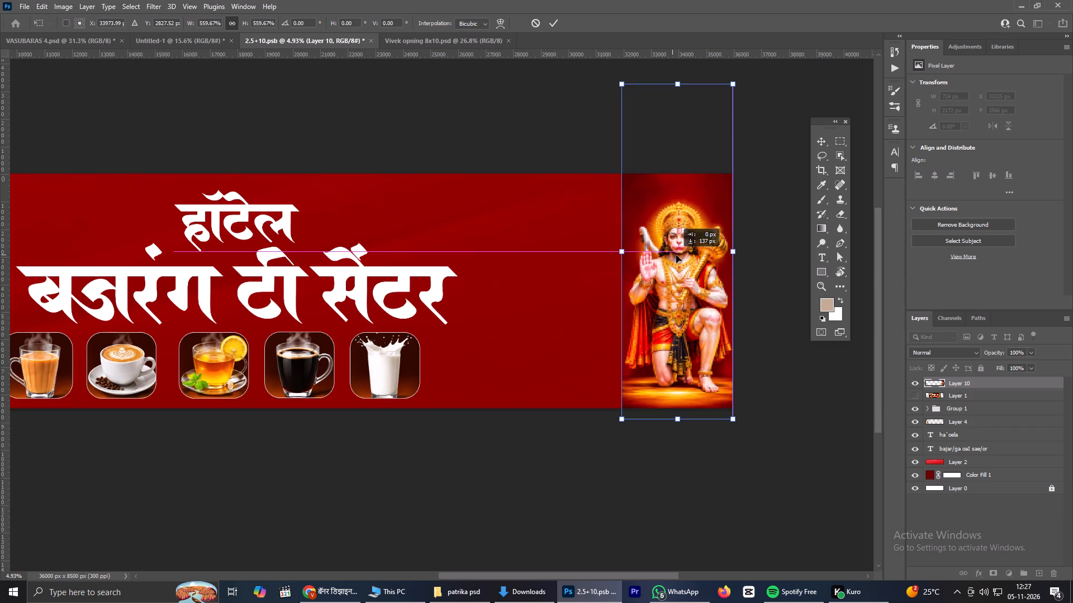
pyautogui.click(620, 256)
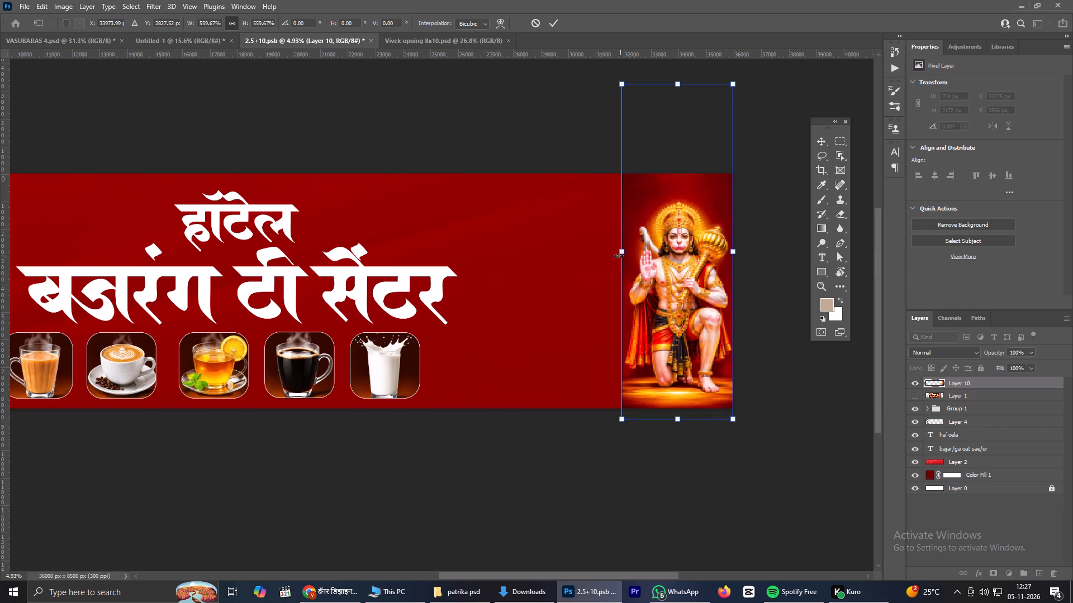
pyautogui.click(552, 21)
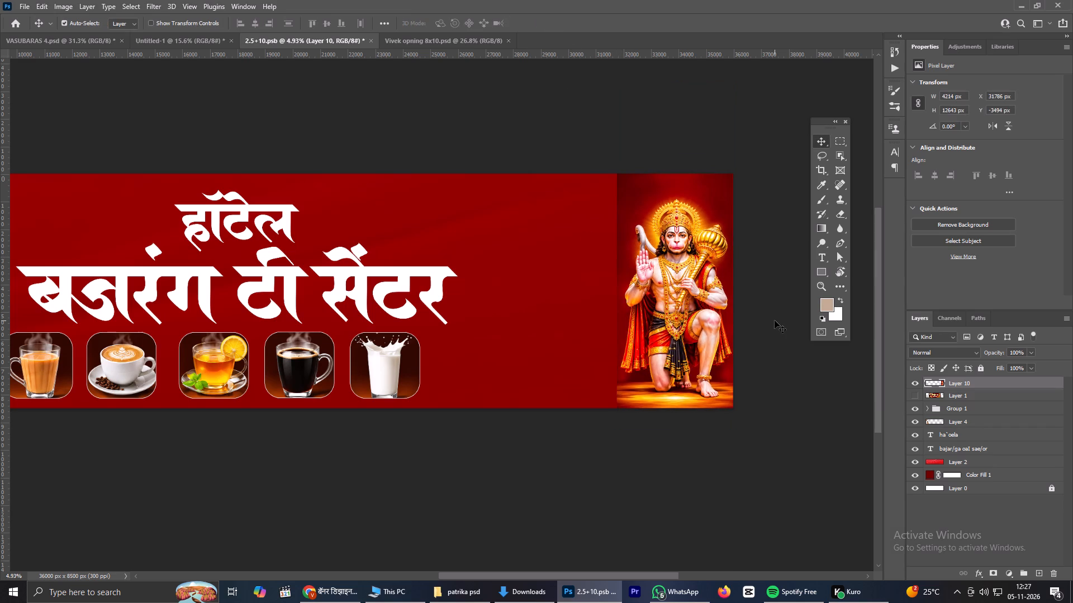
pyautogui.press('Left')
pyautogui.press('Left')
pyautogui.press('Right')
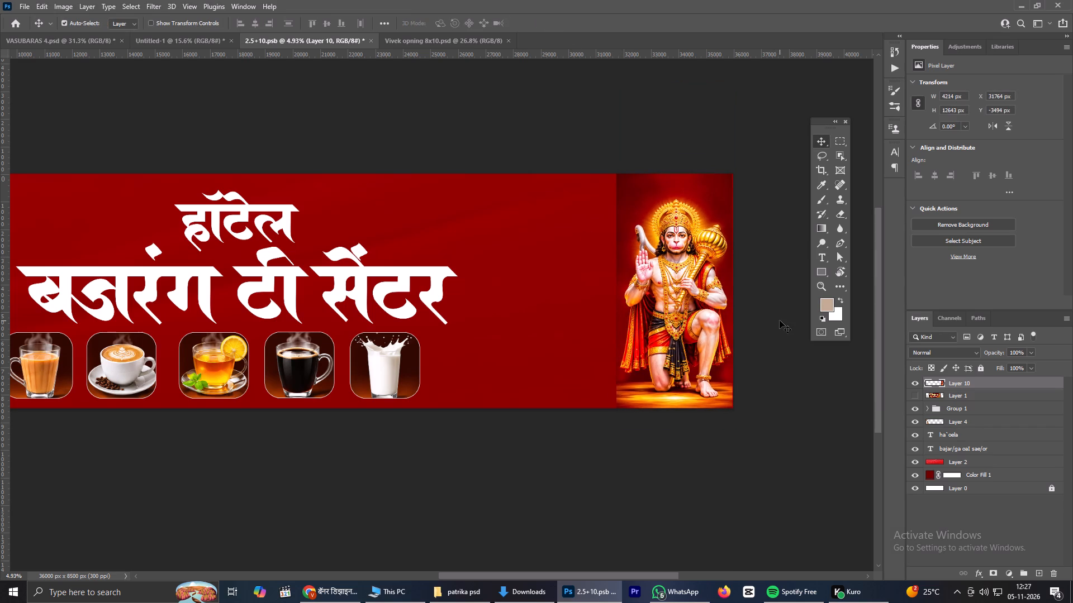
pyautogui.press('Right')
pyautogui.press('Right')
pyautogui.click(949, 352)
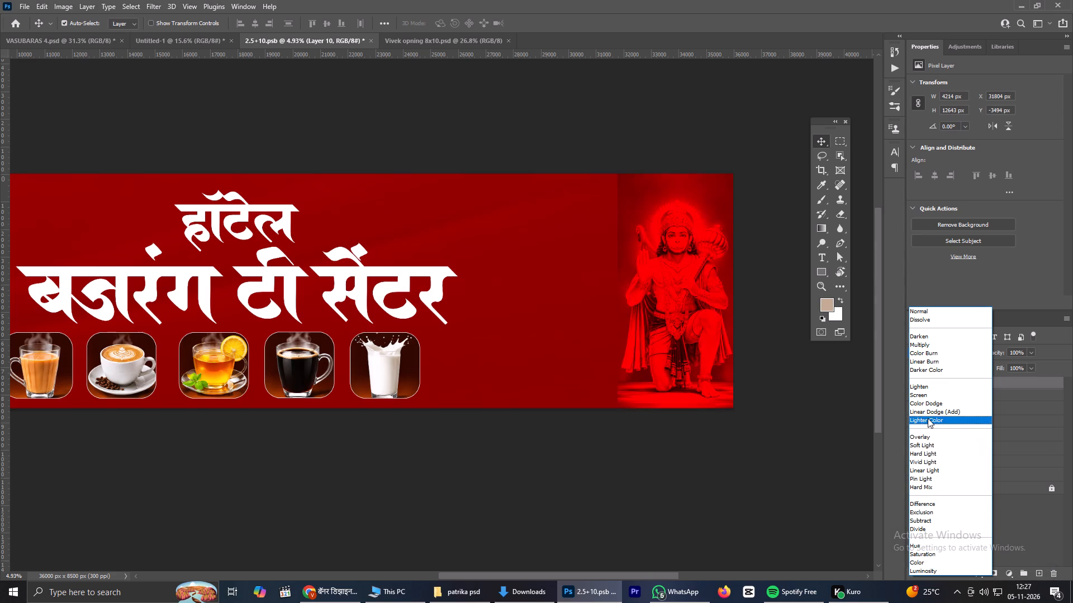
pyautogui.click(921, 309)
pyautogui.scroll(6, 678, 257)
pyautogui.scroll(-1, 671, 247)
# Add a layer mask to the Hanuman layer and fade the picture's top edge with a soft black brush of about 1050 px.
pyautogui.click(669, 248)
pyautogui.scroll(5, 680, 275)
pyautogui.scroll(-1, 686, 271)
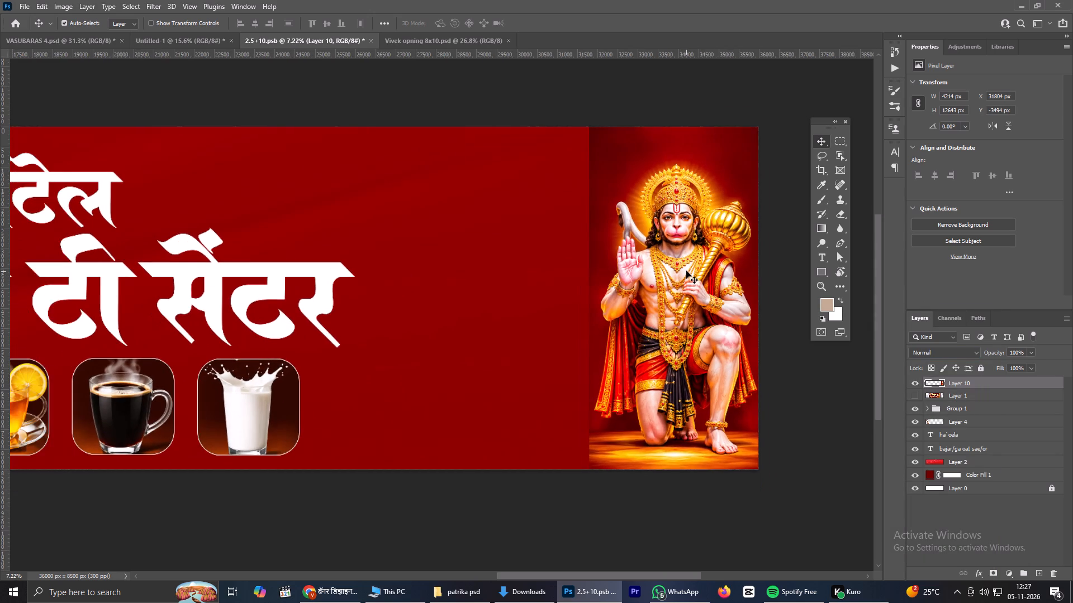
pyautogui.scroll(3, 687, 269)
pyautogui.scroll(-2, 695, 213)
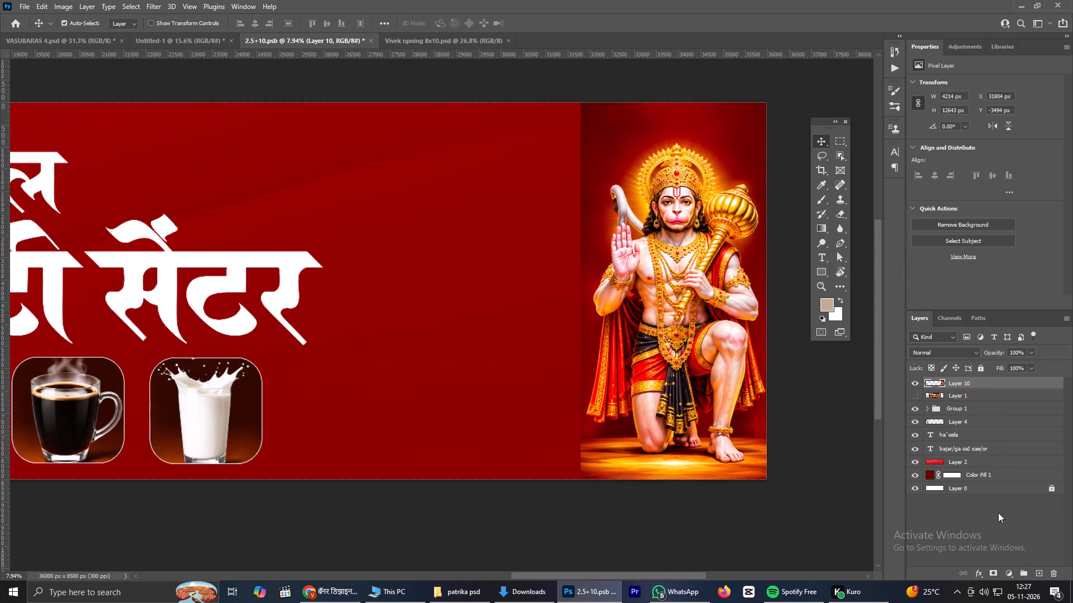
pyautogui.click(995, 571)
pyautogui.press('b')
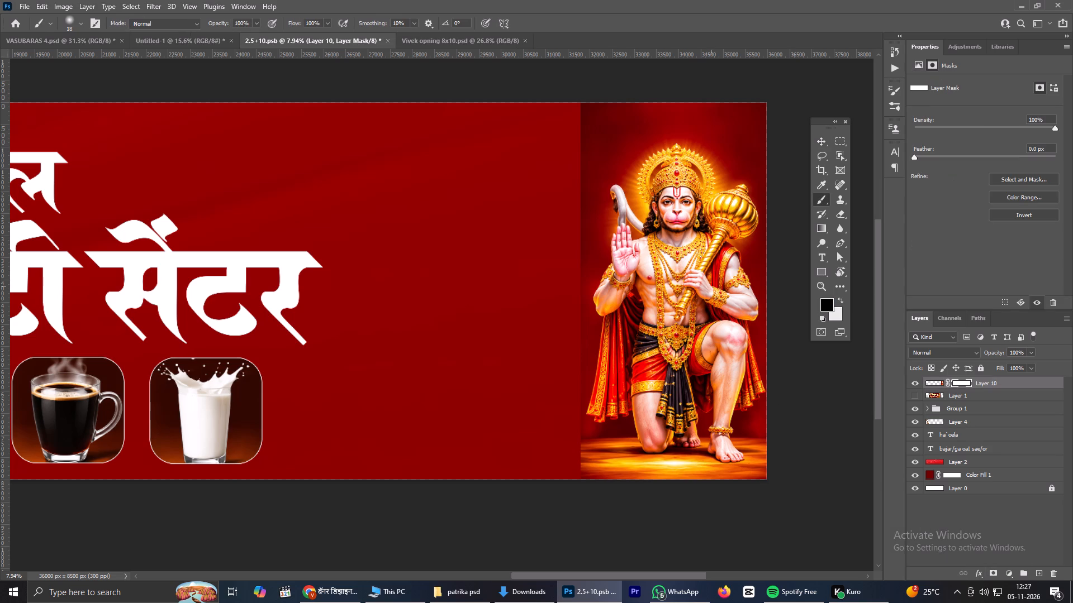
pyautogui.keyDown('alt'); pyautogui.moveTo(575, 195); pyautogui.dragTo(606, 208, button='right'); pyautogui.keyUp('alt')
pyautogui.moveTo(588, 78); pyautogui.dragTo(561, 180)
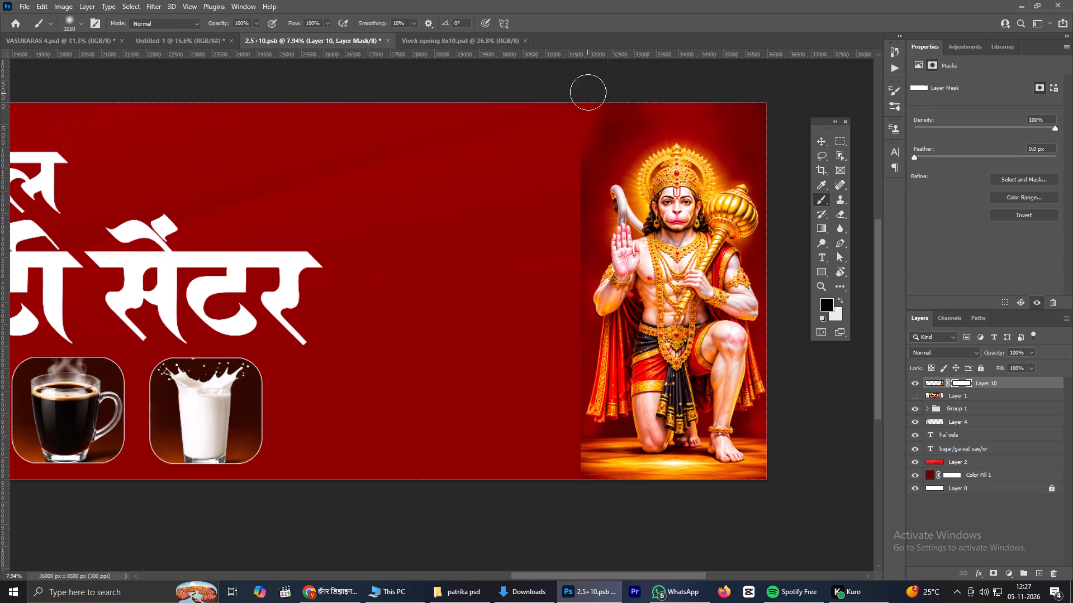
pyautogui.moveTo(588, 93); pyautogui.dragTo(538, 199)
pyautogui.moveTo(581, 128); pyautogui.dragTo(535, 224)
pyautogui.moveTo(552, 192); pyautogui.dragTo(706, 85)
pyautogui.moveTo(599, 89); pyautogui.dragTo(860, 87)
pyautogui.moveTo(644, 121); pyautogui.dragTo(871, 75)
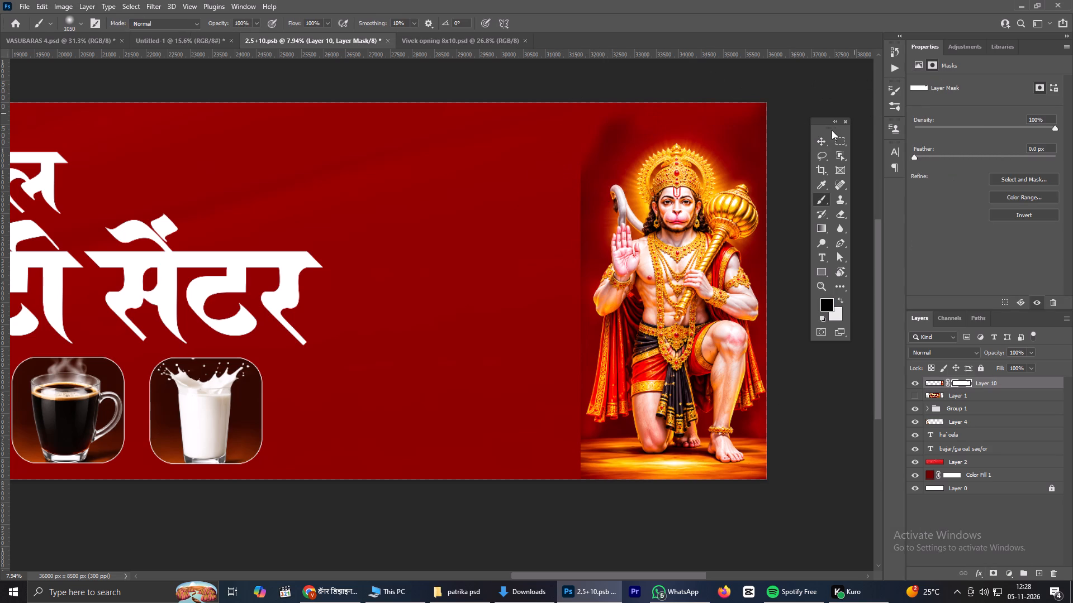
pyautogui.click(776, 103)
pyautogui.click(607, 137)
# Brush black on the mask along the upper and middle left edge of the Hanuman picture to blend it into the red background.
pyautogui.click(576, 237)
pyautogui.moveTo(567, 172); pyautogui.dragTo(563, 221)
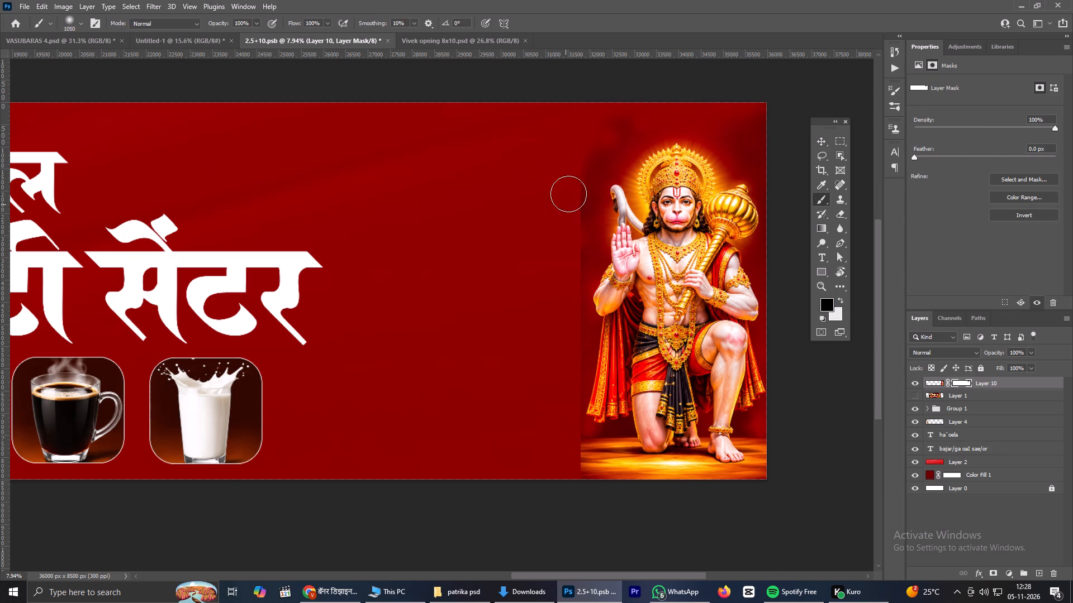
pyautogui.moveTo(569, 189); pyautogui.dragTo(578, 233)
pyautogui.moveTo(566, 157); pyautogui.dragTo(561, 214)
pyautogui.moveTo(566, 250); pyautogui.dragTo(569, 274)
pyautogui.moveTo(569, 230); pyautogui.dragTo(559, 284)
pyautogui.moveTo(562, 272); pyautogui.dragTo(562, 334)
pyautogui.moveTo(570, 281); pyautogui.dragTo(567, 321)
pyautogui.moveTo(563, 255); pyautogui.dragTo(565, 271)
pyautogui.moveTo(565, 271); pyautogui.dragTo(565, 288)
pyautogui.moveTo(558, 176); pyautogui.dragTo(562, 227)
pyautogui.moveTo(576, 202); pyautogui.dragTo(581, 249)
pyautogui.moveTo(577, 228); pyautogui.dragTo(561, 301)
pyautogui.moveTo(561, 315); pyautogui.dragTo(568, 364)
pyautogui.moveTo(573, 347); pyautogui.dragTo(569, 389)
# Continue masking down the lower left edge and bottom-left corner of the Hanuman picture to soften the hard border.
pyautogui.moveTo(575, 310); pyautogui.dragTo(564, 388)
pyautogui.moveTo(563, 377); pyautogui.dragTo(562, 430)
pyautogui.moveTo(561, 421); pyautogui.dragTo(566, 454)
pyautogui.moveTo(571, 444); pyautogui.dragTo(575, 468)
pyautogui.moveTo(570, 439); pyautogui.dragTo(567, 454)
pyautogui.moveTo(569, 430); pyautogui.dragTo(572, 478)
pyautogui.moveTo(570, 457); pyautogui.dragTo(572, 472)
pyautogui.moveTo(571, 434); pyautogui.dragTo(571, 450)
pyautogui.moveTo(565, 411); pyautogui.dragTo(564, 435)
pyautogui.moveTo(561, 410); pyautogui.dragTo(571, 458)
pyautogui.moveTo(563, 444); pyautogui.dragTo(573, 480)
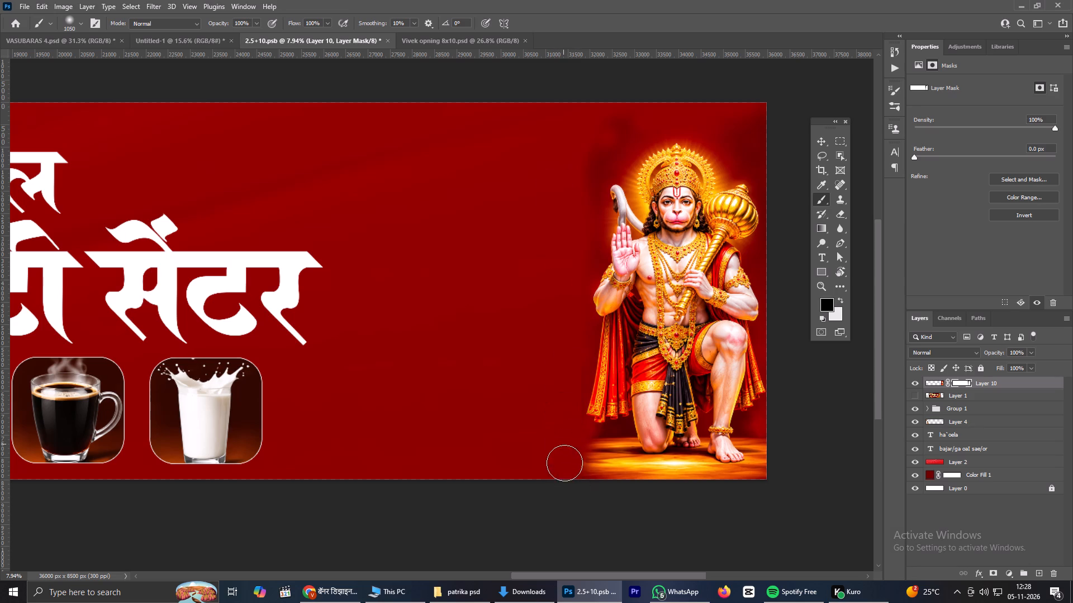
pyautogui.moveTo(566, 463); pyautogui.dragTo(579, 488)
pyautogui.moveTo(573, 466); pyautogui.dragTo(577, 484)
pyautogui.moveTo(562, 440); pyautogui.dragTo(563, 433)
pyautogui.moveTo(559, 380); pyautogui.dragTo(560, 374)
pyautogui.moveTo(569, 366); pyautogui.dragTo(578, 400)
pyautogui.moveTo(563, 382); pyautogui.dragTo(569, 438)
pyautogui.moveTo(573, 416); pyautogui.dragTo(580, 479)
pyautogui.moveTo(582, 466); pyautogui.dragTo(592, 488)
# Brush black on the mask along the bottom edge of the Hanuman picture to fade the glowing floor.
pyautogui.moveTo(617, 485); pyautogui.dragTo(682, 513)
pyautogui.moveTo(729, 512); pyautogui.dragTo(777, 506)
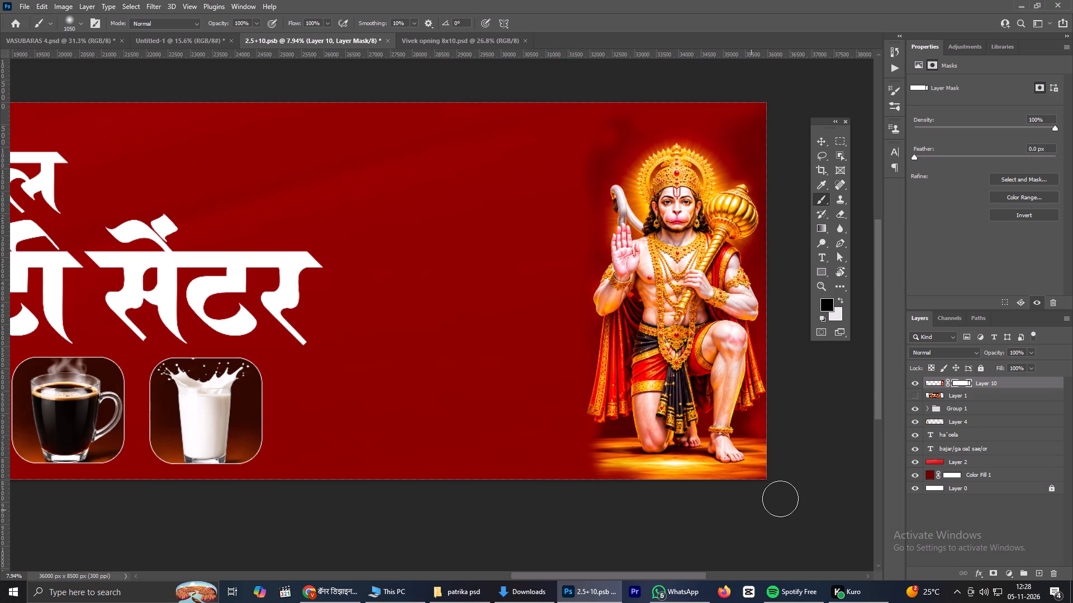
pyautogui.moveTo(780, 496); pyautogui.dragTo(711, 494)
pyautogui.moveTo(790, 490); pyautogui.dragTo(705, 500)
pyautogui.moveTo(711, 495); pyautogui.dragTo(547, 469)
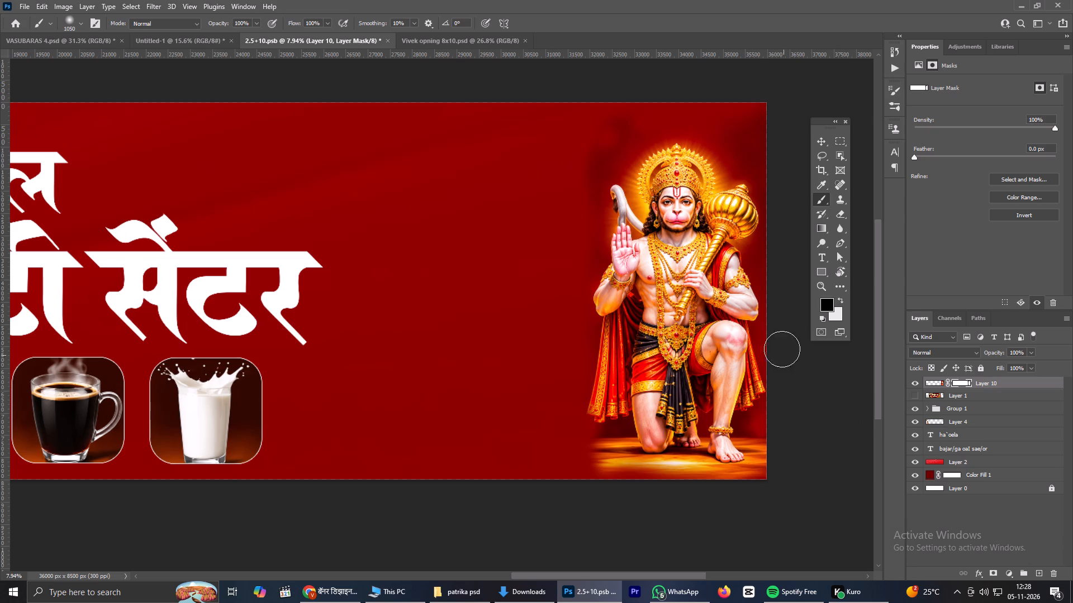
# Fade the remaining top edge above Hanuman's head with more mask strokes, finishing with the Move tool active.
pyautogui.moveTo(778, 133); pyautogui.dragTo(765, 125)
pyautogui.moveTo(759, 111); pyautogui.dragTo(729, 111)
pyautogui.moveTo(621, 95); pyautogui.dragTo(615, 95)
pyautogui.moveTo(613, 108); pyautogui.dragTo(576, 122)
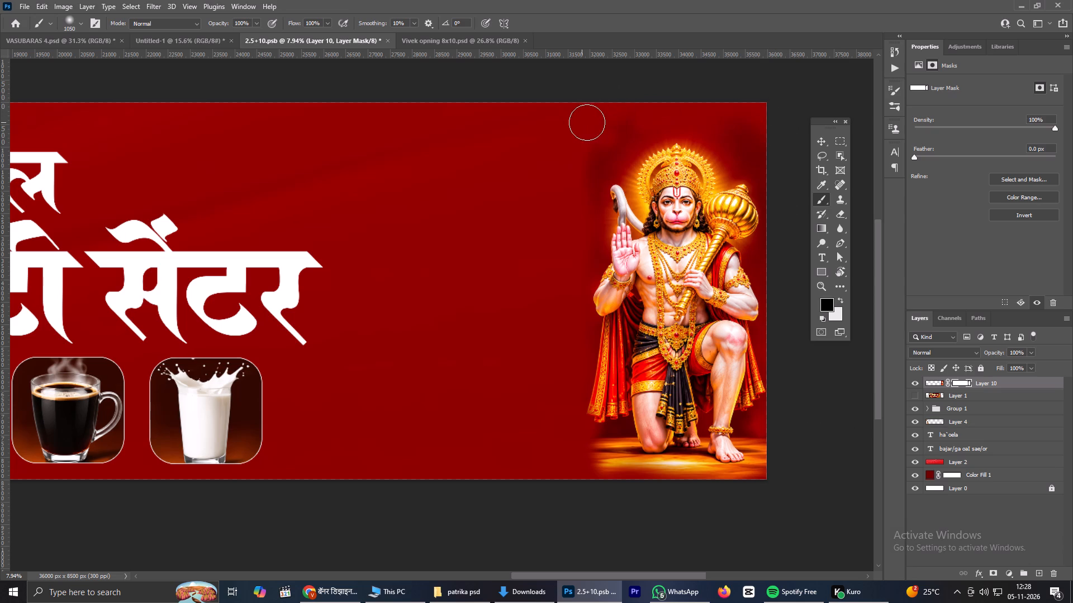
pyautogui.click(594, 122)
pyautogui.click(630, 125)
pyautogui.moveTo(680, 122); pyautogui.dragTo(800, 118)
pyautogui.click(823, 135)
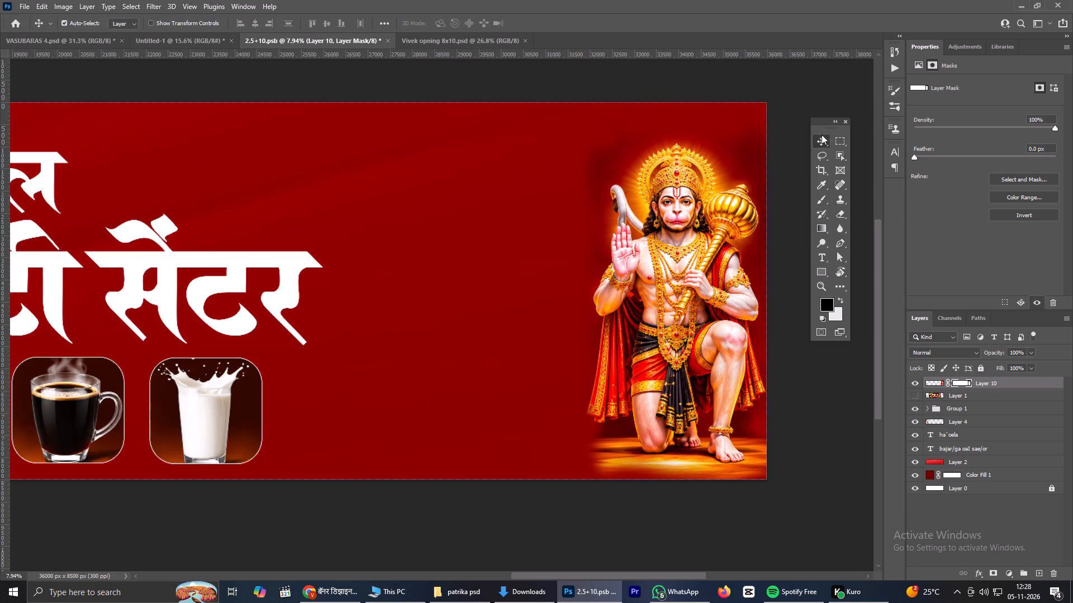
# Examine the full banner composition, checking the blended Hanuman figure against the headline, drink row and tea kettle.
pyautogui.scroll(-5, 596, 178)
pyautogui.scroll(3, 624, 222)
pyautogui.scroll(-4, 624, 232)
pyautogui.scroll(-4, 466, 183)
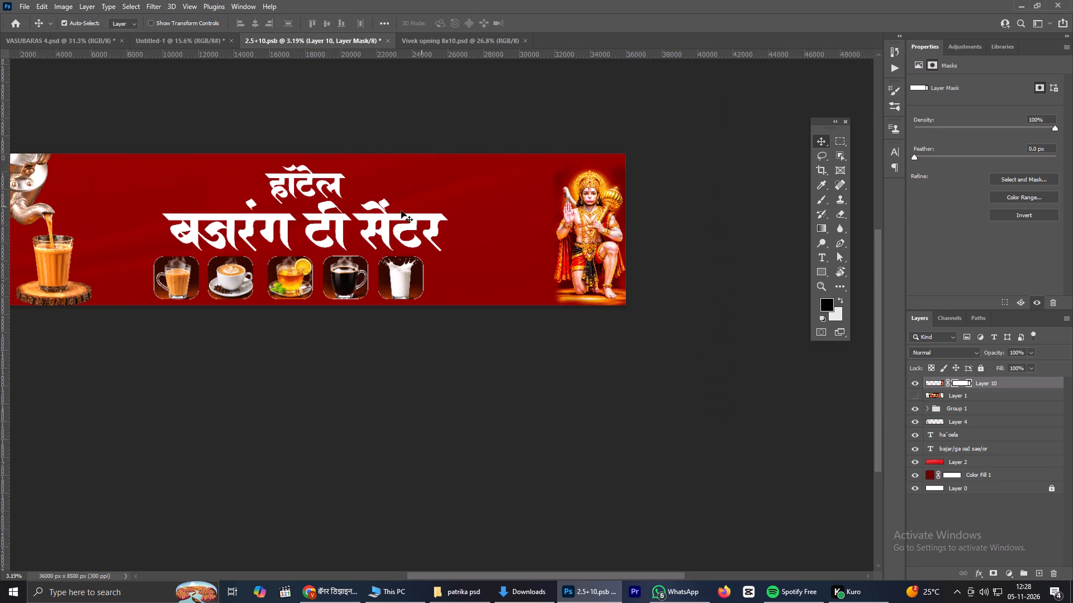
pyautogui.scroll(-2, 337, 209)
pyautogui.scroll(3, 328, 193)
pyautogui.press('space')
pyautogui.press('space')
pyautogui.press('space')
pyautogui.moveTo(332, 194); pyautogui.dragTo(377, 191)
pyautogui.scroll(-3, 377, 191)
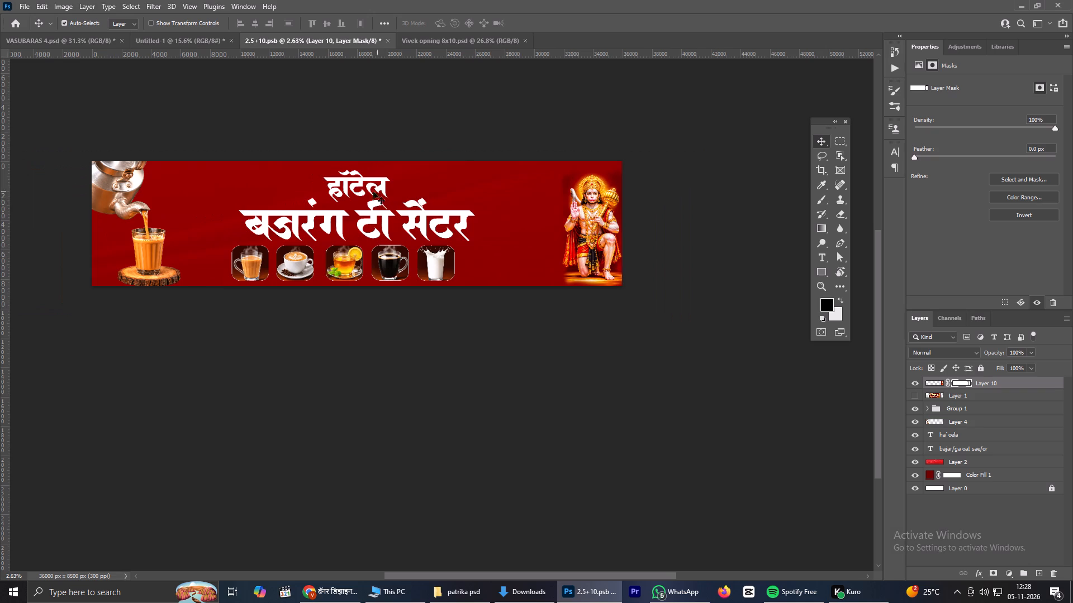
pyautogui.press('space')
pyautogui.press('space')
pyautogui.press('space')
pyautogui.press('space')
pyautogui.moveTo(326, 183); pyautogui.dragTo(373, 186)
pyautogui.scroll(-1, 359, 194)
pyautogui.scroll(2, 358, 194)
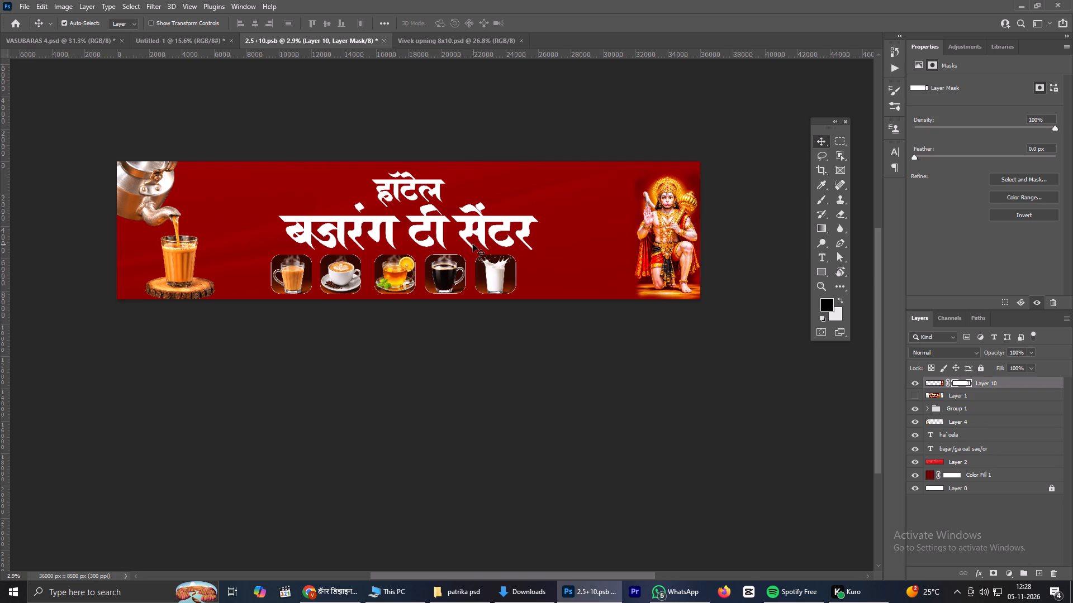
pyautogui.scroll(1, 731, 186)
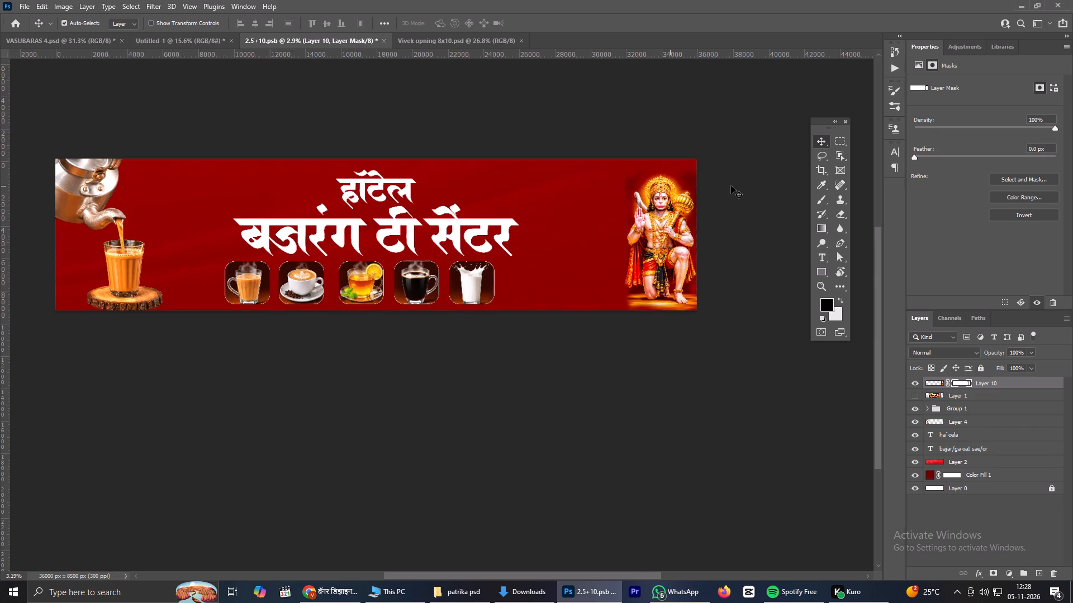
pyautogui.scroll(1, 731, 186)
pyautogui.scroll(6, 610, 181)
pyautogui.scroll(-6, 611, 209)
pyautogui.scroll(1, 611, 209)
pyautogui.scroll(-4, 611, 209)
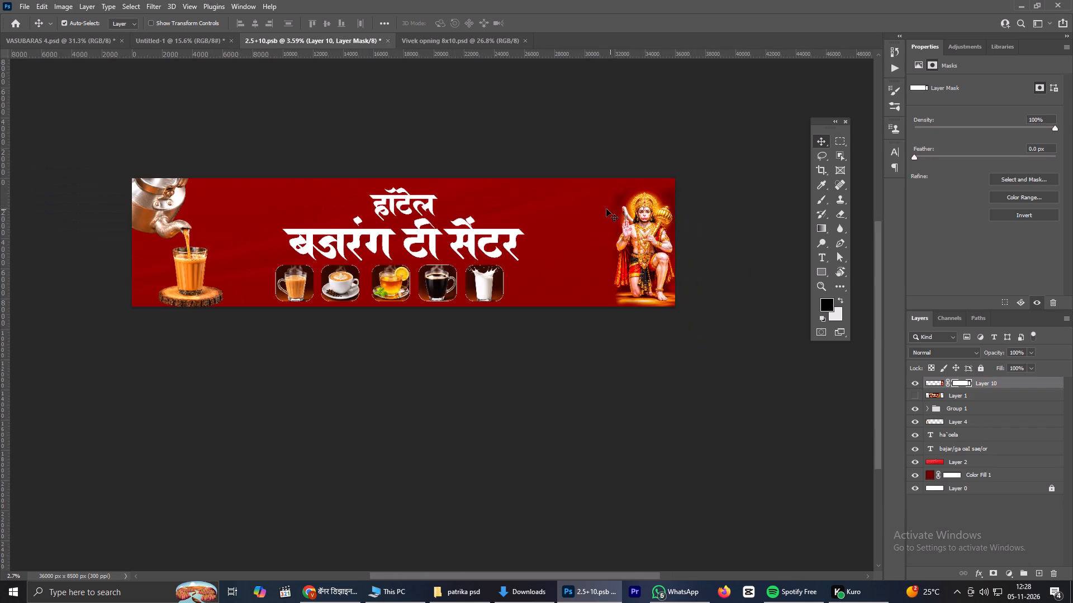
pyautogui.scroll(5, 387, 197)
pyautogui.scroll(3, 442, 231)
pyautogui.scroll(-4, 442, 230)
pyautogui.scroll(2, 453, 231)
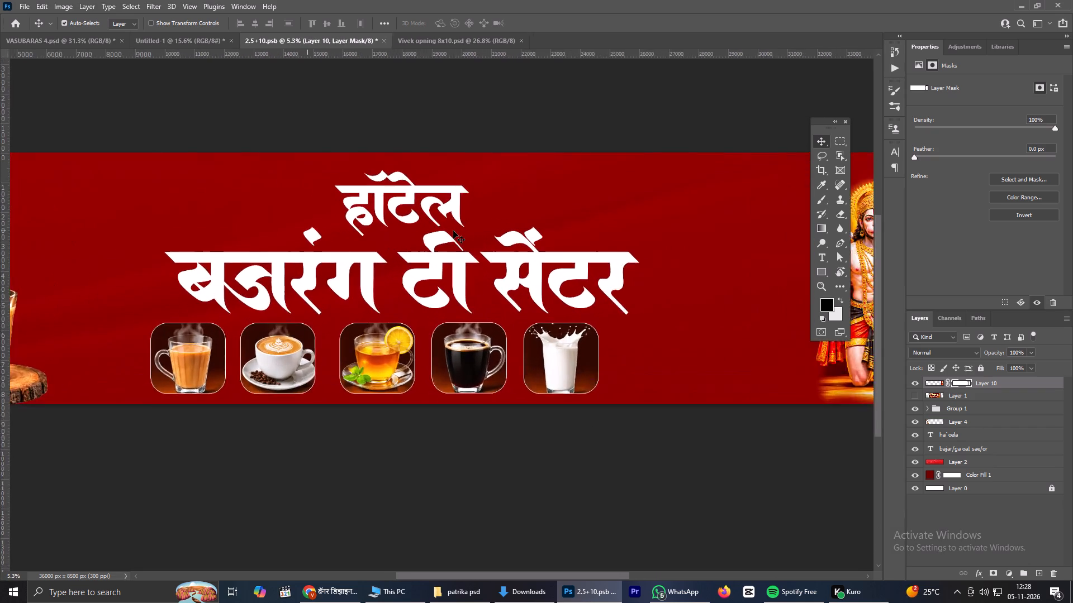
pyautogui.scroll(2, 453, 231)
pyautogui.scroll(-5, 453, 231)
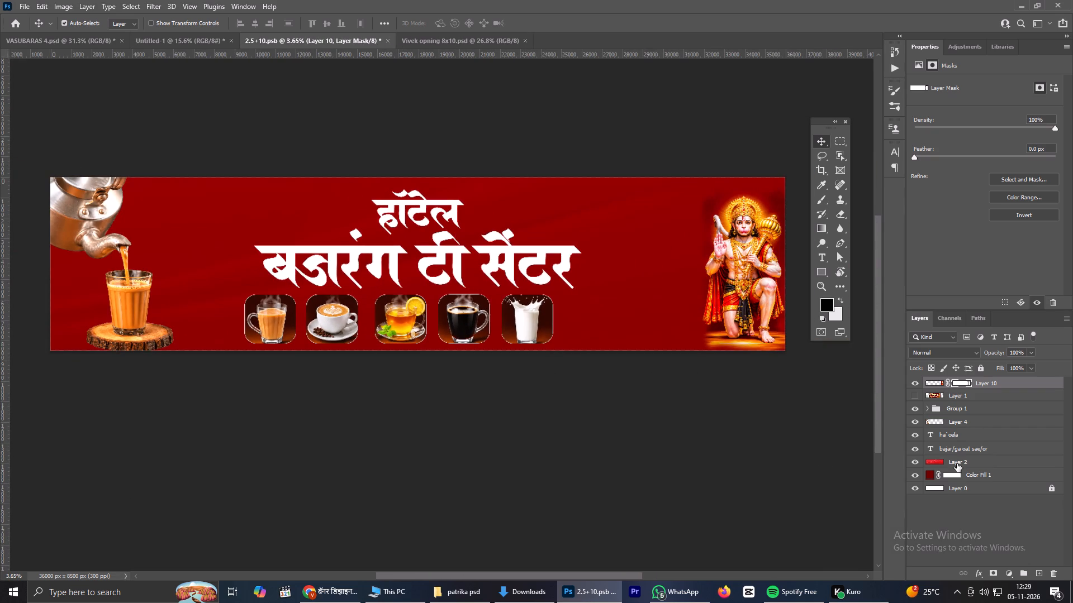
# Lock the background layers, Layer 2 and Color Fill 1, so they cannot be selected or moved on the canvas.
pyautogui.click(971, 463)
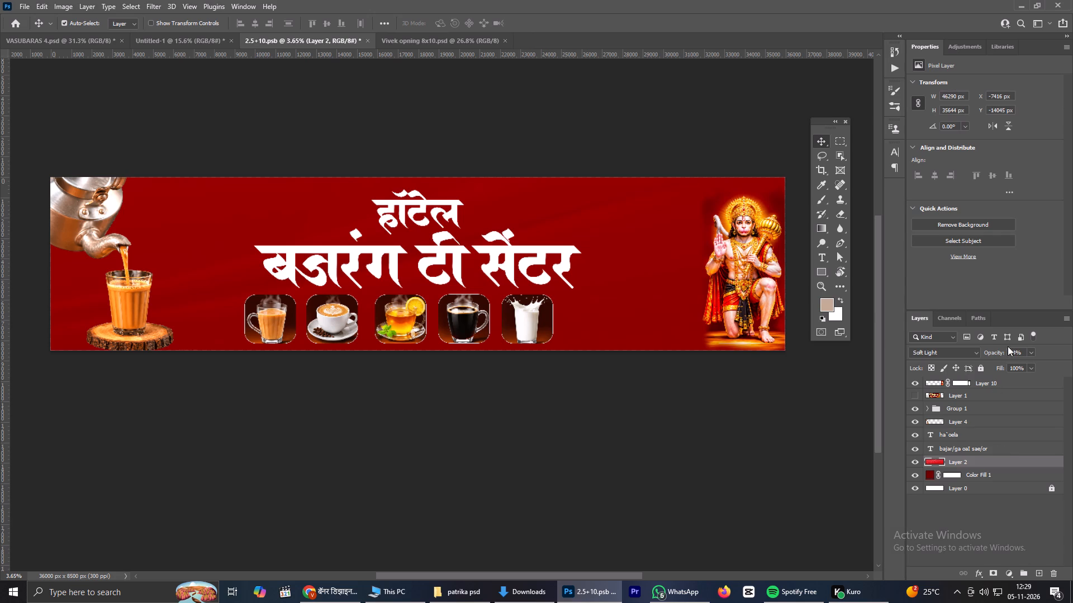
pyautogui.click(985, 365)
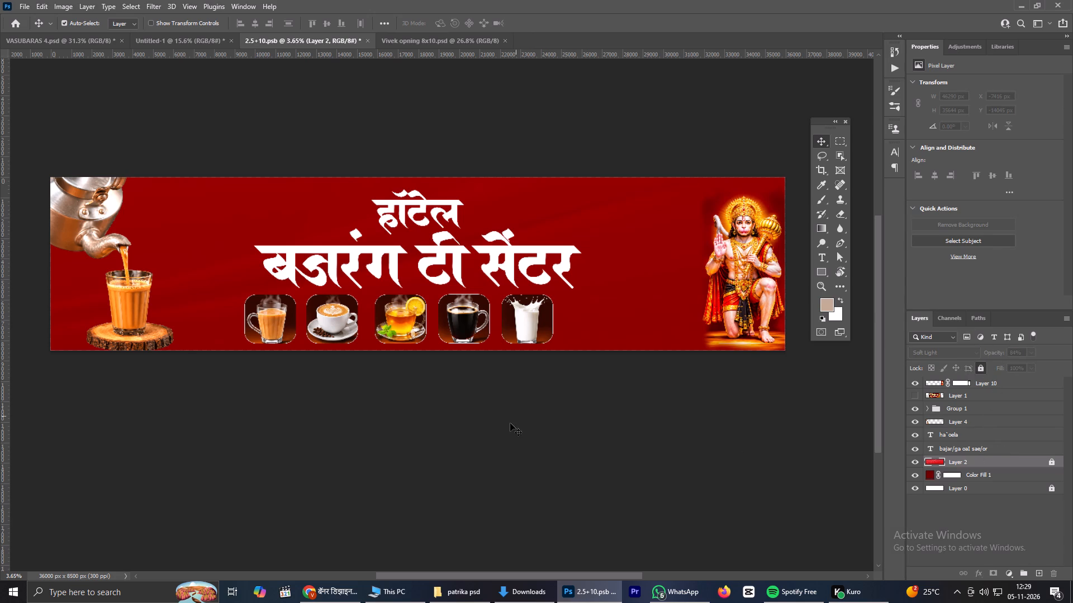
pyautogui.click(506, 425)
pyautogui.moveTo(221, 323); pyautogui.dragTo(569, 327)
pyautogui.click(601, 413)
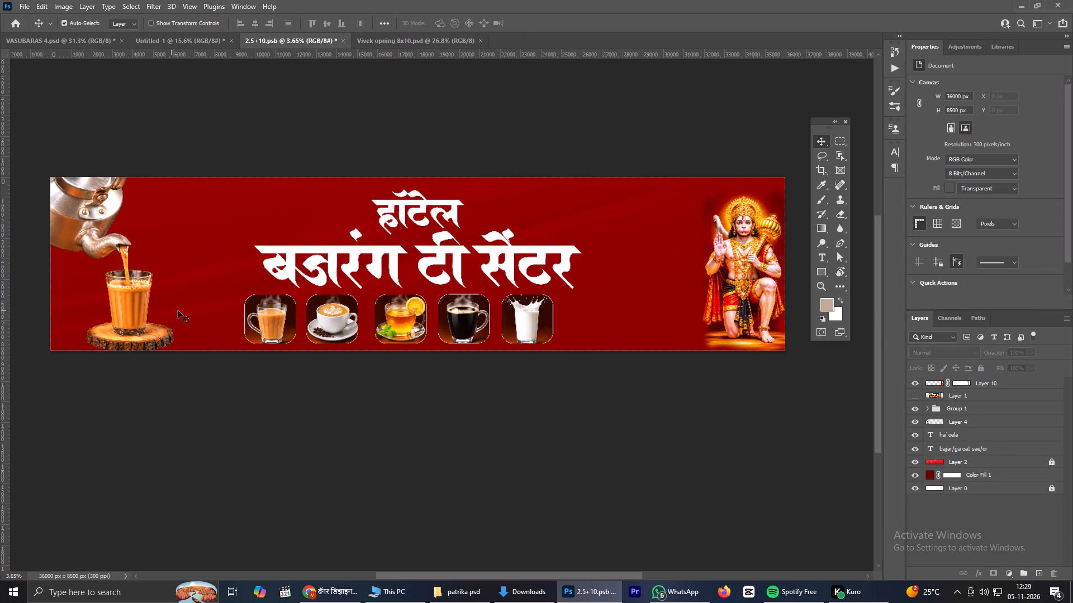
pyautogui.click(1003, 475)
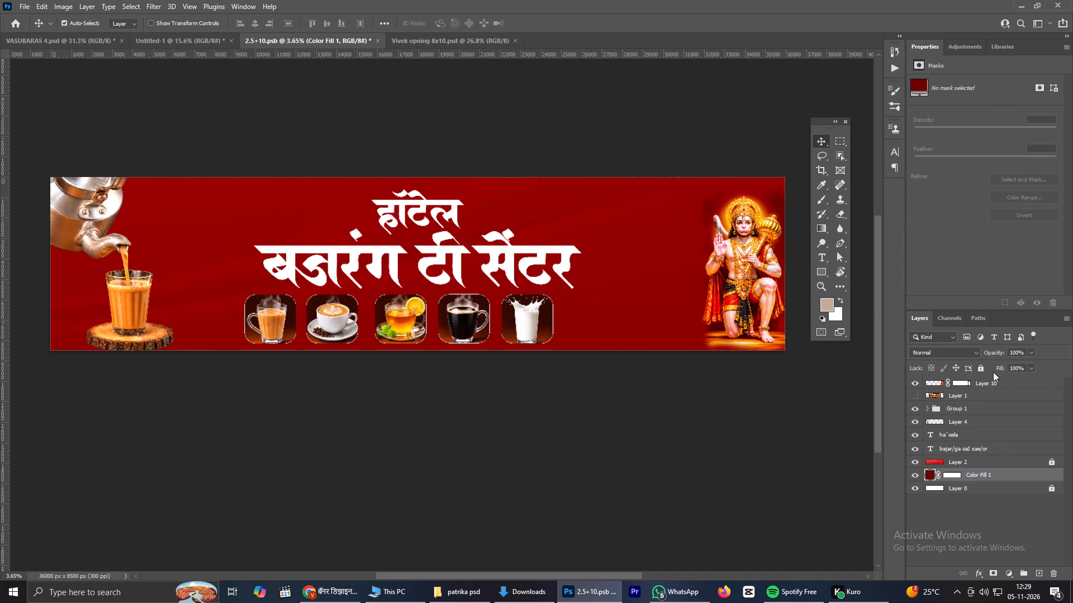
pyautogui.click(976, 371)
pyautogui.click(615, 448)
# Select all five drink tiles together and nudge them right until the row is centred under the बजरंग टी सेंटर headline.
pyautogui.moveTo(205, 308); pyautogui.dragTo(439, 322)
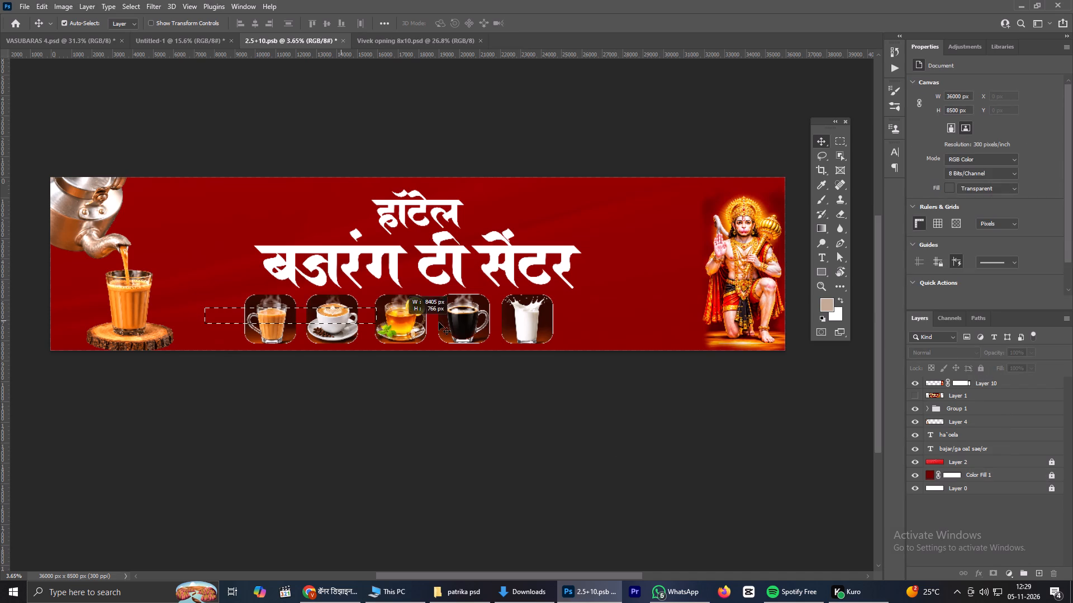
pyautogui.moveTo(439, 322); pyautogui.dragTo(584, 323)
pyautogui.press('Right')
pyautogui.press('Right')
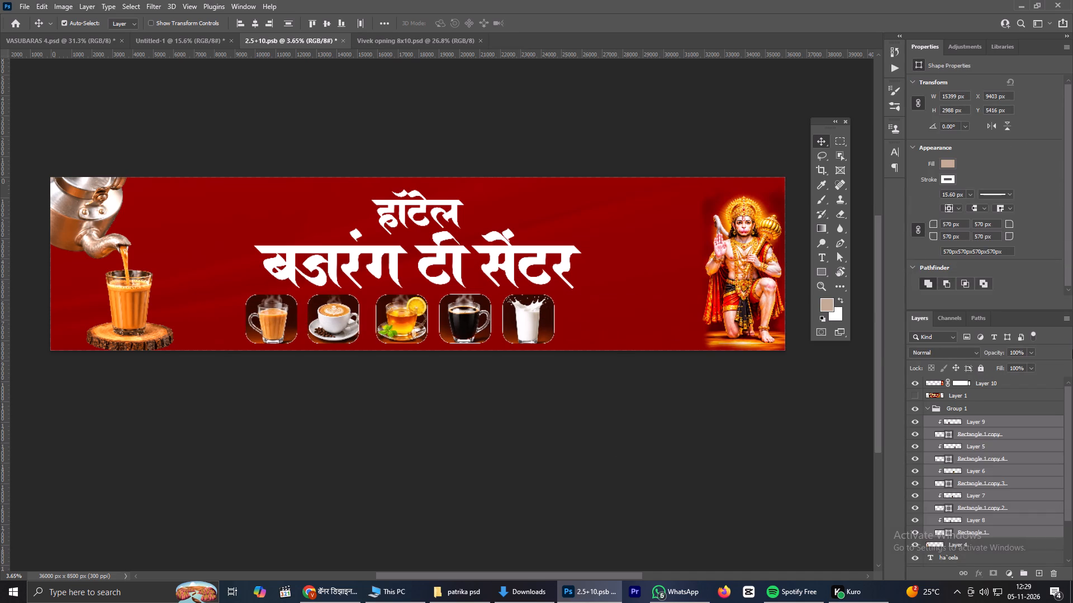
pyautogui.press('Right')
pyautogui.press('Right')
pyautogui.press('Right')
pyautogui.press('Right')
pyautogui.press('Right')
pyautogui.press('Right')
pyautogui.press('Right')
pyautogui.press('Right')
pyautogui.press('Right')
pyautogui.press('Right')
pyautogui.press('Right')
pyautogui.press('Right')
pyautogui.press('Right')
pyautogui.press('Right')
pyautogui.press('Right')
pyautogui.press('Right')
pyautogui.press('Right')
pyautogui.press('Right')
pyautogui.press('Right')
pyautogui.press('Right')
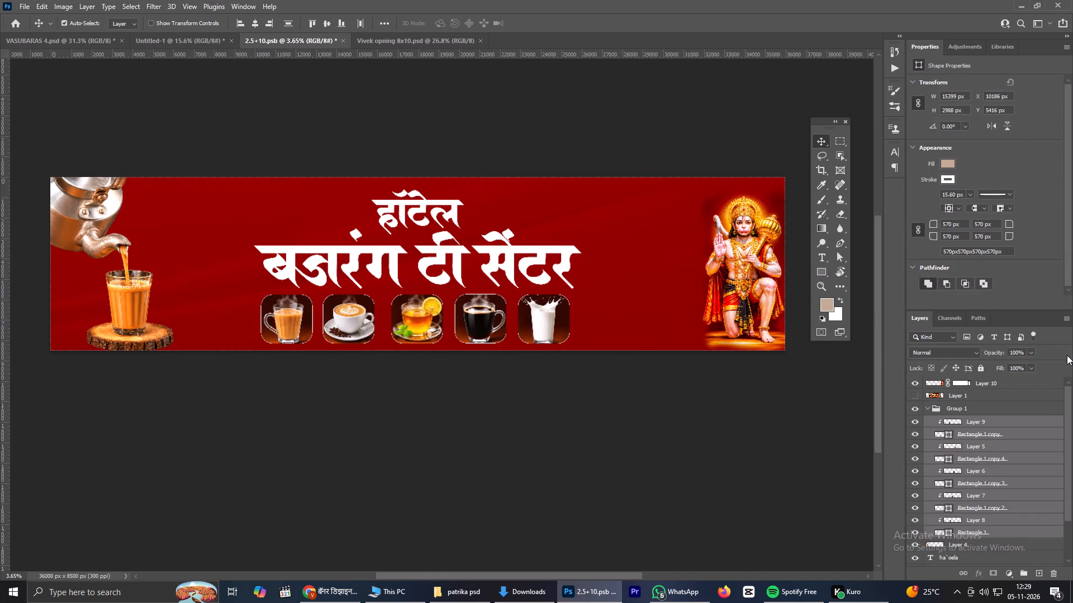
pyautogui.click(321, 411)
# Move the reference image, Layer 1, to the top of the layer stack, show it to compare with the banner, and hide it.
pyautogui.scroll(2, 486, 265)
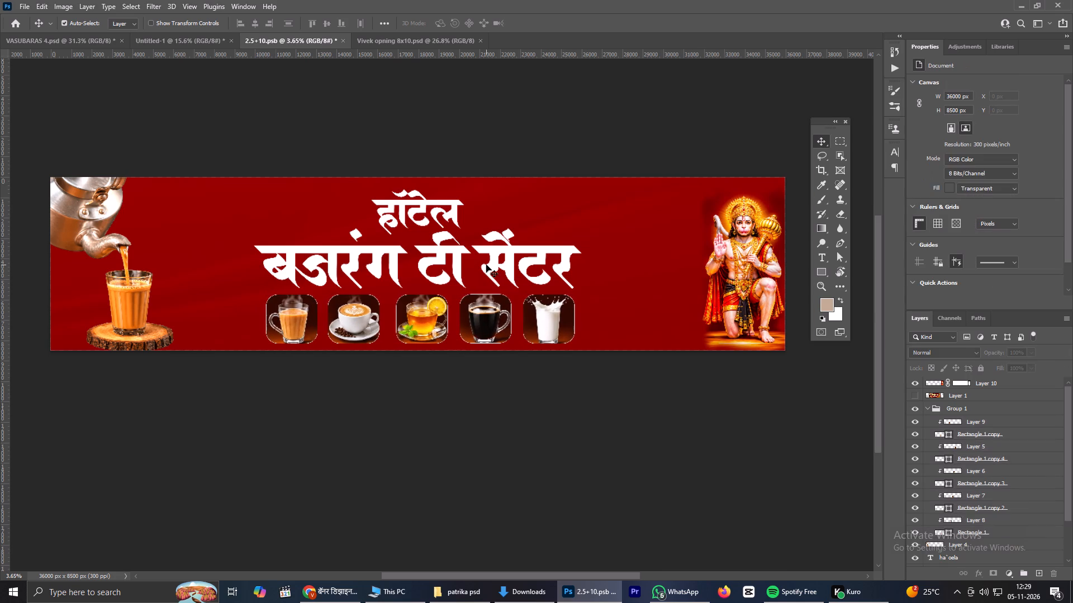
pyautogui.scroll(9, 486, 265)
pyautogui.scroll(-10, 478, 328)
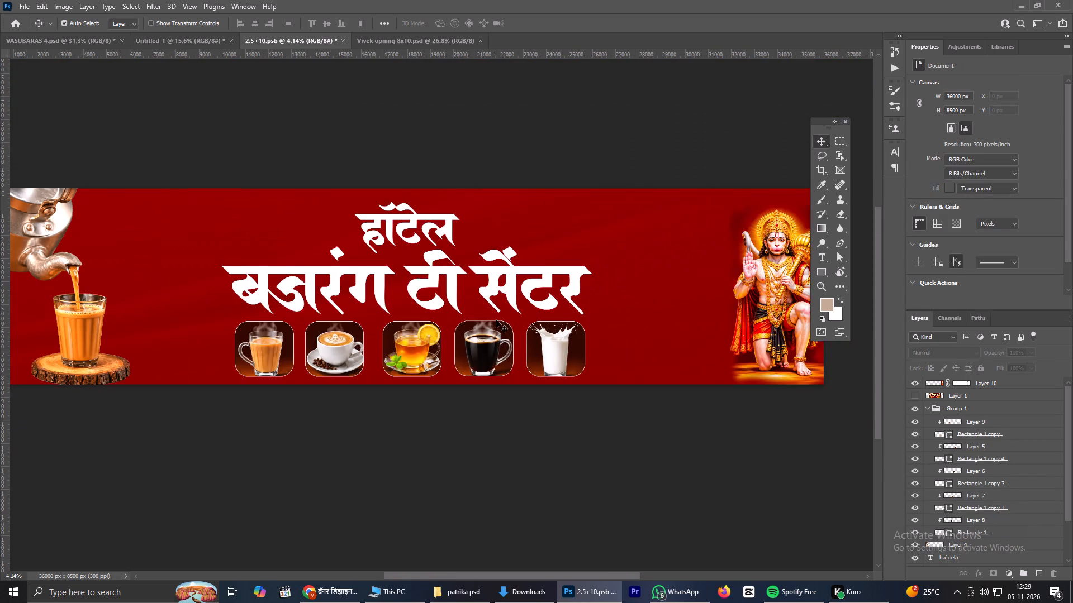
pyautogui.scroll(2, 508, 296)
pyautogui.scroll(-4, 509, 295)
pyautogui.scroll(2, 449, 197)
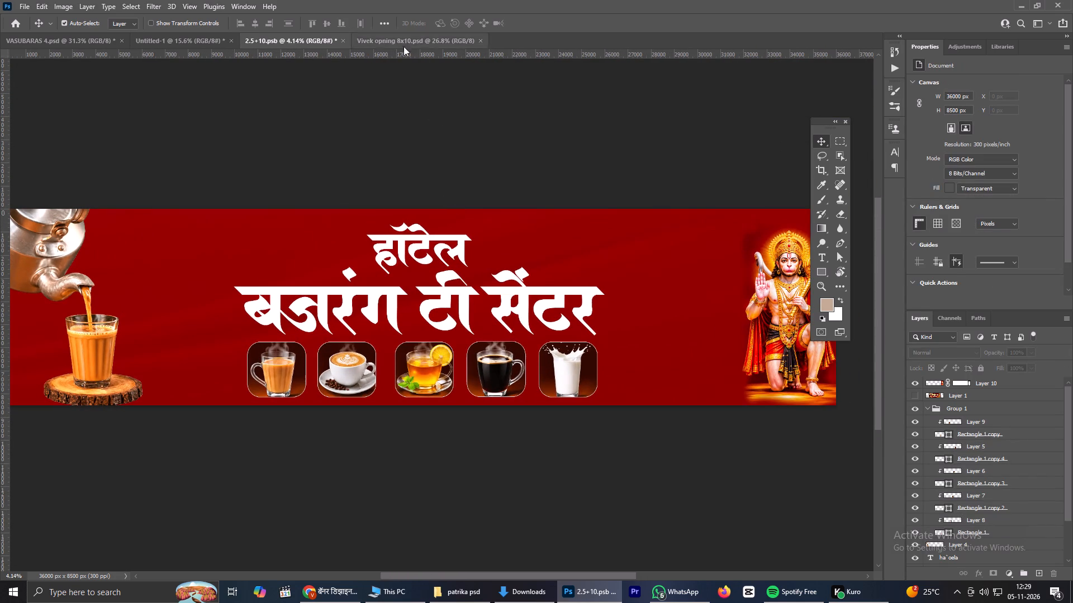
pyautogui.scroll(2, 947, 407)
pyautogui.moveTo(955, 391); pyautogui.dragTo(956, 382)
pyautogui.click(917, 384)
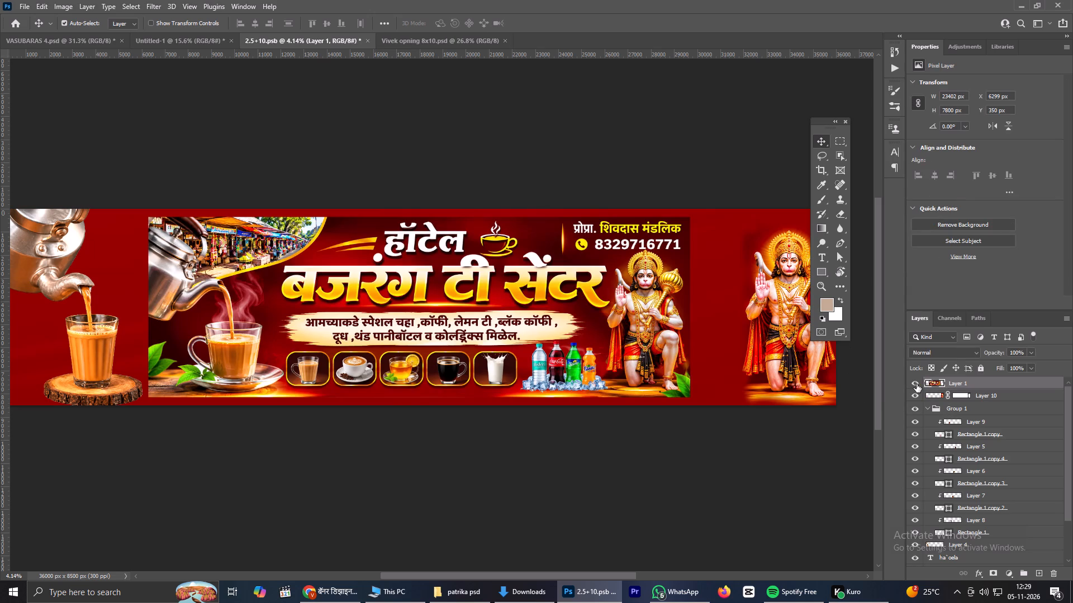
pyautogui.click(917, 384)
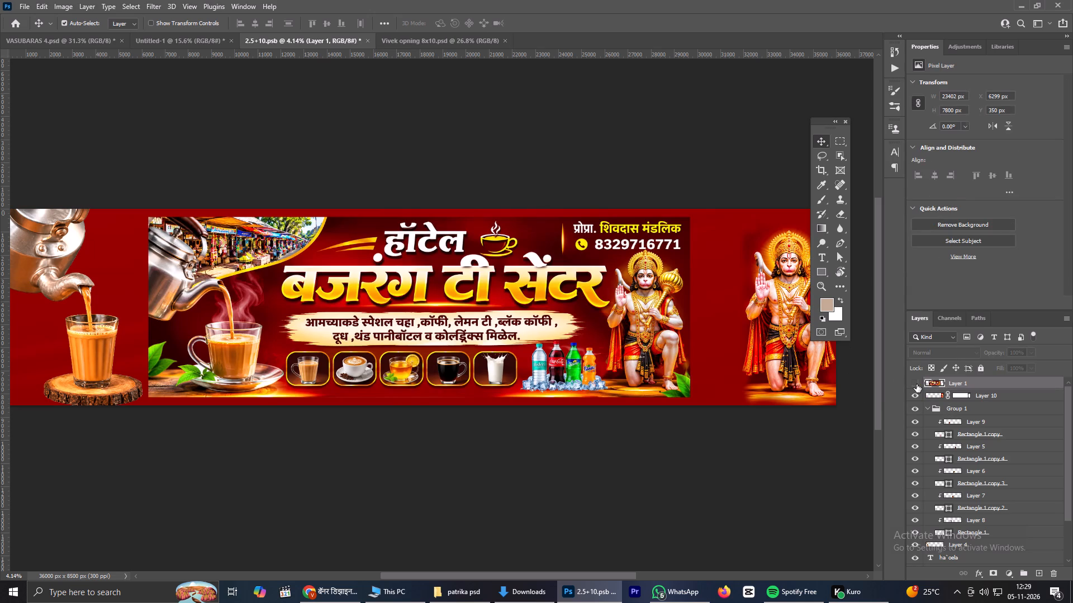
pyautogui.click(916, 387)
pyautogui.click(914, 377)
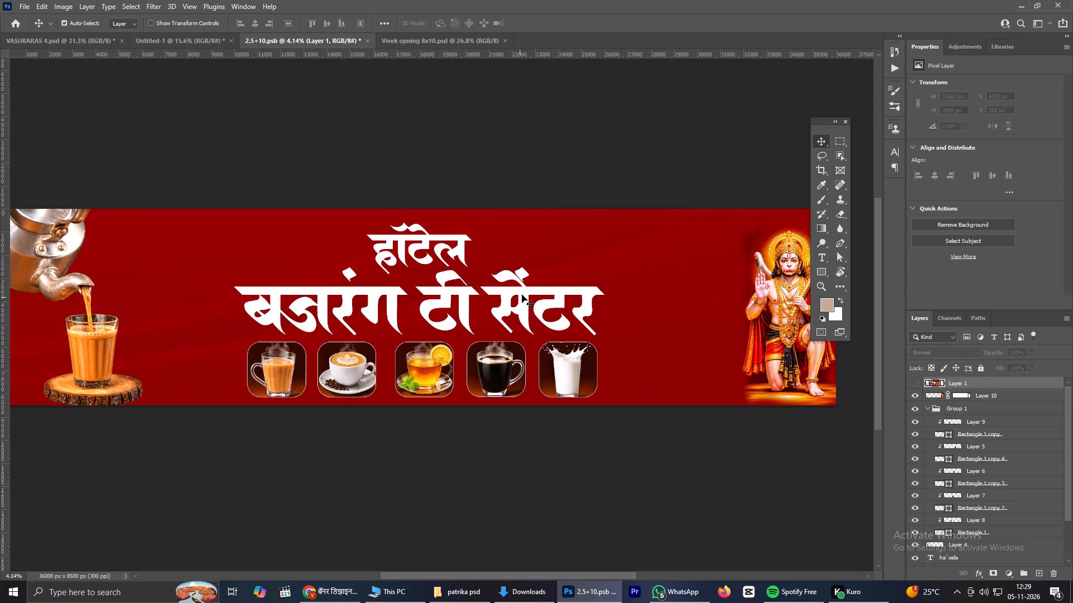
# Add a Gradient Overlay effect to the बजरंग टी सेंटर headline, with the reference image shown for colour sampling.
pyautogui.click(525, 293)
pyautogui.scroll(6, 915, 384)
pyautogui.click(912, 385)
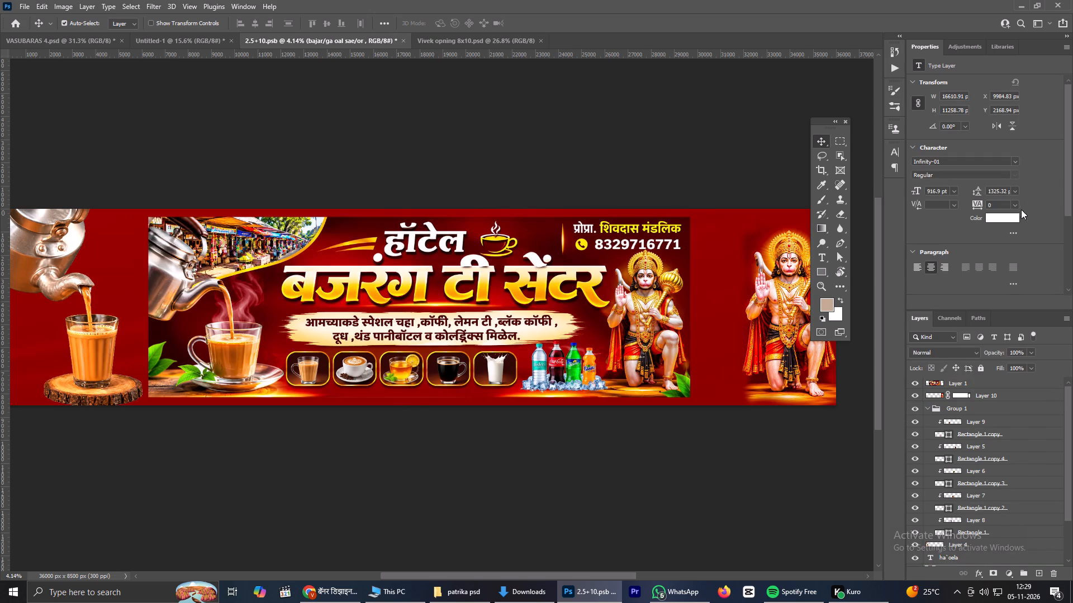
pyautogui.click(973, 574)
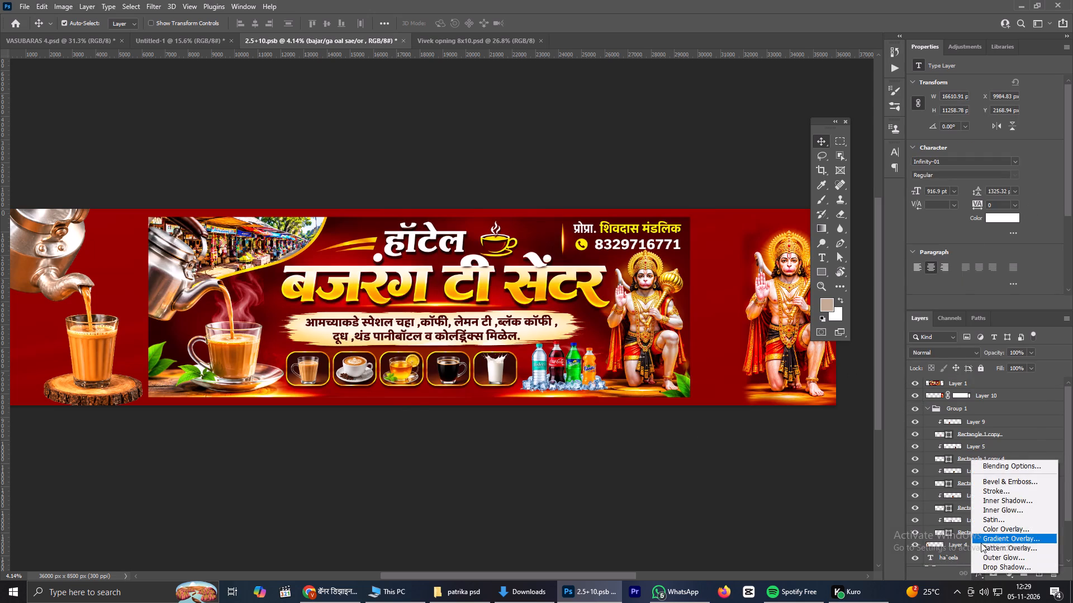
pyautogui.click(999, 542)
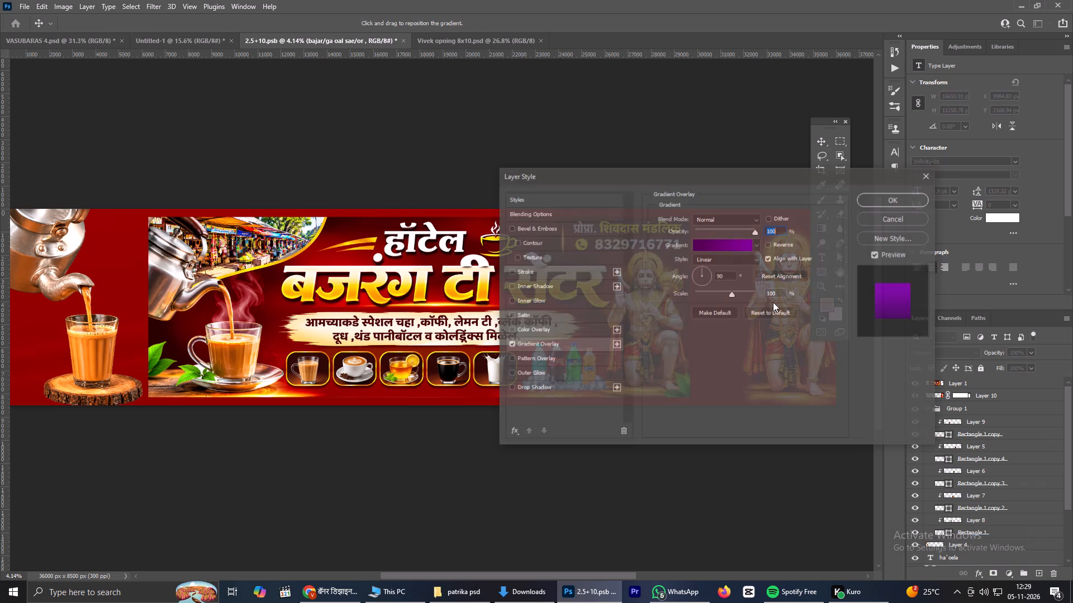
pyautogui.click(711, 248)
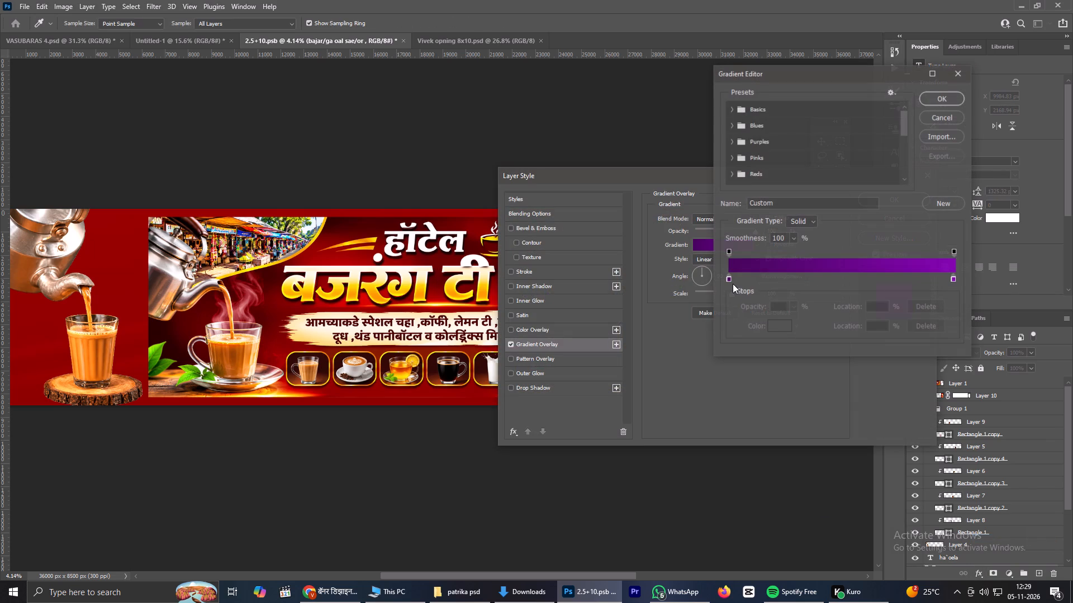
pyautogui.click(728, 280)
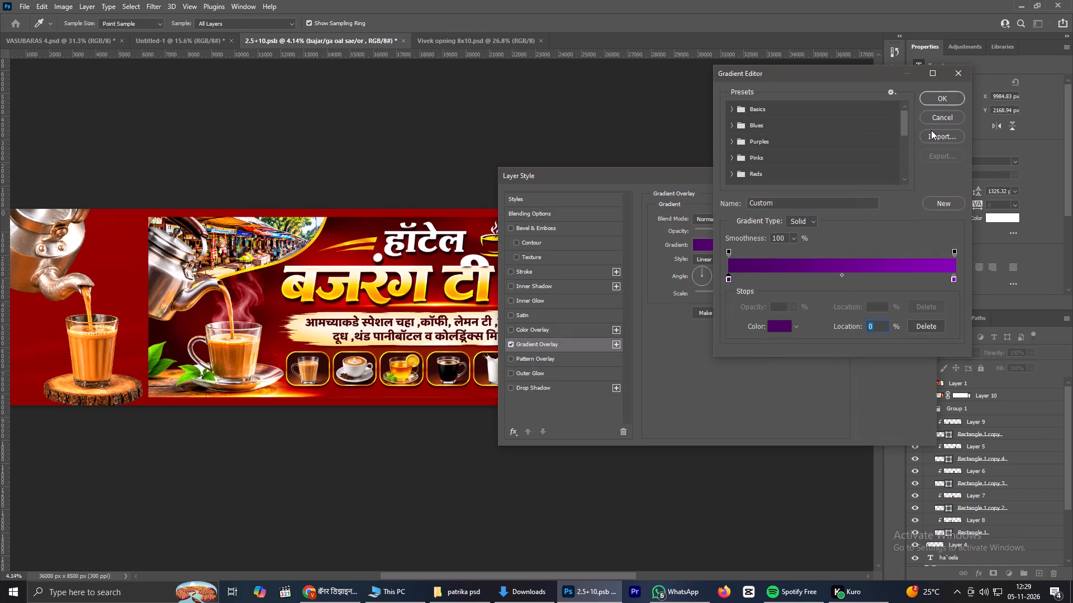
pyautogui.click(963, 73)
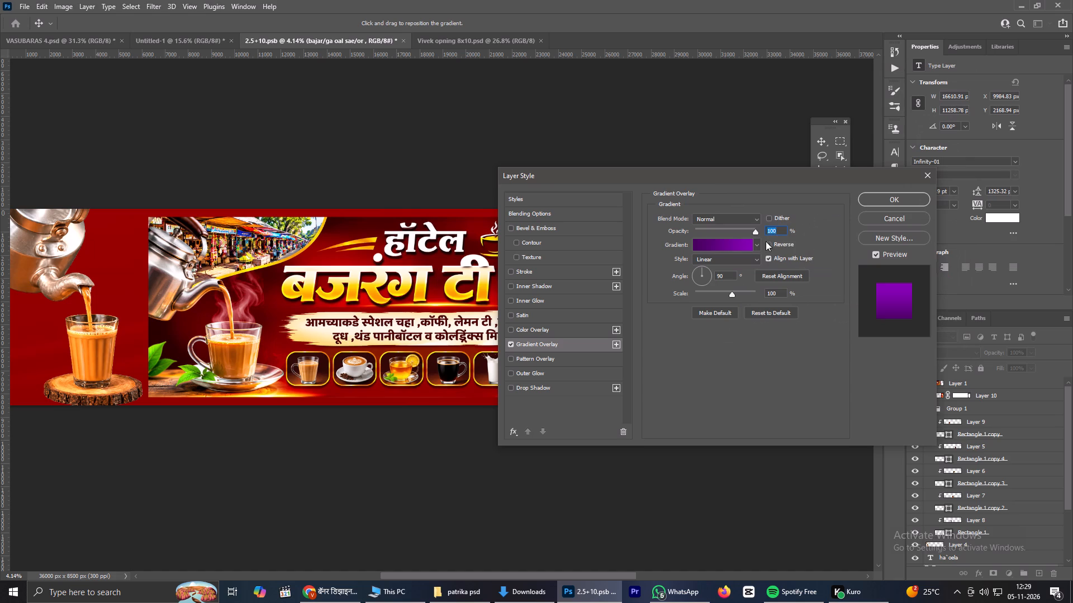
# Save the headline overlay's current purple gradient as a new preset in the Gradient Editor.
pyautogui.click(725, 243)
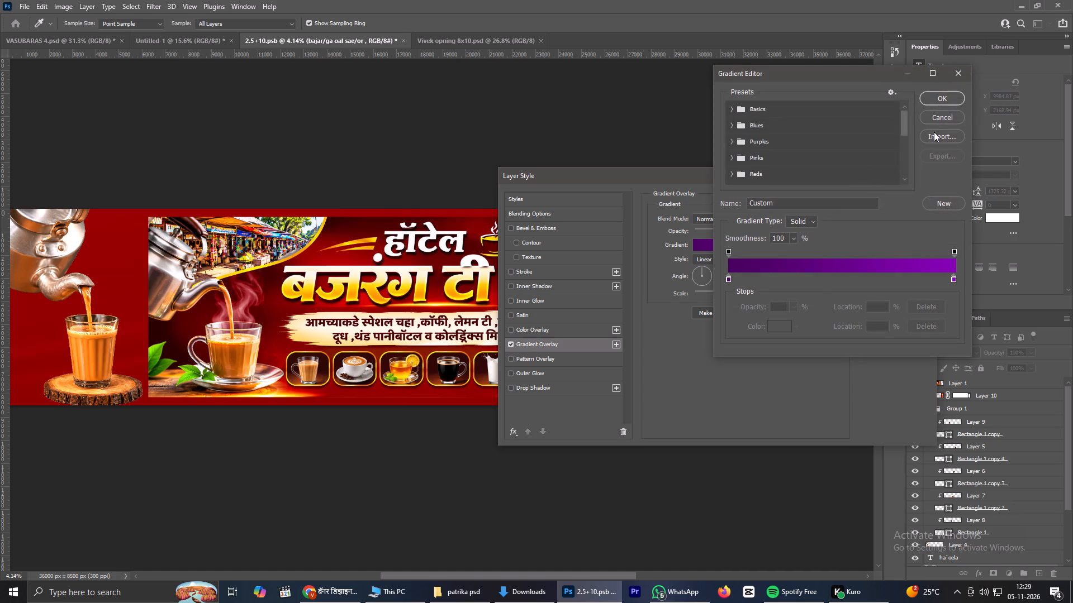
pyautogui.click(945, 203)
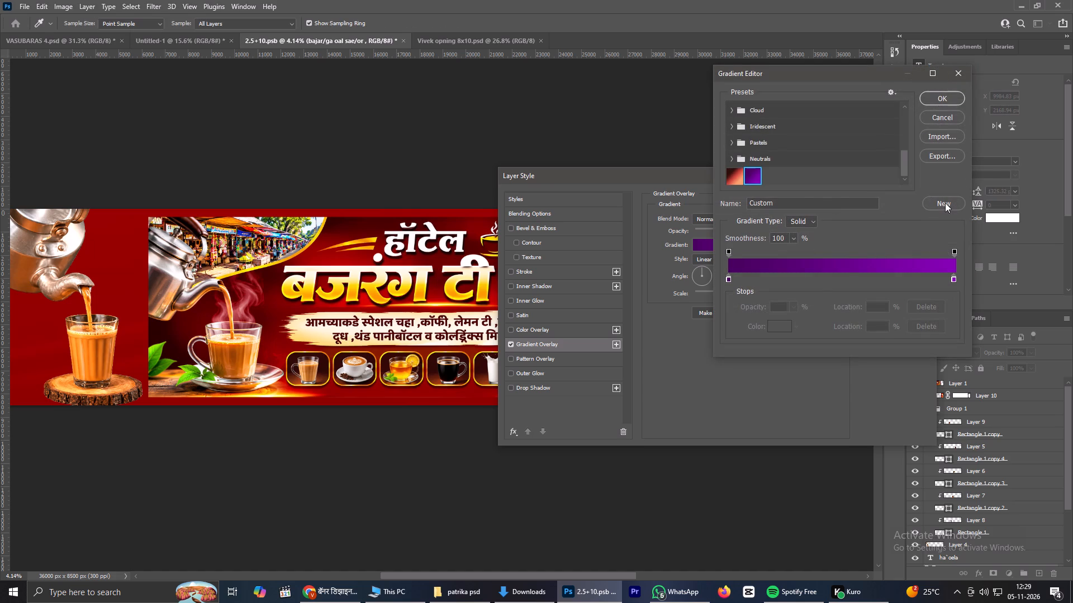
pyautogui.scroll(-4, 772, 170)
pyautogui.scroll(2, 775, 169)
pyautogui.scroll(-3, 775, 169)
# Set the overlay gradient's start stop to orange and end stop to cream white, both sampled from the reference headline, and apply it.
pyautogui.click(730, 280)
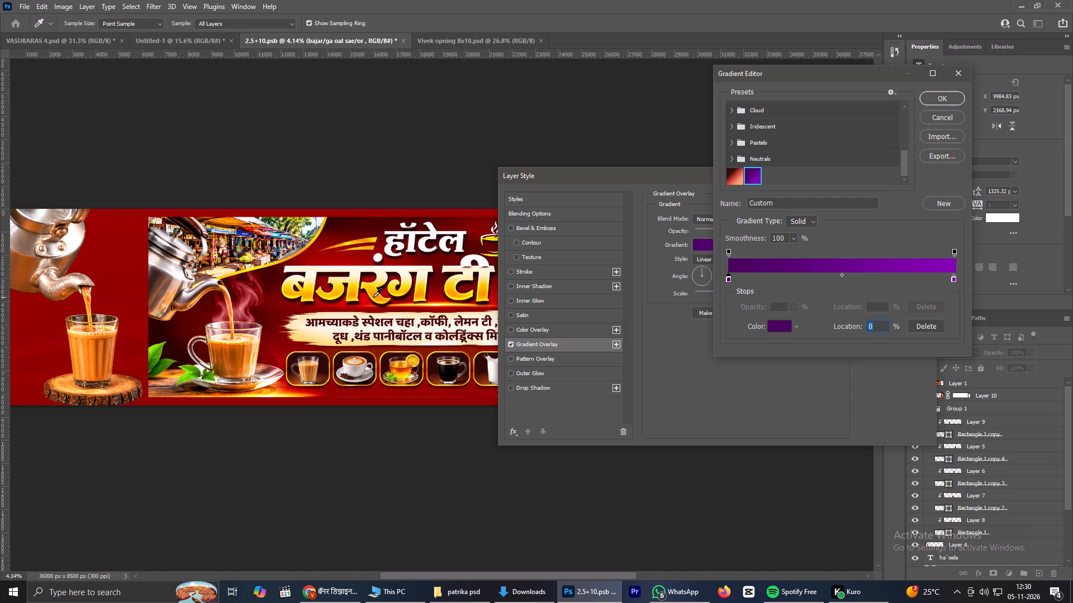
pyautogui.click(307, 296)
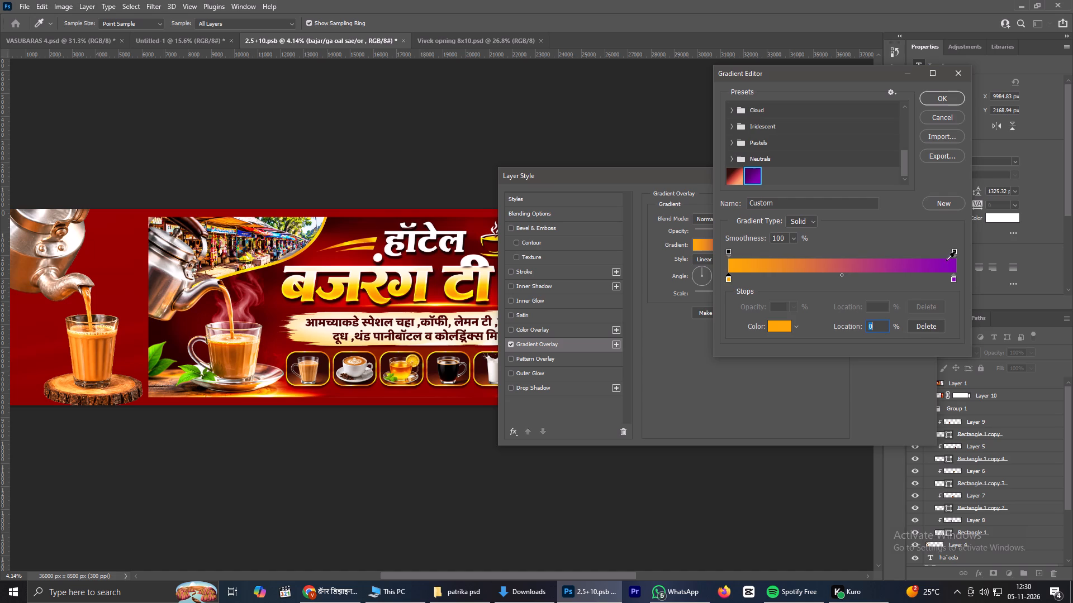
pyautogui.click(953, 278)
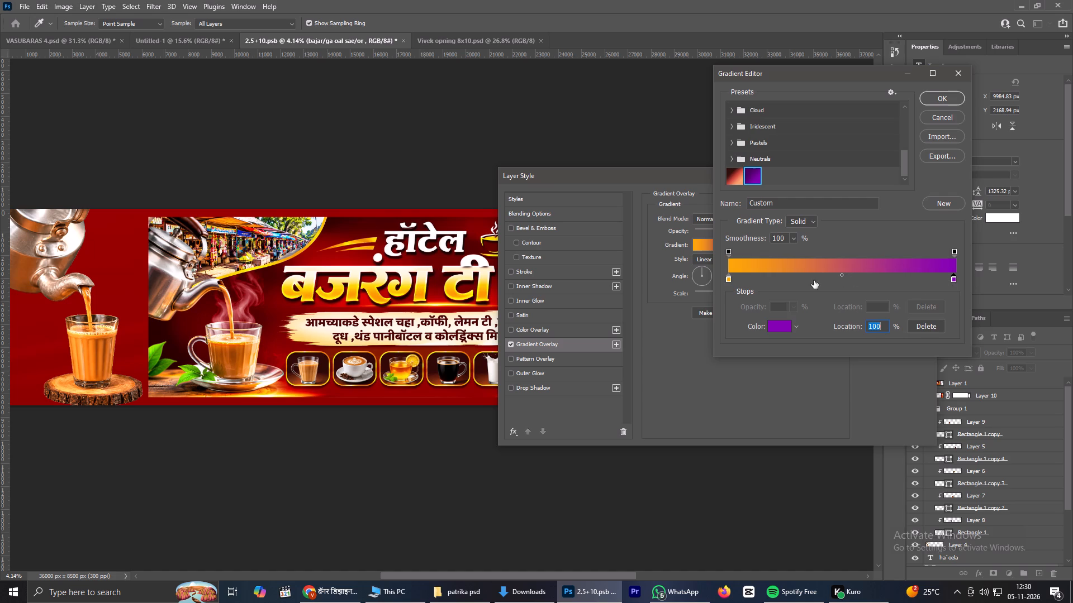
pyautogui.click(354, 268)
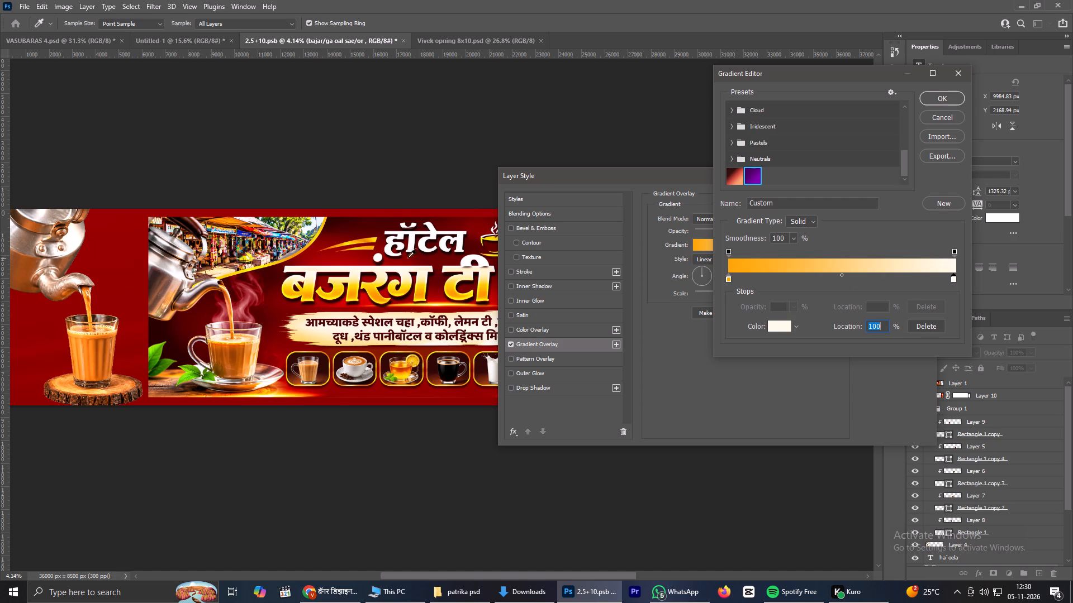
pyautogui.click(941, 103)
pyautogui.click(892, 203)
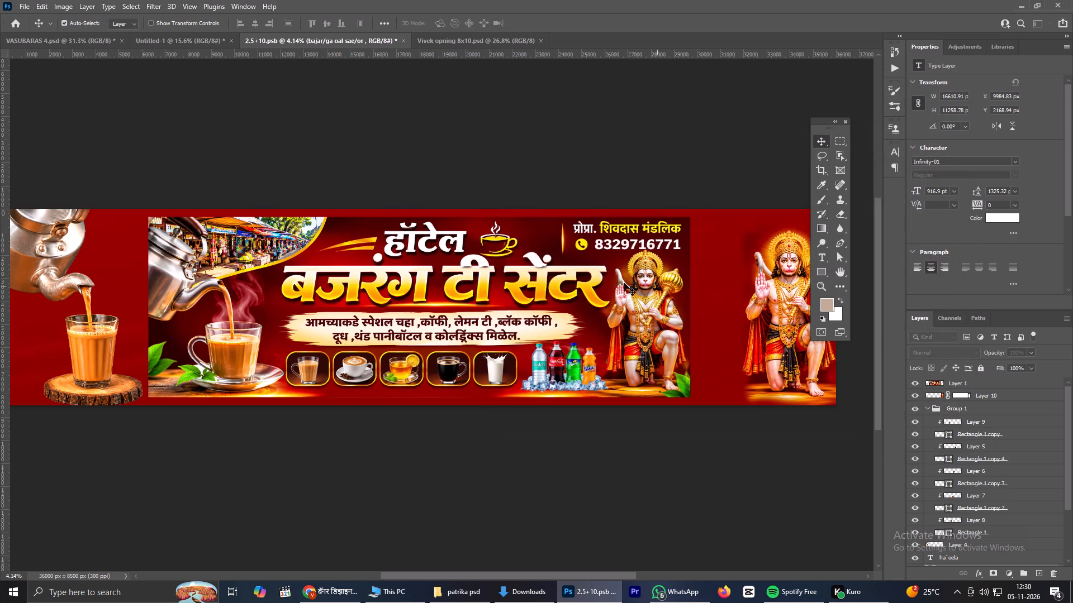
# Hide the reference image layer and inspect the orange-to-cream gradient on the बजरंग टी सेंटर headline.
pyautogui.click(589, 255)
pyautogui.click(909, 381)
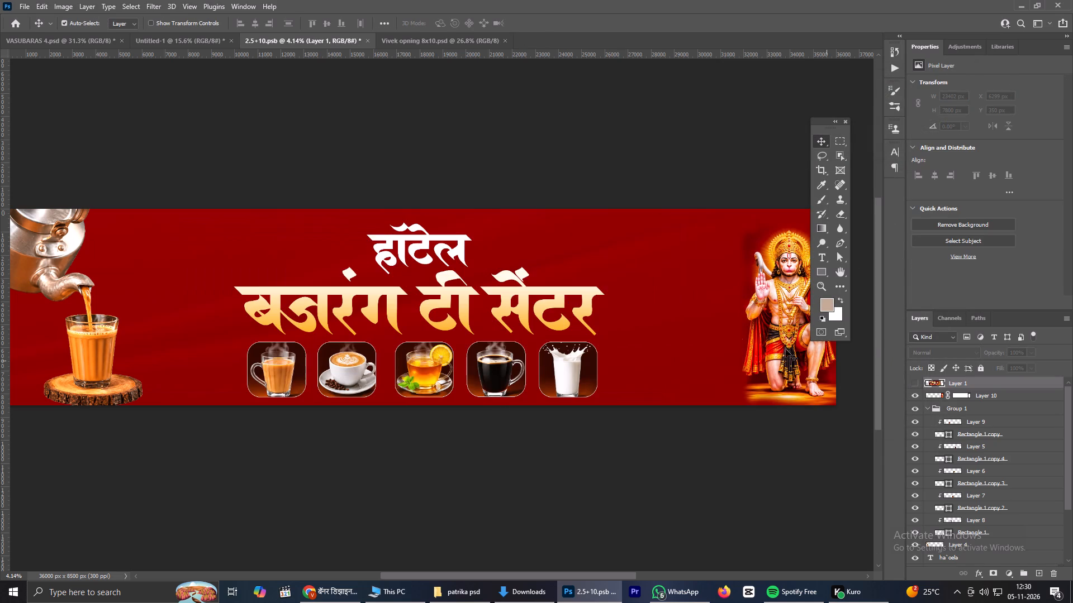
pyautogui.scroll(4, 531, 295)
pyautogui.scroll(-5, 532, 295)
pyautogui.scroll(7, 511, 296)
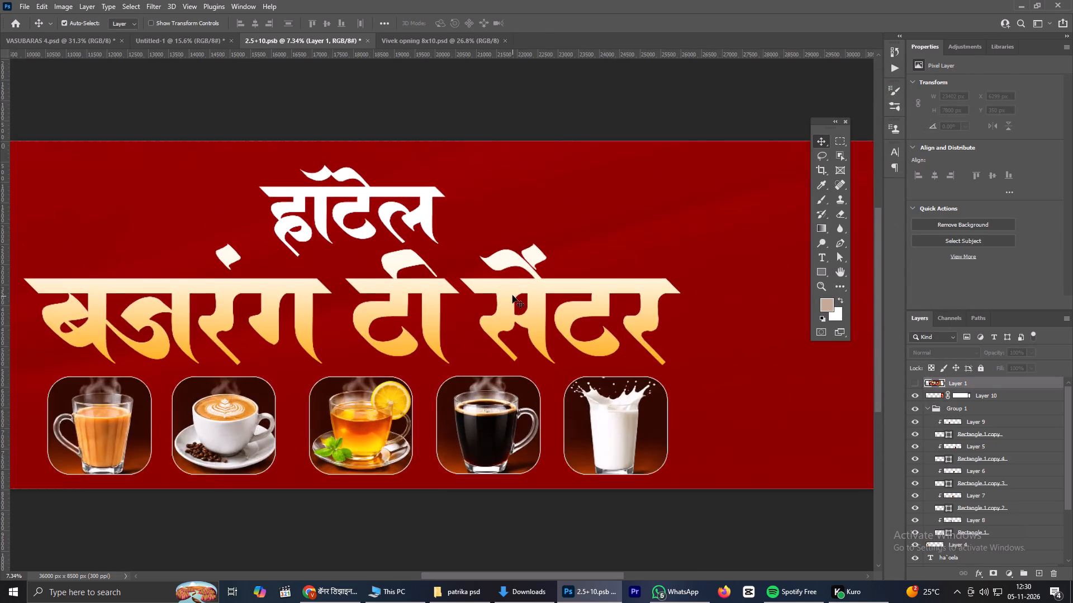
pyautogui.scroll(-4, 512, 295)
# Nudge the orange-to-cream Gradient Overlay on the बजरंग टी सेंटर headline and set its scale to 49%.
pyautogui.click(550, 305)
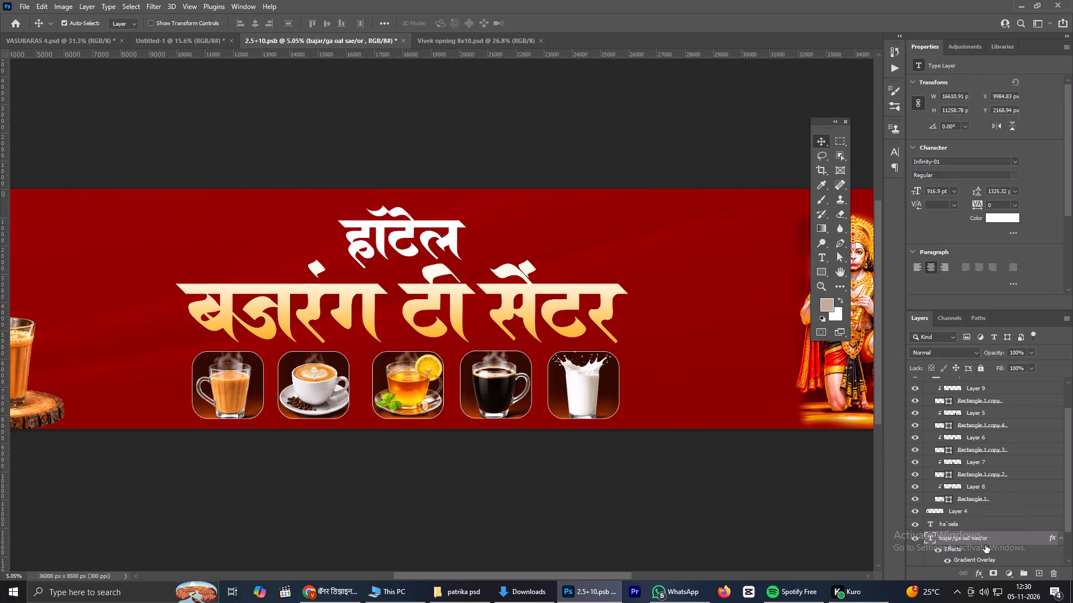
pyautogui.scroll(-4, 979, 527)
pyautogui.doubleClick(969, 519)
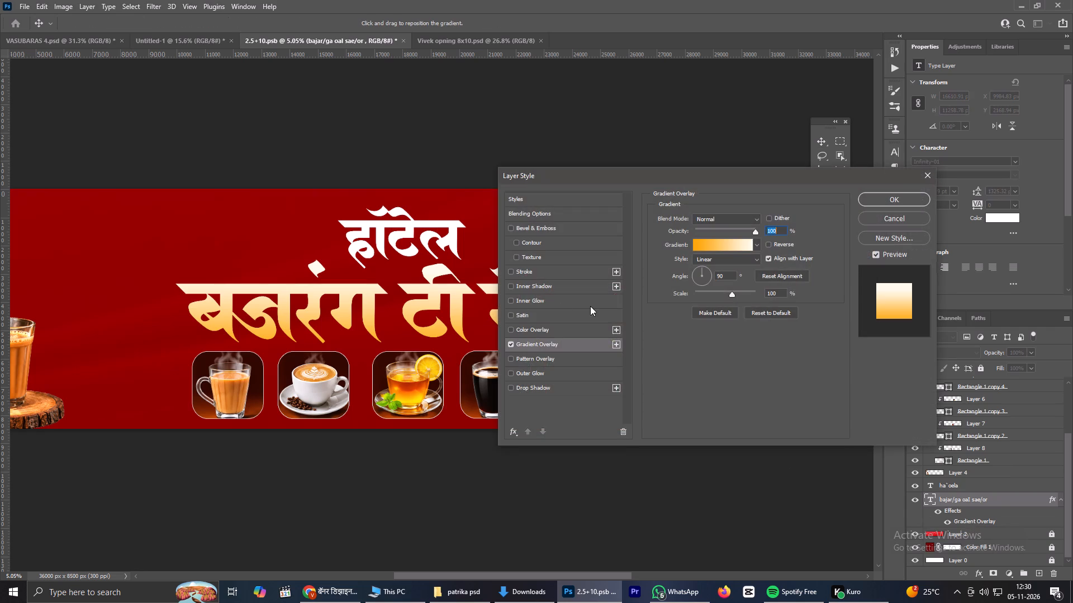
pyautogui.moveTo(458, 314); pyautogui.dragTo(459, 308)
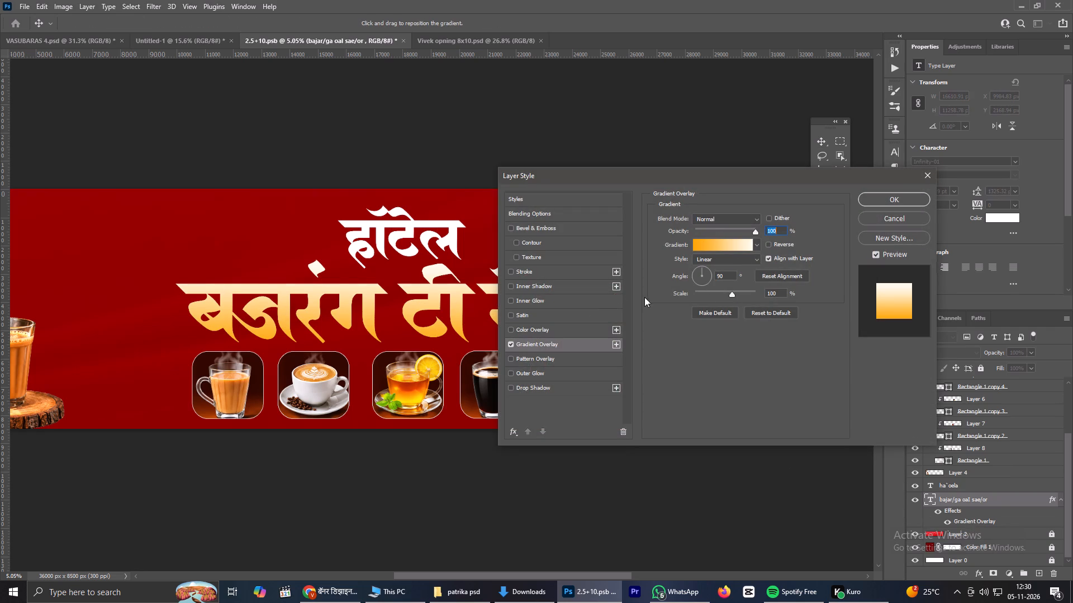
pyautogui.moveTo(734, 295); pyautogui.dragTo(741, 294)
pyautogui.moveTo(741, 294); pyautogui.dragTo(722, 299)
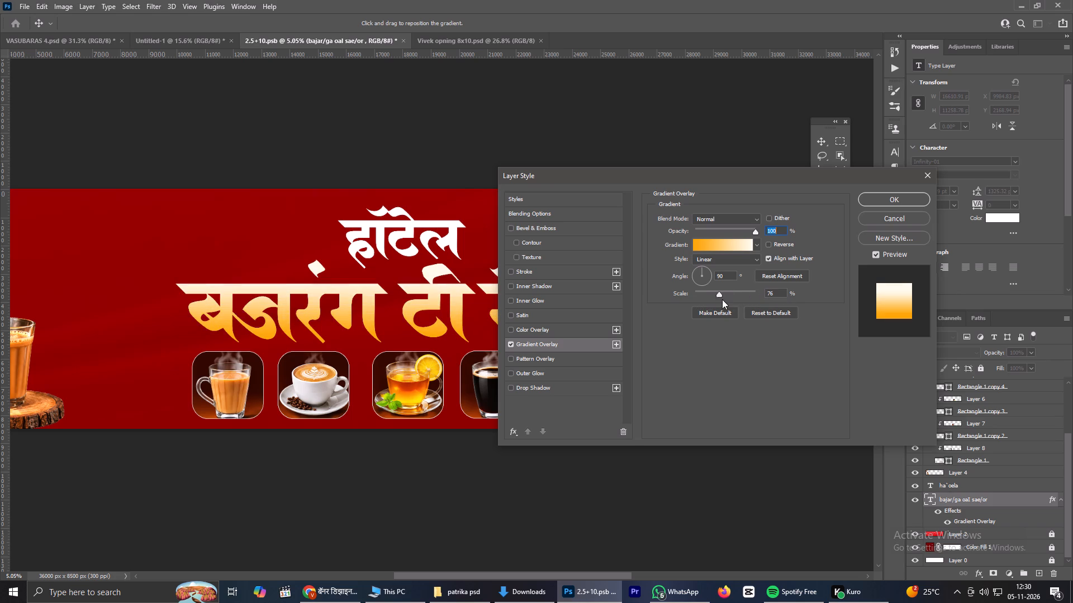
pyautogui.moveTo(722, 299); pyautogui.dragTo(710, 303)
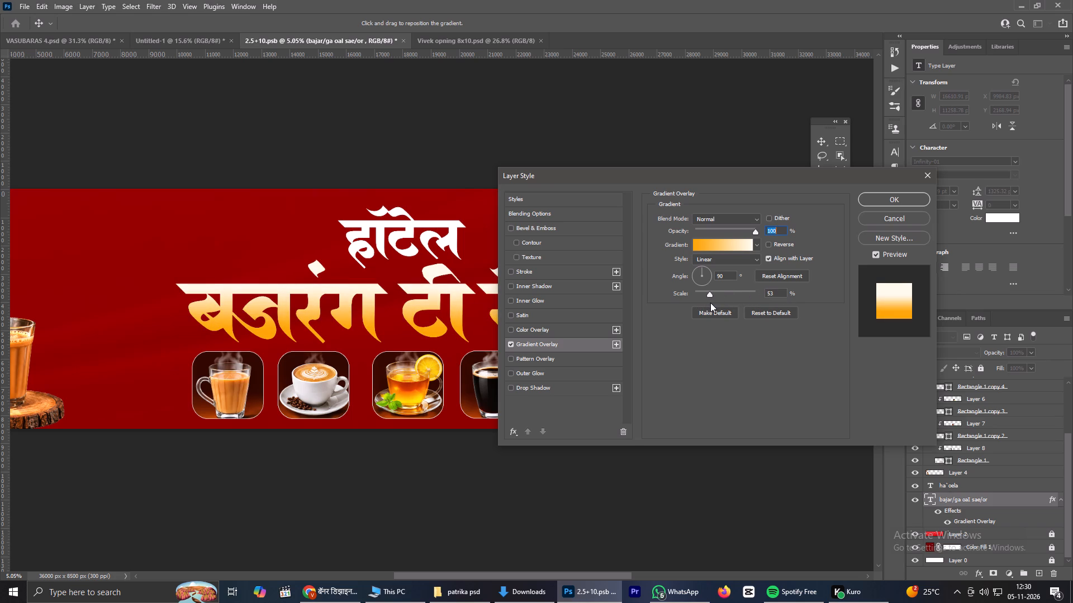
pyautogui.moveTo(710, 303); pyautogui.dragTo(709, 303)
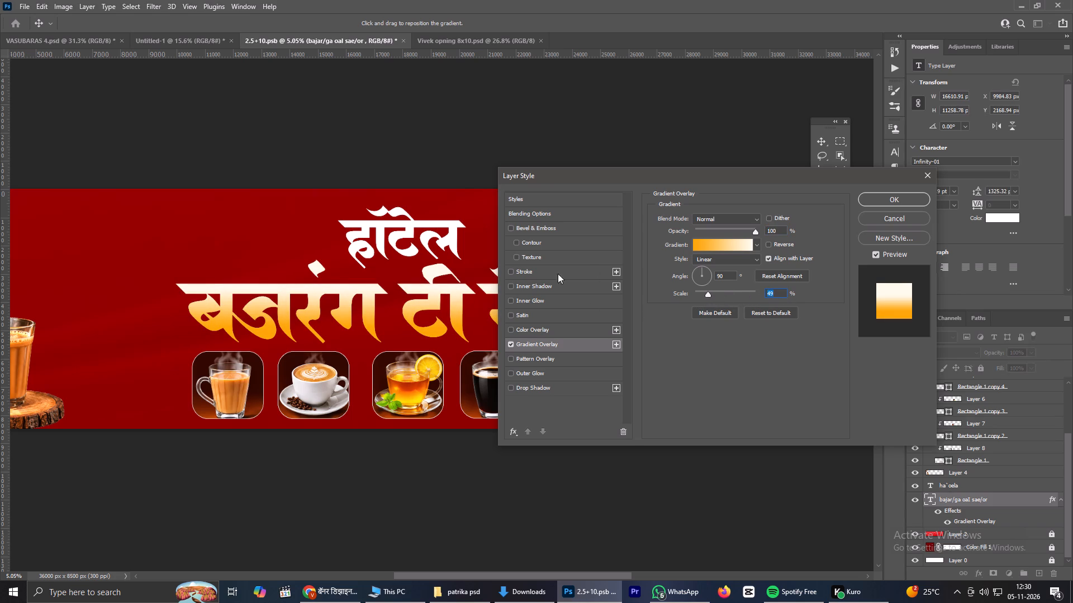
# Add a 10 px outside Stroke effect to the headline, with the fill type set to a solid white colour.
pyautogui.click(509, 274)
pyautogui.click(538, 271)
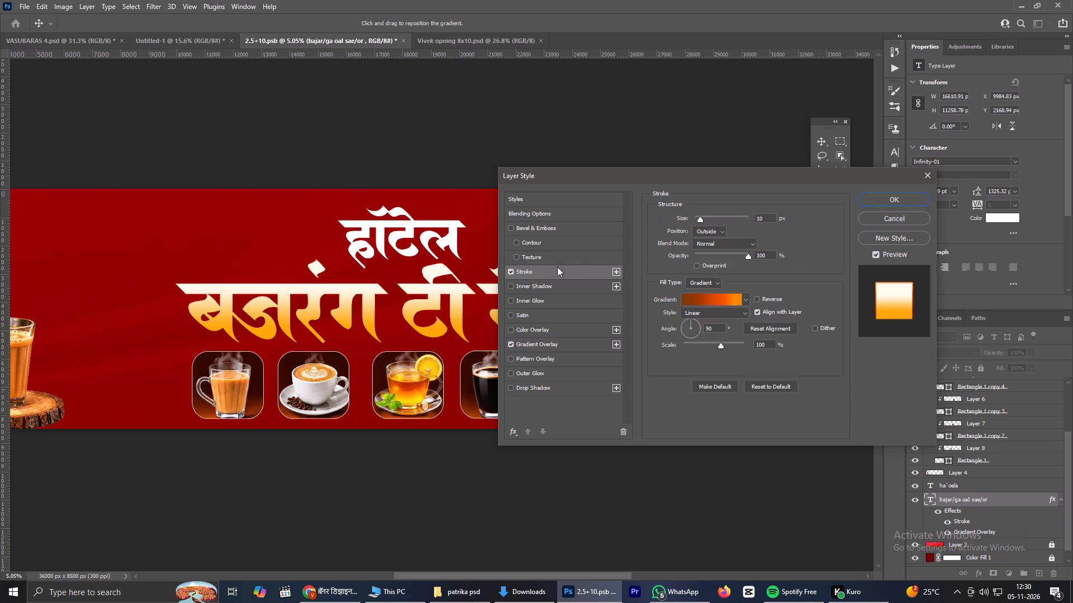
pyautogui.click(552, 267)
pyautogui.click(702, 299)
pyautogui.click(685, 301)
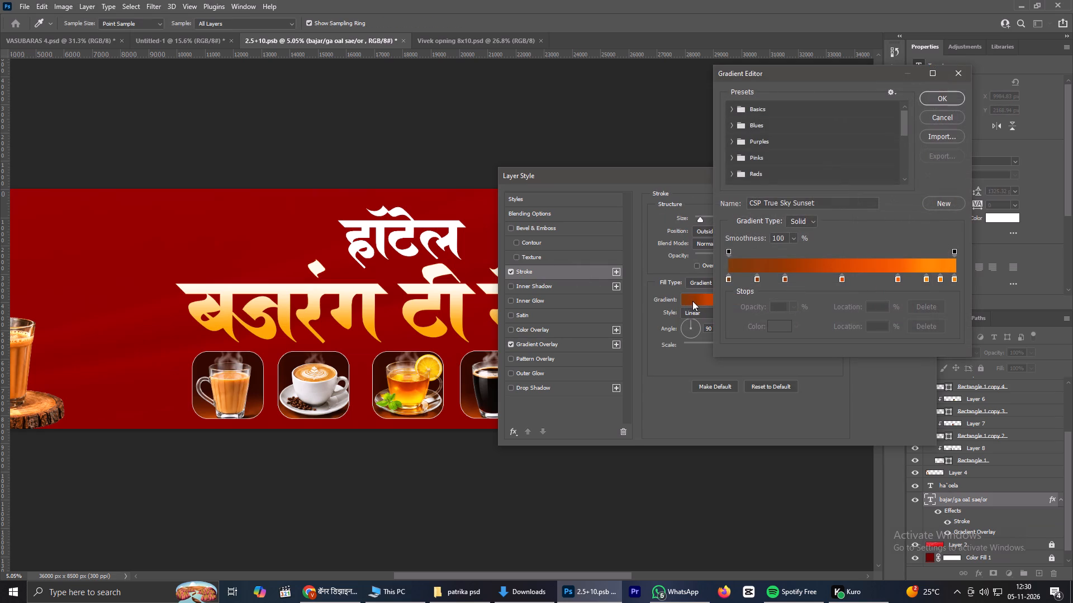
pyautogui.click(947, 121)
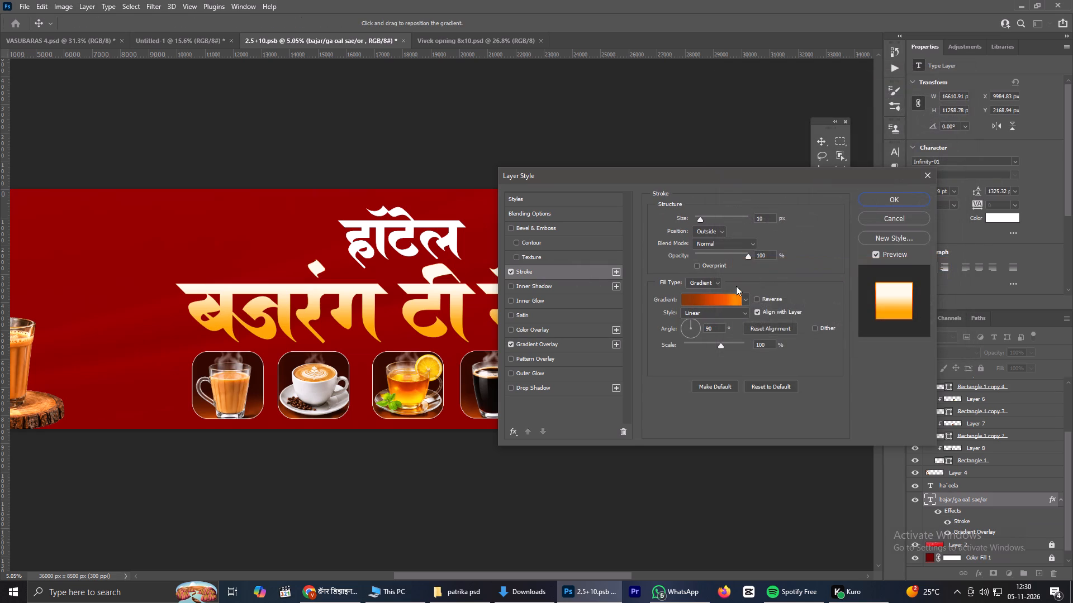
pyautogui.click(701, 283)
pyautogui.click(702, 290)
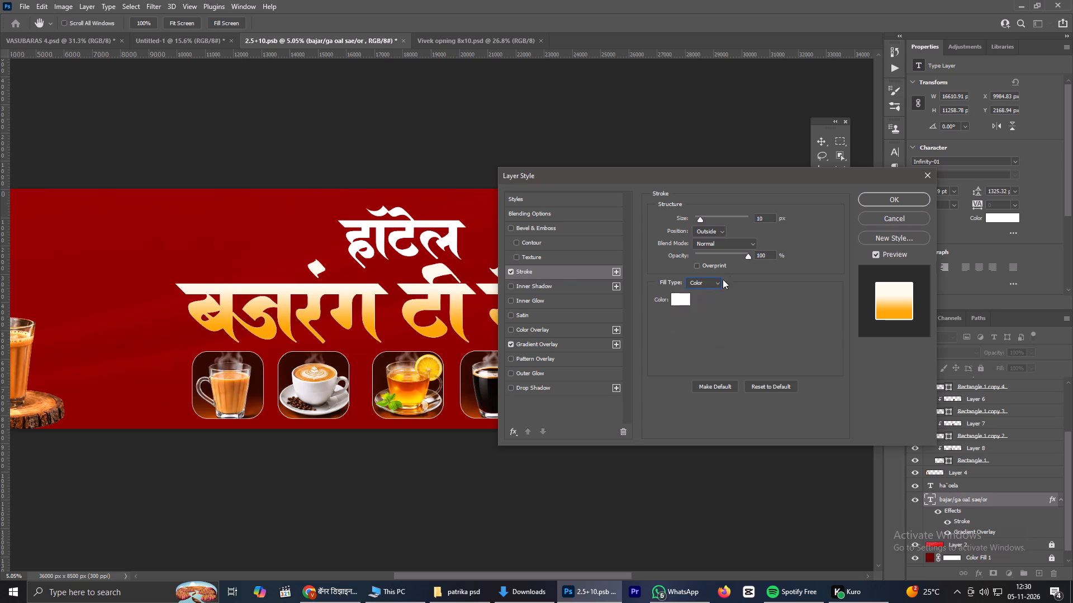
pyautogui.click(681, 296)
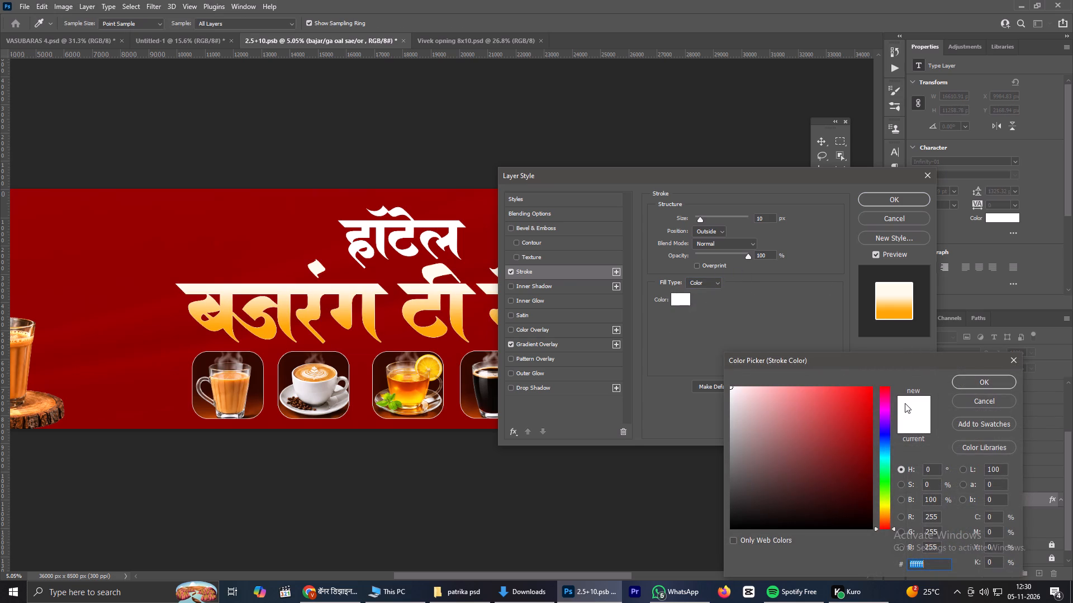
pyautogui.click(708, 286)
pyautogui.click(759, 282)
pyautogui.click(992, 400)
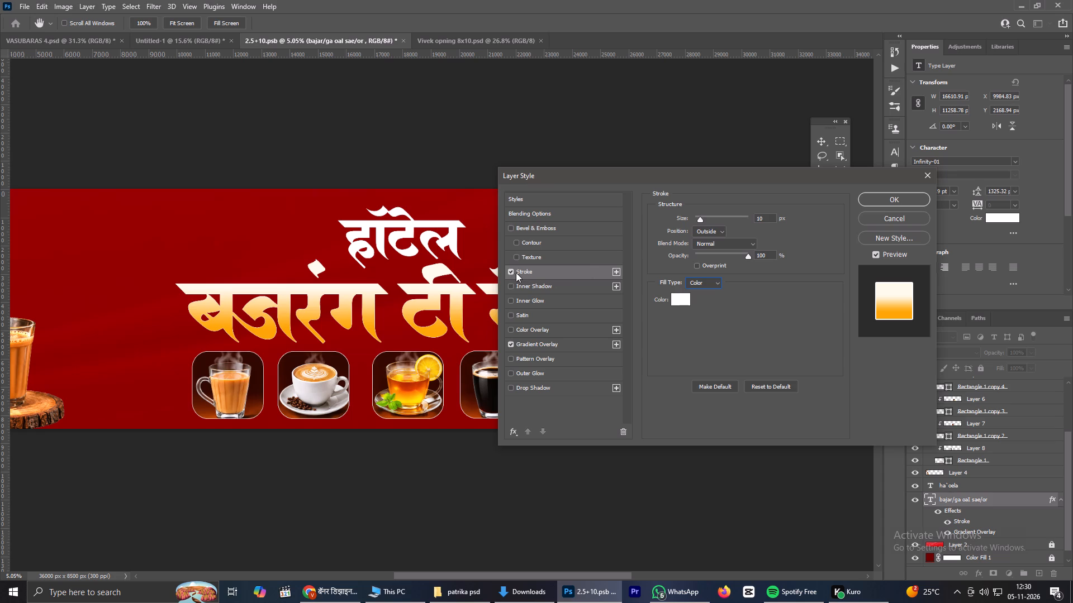
pyautogui.click(517, 272)
# Add a black Drop Shadow to the headline, offset at a 172° angle and 179 px distance.
pyautogui.click(526, 390)
pyautogui.click(770, 211)
pyautogui.click(768, 220)
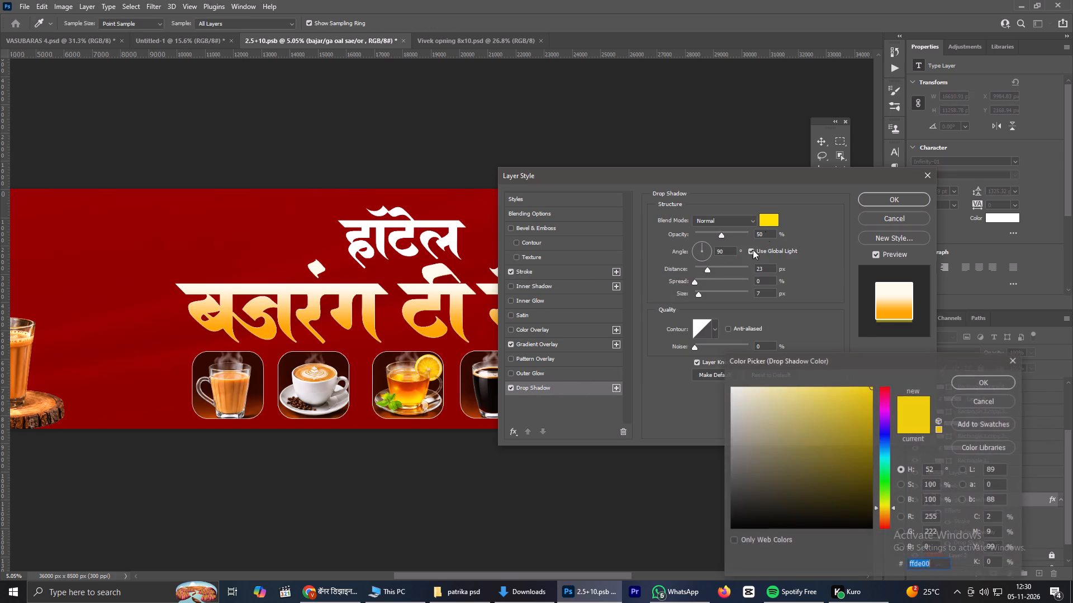
pyautogui.moveTo(789, 457); pyautogui.dragTo(635, 602)
pyautogui.doubleClick(961, 374)
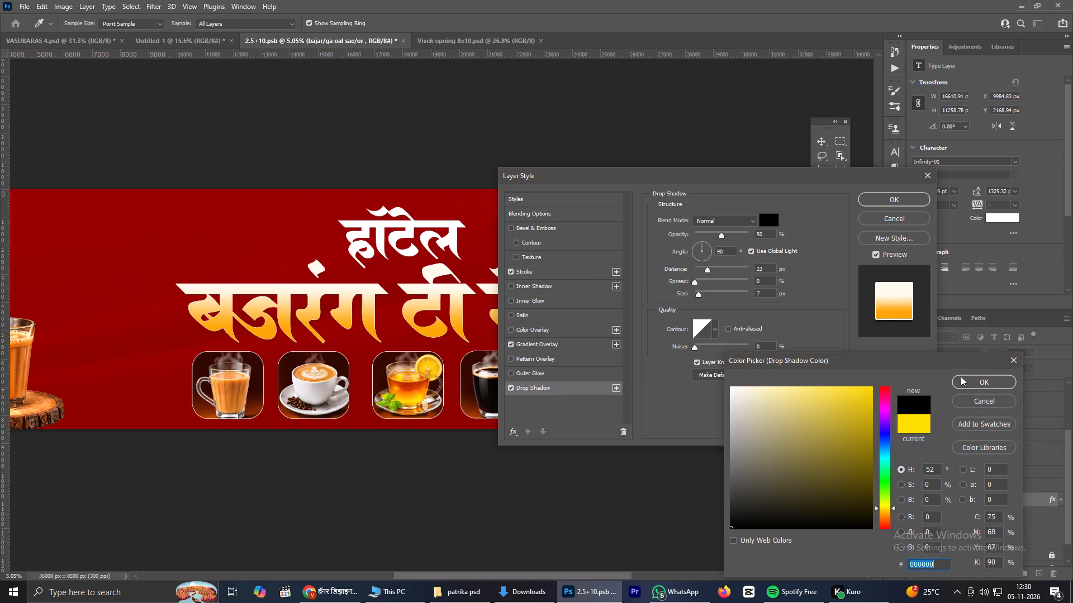
pyautogui.moveTo(474, 333); pyautogui.dragTo(479, 333)
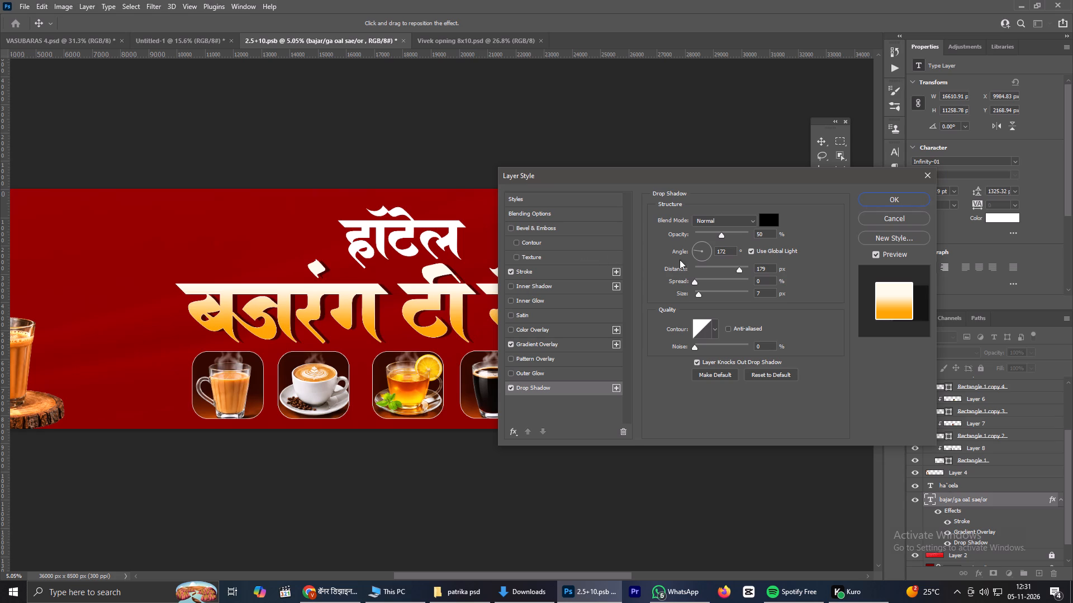
# Set the headline shadow's size to 59 px, spread to 0% and opacity to 53%, and apply the layer style.
pyautogui.moveTo(696, 293); pyautogui.dragTo(713, 299)
pyautogui.moveTo(713, 299); pyautogui.dragTo(711, 300)
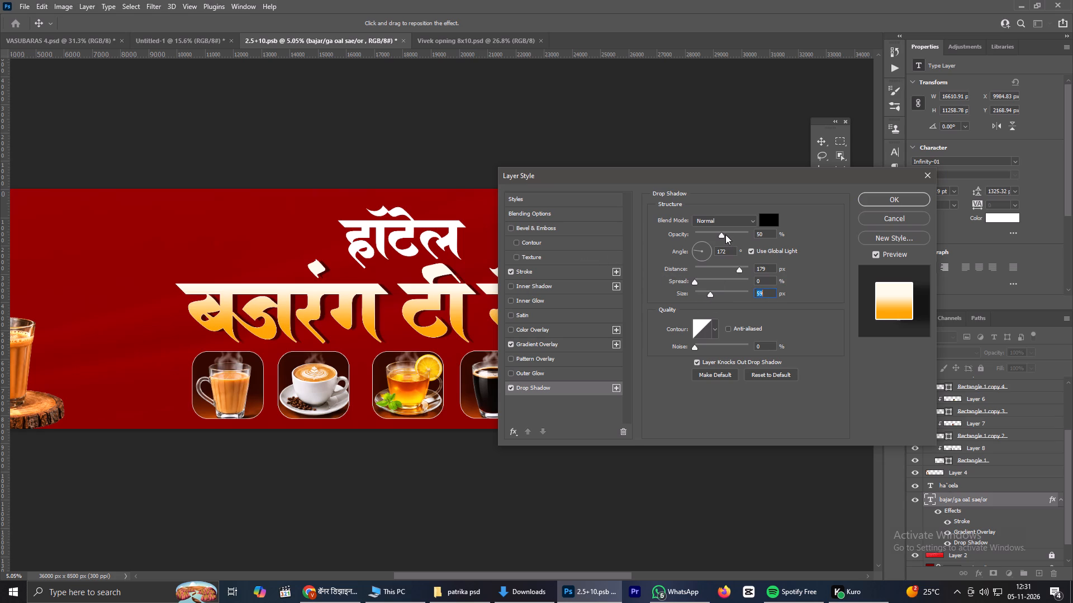
pyautogui.moveTo(725, 234); pyautogui.dragTo(738, 237)
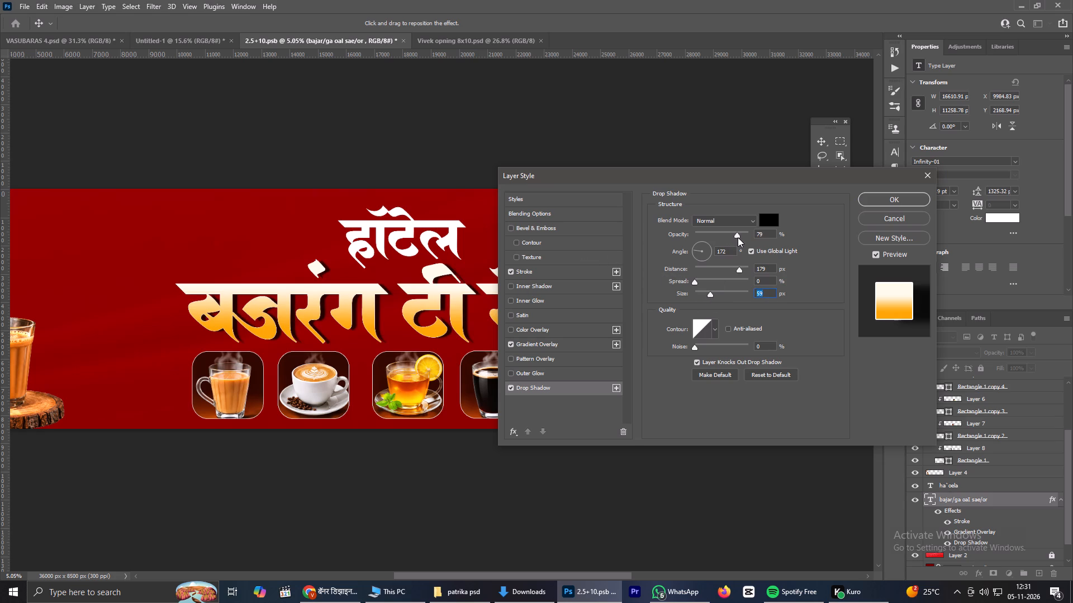
pyautogui.moveTo(738, 237); pyautogui.dragTo(740, 237)
pyautogui.moveTo(696, 281); pyautogui.dragTo(696, 289)
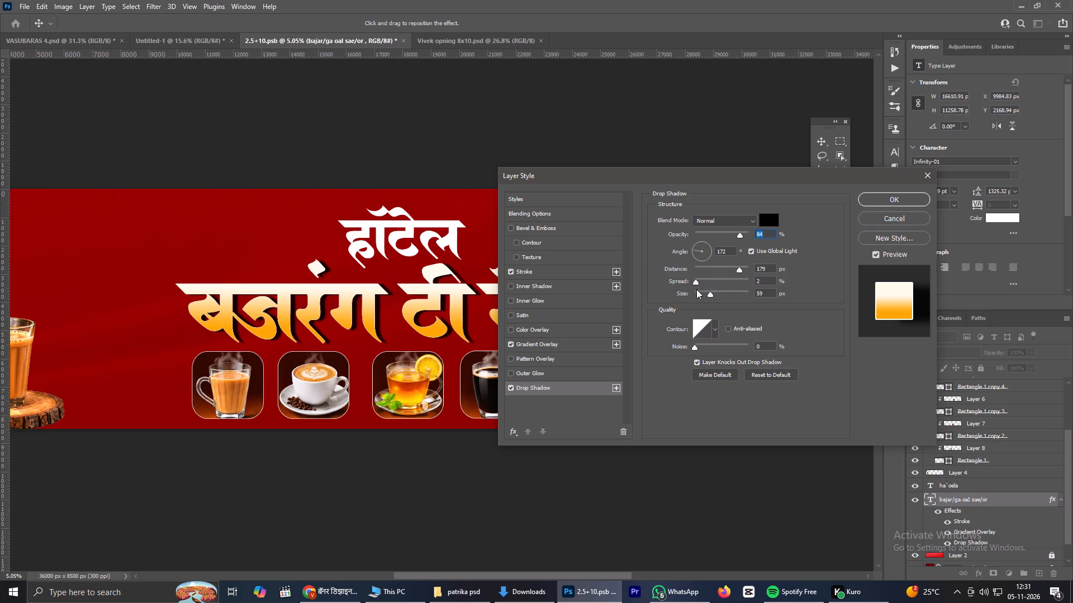
pyautogui.moveTo(696, 289); pyautogui.dragTo(701, 303)
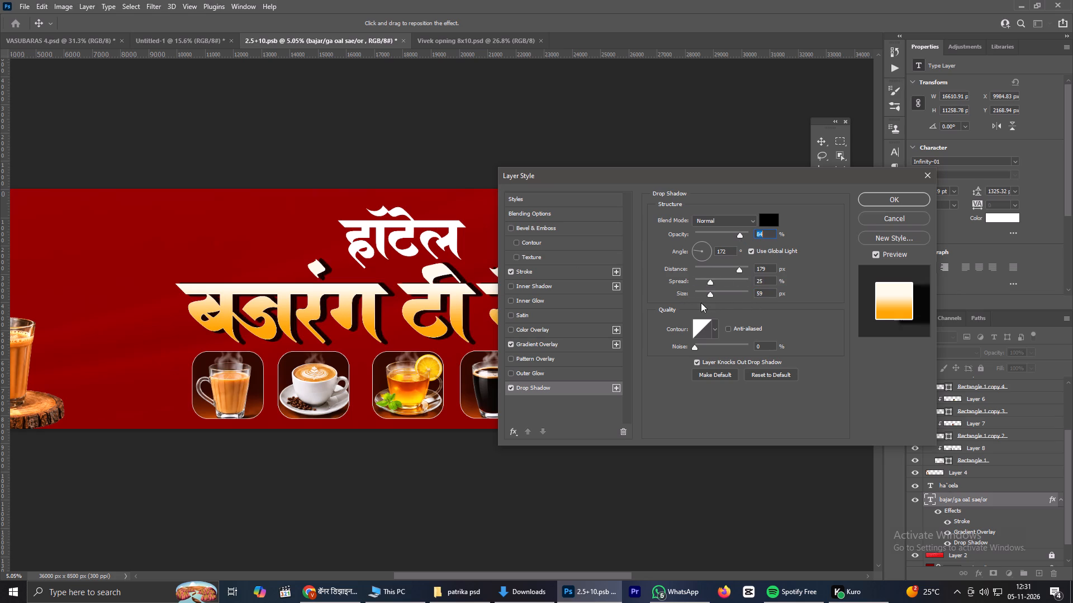
pyautogui.moveTo(701, 303); pyautogui.dragTo(639, 300)
pyautogui.scroll(-8, 373, 283)
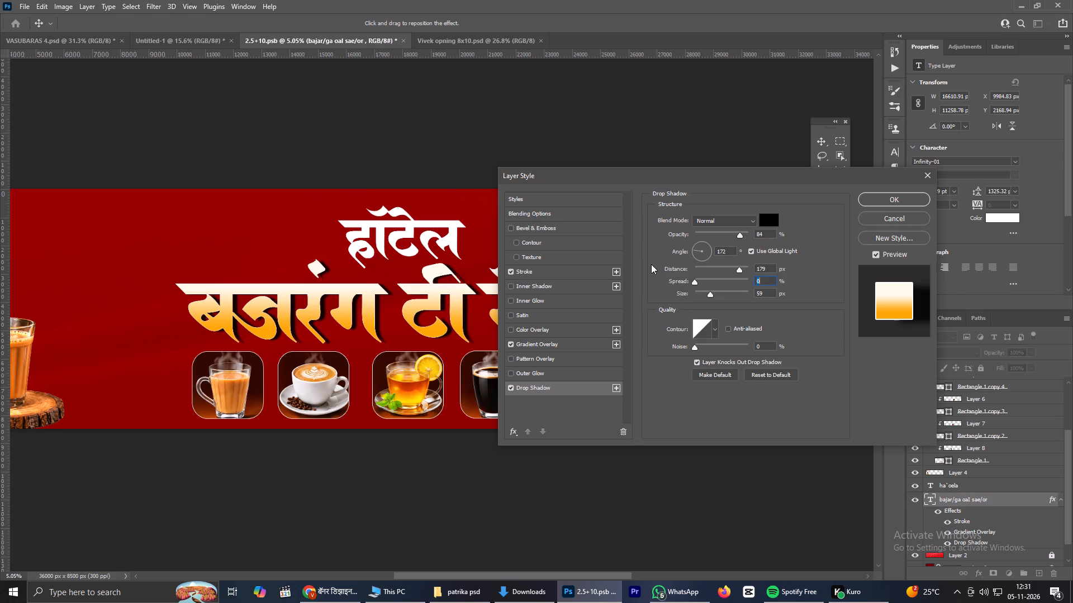
pyautogui.moveTo(732, 231); pyautogui.dragTo(724, 232)
pyautogui.click(899, 190)
pyautogui.click(865, 204)
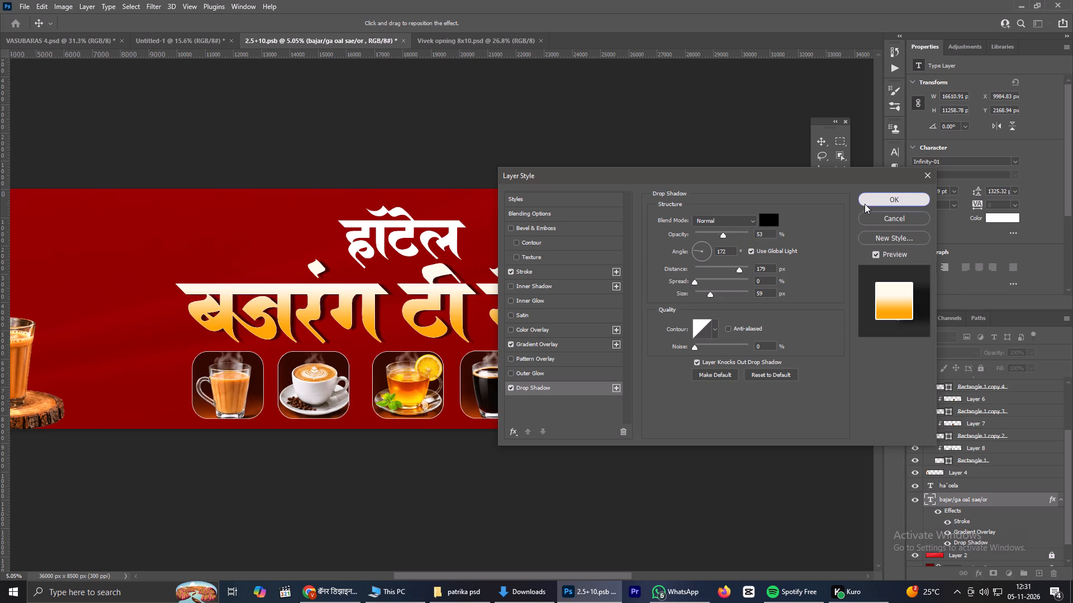
# Deselect the headline and examine its stroke and shadow up close, as well as the overall banner composition.
pyautogui.scroll(-5, 584, 254)
pyautogui.scroll(10, 558, 277)
pyautogui.scroll(-7, 556, 302)
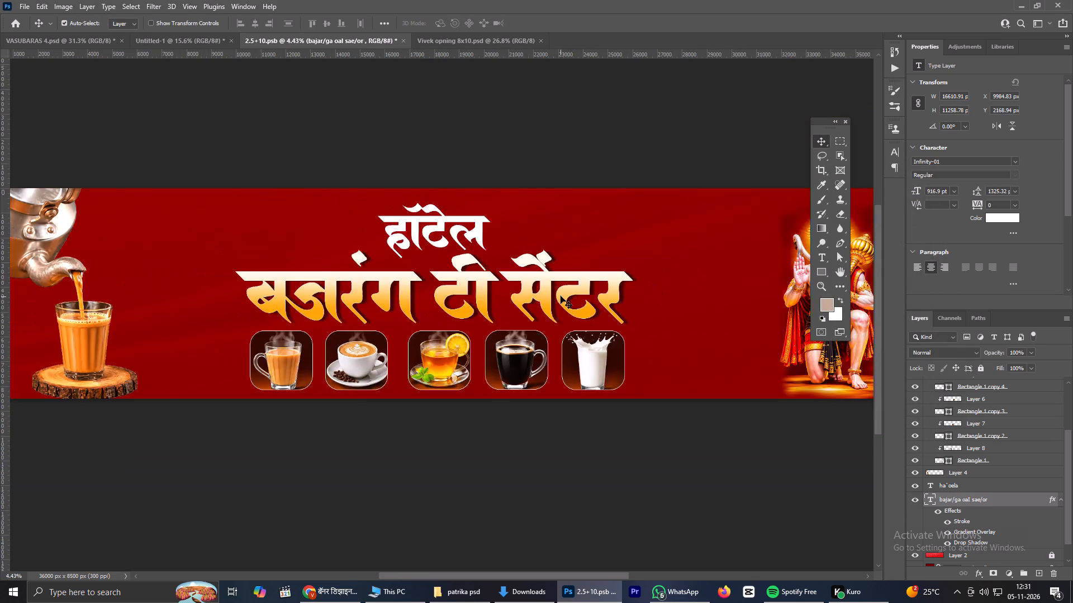
pyautogui.scroll(-9, 561, 296)
pyautogui.scroll(7, 556, 279)
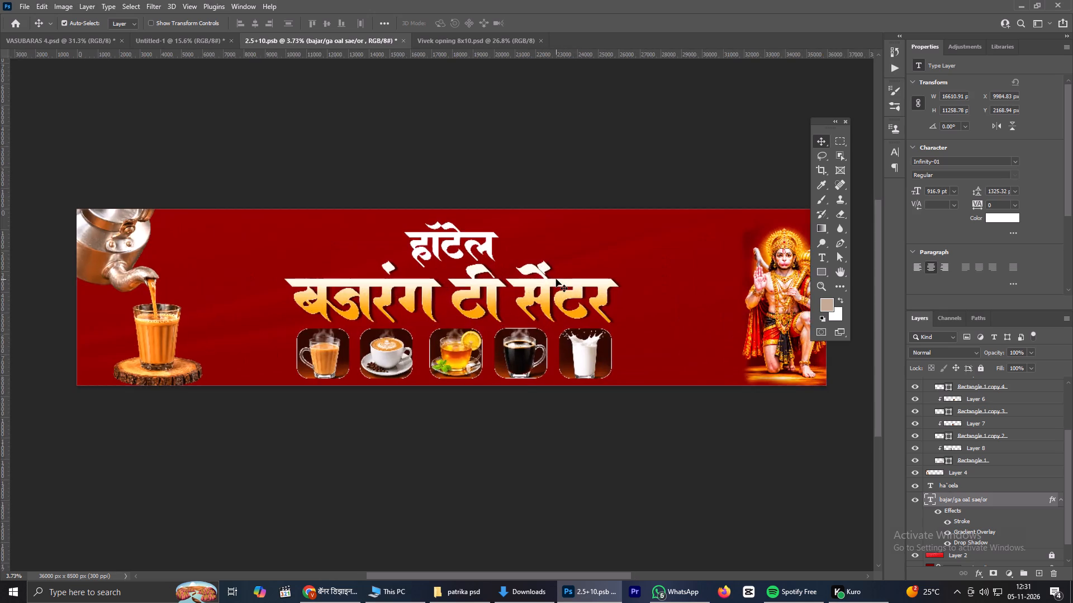
pyautogui.scroll(-5, 556, 279)
pyautogui.scroll(5, 561, 279)
pyautogui.scroll(-4, 561, 279)
pyautogui.scroll(3, 611, 268)
pyautogui.click(627, 274)
pyautogui.scroll(6, 485, 303)
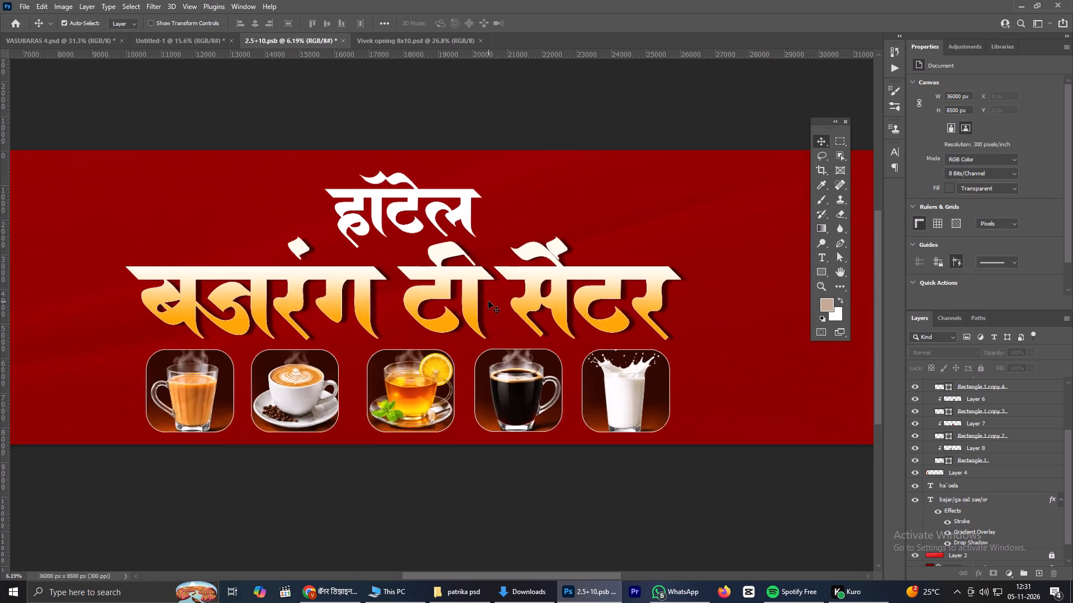
pyautogui.scroll(4, 488, 301)
pyautogui.scroll(-1, 488, 300)
pyautogui.scroll(2, 488, 299)
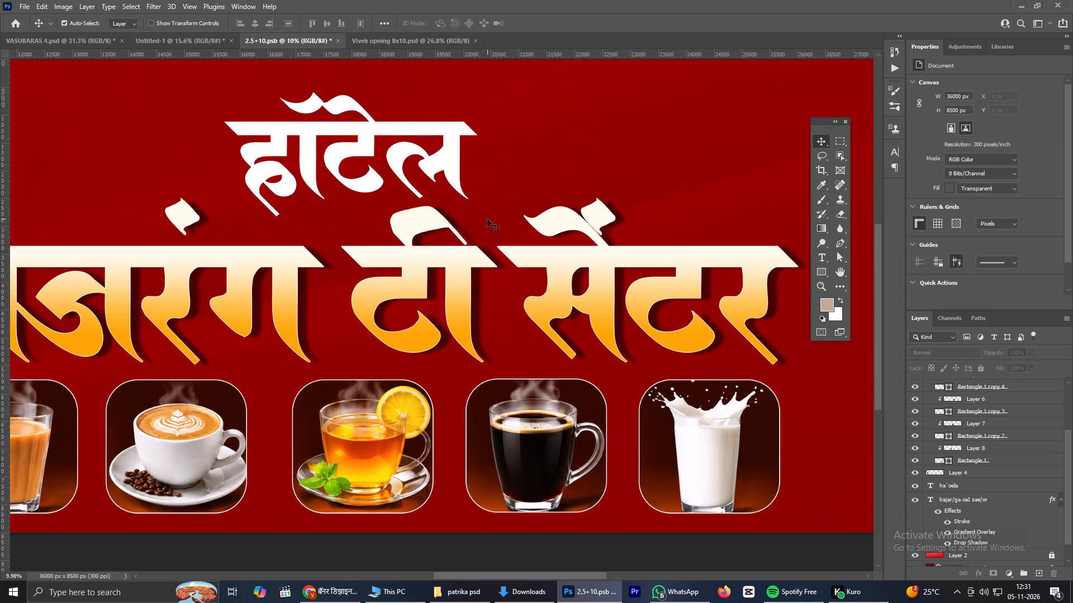
pyautogui.scroll(-10, 487, 219)
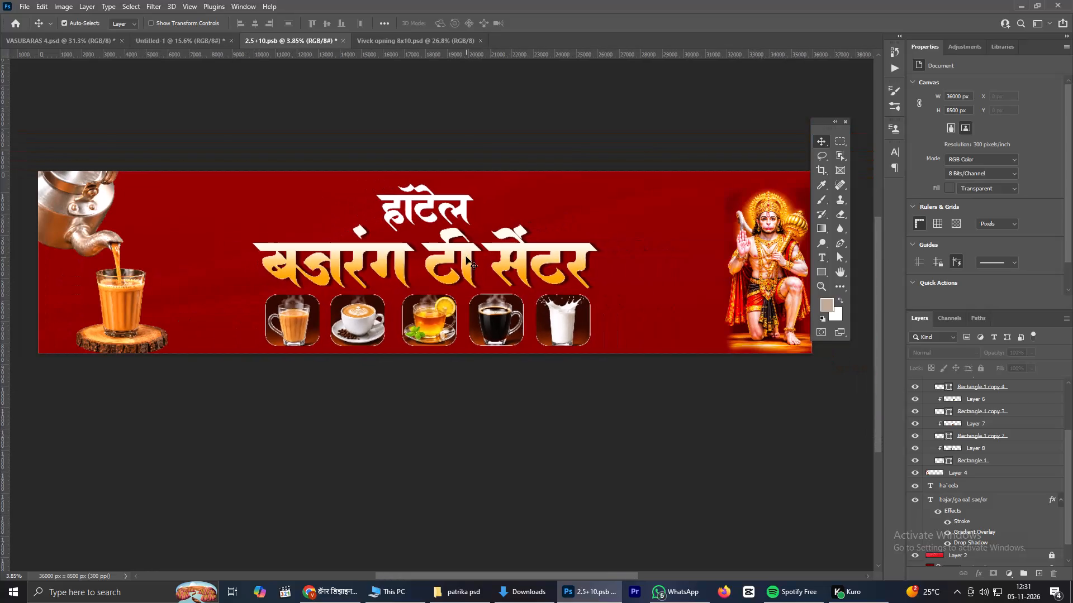
pyautogui.scroll(-1, 466, 257)
pyautogui.scroll(5, 466, 257)
pyautogui.scroll(-5, 466, 257)
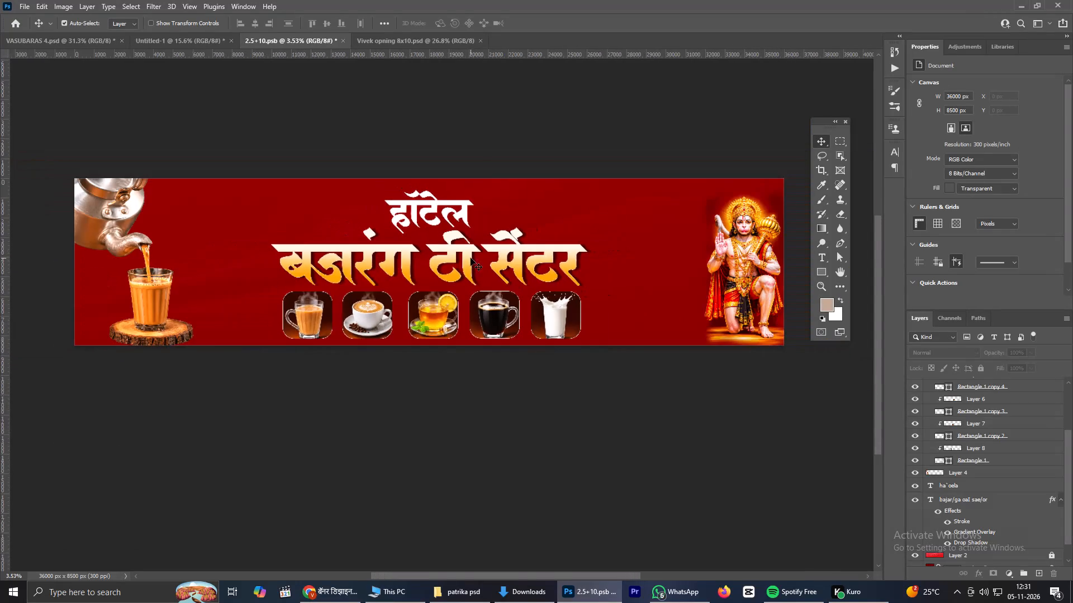
pyautogui.scroll(3, 194, 255)
pyautogui.scroll(-3, 201, 216)
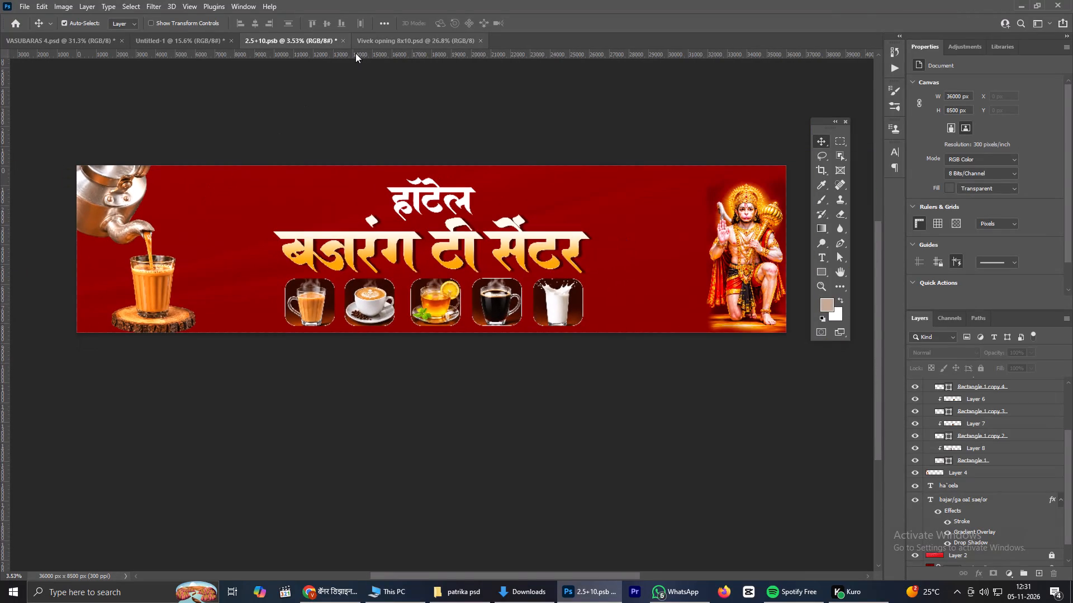
pyautogui.scroll(1, 317, 236)
pyautogui.press('space')
pyautogui.press('space')
pyautogui.press('space')
pyautogui.press('space')
pyautogui.press('space')
pyautogui.press('space')
pyautogui.press('space')
pyautogui.press('space')
pyautogui.press('space')
pyautogui.press('space')
pyautogui.press('space')
pyautogui.press('space')
pyautogui.press('space')
pyautogui.press('space')
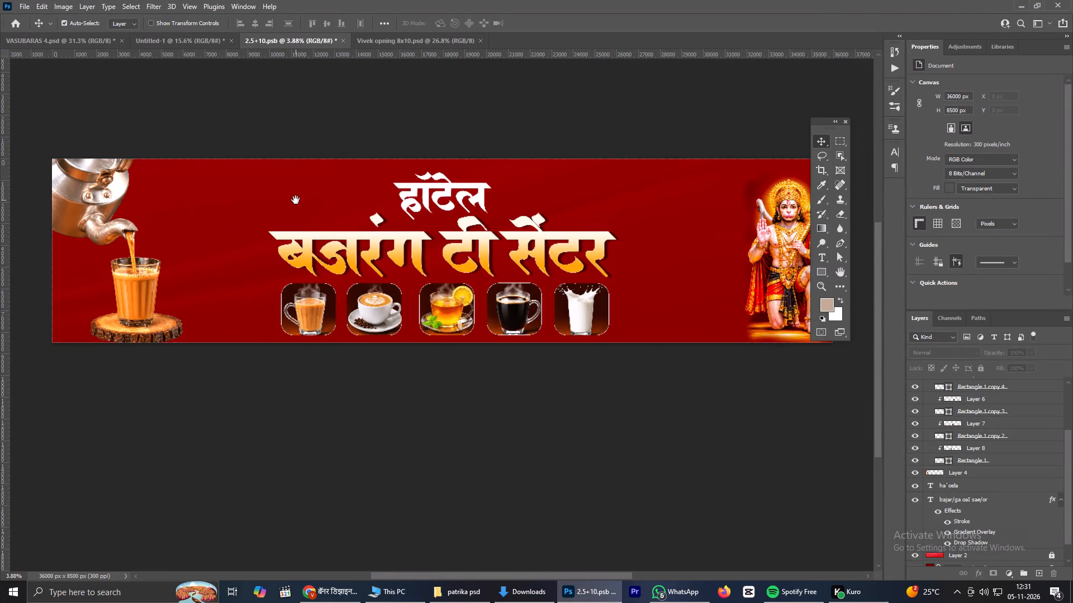
# Briefly show the reference design layer, compare its layout with the banner composition, and hide it again.
pyautogui.moveTo(296, 200); pyautogui.dragTo(189, 192)
pyautogui.scroll(-2, 230, 192)
pyautogui.scroll(2, 230, 193)
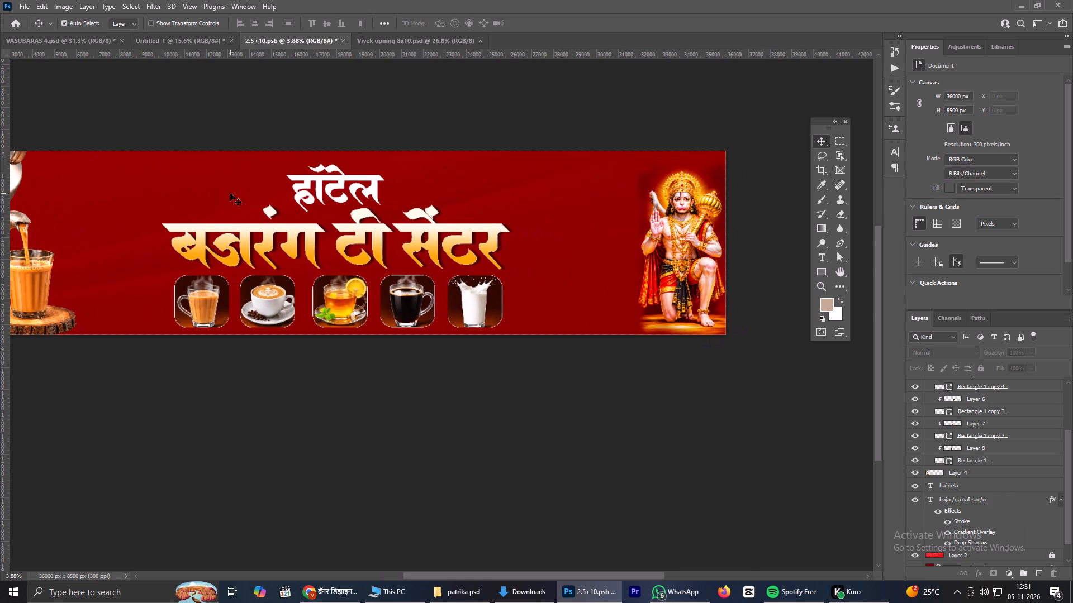
pyautogui.scroll(7, 998, 434)
pyautogui.scroll(7, 946, 407)
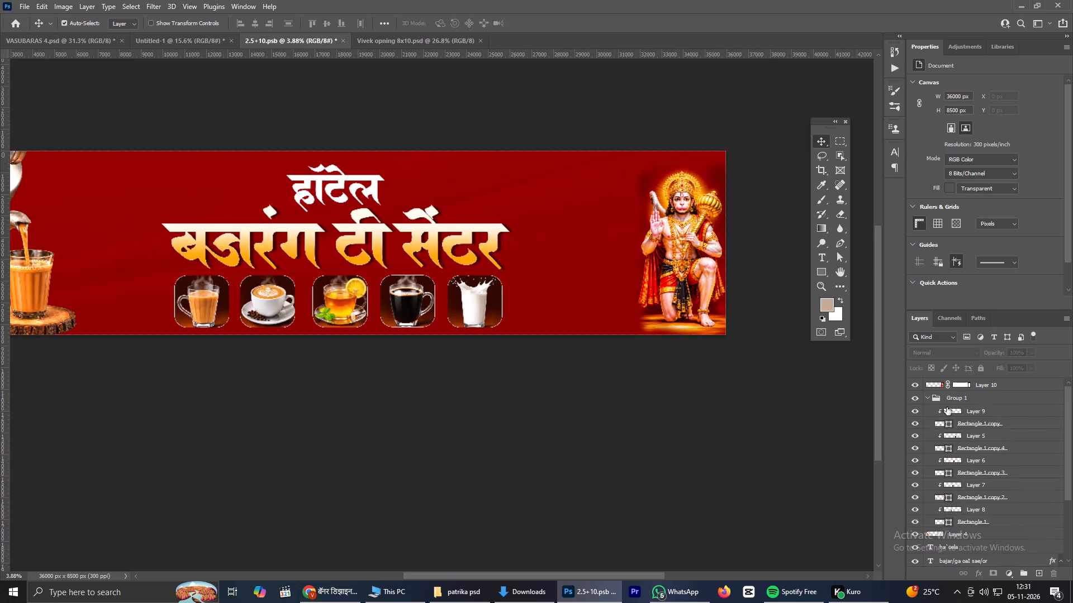
pyautogui.click(910, 381)
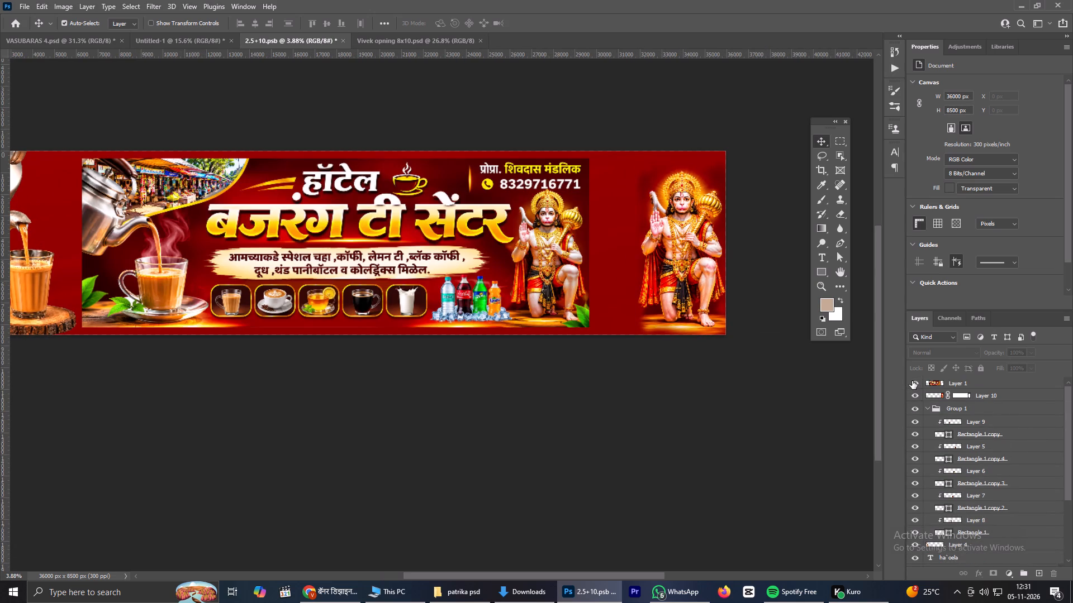
pyautogui.click(912, 381)
pyautogui.scroll(-5, 443, 268)
pyautogui.scroll(5, 444, 267)
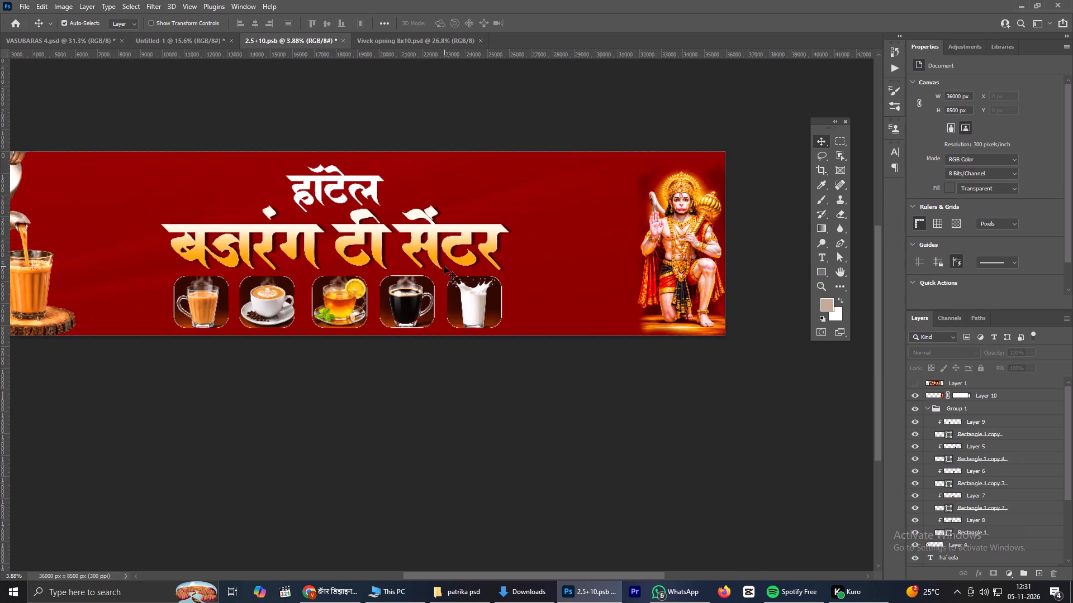
# Hide and collapse the group holding the five drink tiles below the headline.
pyautogui.scroll(-2, 436, 255)
pyautogui.moveTo(170, 285); pyautogui.dragTo(478, 304)
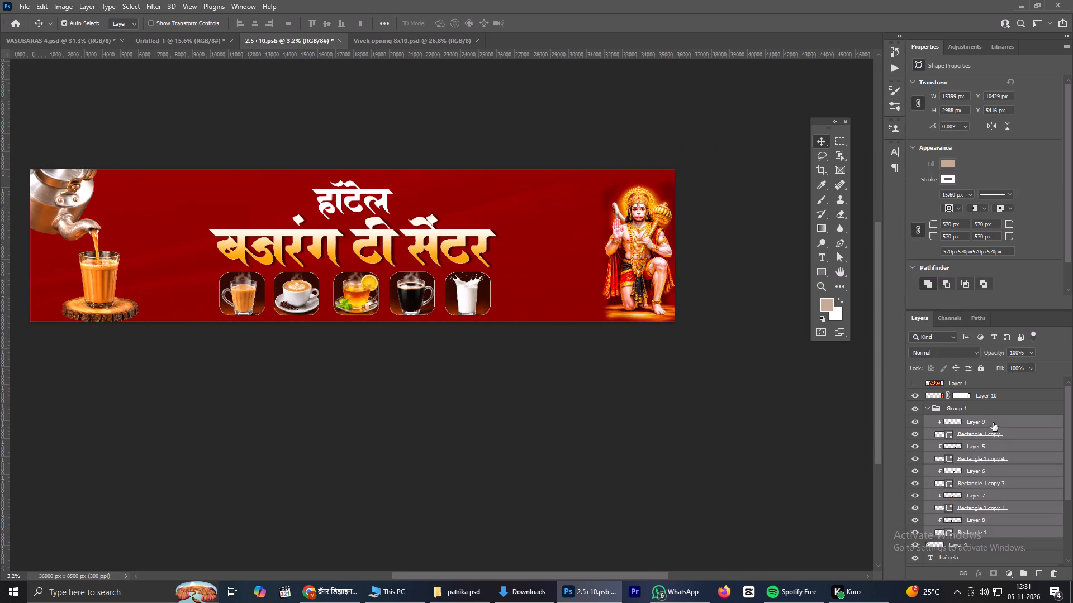
pyautogui.click(917, 407)
pyautogui.click(927, 408)
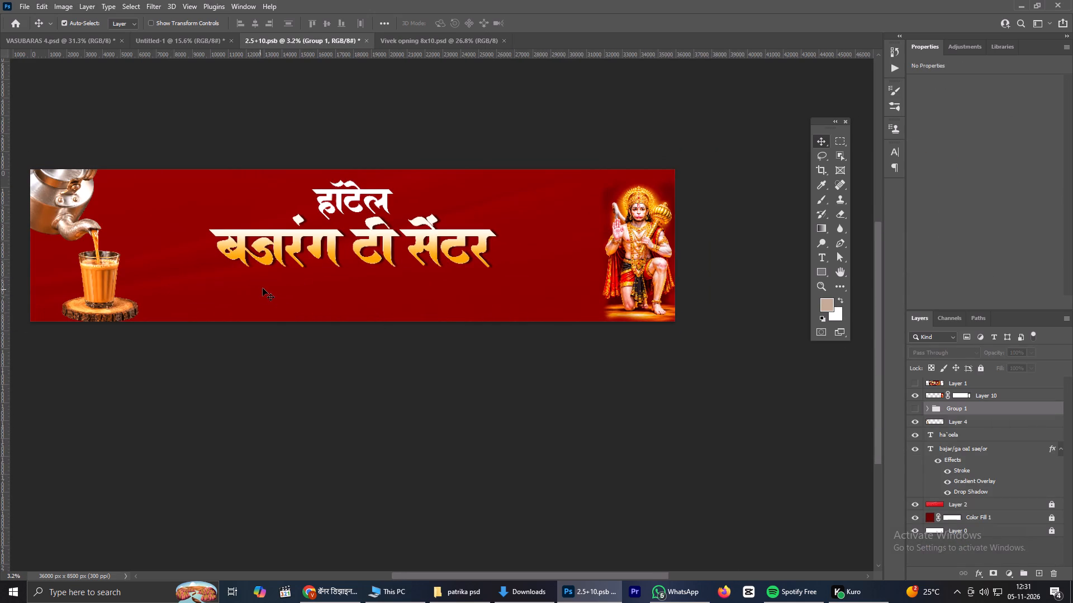
pyautogui.scroll(2, 268, 290)
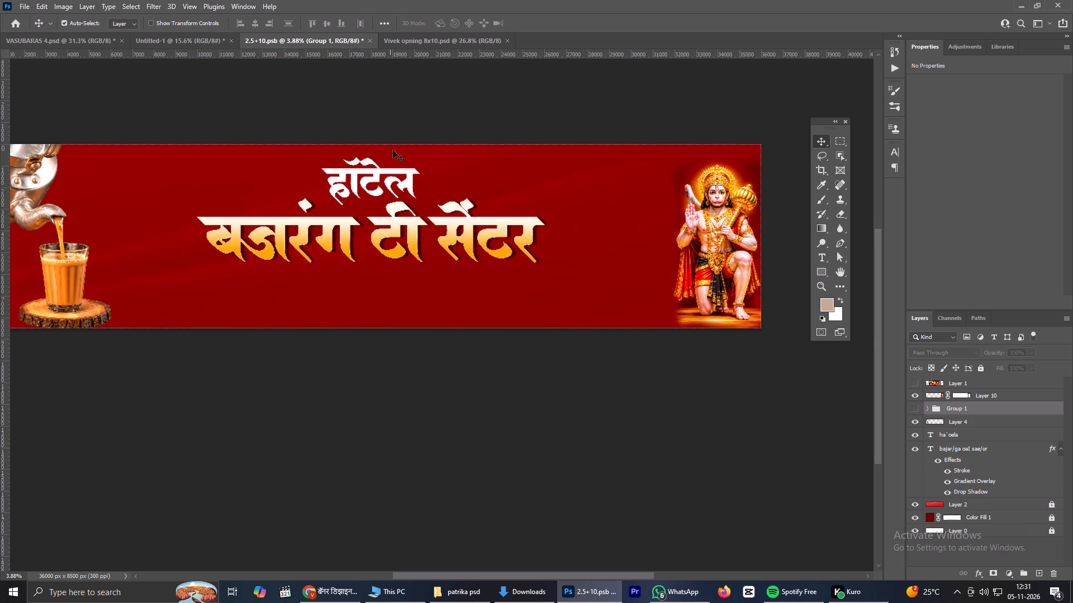
pyautogui.scroll(-2, 398, 140)
pyautogui.scroll(2, 408, 178)
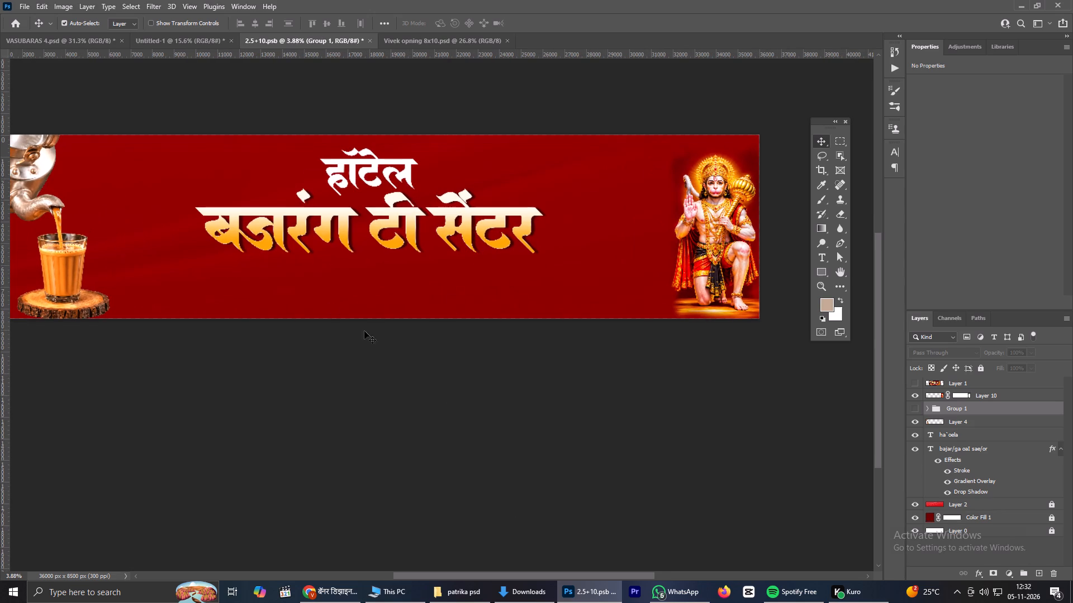
# Copy the Marathi line listing the drinks, starting "आमच्याकडे स्पेशल चहा", from the Google Input Tools page in Chrome, and return to Photoshop.
pyautogui.click(328, 589)
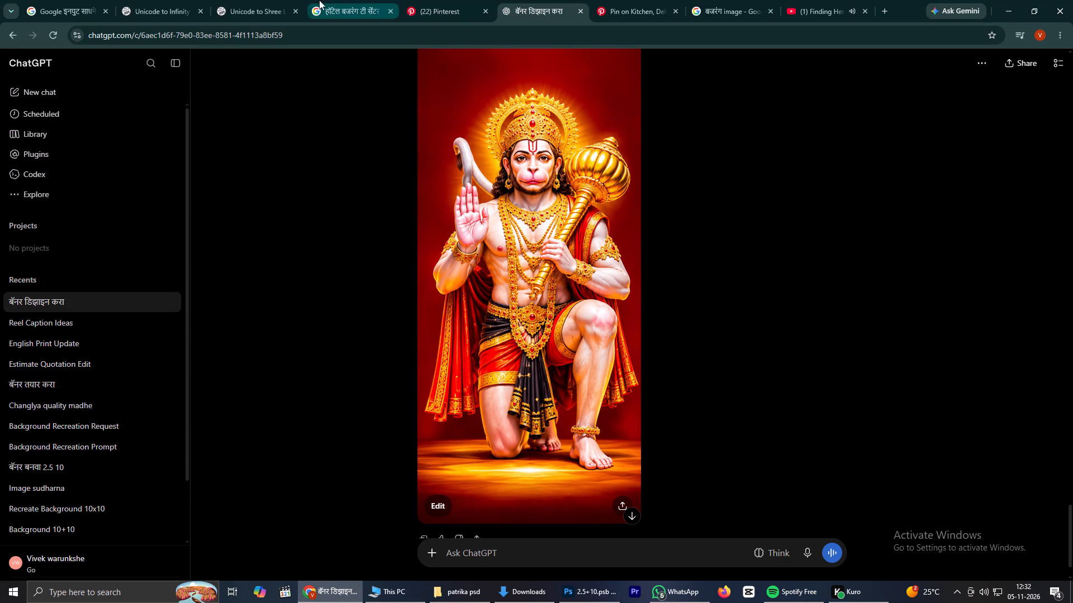
pyautogui.click(59, 0)
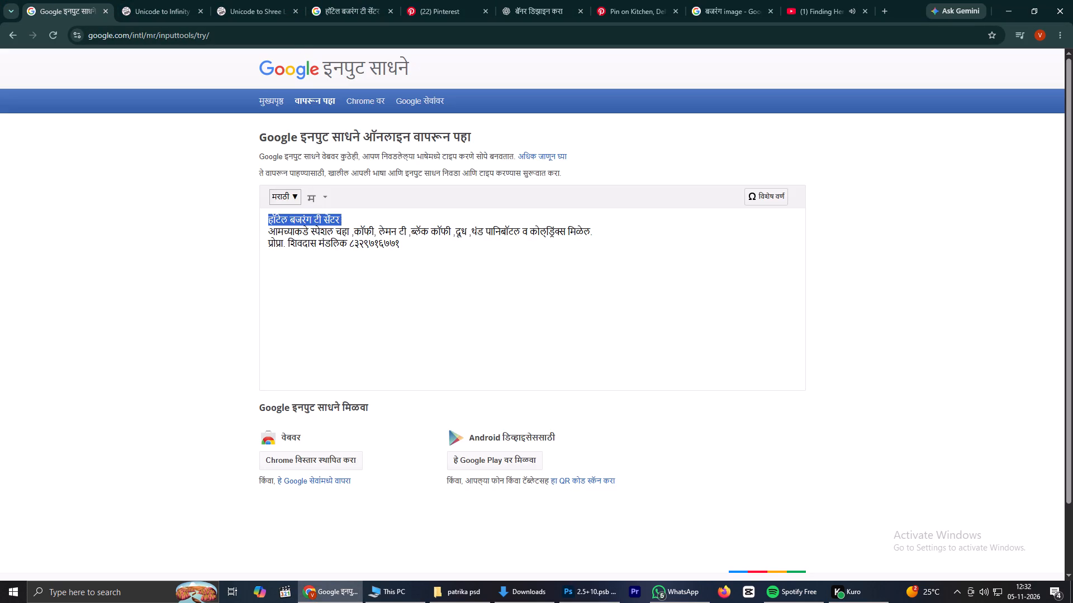
pyautogui.moveTo(265, 232); pyautogui.dragTo(619, 231)
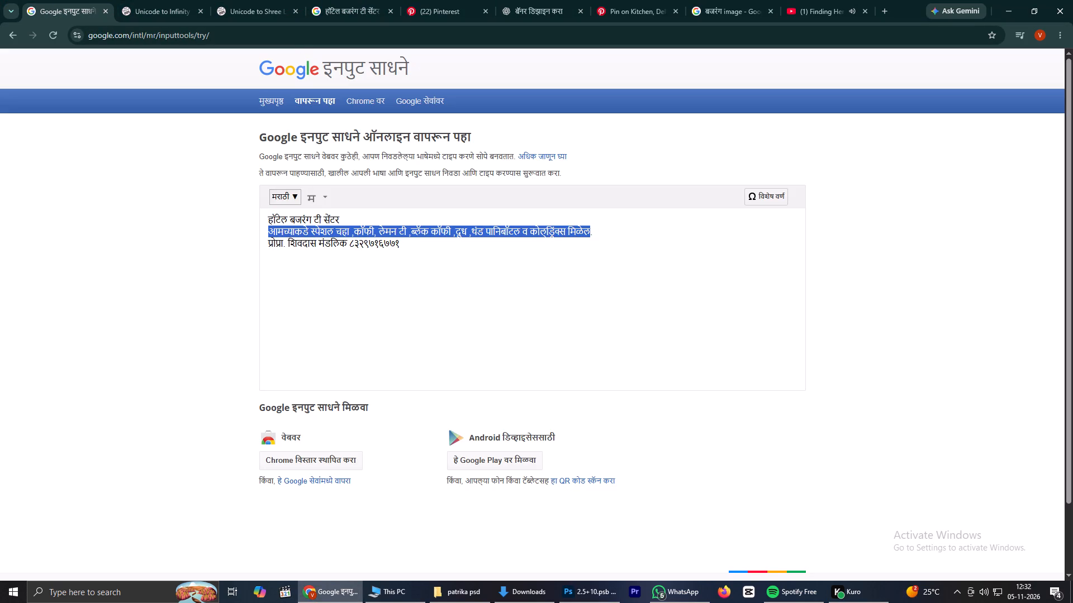
pyautogui.hotkey('ctrl', 'c')
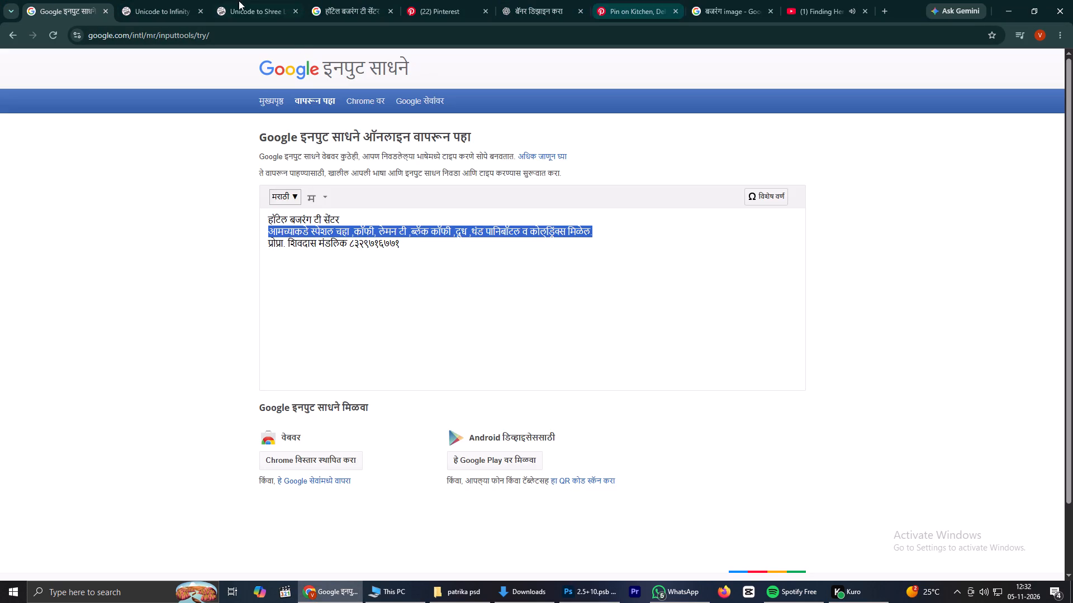
pyautogui.click(591, 600)
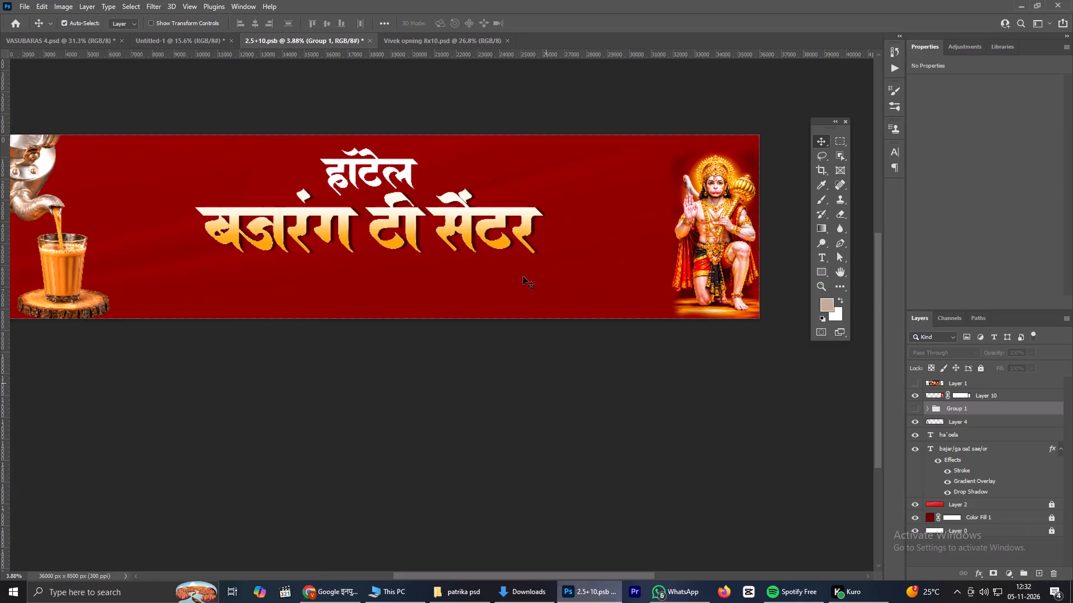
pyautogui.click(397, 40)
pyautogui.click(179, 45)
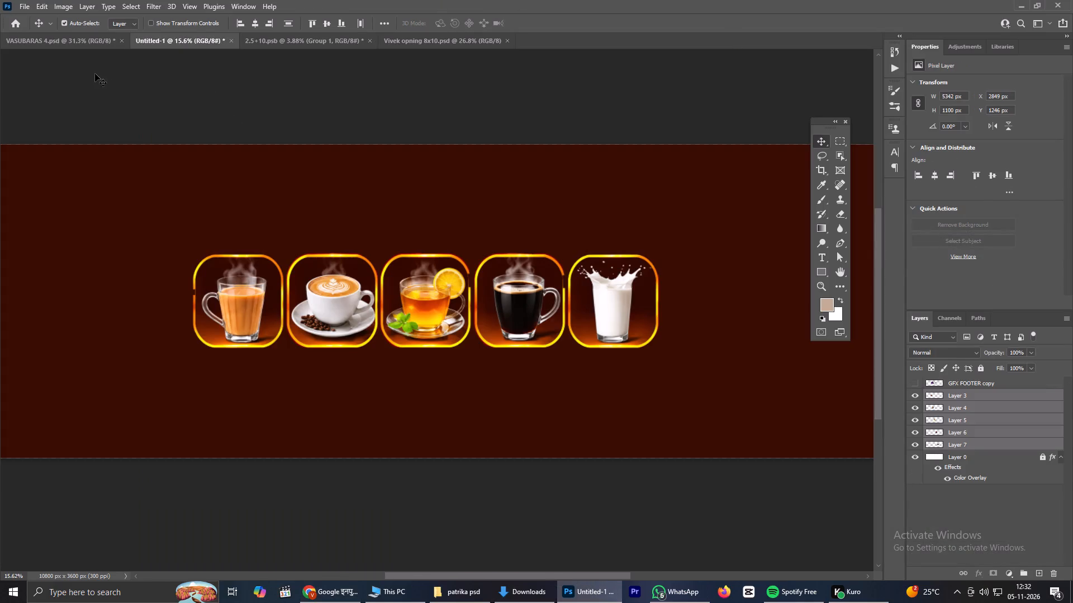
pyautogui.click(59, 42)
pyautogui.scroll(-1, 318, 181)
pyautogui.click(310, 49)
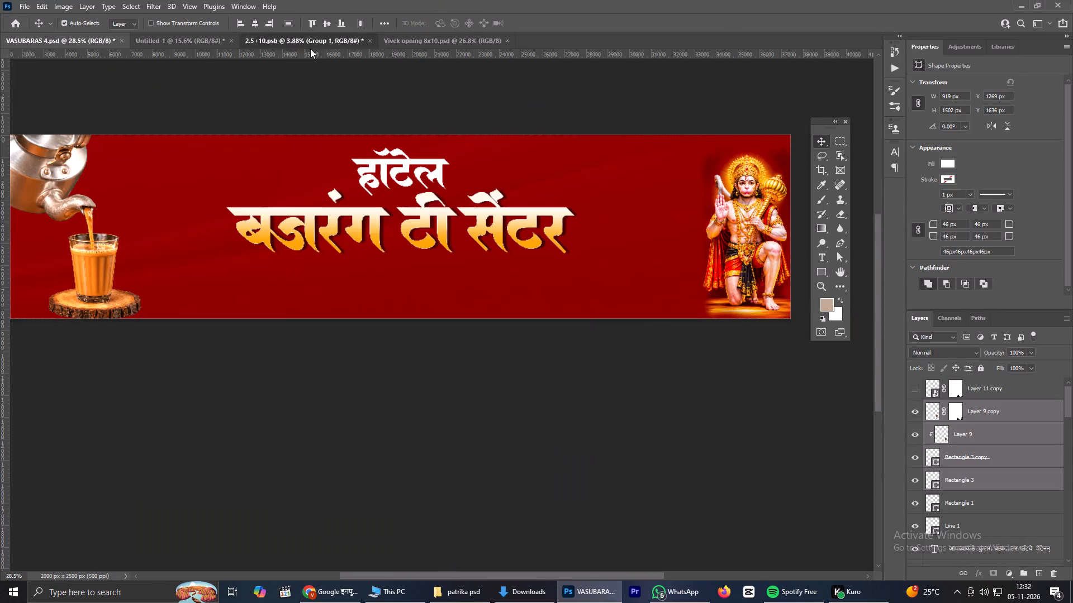
# Paste the copied drinks line as a new text layer in the upper banner area between the headline and the Hanuman figure.
pyautogui.scroll(-2, 423, 237)
pyautogui.press('t')
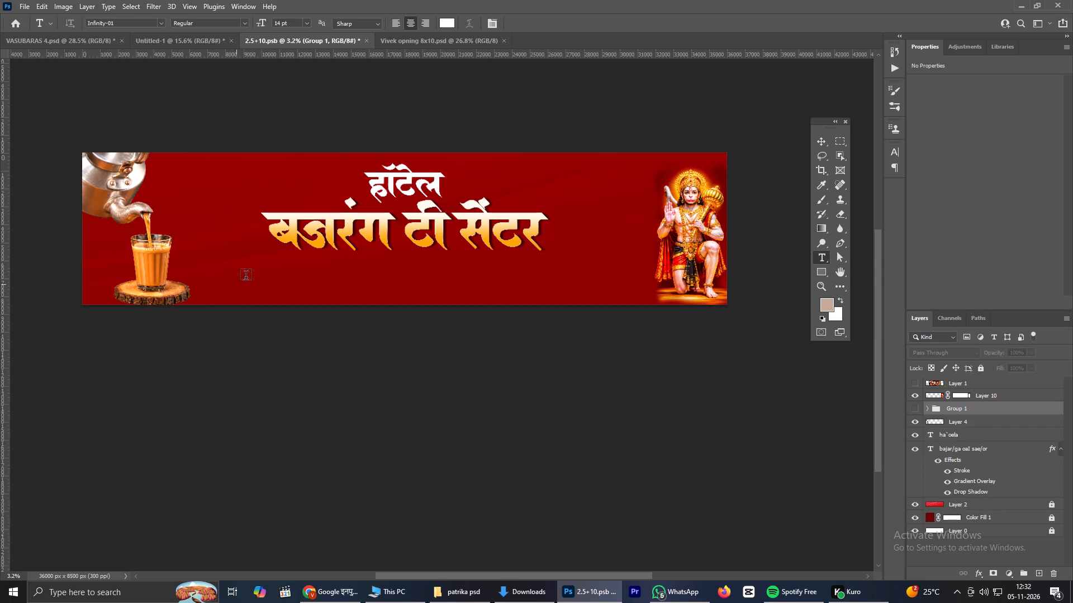
pyautogui.click(297, 279)
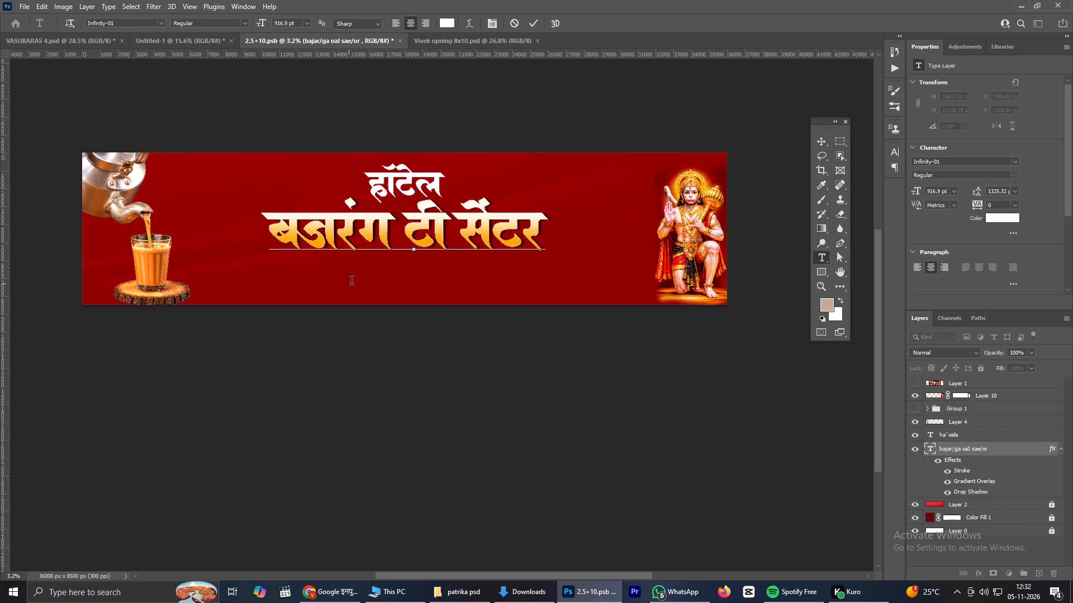
pyautogui.click(528, 19)
pyautogui.click(585, 177)
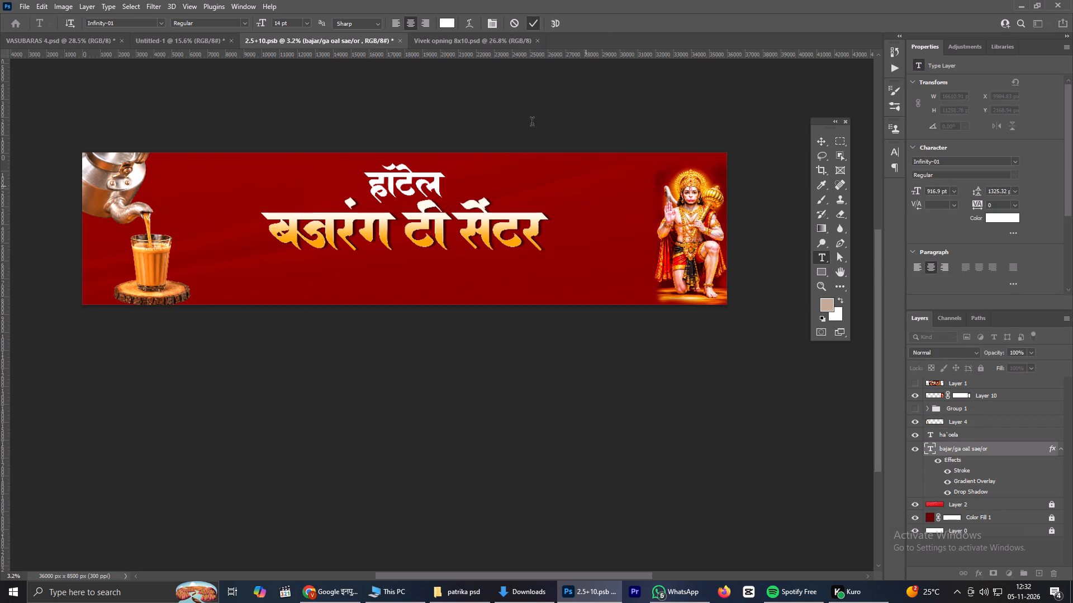
pyautogui.hotkey('ctrl', 'v')
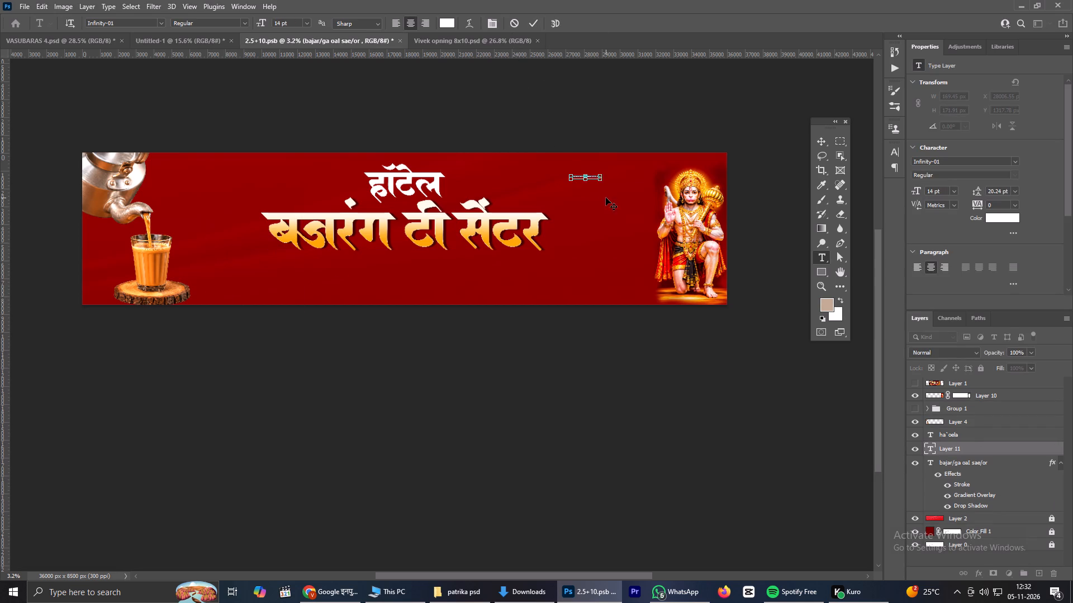
pyautogui.click(537, 20)
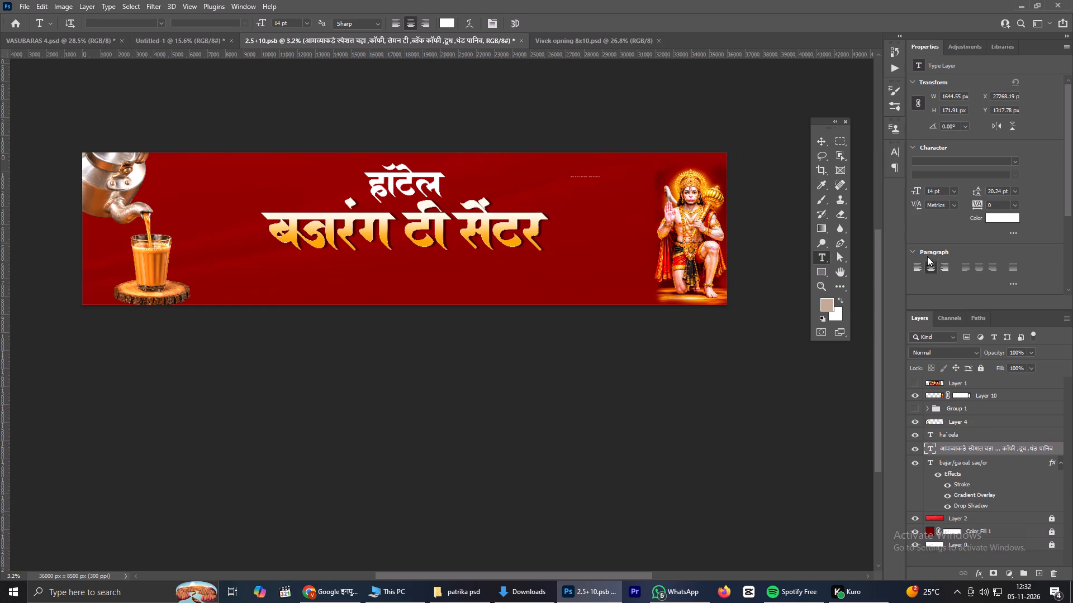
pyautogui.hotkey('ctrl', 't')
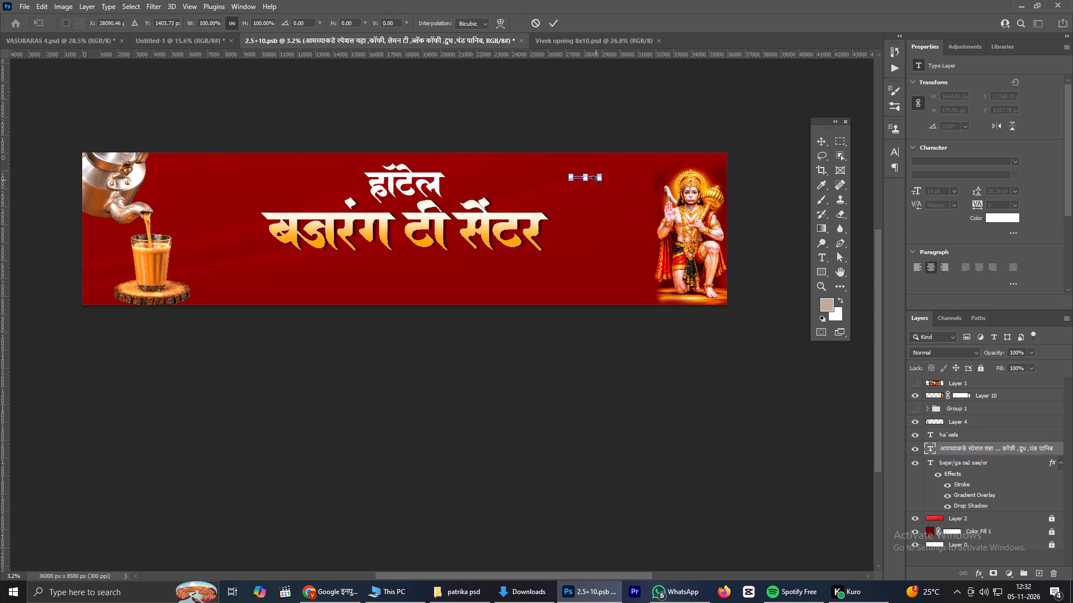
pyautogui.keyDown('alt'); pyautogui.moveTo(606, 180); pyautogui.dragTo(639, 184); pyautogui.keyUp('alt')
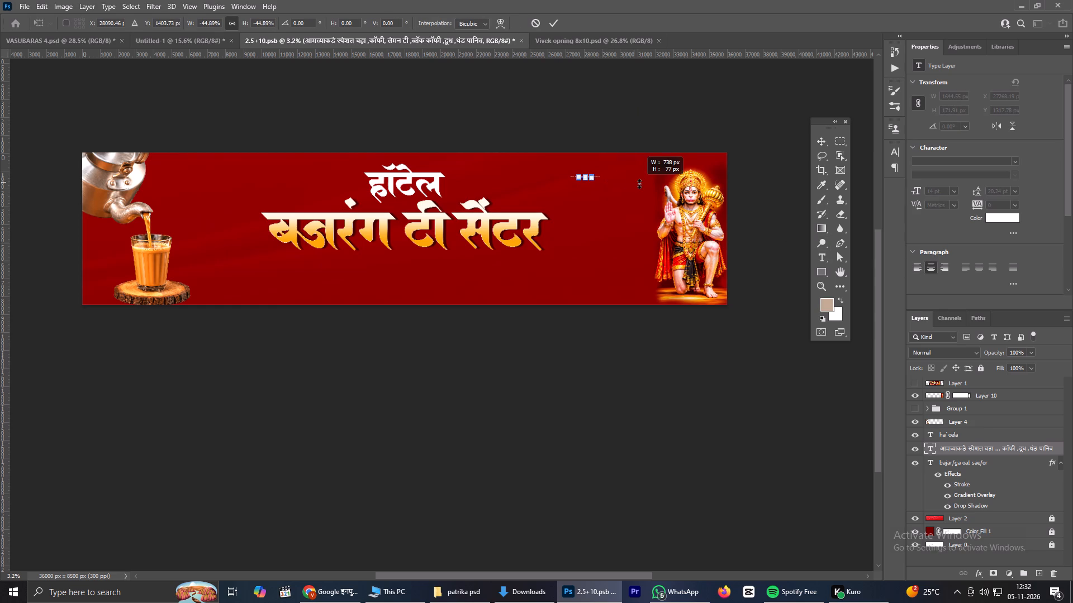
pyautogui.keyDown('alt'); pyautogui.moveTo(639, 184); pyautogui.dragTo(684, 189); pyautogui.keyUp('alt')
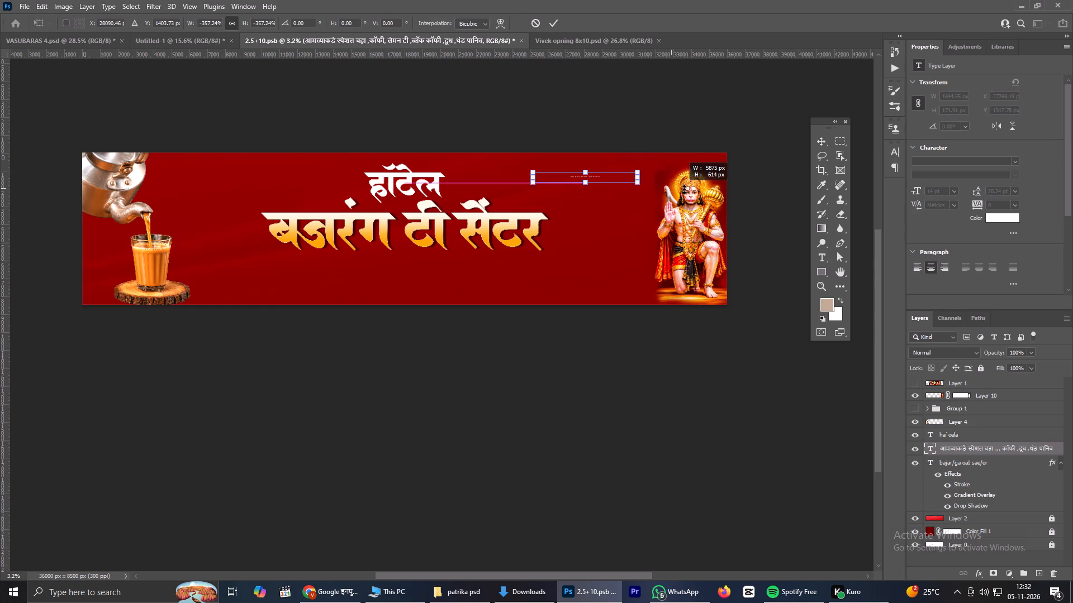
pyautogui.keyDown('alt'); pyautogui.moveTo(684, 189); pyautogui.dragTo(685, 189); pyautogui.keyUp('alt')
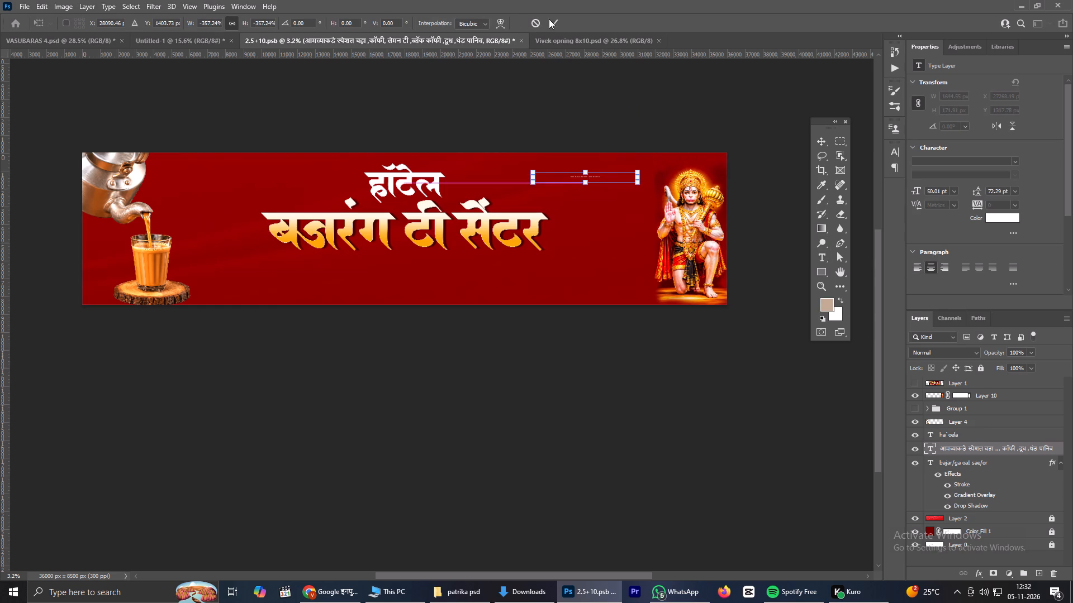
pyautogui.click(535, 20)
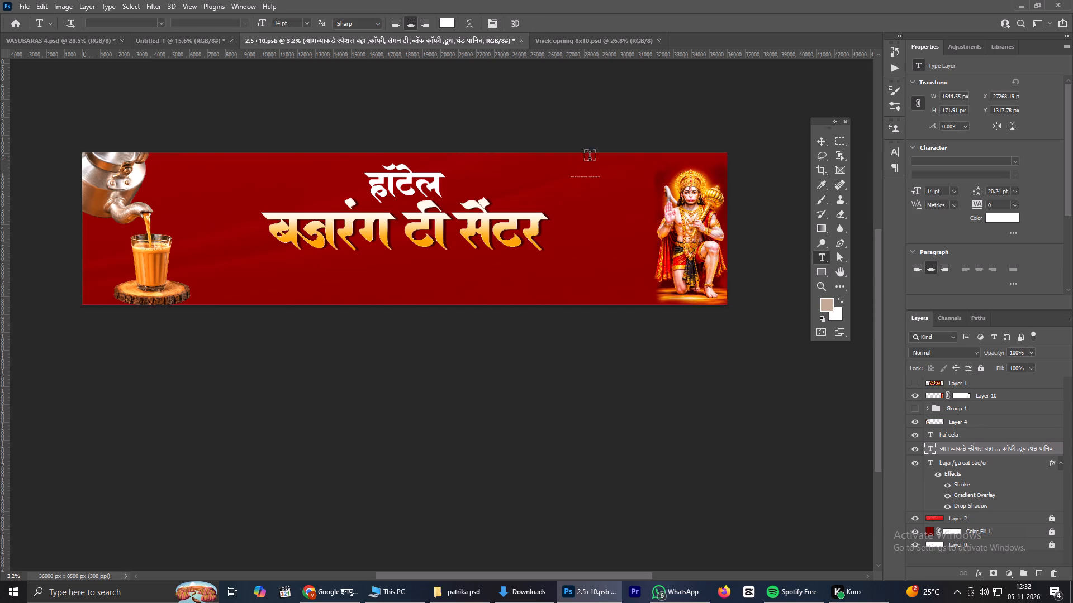
# Scale the drinks line up proportionally about its centre to about 621% with Free Transform and apply it.
pyautogui.press('c')
pyautogui.press('v')
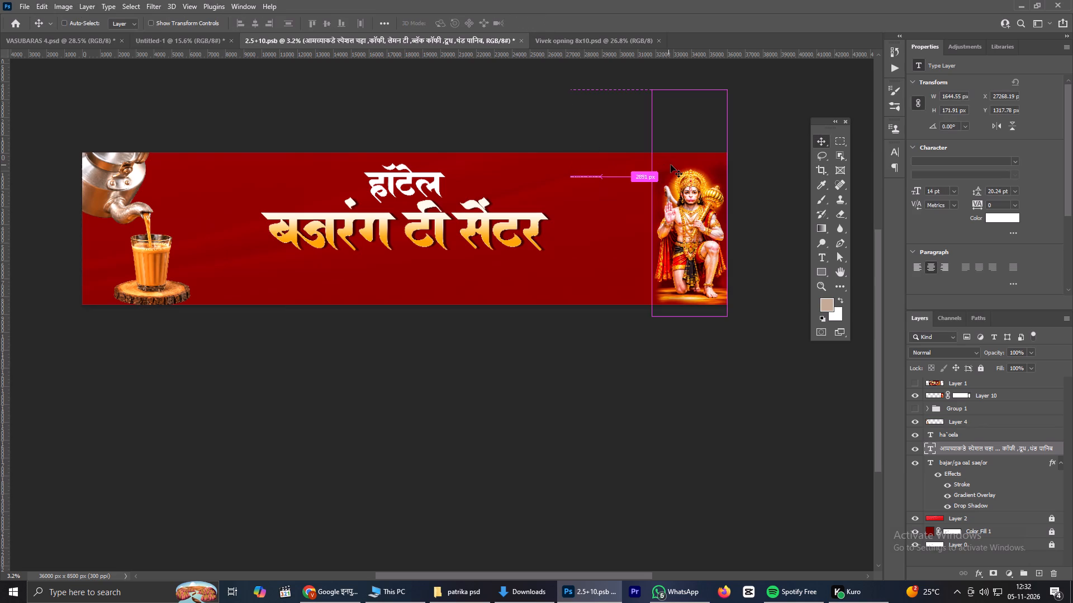
pyautogui.hotkey('ctrl', 't')
pyautogui.press('space')
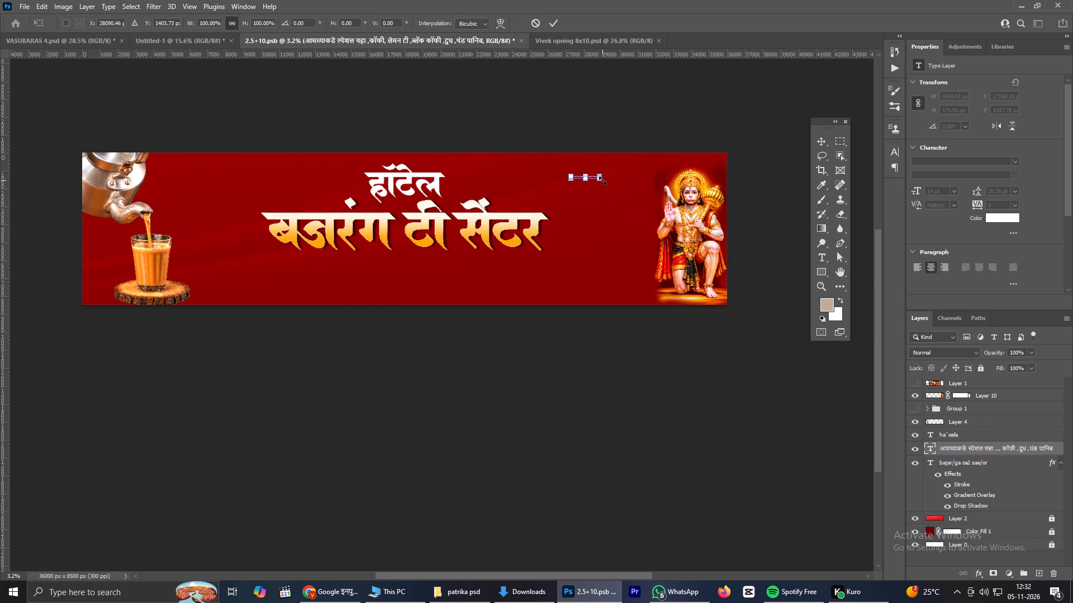
pyautogui.moveTo(604, 180); pyautogui.dragTo(618, 185)
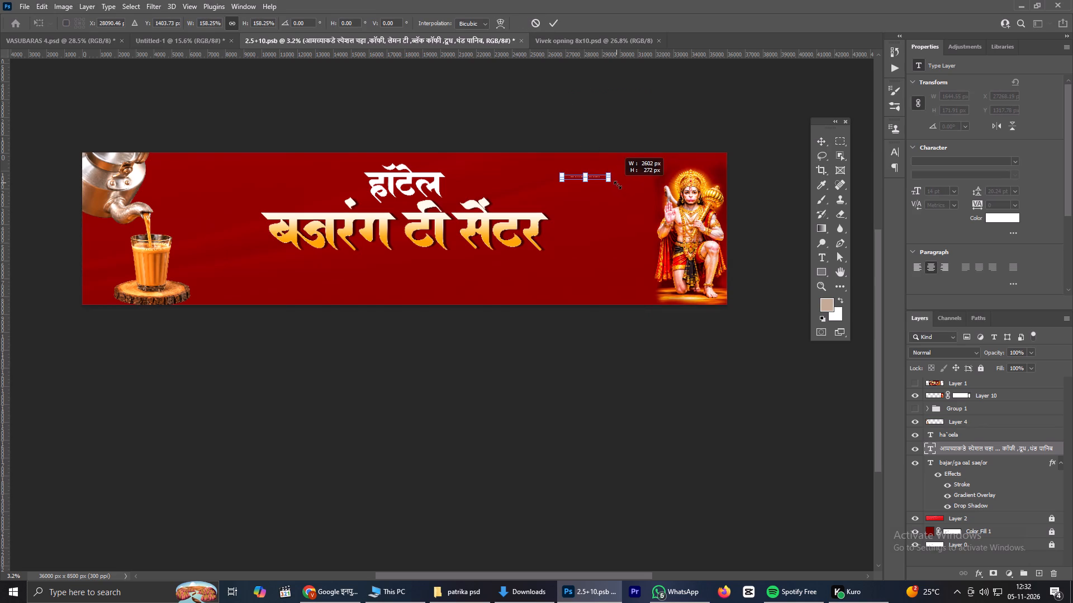
pyautogui.moveTo(618, 185); pyautogui.dragTo(679, 195)
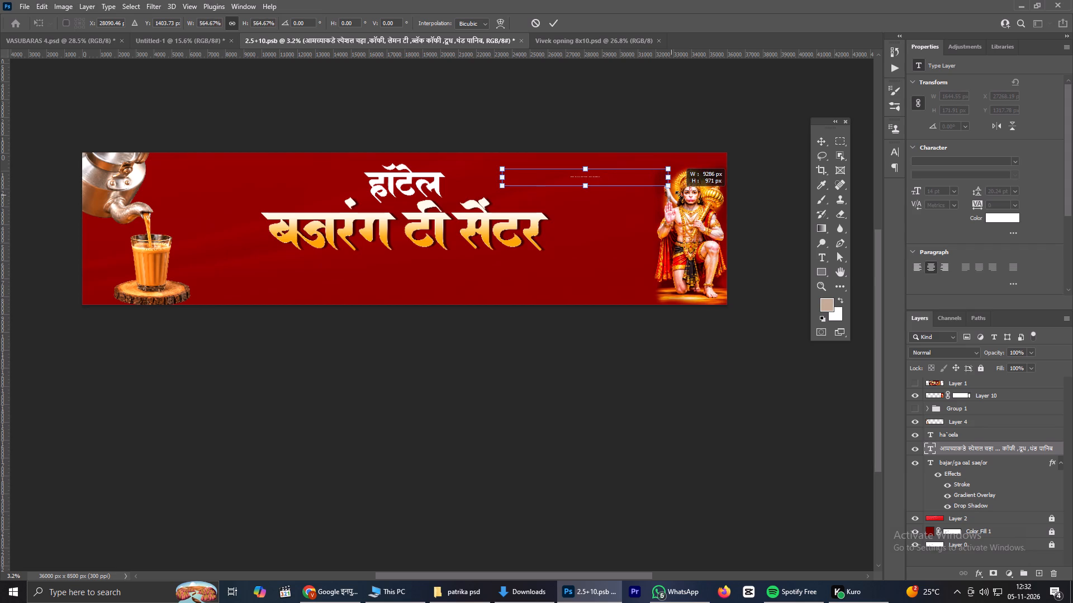
pyautogui.moveTo(679, 195); pyautogui.dragTo(680, 195)
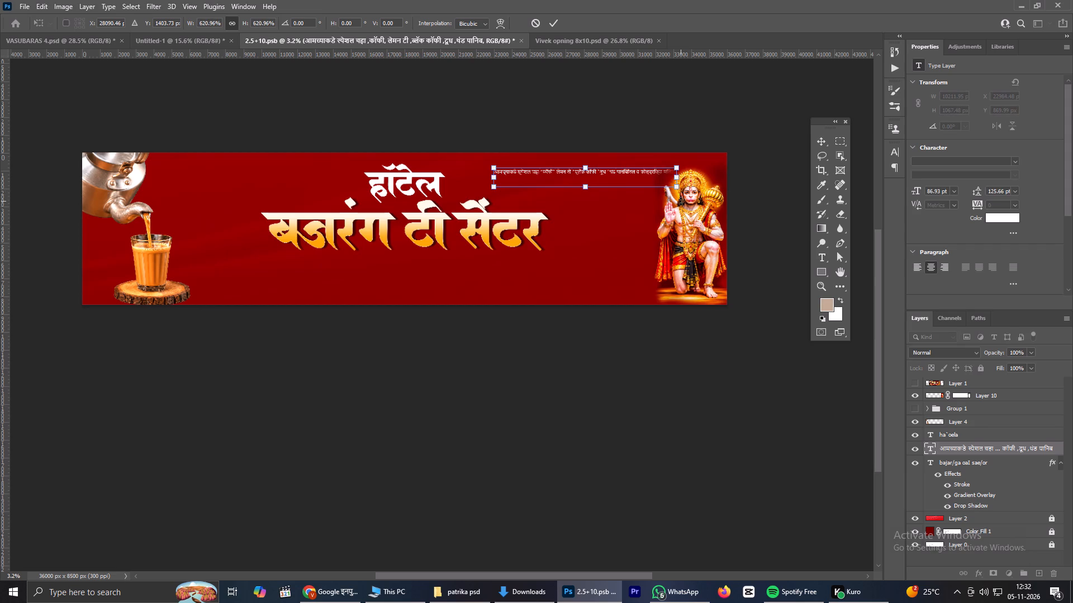
pyautogui.click(554, 22)
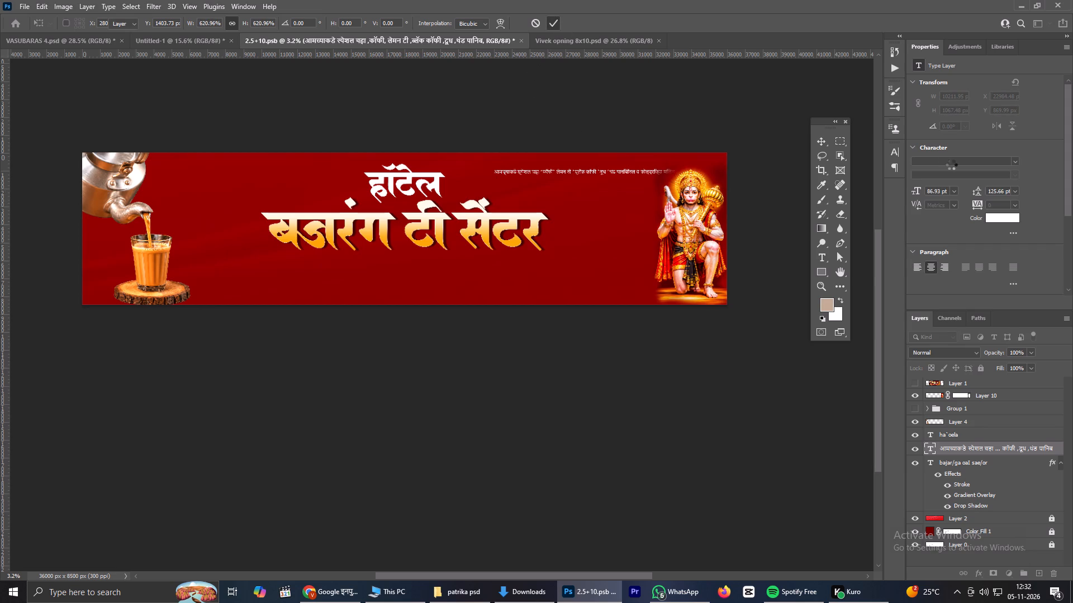
# Set the drinks line's font to Poppins Medium and inspect the lettering up close.
pyautogui.click(944, 161)
pyautogui.write('po')
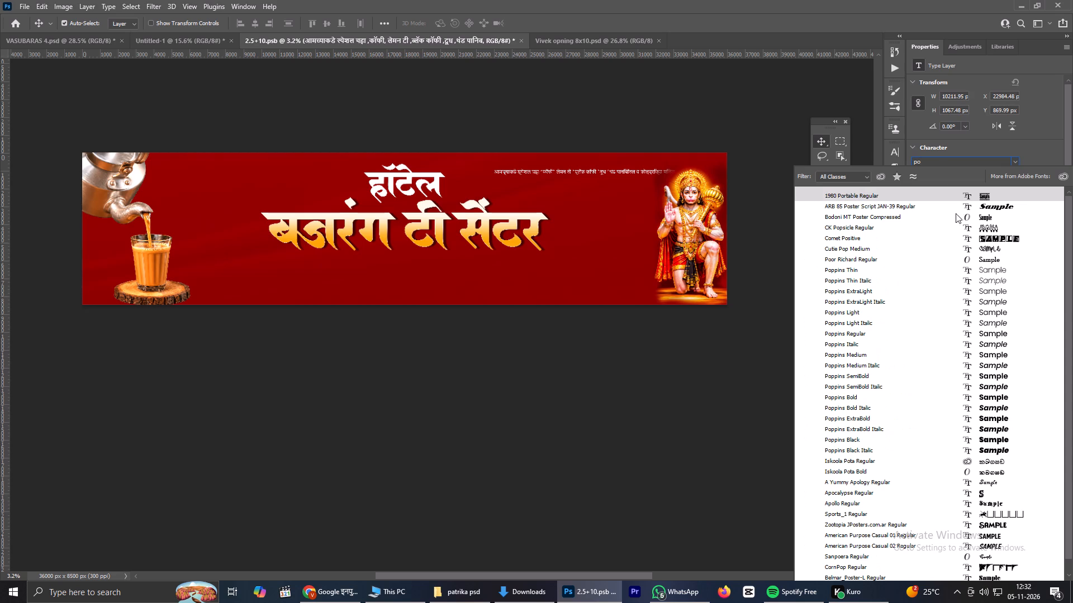
pyautogui.click(1004, 360)
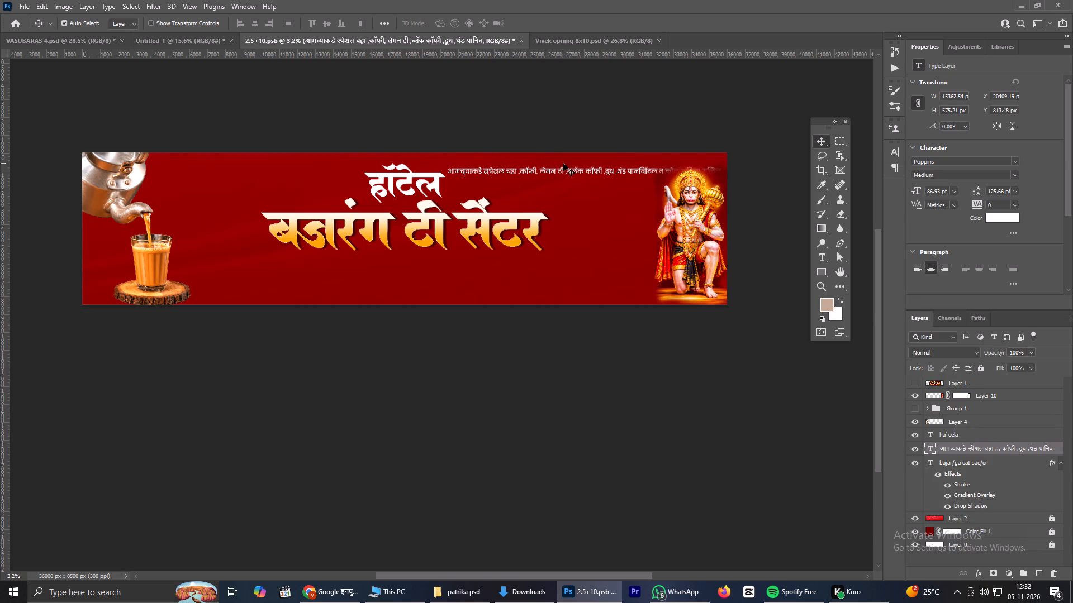
pyautogui.scroll(11, 554, 171)
pyautogui.scroll(-3, 575, 162)
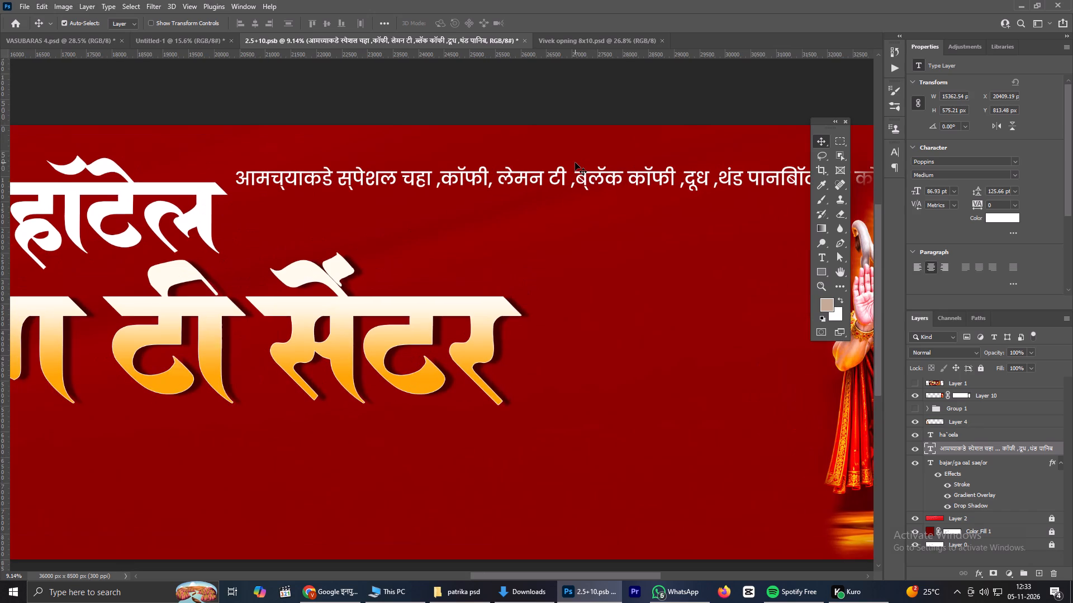
# Delete the Poppins drinks-line text layer from the banner.
pyautogui.scroll(-5, 575, 162)
pyautogui.moveTo(1005, 452); pyautogui.dragTo(1046, 542)
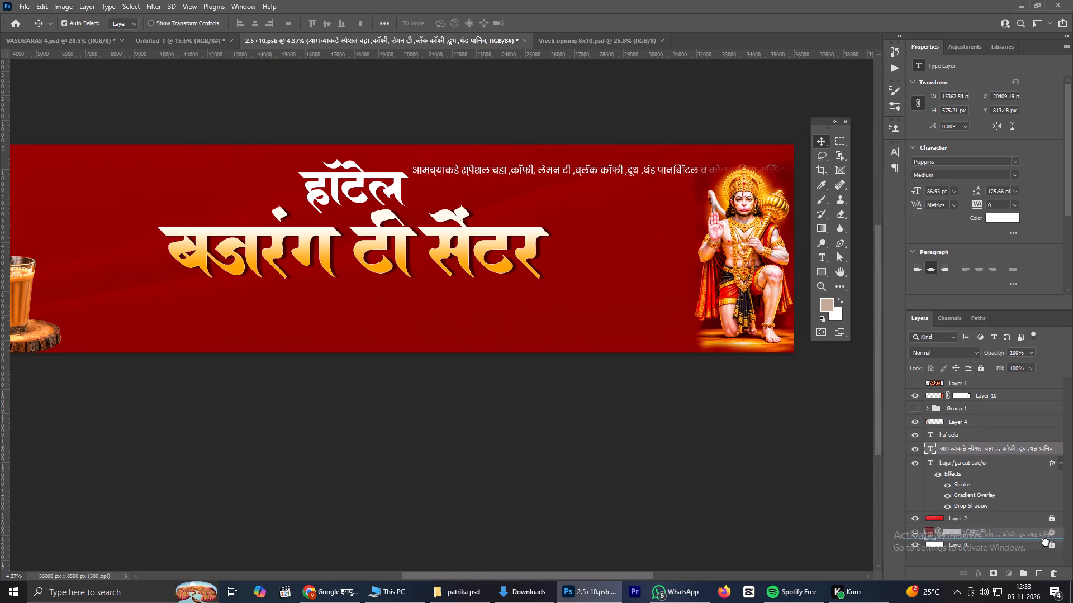
pyautogui.moveTo(1046, 542); pyautogui.dragTo(1057, 577)
# Copy the Marathi drinks line from Google Input Tools in Chrome and convert it on the Unicode to Shree Lipi page, replacing the old source text.
pyautogui.click(337, 598)
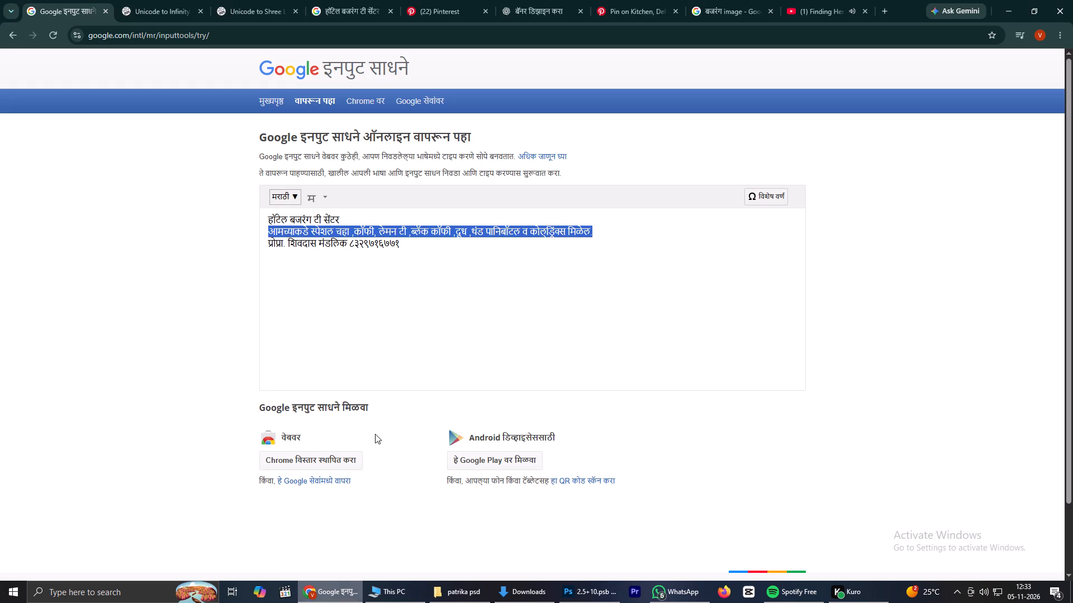
pyautogui.scroll(-1, 453, 127)
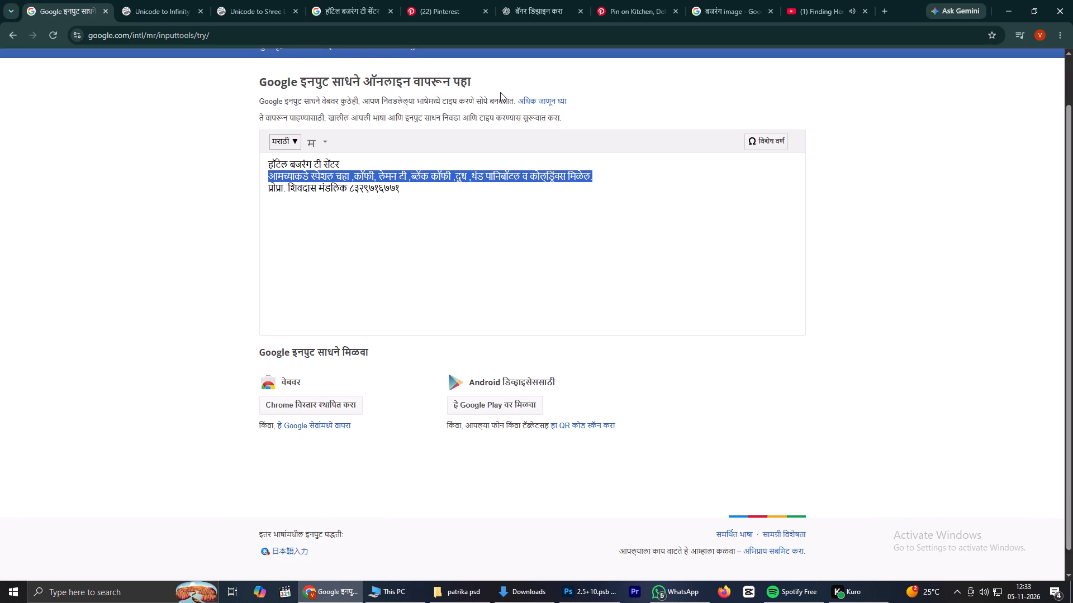
pyautogui.hotkey('ctrl', 'c')
pyautogui.click(238, 0)
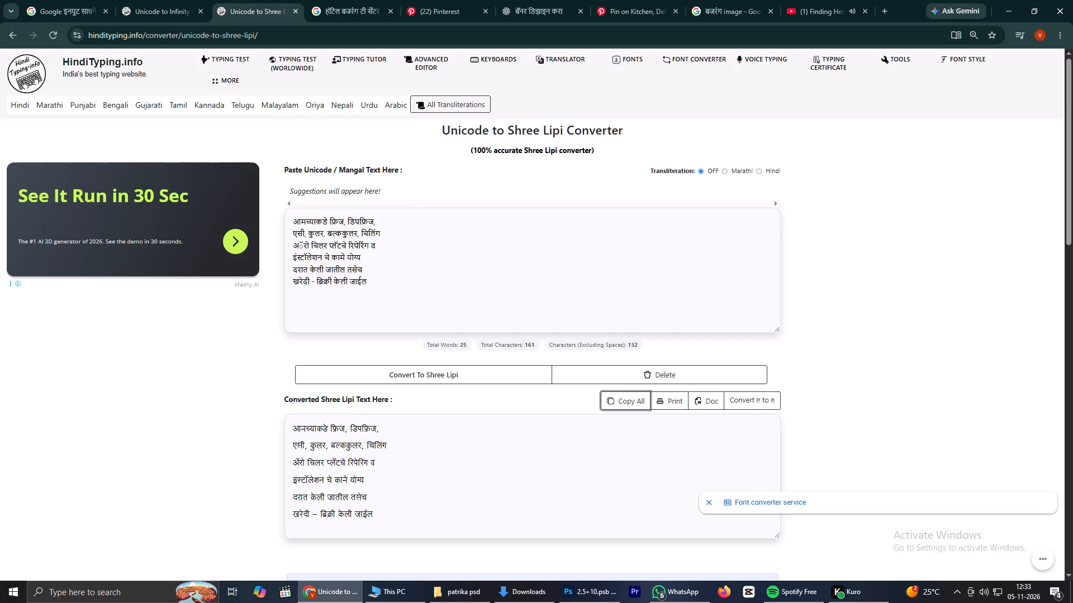
pyautogui.moveTo(406, 296); pyautogui.dragTo(287, 186)
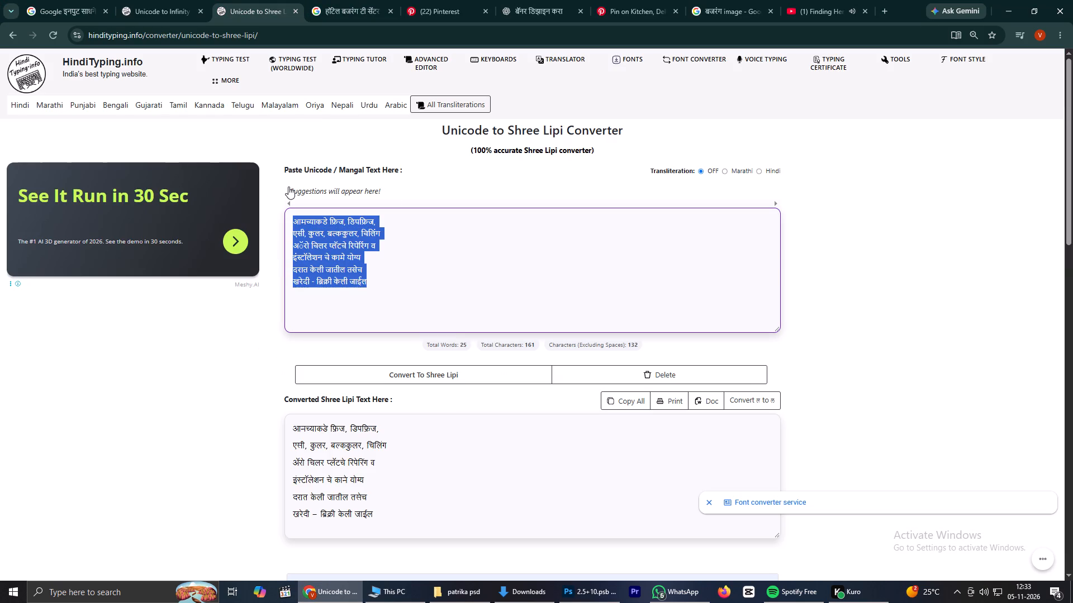
pyautogui.hotkey('ctrl', 'v')
pyautogui.click(426, 368)
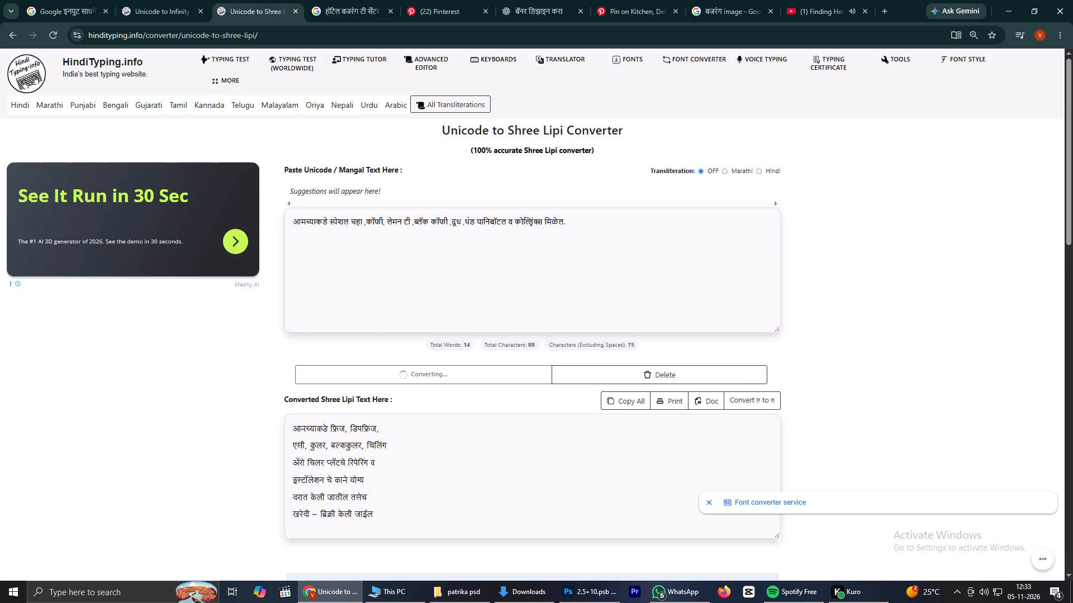
# Break the source text into two lines before "दूध", convert it to Shree Lipi again, copy the result and return to Photoshop.
pyautogui.click(452, 223)
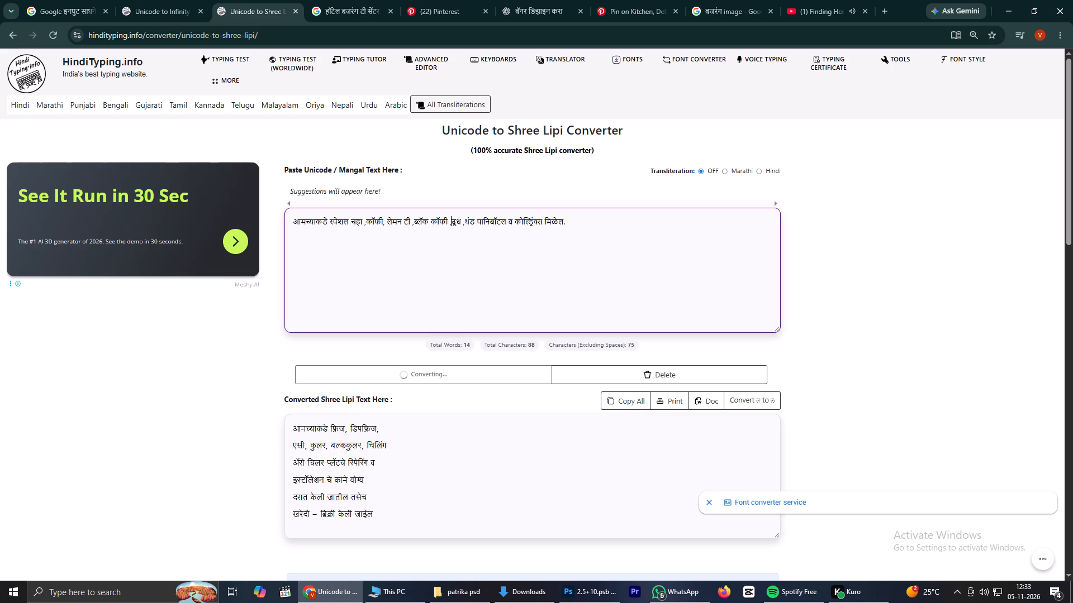
pyautogui.press('Return')
pyautogui.click(480, 381)
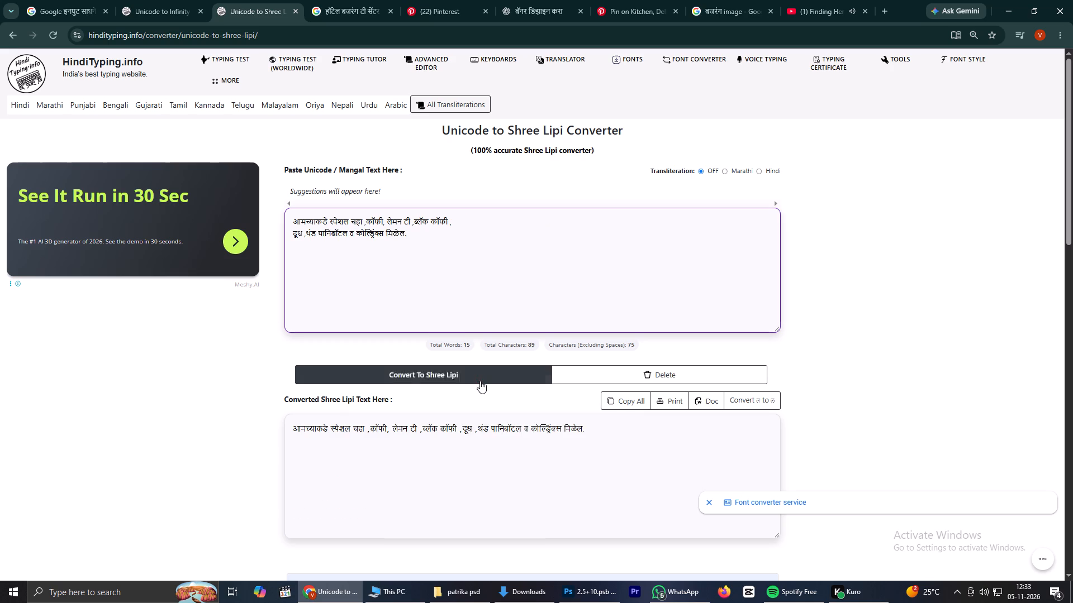
pyautogui.click(621, 408)
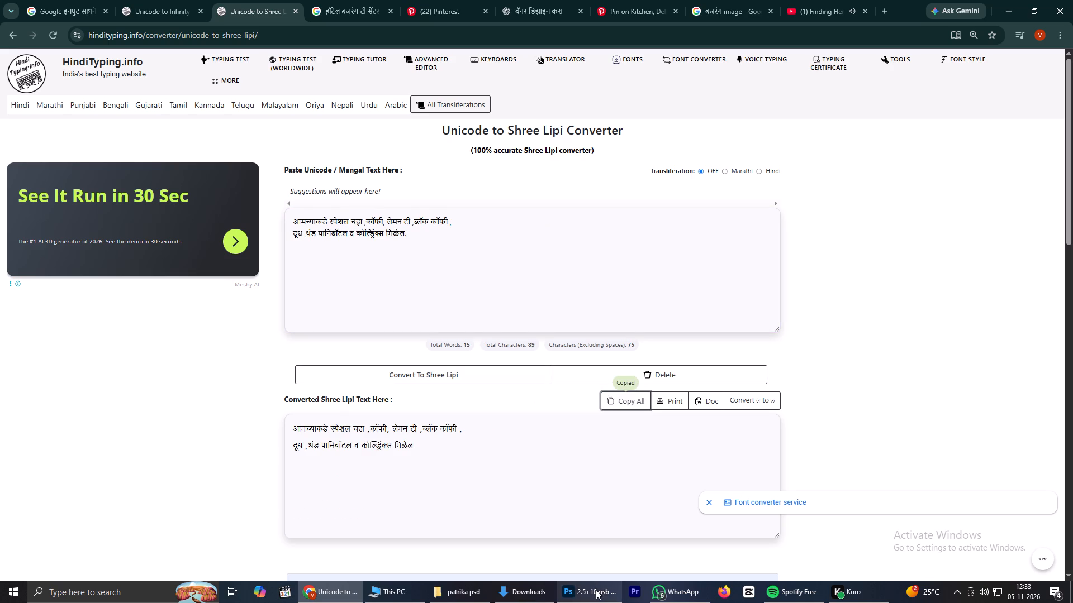
pyautogui.click(596, 590)
# Duplicate the white "हॉटेल" text towards the Hanuman figure and replace the copy's text with the converted two-line drinks text.
pyautogui.scroll(-3, 482, 270)
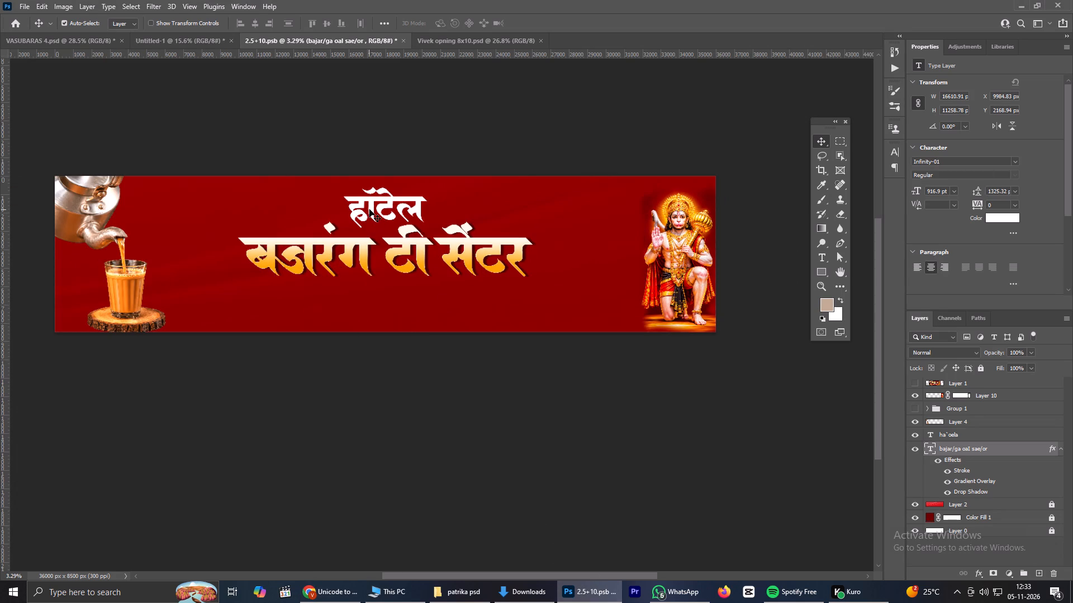
pyautogui.keyDown('alt'); pyautogui.moveTo(372, 206); pyautogui.dragTo(557, 203); pyautogui.keyUp('alt')
pyautogui.click(557, 203)
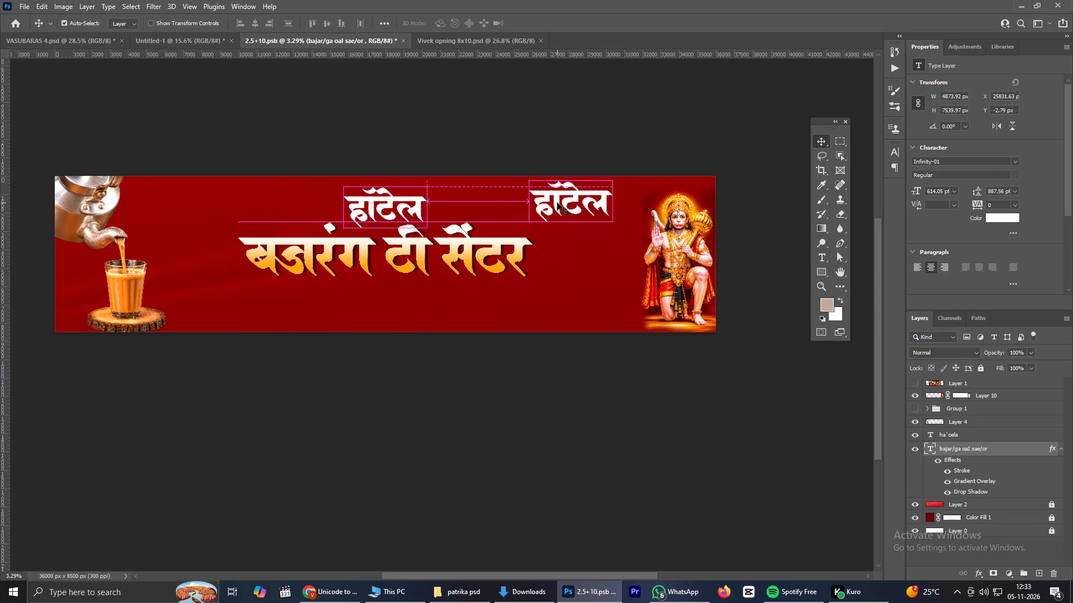
pyautogui.click(553, 206)
pyautogui.doubleClick(556, 204)
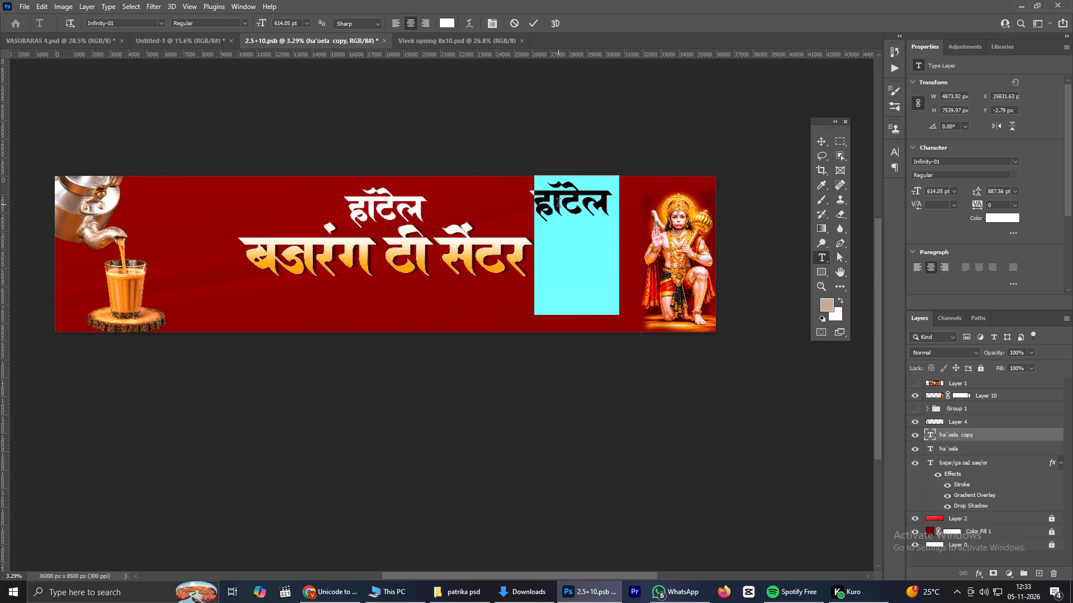
pyautogui.hotkey('ctrl', 'v')
pyautogui.click(529, 15)
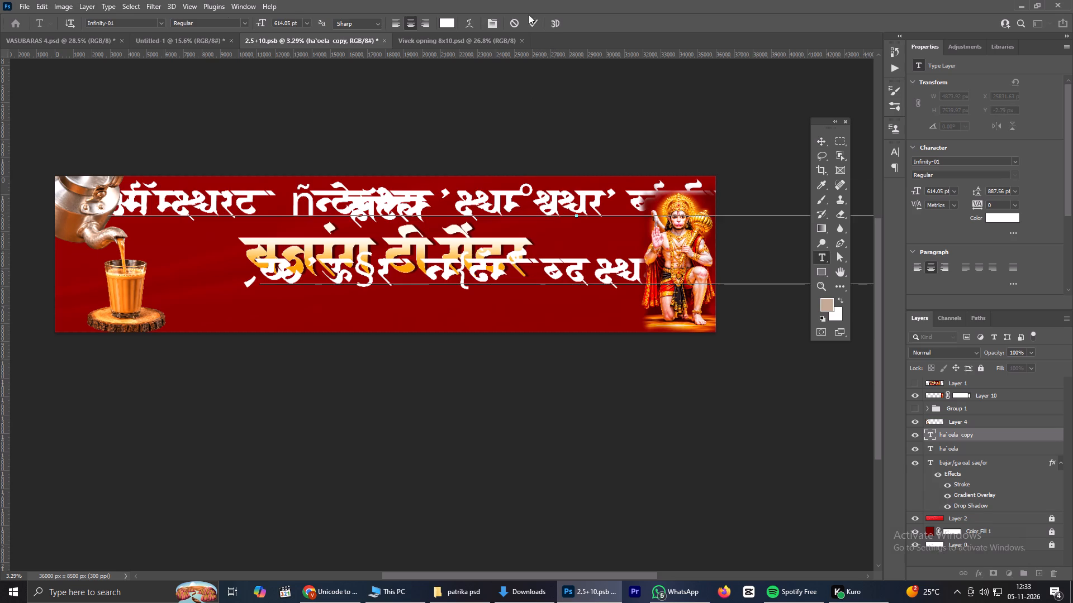
pyautogui.click(534, 25)
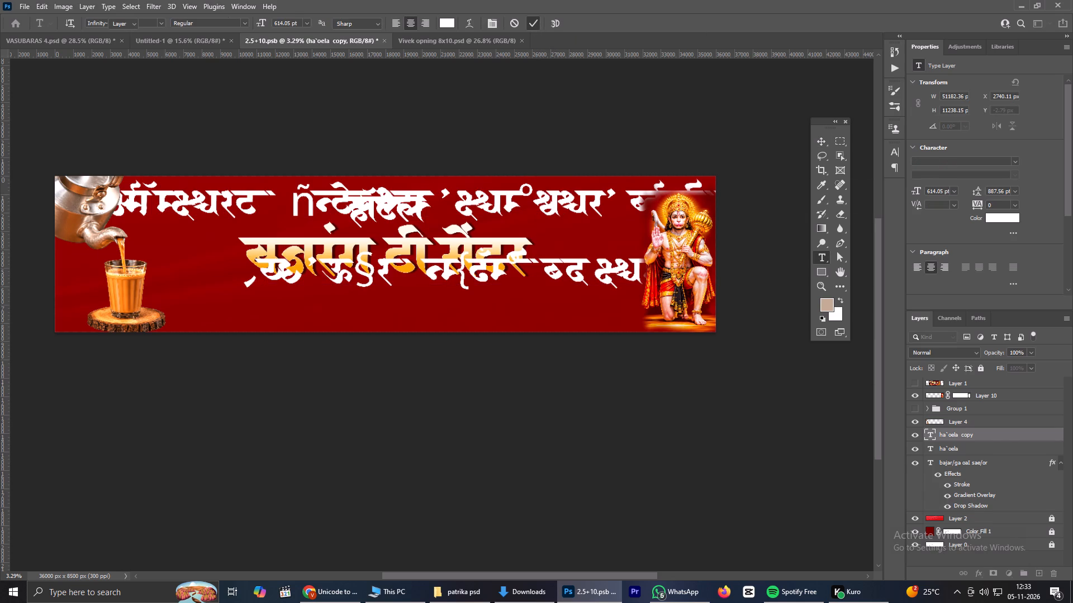
# Set the two-line drinks text's font to SHREE-DEV-0701 Regular.
pyautogui.click(952, 159)
pyautogui.press('s')
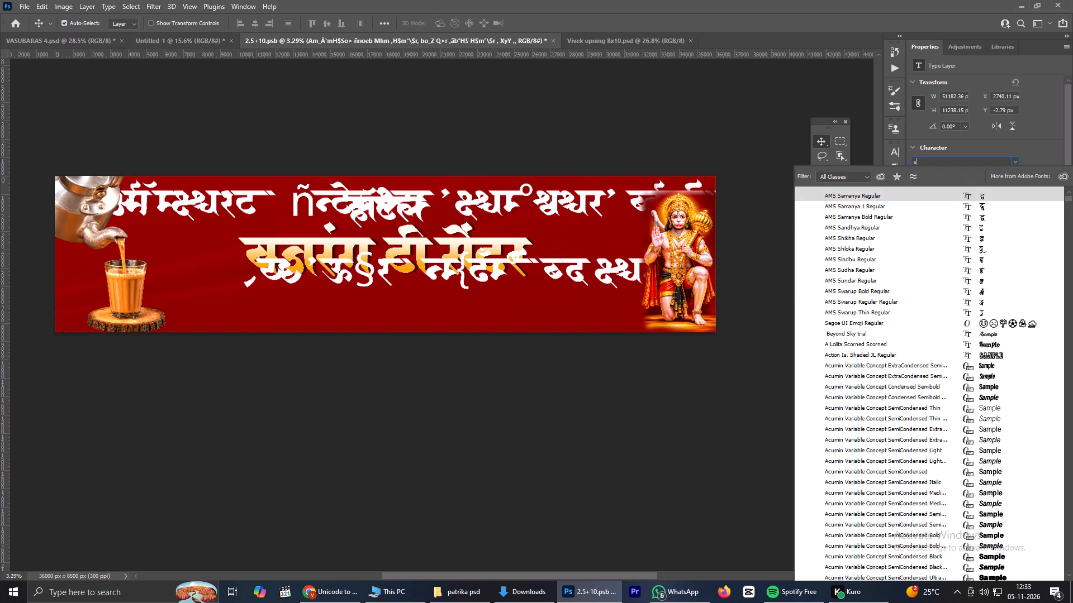
pyautogui.press('h')
pyautogui.press('r')
pyautogui.press('e')
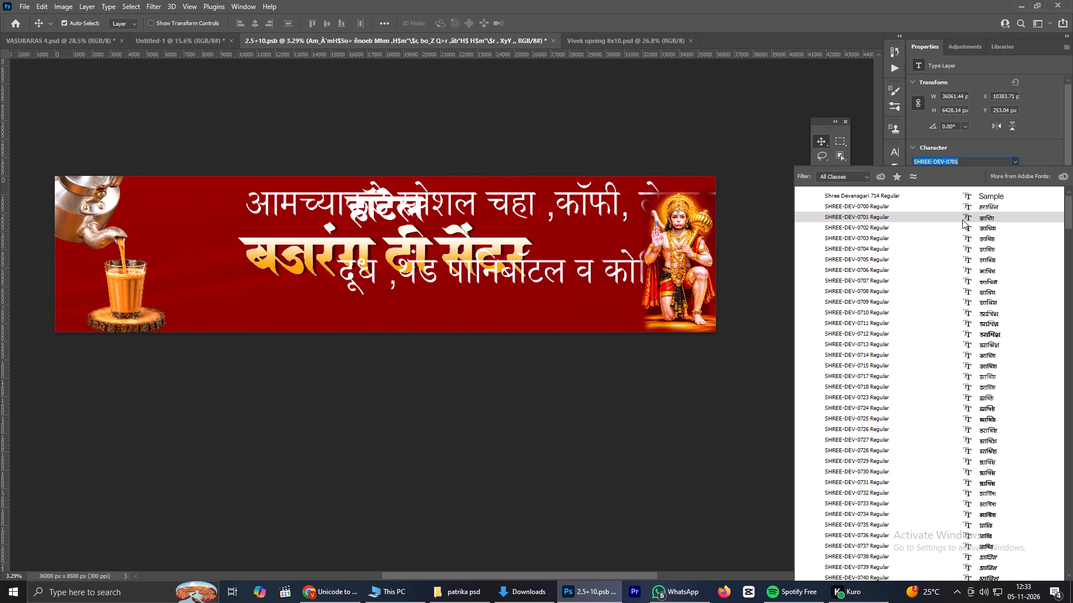
pyautogui.click(962, 219)
# Scale the drinks text down proportionally to about 31% with Free Transform, apply it, and move the text below the gradient headline.
pyautogui.hotkey('ctrl', 't')
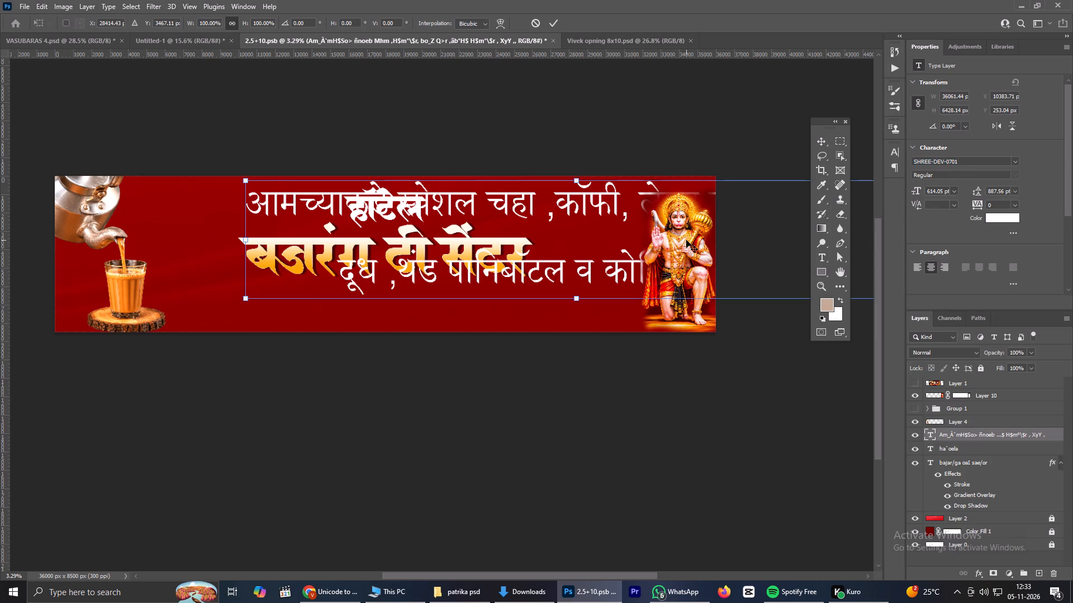
pyautogui.scroll(-2, 367, 170)
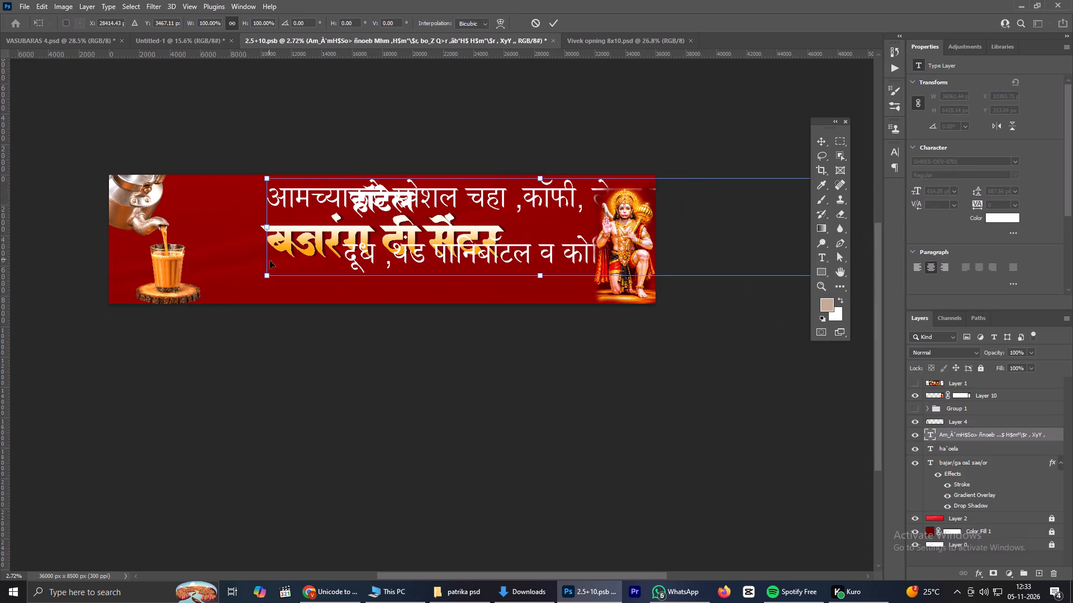
pyautogui.keyDown('alt'); pyautogui.moveTo(275, 270); pyautogui.dragTo(302, 252); pyautogui.keyUp('alt')
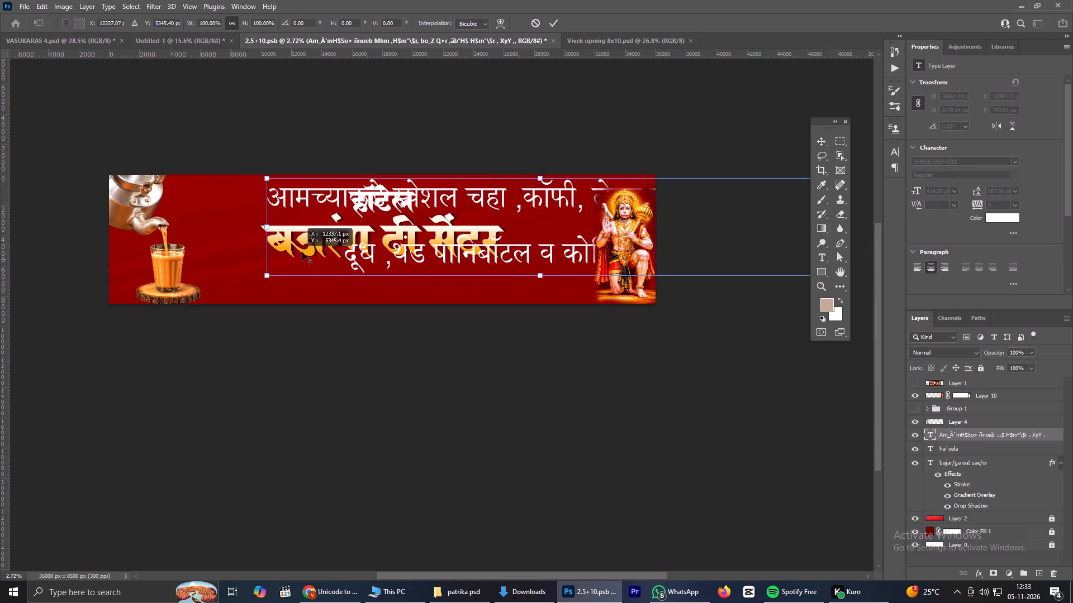
pyautogui.keyDown('alt'); pyautogui.moveTo(302, 252); pyautogui.dragTo(320, 243); pyautogui.keyUp('alt')
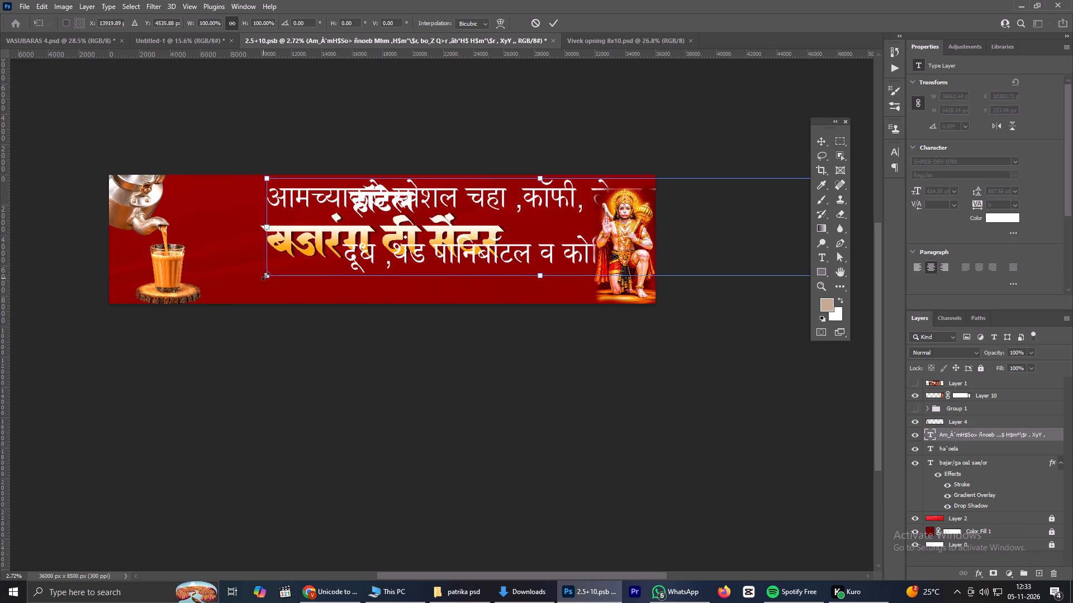
pyautogui.keyDown('alt'); pyautogui.moveTo(261, 274); pyautogui.dragTo(369, 241); pyautogui.keyUp('alt')
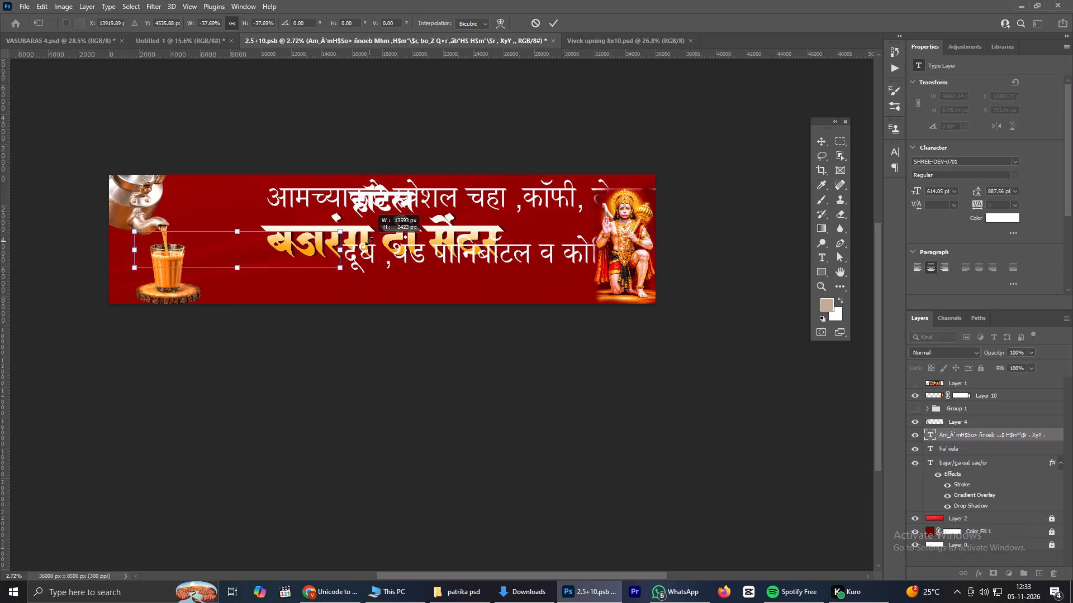
pyautogui.keyDown('alt'); pyautogui.moveTo(369, 241); pyautogui.dragTo(317, 261); pyautogui.keyUp('alt')
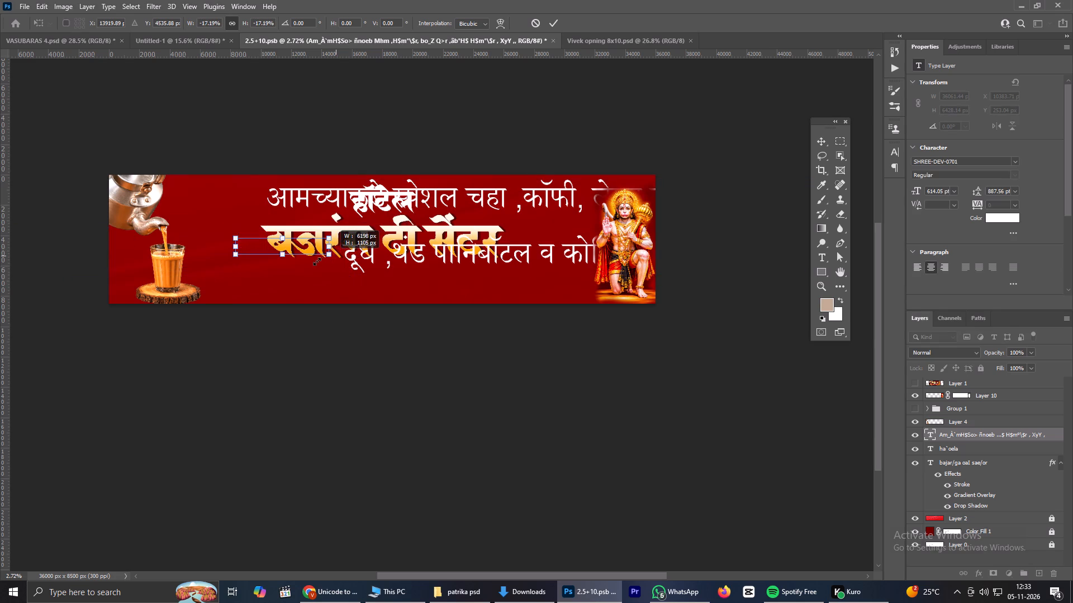
pyautogui.keyDown('alt'); pyautogui.moveTo(317, 261); pyautogui.dragTo(306, 263); pyautogui.keyUp('alt')
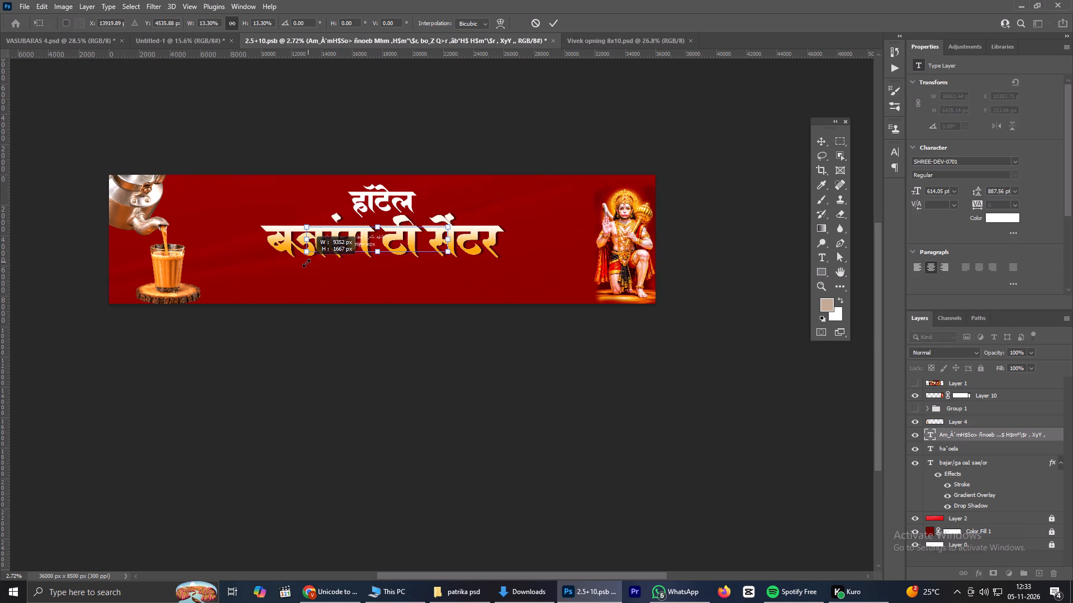
pyautogui.keyDown('alt'); pyautogui.moveTo(306, 263); pyautogui.dragTo(305, 263); pyautogui.keyUp('alt')
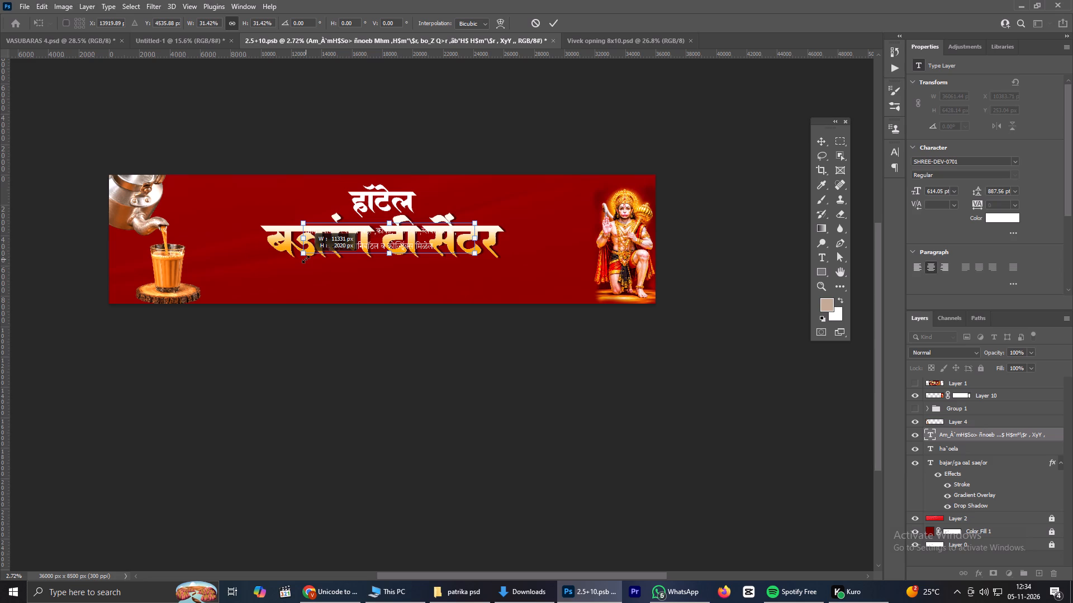
pyautogui.click(553, 21)
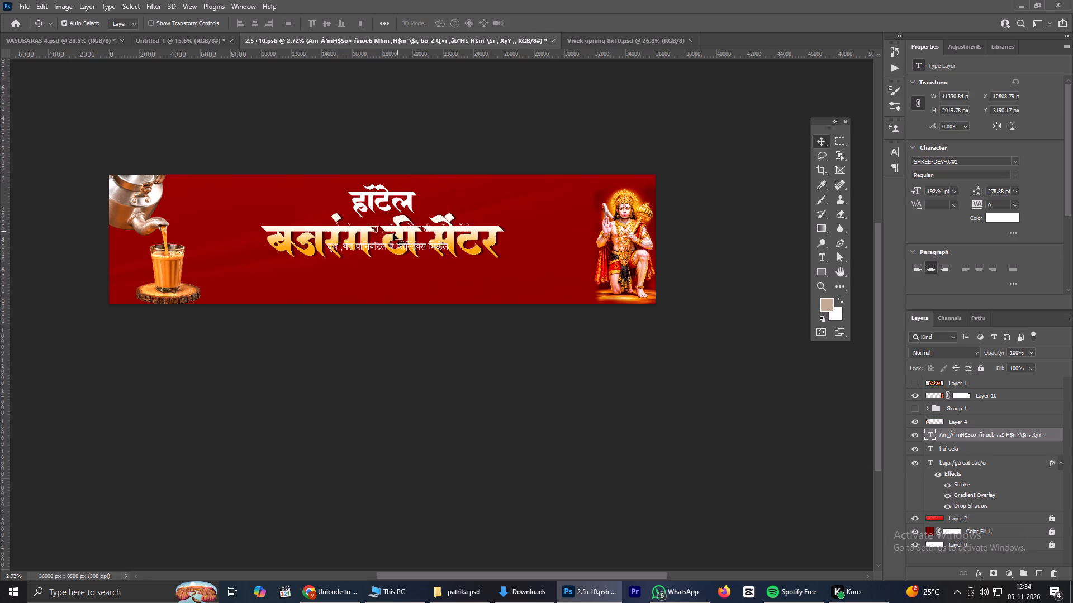
pyautogui.keyDown('ctrl'); pyautogui.moveTo(381, 240); pyautogui.dragTo(377, 278); pyautogui.keyUp('ctrl')
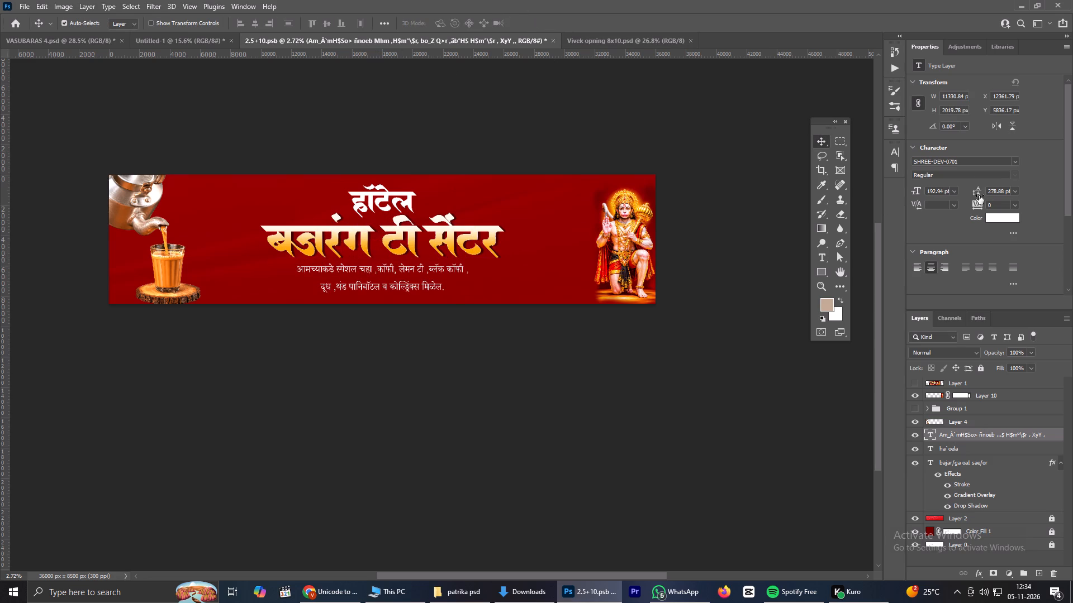
# Tighten the drinks text's leading to 187 pt.
pyautogui.moveTo(977, 195); pyautogui.dragTo(974, 194)
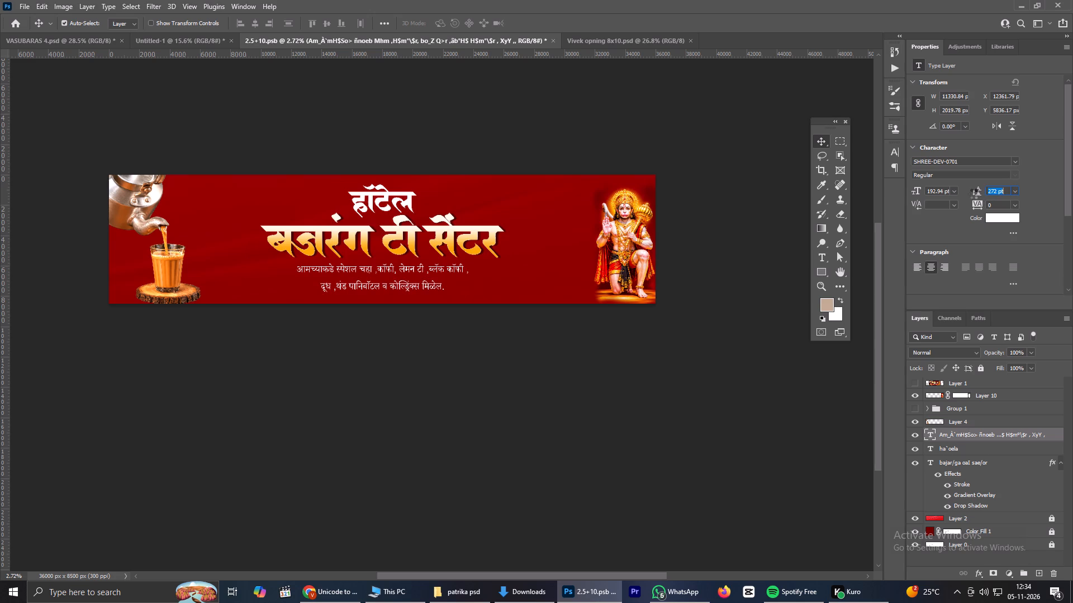
pyautogui.moveTo(974, 194); pyautogui.dragTo(961, 192)
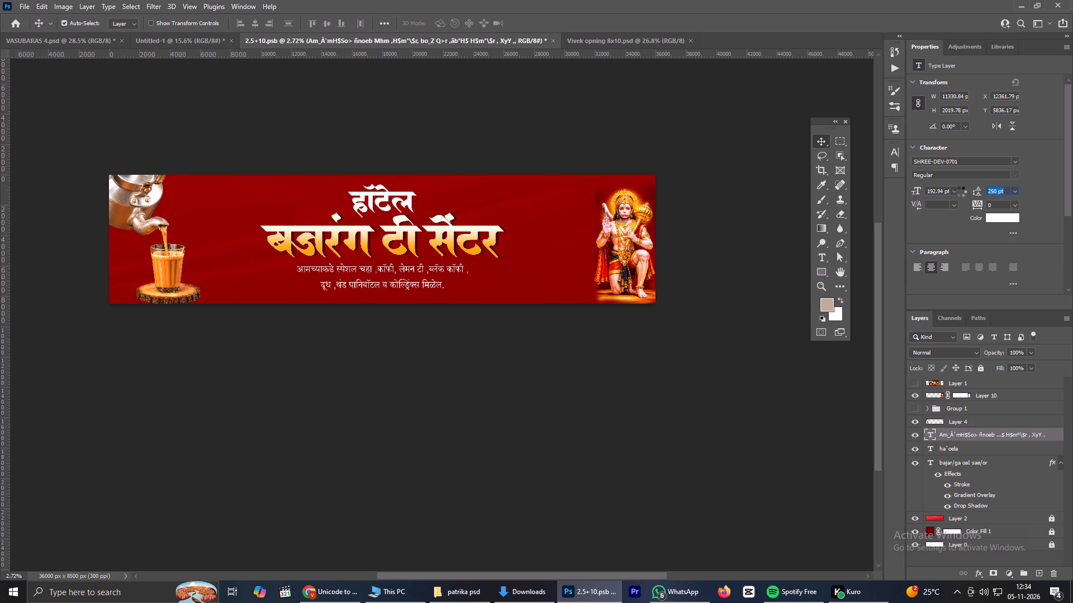
pyautogui.moveTo(961, 192); pyautogui.dragTo(938, 186)
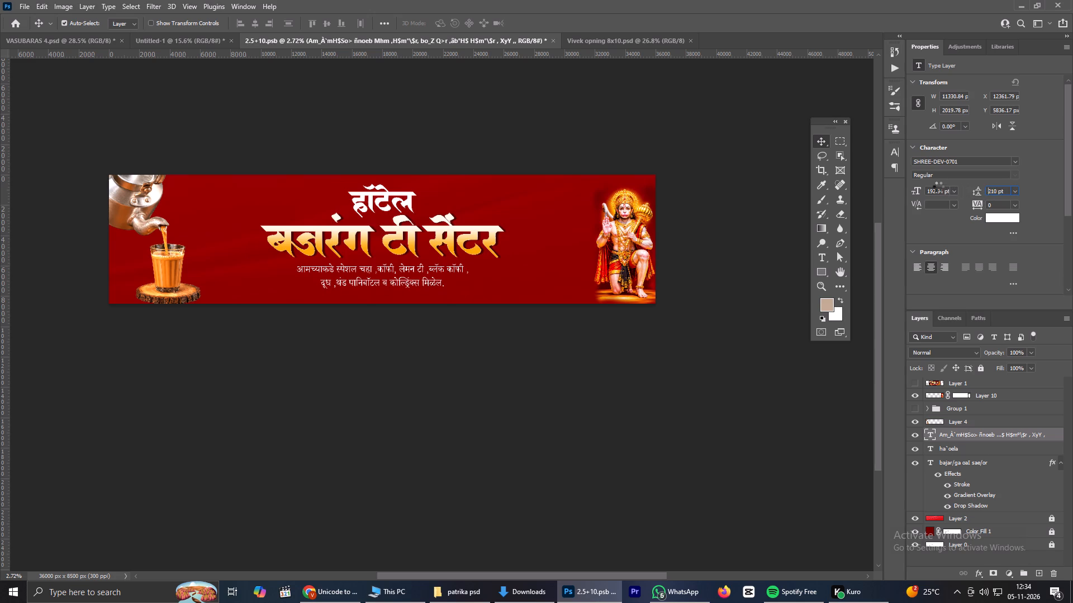
pyautogui.moveTo(938, 186); pyautogui.dragTo(918, 182)
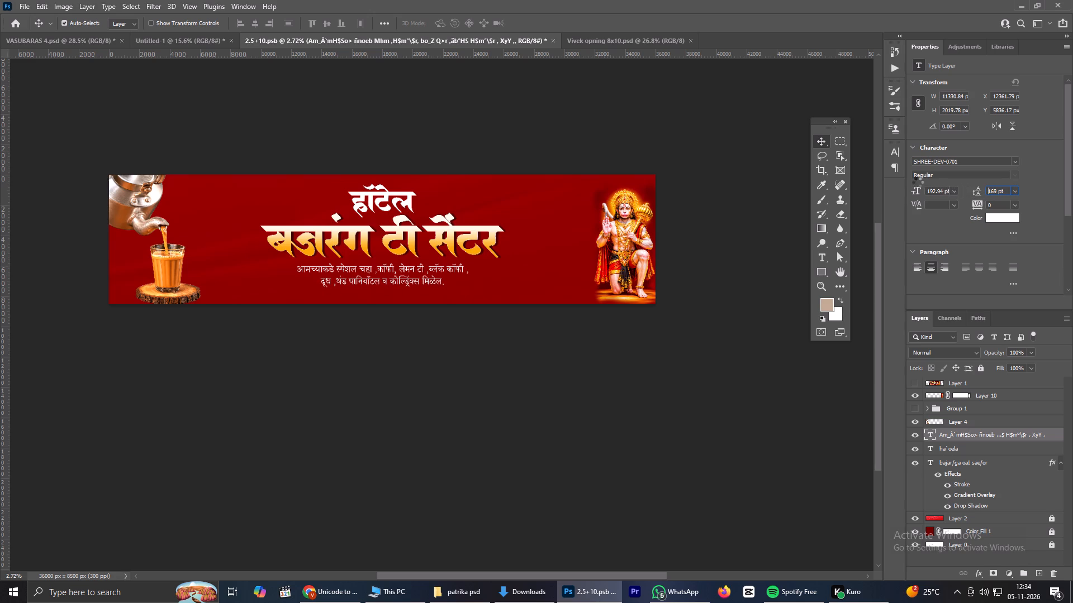
pyautogui.moveTo(918, 182); pyautogui.dragTo(926, 184)
# Shift the drinks text horizontally to X about 13049 px so it sits more centrally under the gradient headline.
pyautogui.scroll(7, 357, 279)
pyautogui.scroll(1, 417, 257)
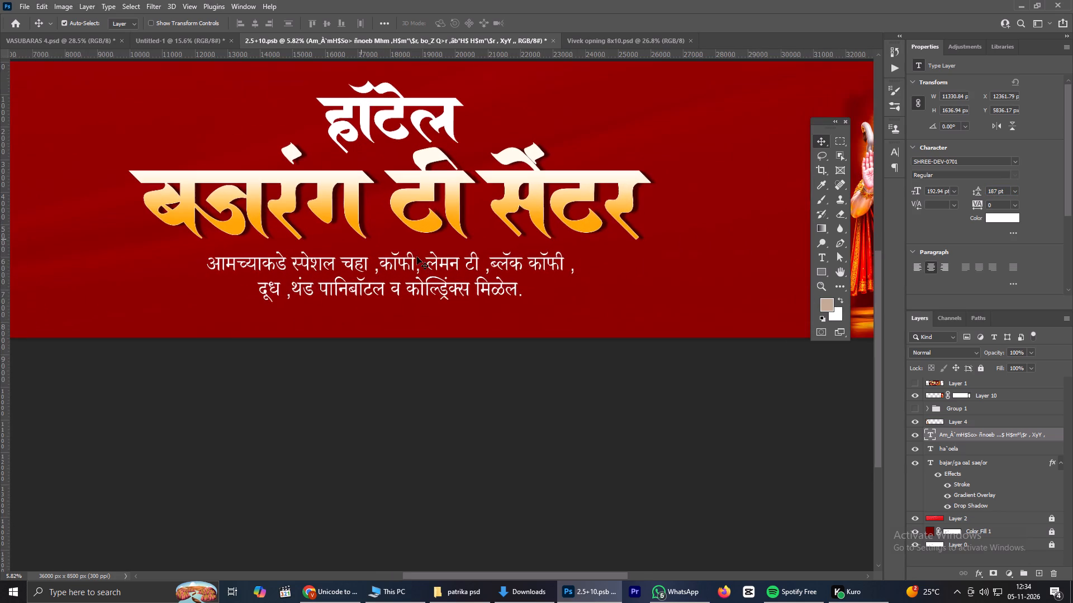
pyautogui.moveTo(382, 267); pyautogui.dragTo(419, 263)
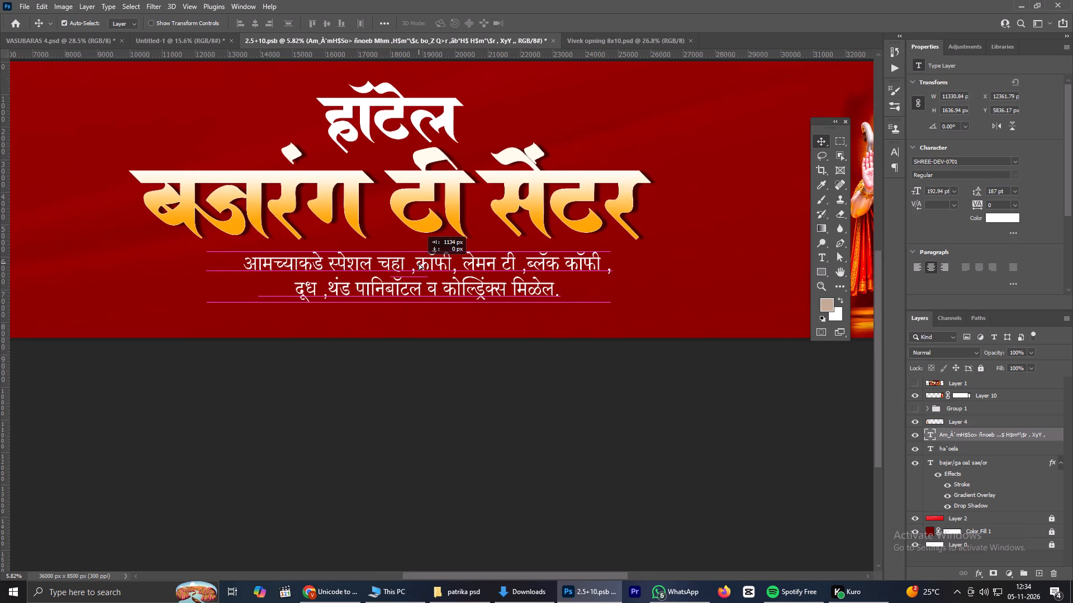
pyautogui.moveTo(419, 263); pyautogui.dragTo(404, 264)
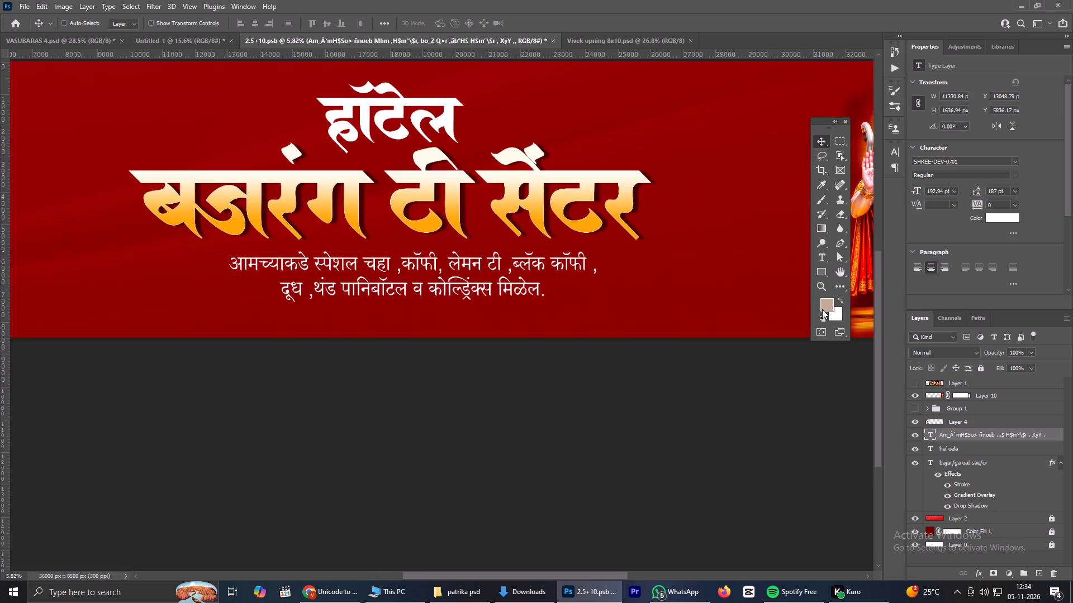
# Enlarge the two-line drinks text proportionally to about 107% with Free Transform and apply it.
pyautogui.hotkey('ctrl', 't')
pyautogui.keyDown('alt'); pyautogui.moveTo(597, 307); pyautogui.dragTo(599, 307); pyautogui.keyUp('alt')
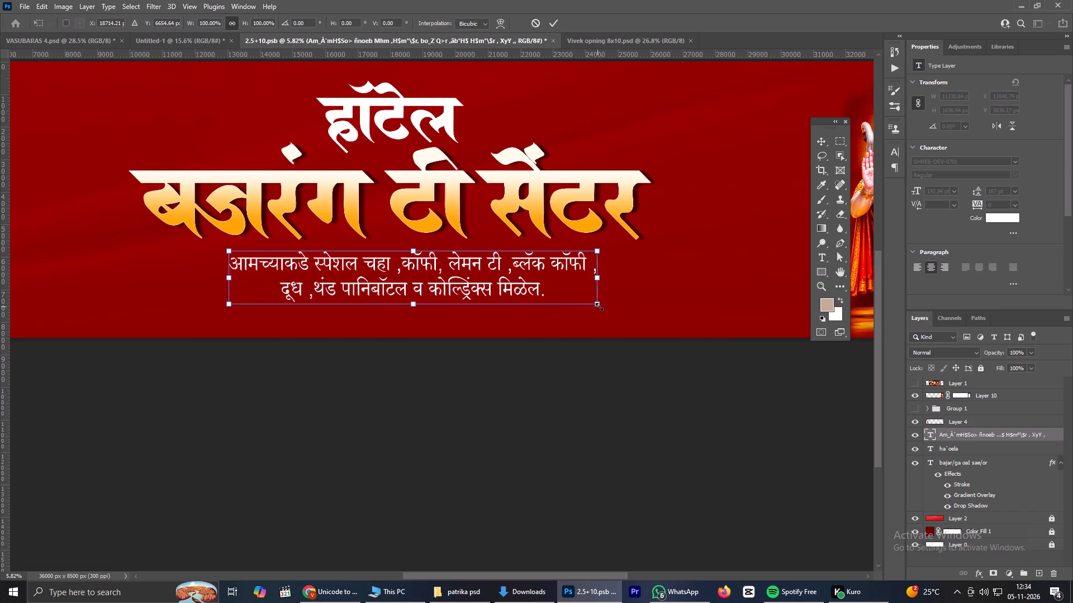
pyautogui.keyDown('alt'); pyautogui.moveTo(599, 307); pyautogui.dragTo(610, 307); pyautogui.keyUp('alt')
pyautogui.scroll(-5, 603, 300)
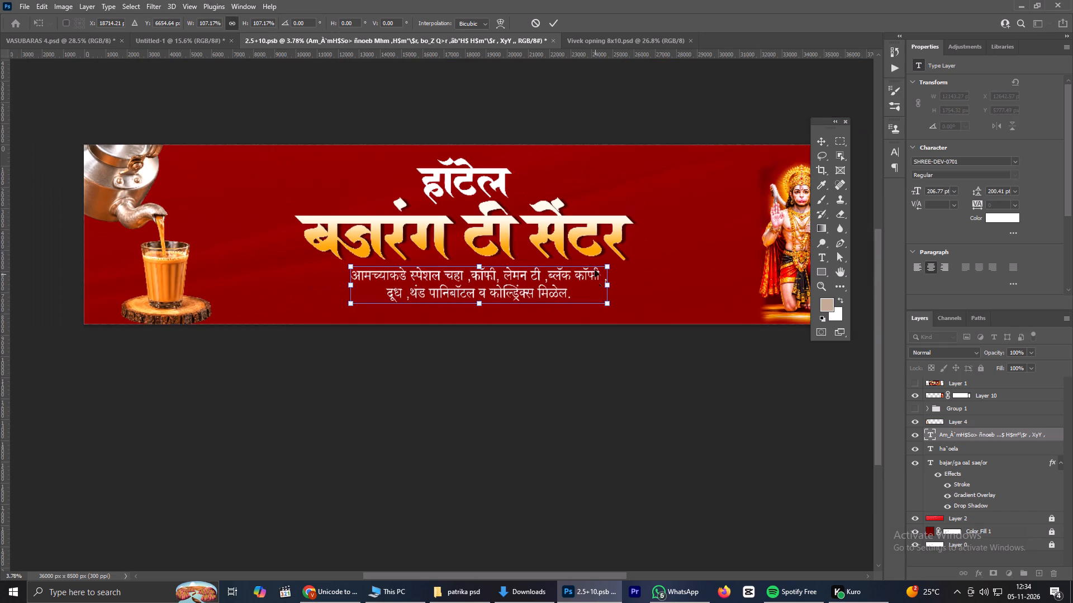
pyautogui.click(554, 17)
pyautogui.scroll(1, 515, 247)
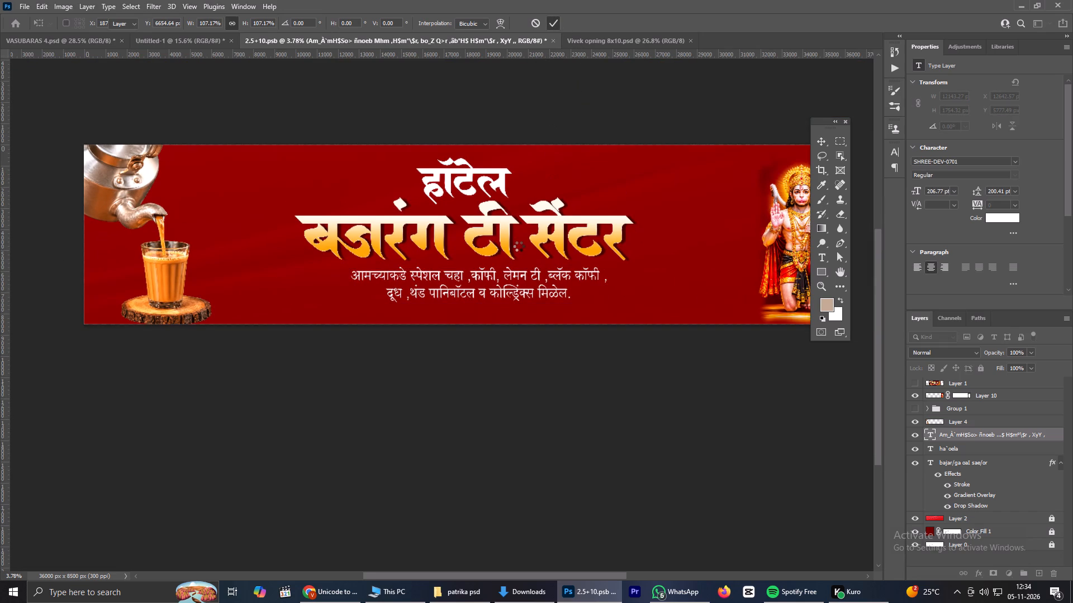
pyautogui.scroll(-1, 531, 235)
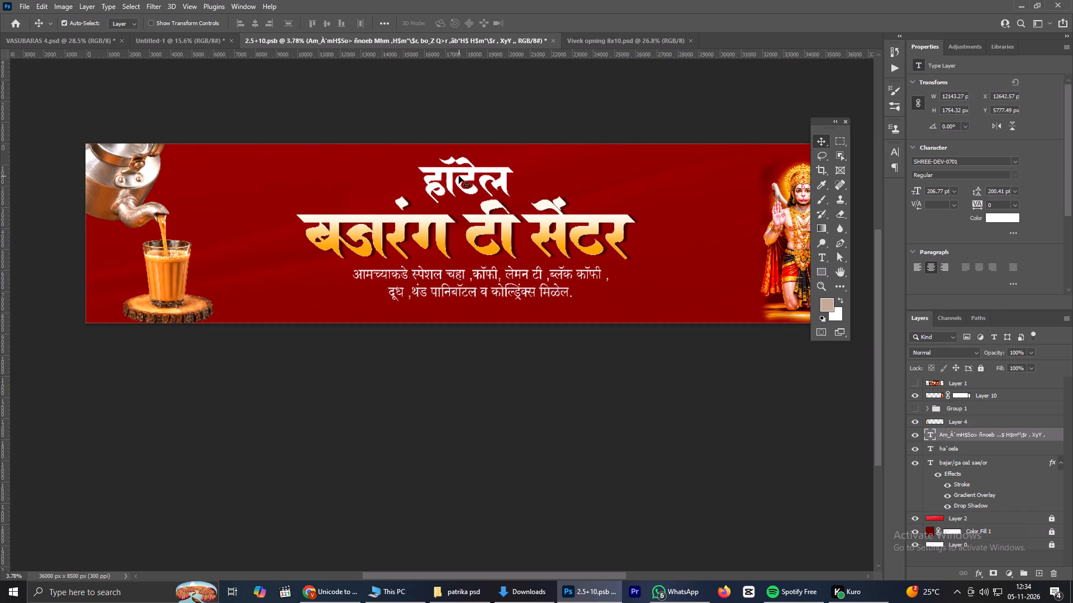
# Move the word हॉटेल to the upper left of the gradient headline, and raise the headline to Y about 1380 px.
pyautogui.moveTo(459, 175); pyautogui.dragTo(289, 178)
pyautogui.moveTo(438, 229); pyautogui.dragTo(434, 218)
pyautogui.moveTo(324, 185); pyautogui.dragTo(286, 186)
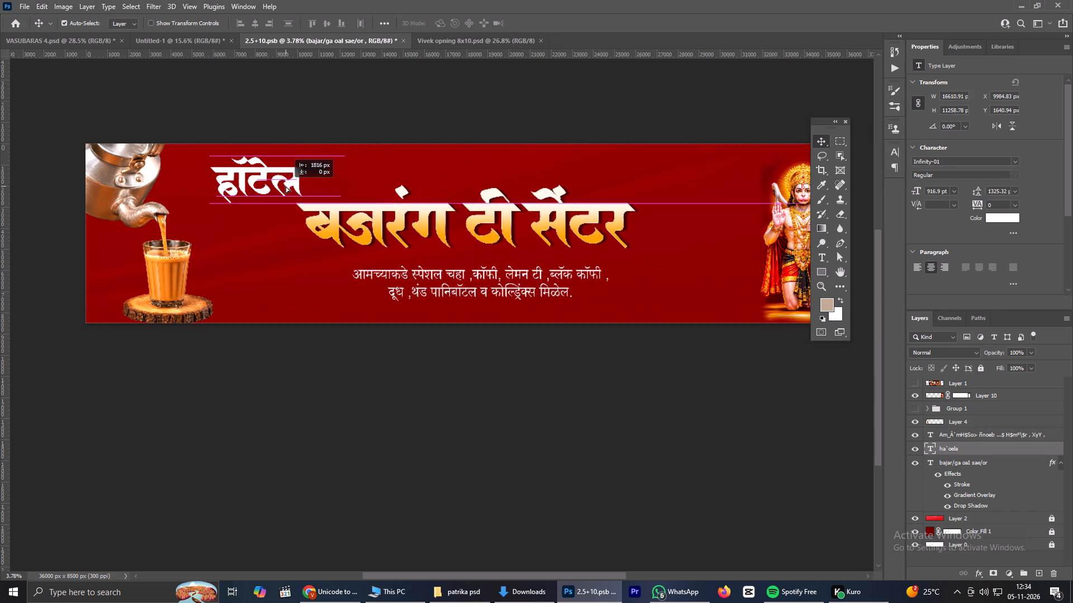
pyautogui.moveTo(286, 186); pyautogui.dragTo(277, 187)
pyautogui.moveTo(439, 227); pyautogui.dragTo(440, 221)
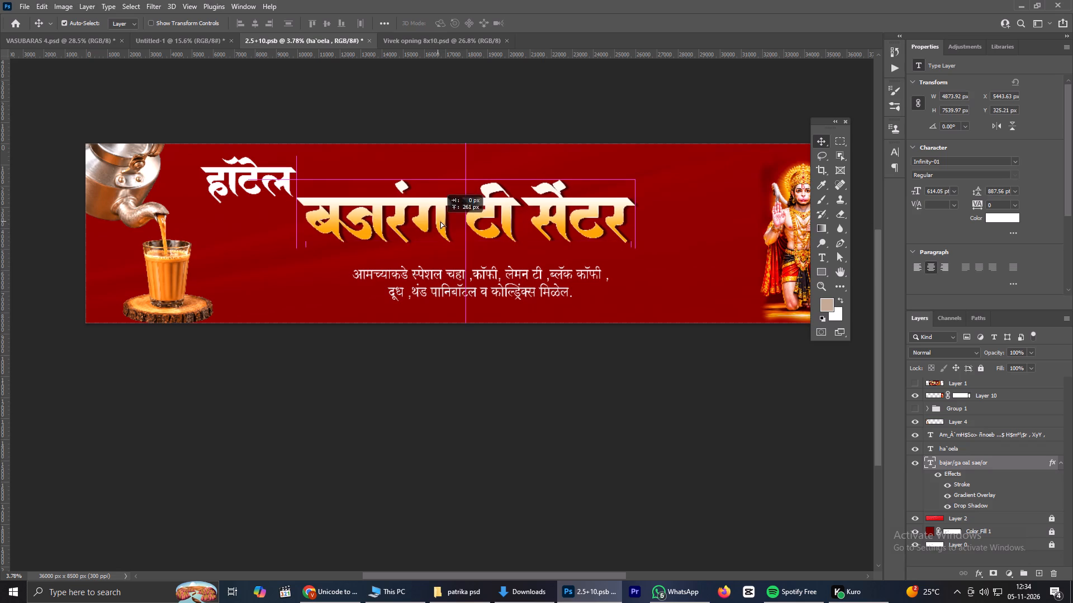
pyautogui.moveTo(440, 221); pyautogui.dragTo(443, 216)
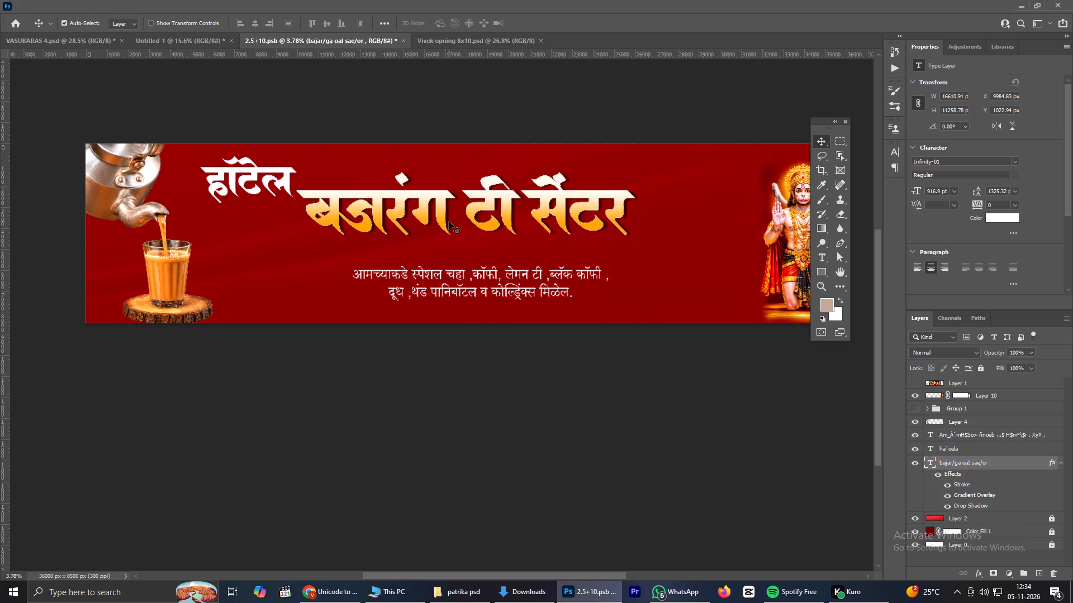
pyautogui.moveTo(454, 213); pyautogui.dragTo(452, 219)
# Move the drinks text up close beneath the gradient headline, to X about 12193 px and Y about 4906 px.
pyautogui.moveTo(474, 283); pyautogui.dragTo(464, 269)
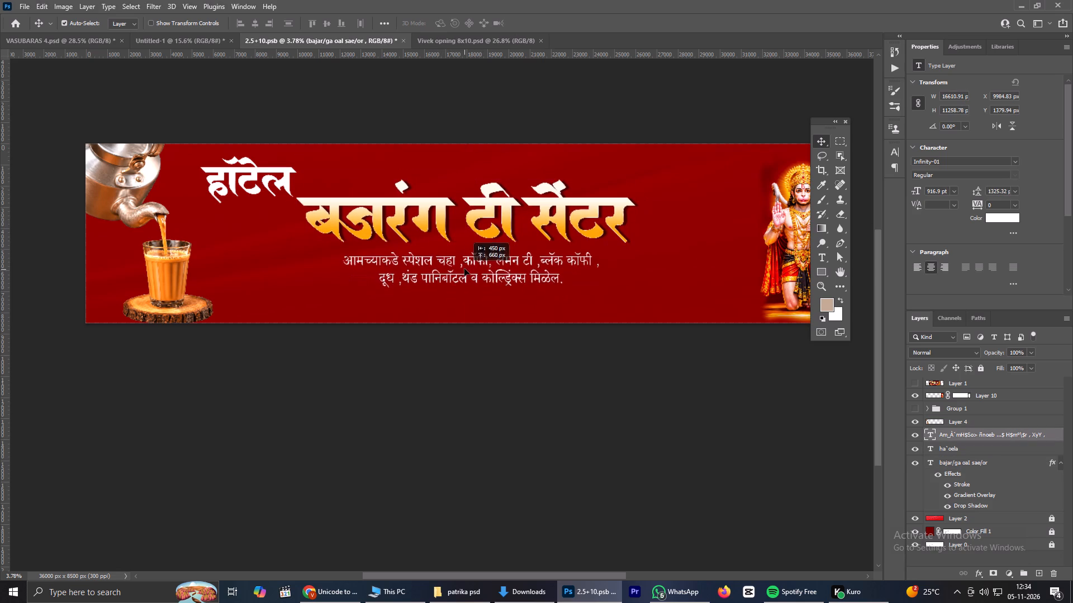
pyautogui.moveTo(464, 269); pyautogui.dragTo(464, 265)
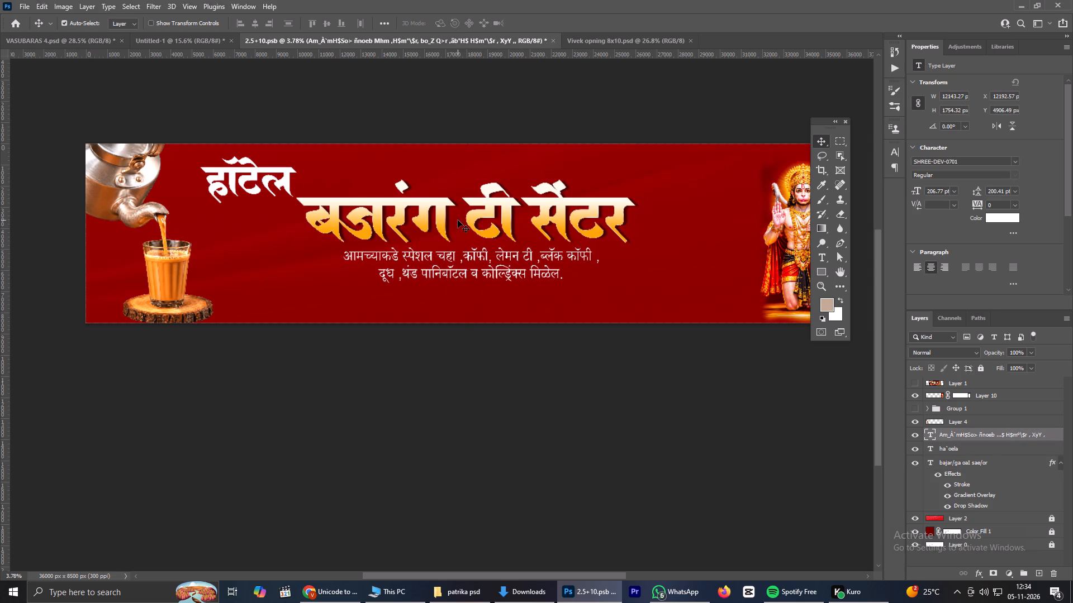
# Make the hidden Group 1 with the five drink pictures visible.
pyautogui.click(440, 224)
pyautogui.scroll(2, 441, 222)
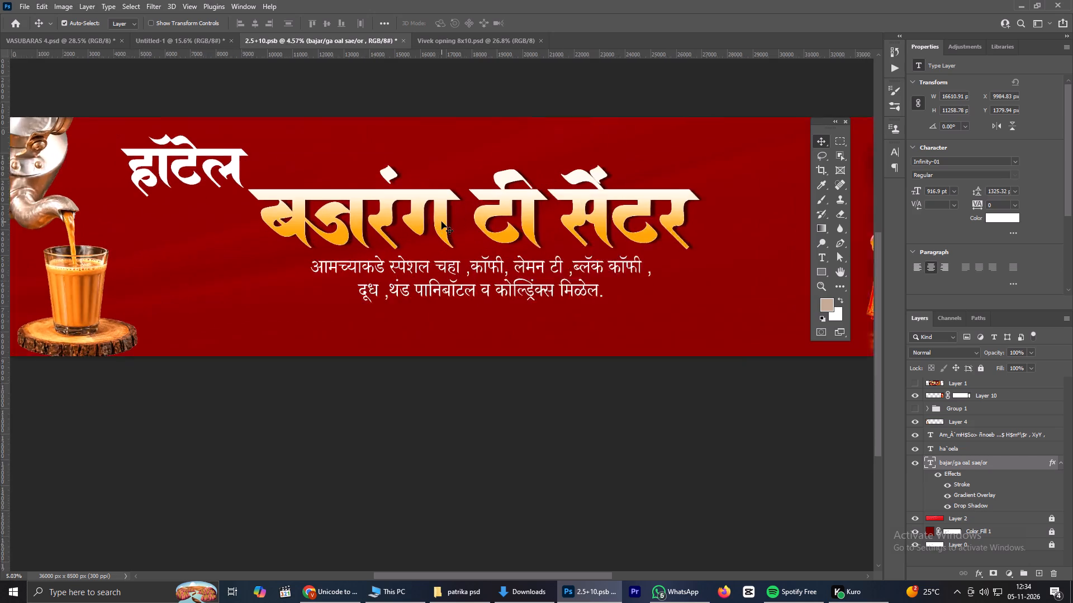
pyautogui.scroll(7, 441, 222)
pyautogui.scroll(-1, 441, 221)
pyautogui.scroll(5, 441, 221)
pyautogui.scroll(-6, 441, 221)
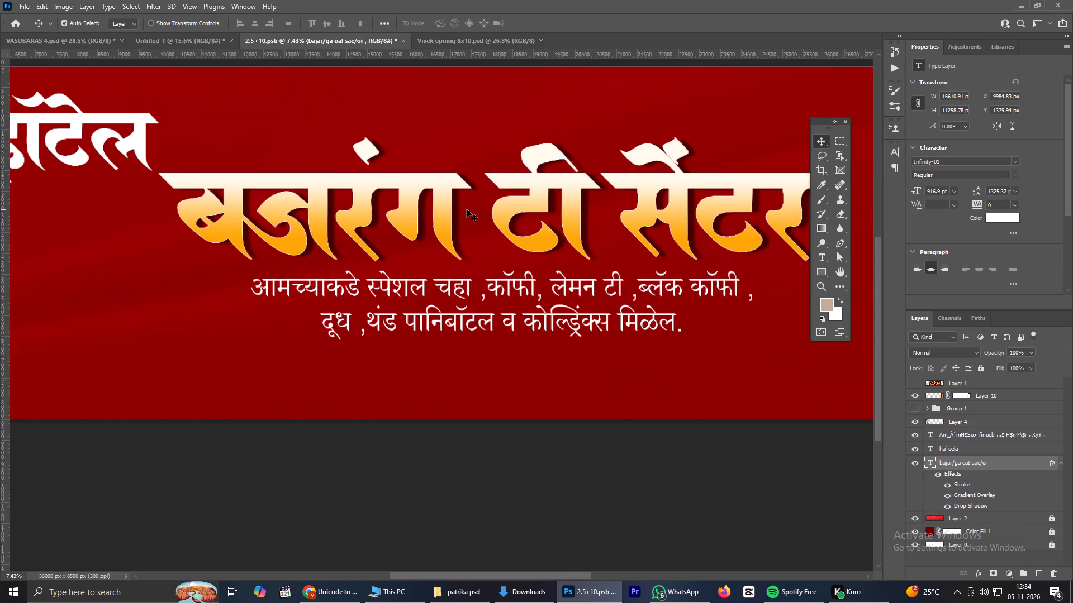
pyautogui.scroll(-1, 466, 207)
pyautogui.scroll(-3, 492, 158)
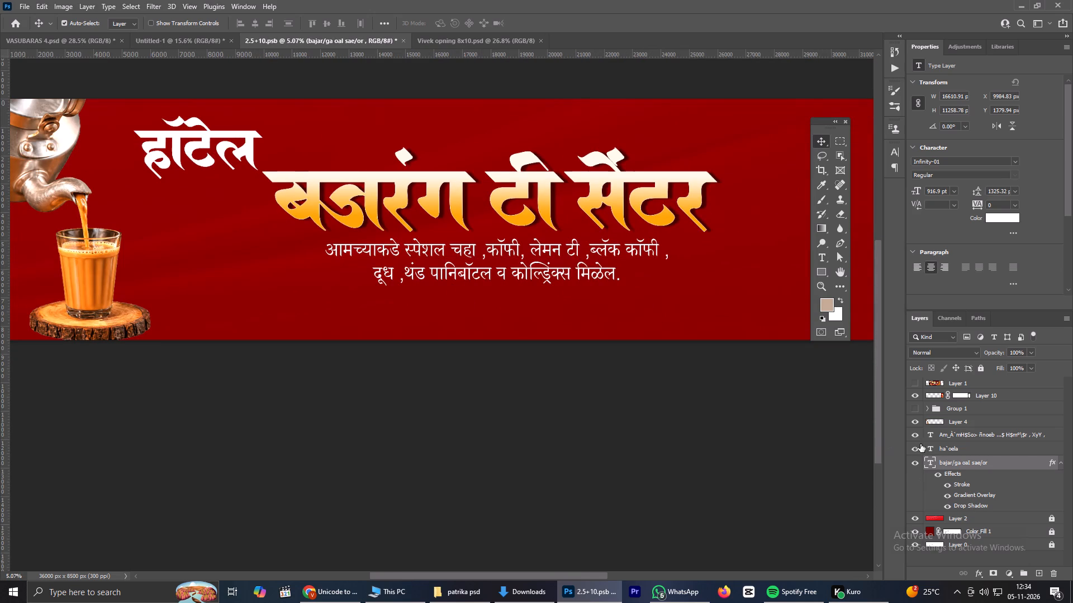
pyautogui.click(908, 406)
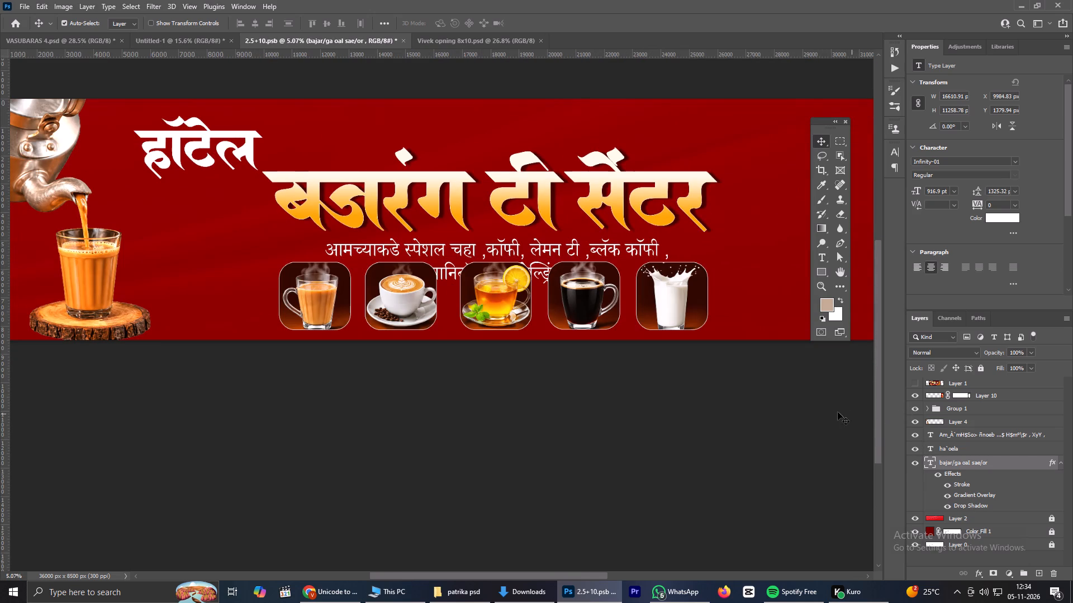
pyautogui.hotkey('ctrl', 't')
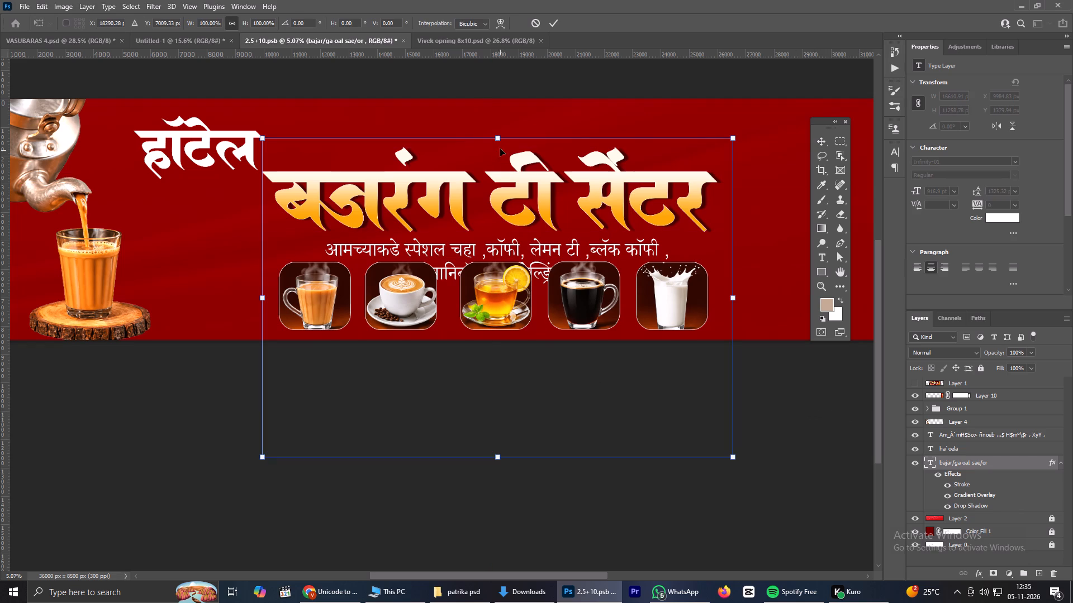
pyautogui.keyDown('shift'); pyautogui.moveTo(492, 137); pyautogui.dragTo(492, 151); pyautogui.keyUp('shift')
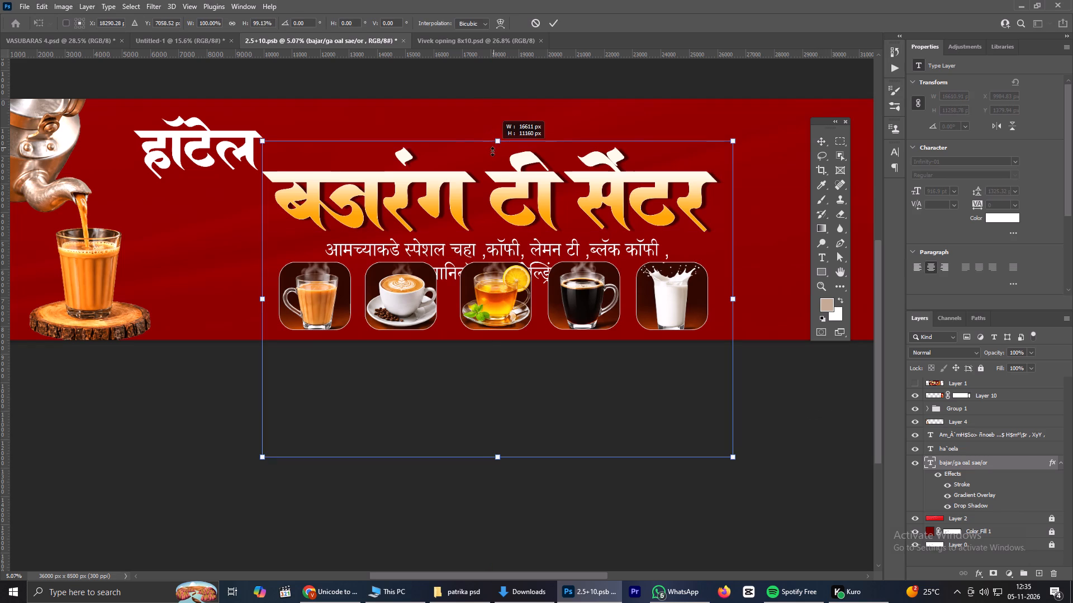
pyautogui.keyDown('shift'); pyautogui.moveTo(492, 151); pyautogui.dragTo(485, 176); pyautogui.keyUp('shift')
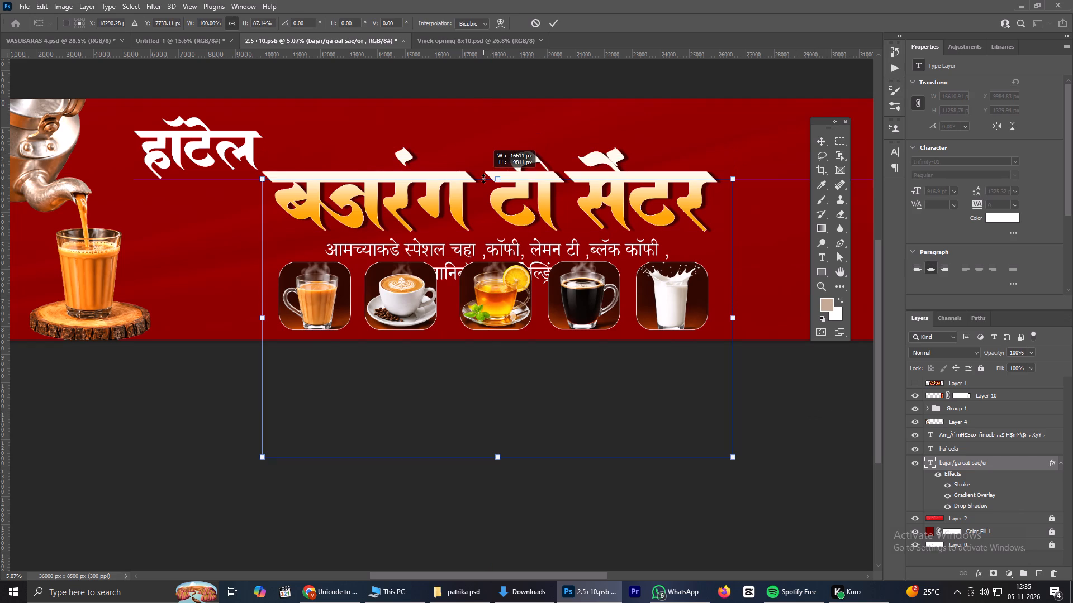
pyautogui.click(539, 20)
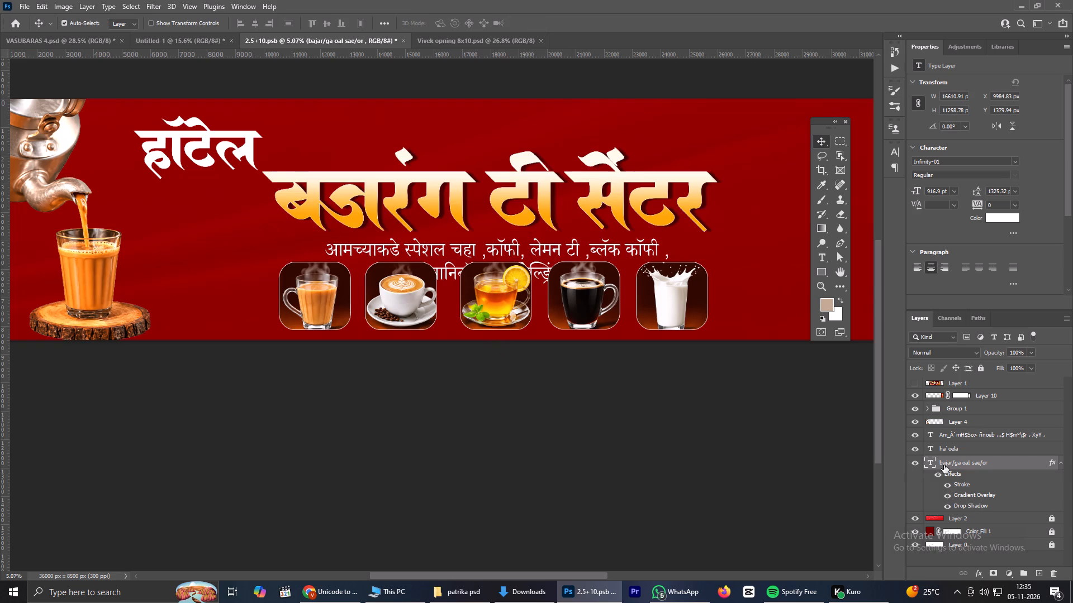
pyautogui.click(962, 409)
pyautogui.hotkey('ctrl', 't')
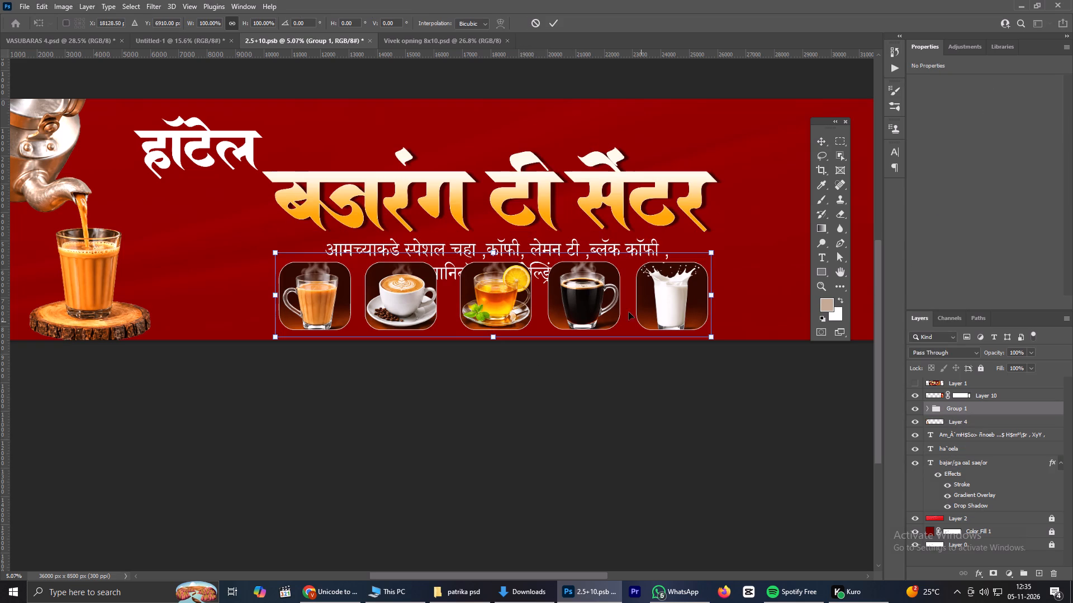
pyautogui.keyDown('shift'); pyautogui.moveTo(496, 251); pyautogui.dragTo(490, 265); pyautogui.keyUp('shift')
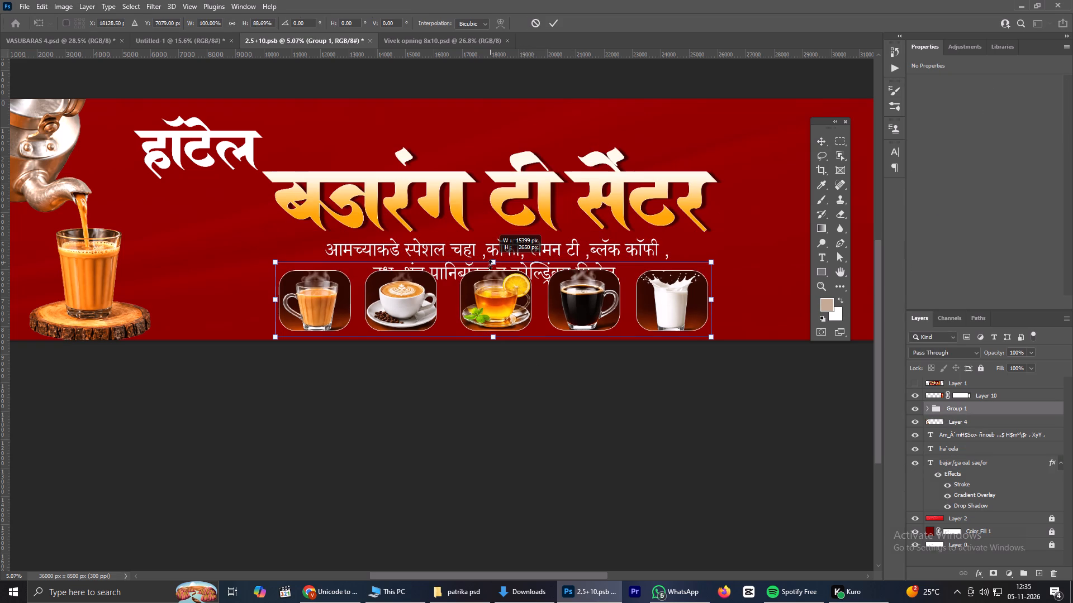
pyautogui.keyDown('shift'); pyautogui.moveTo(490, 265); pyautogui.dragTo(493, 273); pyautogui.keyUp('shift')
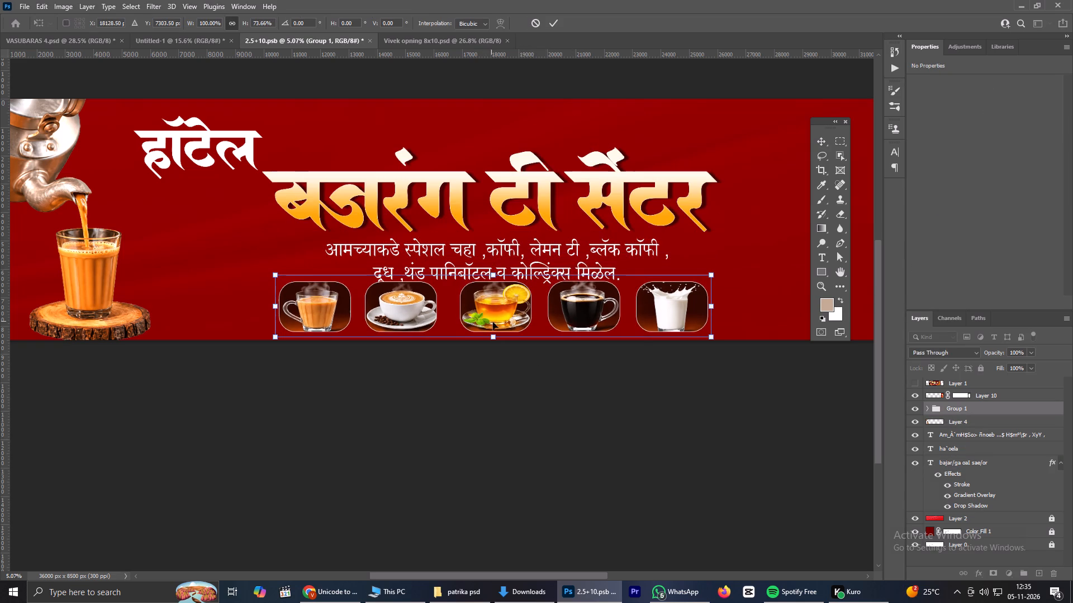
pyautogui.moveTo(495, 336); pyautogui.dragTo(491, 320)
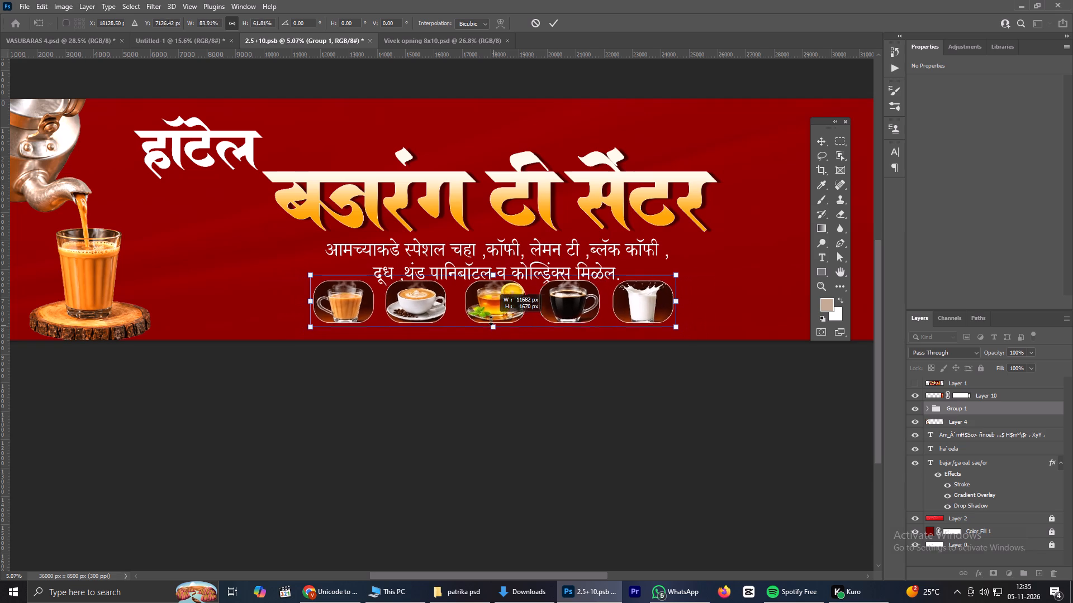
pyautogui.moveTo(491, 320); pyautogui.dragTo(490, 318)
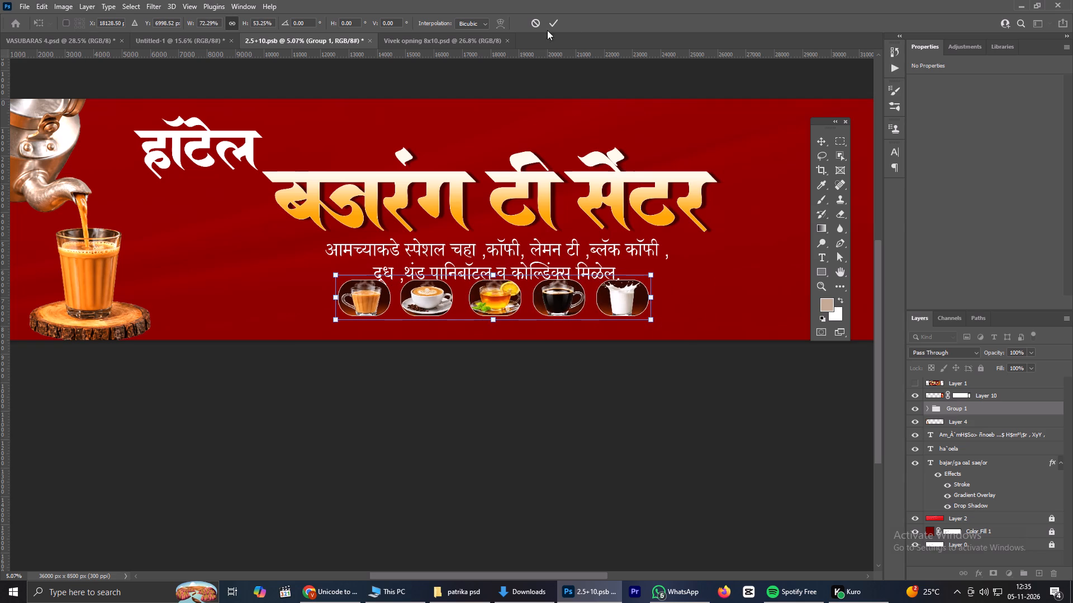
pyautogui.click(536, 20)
# Shrink Group 1 to about 75% width and 64% height with Free Transform, placing the drink pictures below the drinks text.
pyautogui.hotkey('ctrl', 't')
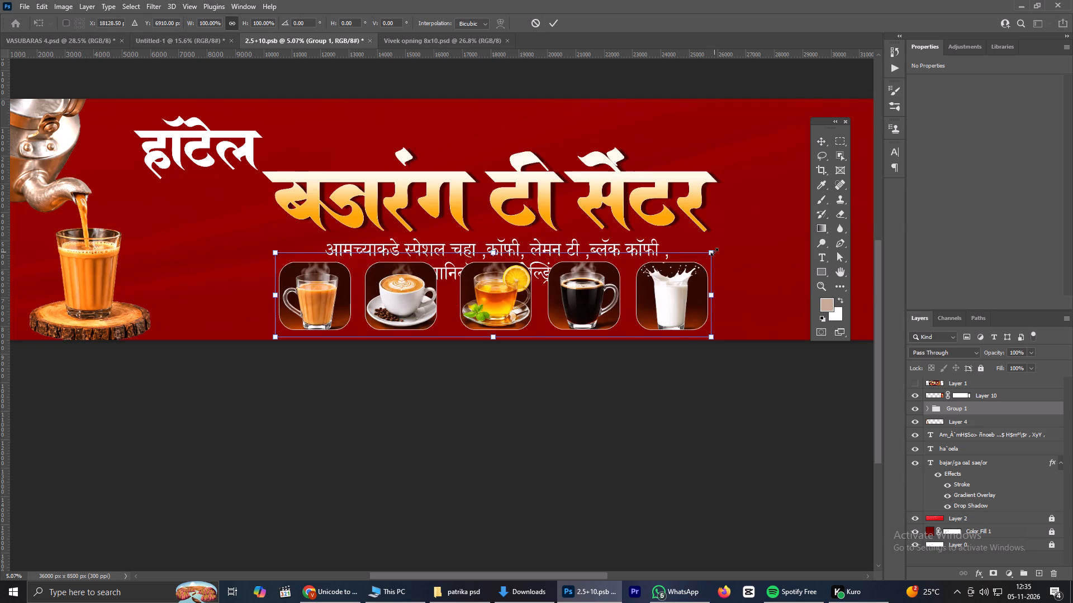
pyautogui.keyDown('alt'); pyautogui.moveTo(714, 252); pyautogui.dragTo(677, 273); pyautogui.keyUp('alt')
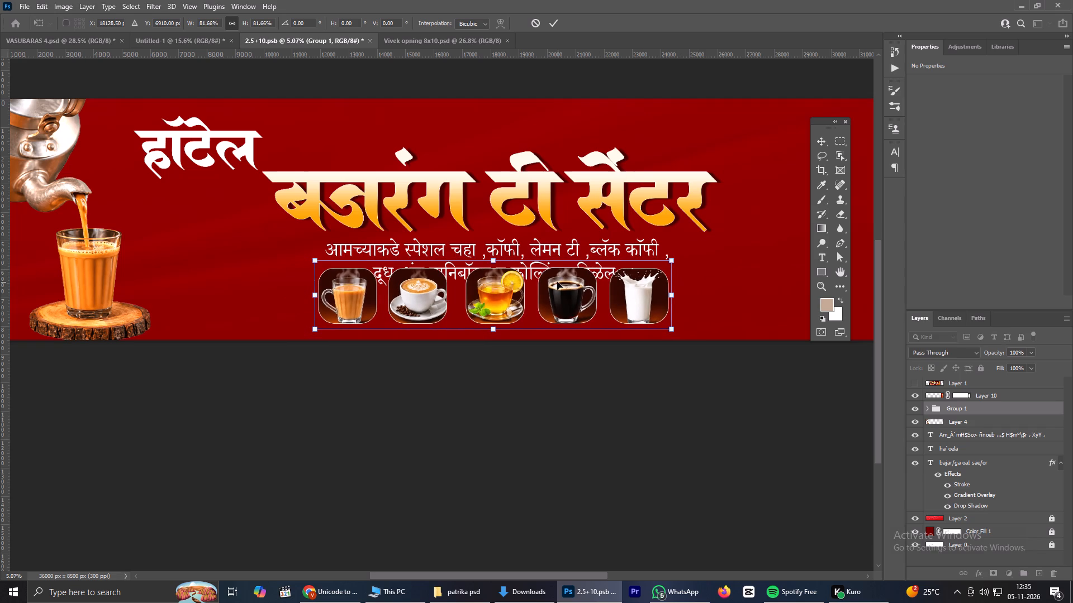
pyautogui.moveTo(557, 283); pyautogui.dragTo(553, 297)
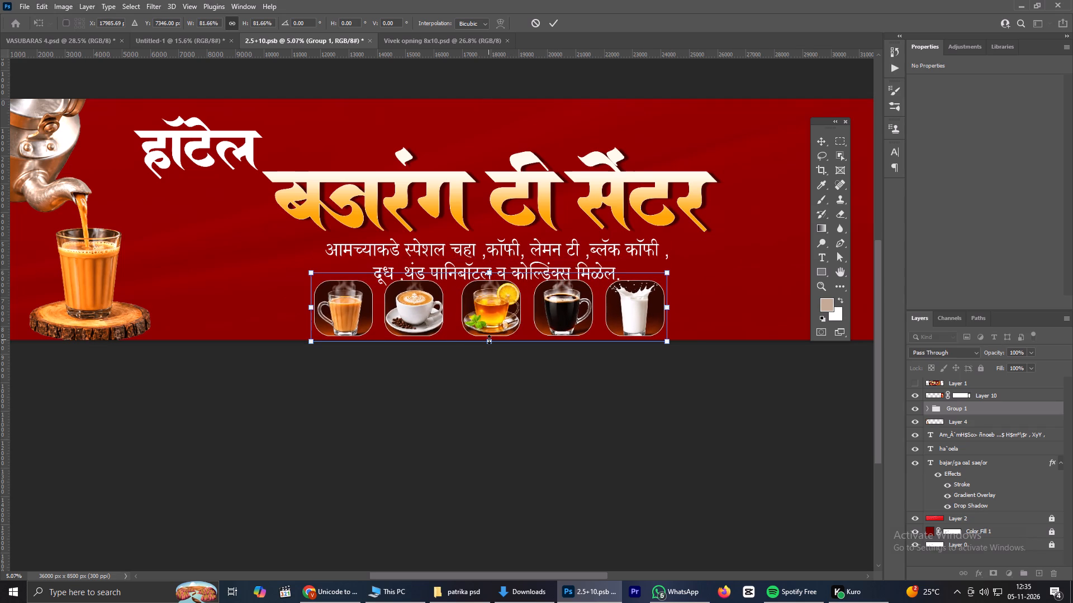
pyautogui.keyDown('shift'); pyautogui.moveTo(489, 339); pyautogui.dragTo(490, 332); pyautogui.keyUp('shift')
pyautogui.keyDown('shift'); pyautogui.moveTo(490, 270); pyautogui.dragTo(490, 276); pyautogui.keyUp('shift')
pyautogui.keyDown('shift'); pyautogui.moveTo(670, 304); pyautogui.dragTo(640, 303); pyautogui.keyUp('shift')
pyautogui.scroll(3, 533, 300)
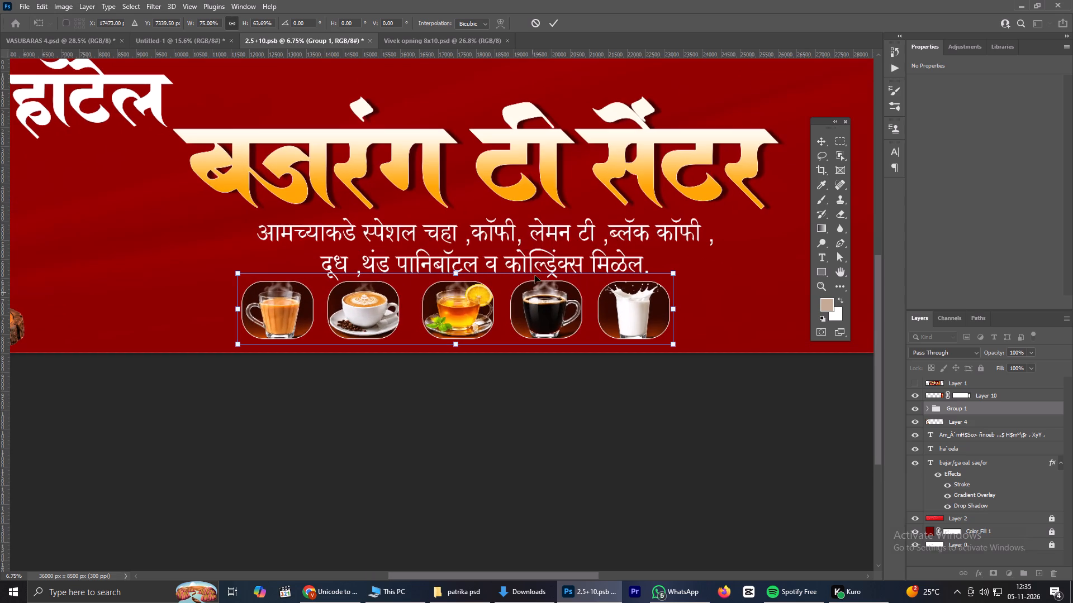
pyautogui.click(550, 23)
# Enlarge the drink pictures group proportionally to about 108% with Free Transform and apply it.
pyautogui.scroll(-10, 519, 280)
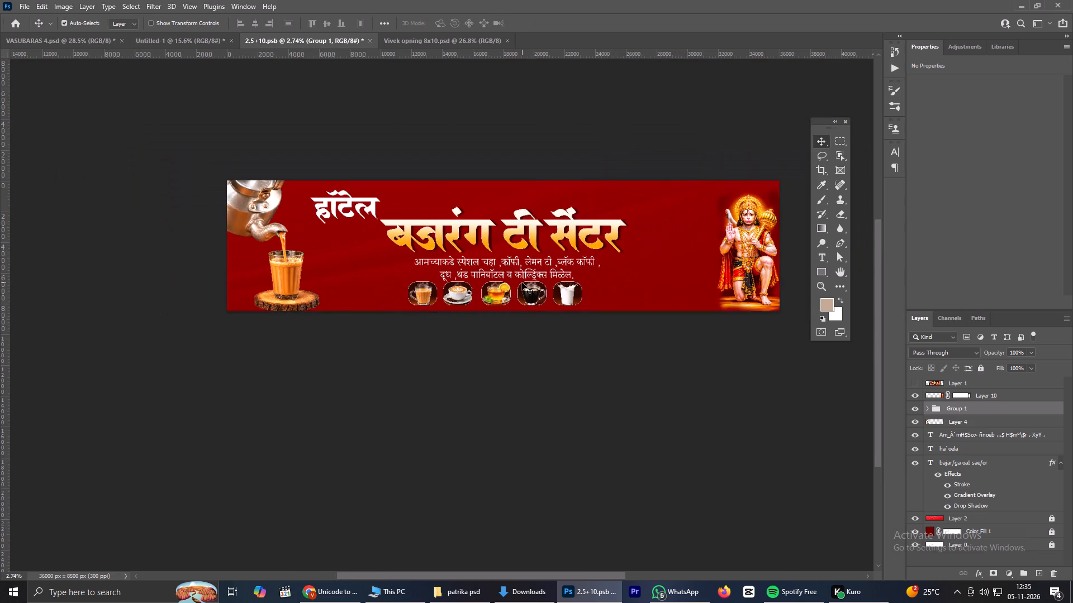
pyautogui.scroll(12, 521, 279)
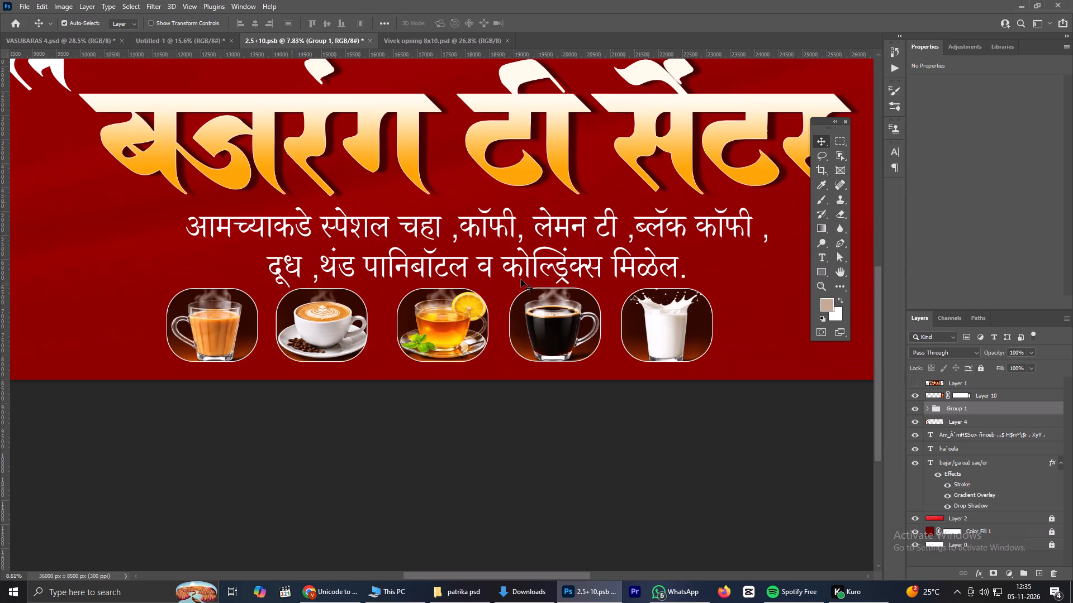
pyautogui.scroll(-3, 517, 284)
pyautogui.hotkey('ctrl', 't')
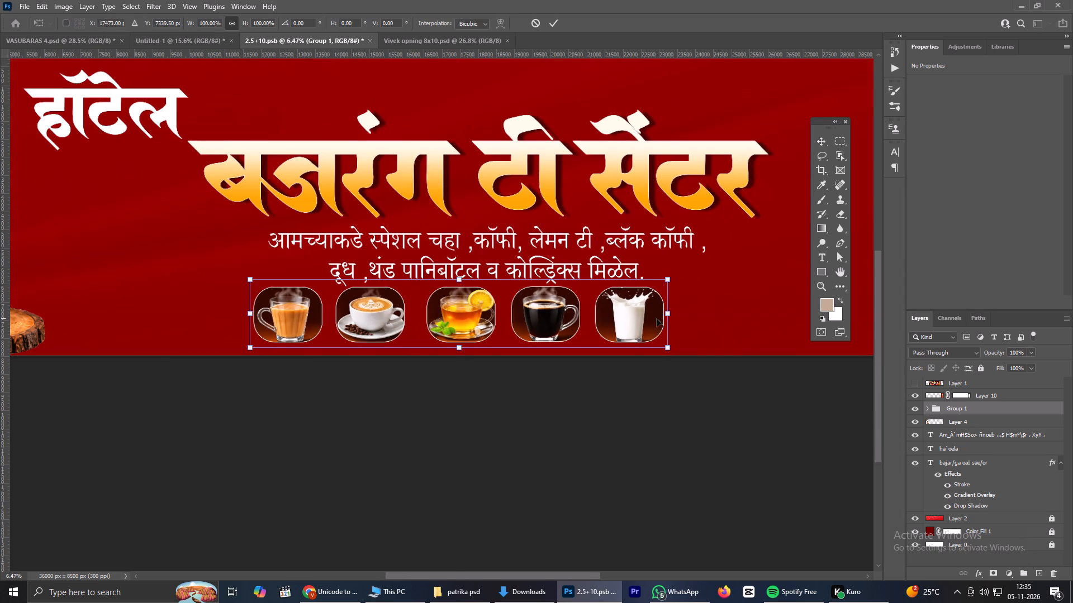
pyautogui.keyDown('alt'); pyautogui.moveTo(672, 348); pyautogui.dragTo(683, 351); pyautogui.keyUp('alt')
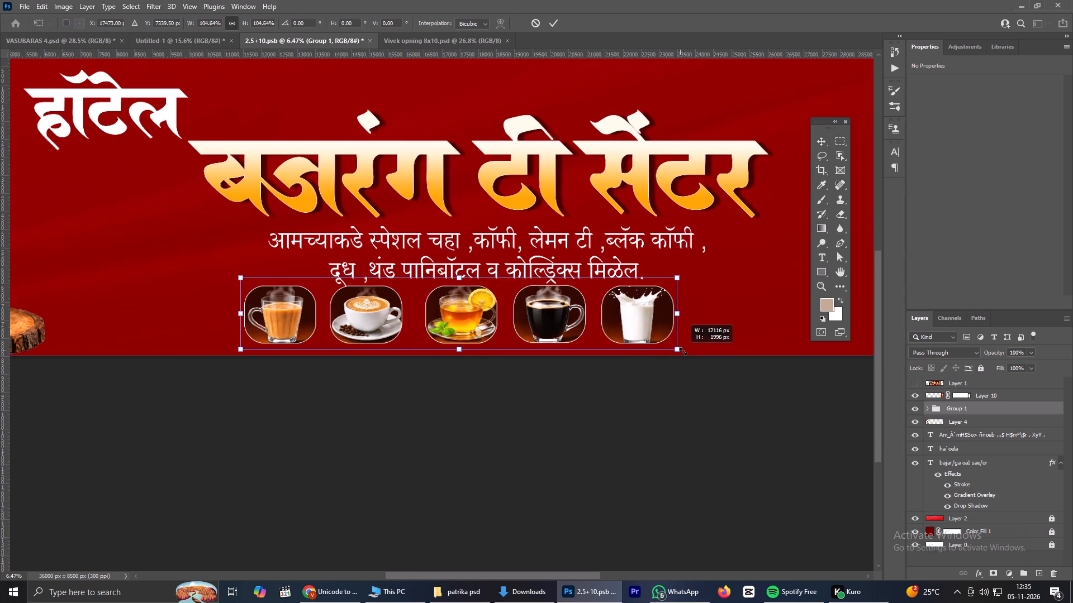
pyautogui.keyDown('alt'); pyautogui.moveTo(683, 351); pyautogui.dragTo(689, 351); pyautogui.keyUp('alt')
pyautogui.click(557, 18)
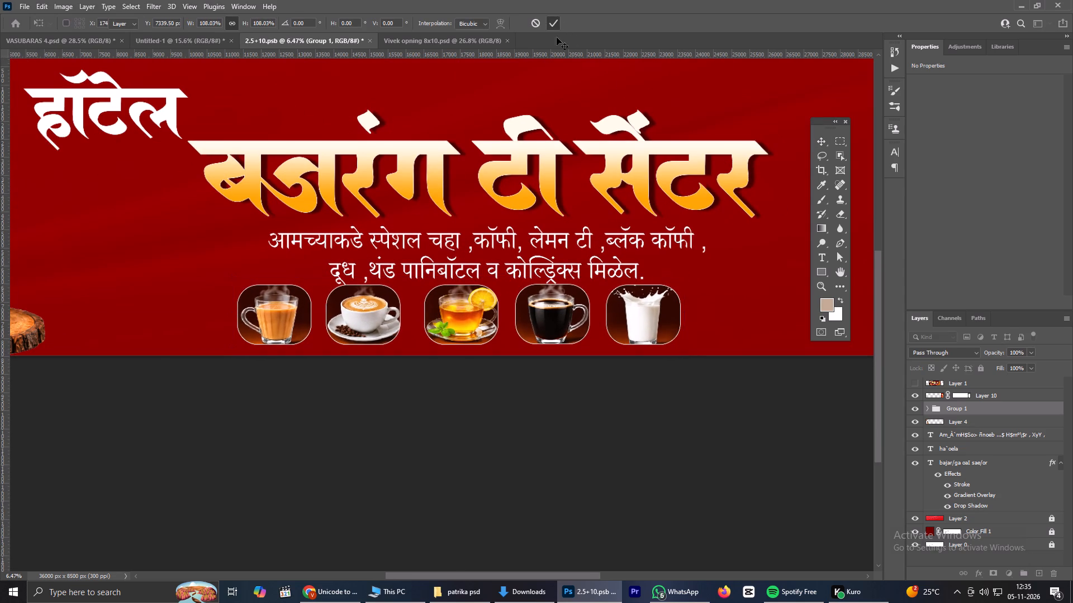
# Undo the single drink picture's move, reselect and collapse Group 1, and shift the whole group slightly right under the drinks text.
pyautogui.moveTo(545, 312); pyautogui.dragTo(551, 314)
pyautogui.hotkey('ctrl', 'z')
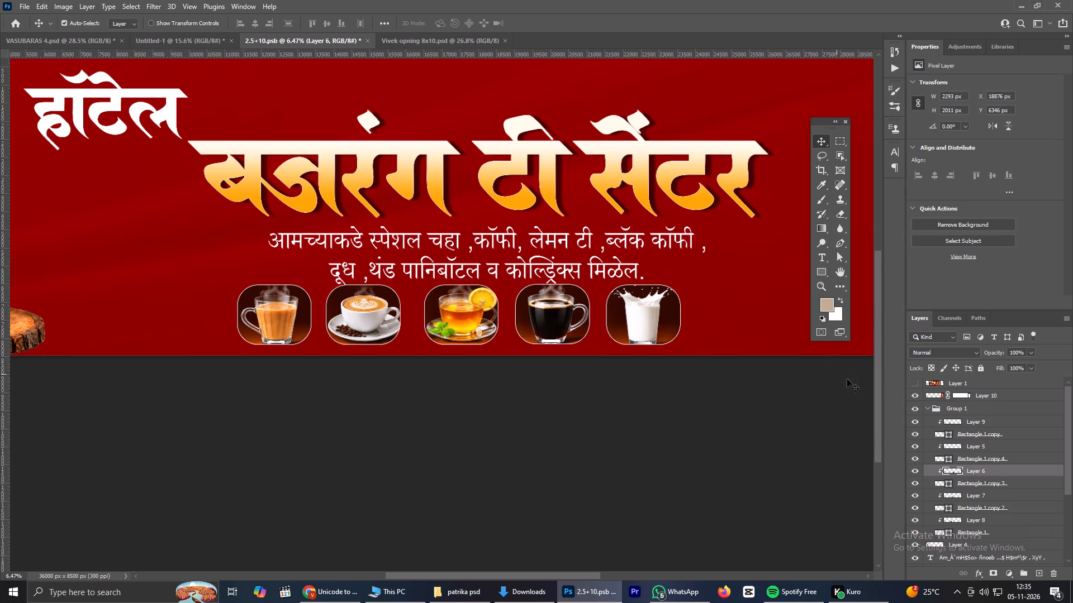
pyautogui.click(971, 413)
pyautogui.click(928, 408)
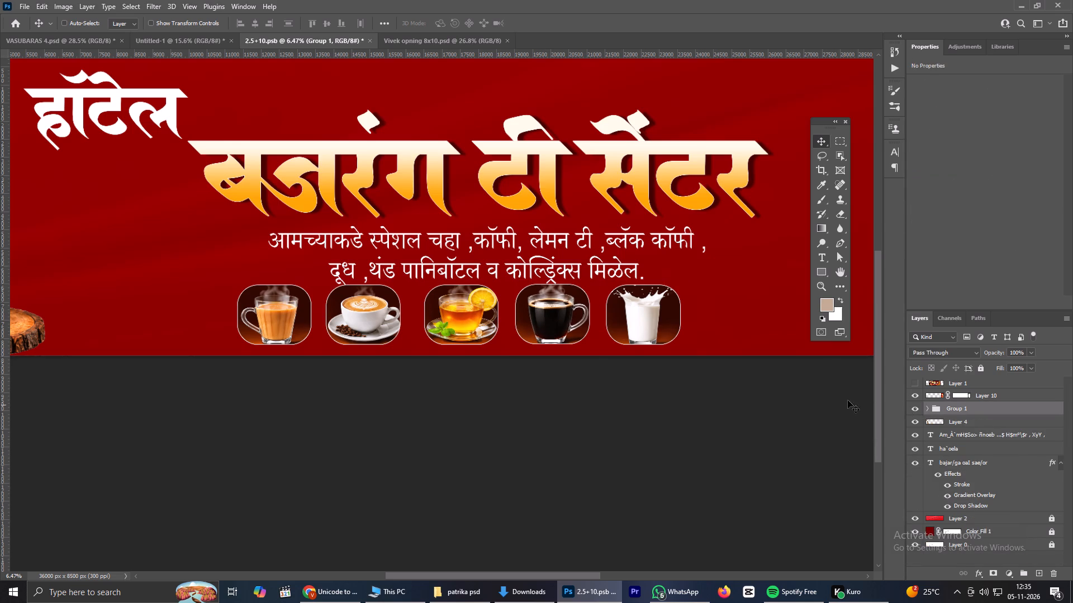
pyautogui.keyDown('ctrl'); pyautogui.moveTo(542, 323); pyautogui.dragTo(553, 328); pyautogui.keyUp('ctrl')
pyautogui.scroll(-9, 553, 328)
pyautogui.scroll(1, 548, 319)
pyautogui.scroll(-2, 548, 319)
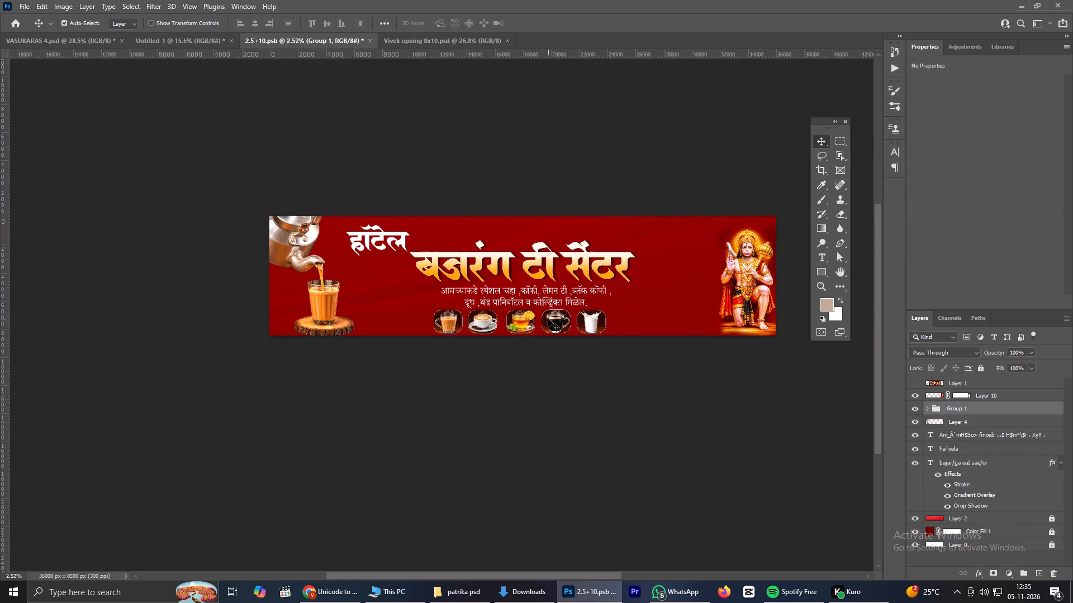
pyautogui.scroll(2, 548, 319)
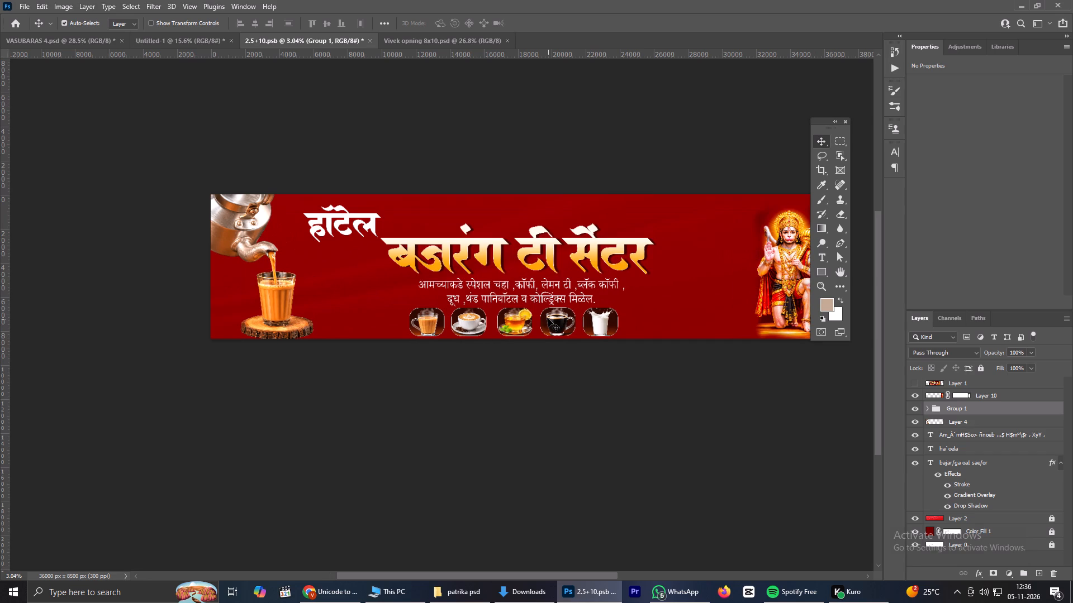
# Make the hidden reference design on Layer 1 visible and shift it slightly left over the banner.
pyautogui.click(914, 382)
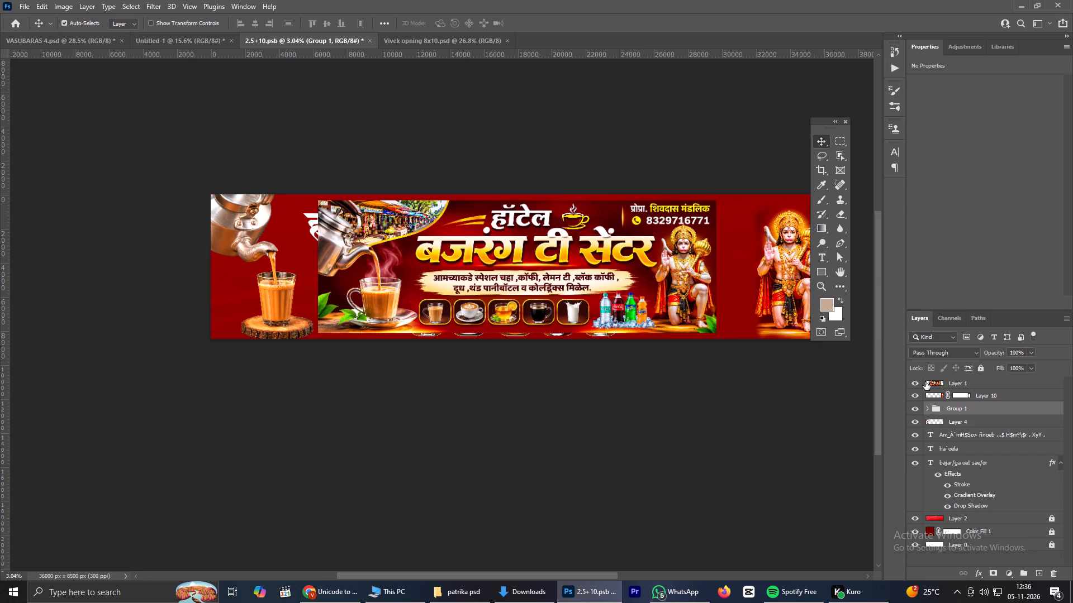
pyautogui.moveTo(623, 255); pyautogui.dragTo(587, 253)
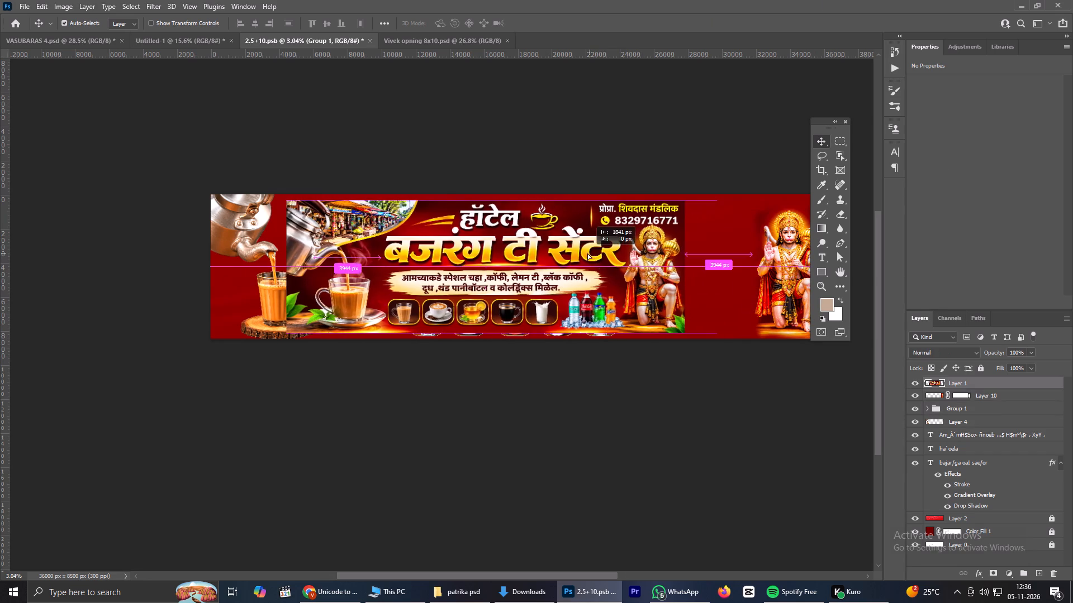
pyautogui.moveTo(587, 253); pyautogui.dragTo(616, 252)
# Enlarge the Layer 1 reference proportionally to about 154% with Free Transform, starting at the banner's top-left corner and spanning its width.
pyautogui.hotkey('ctrl', 't')
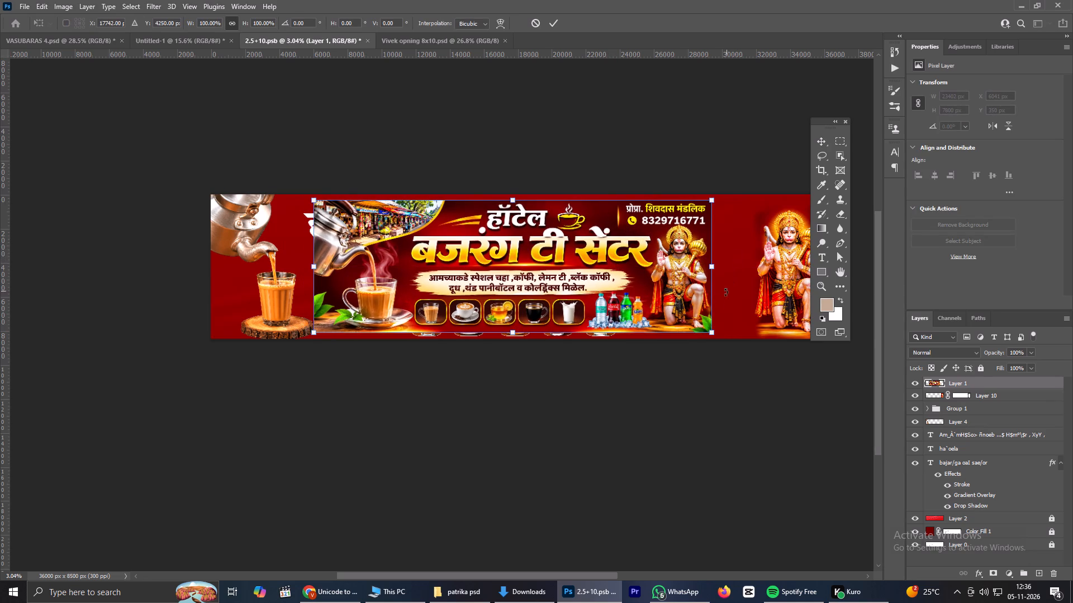
pyautogui.moveTo(710, 333); pyautogui.dragTo(828, 339)
pyautogui.scroll(-5, 674, 280)
pyautogui.moveTo(459, 231); pyautogui.dragTo(434, 223)
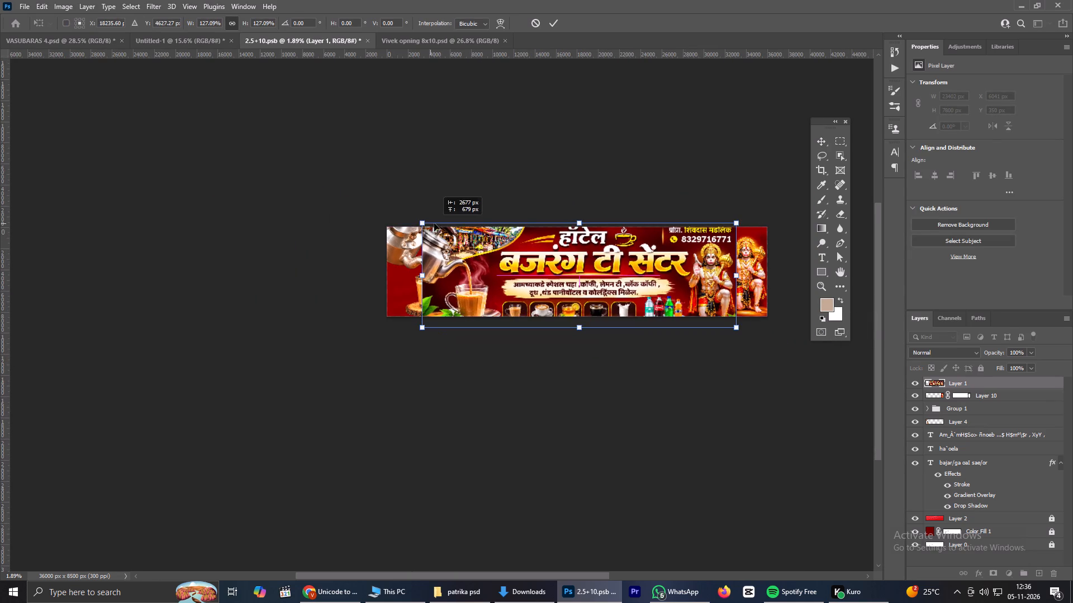
pyautogui.moveTo(434, 223); pyautogui.dragTo(394, 227)
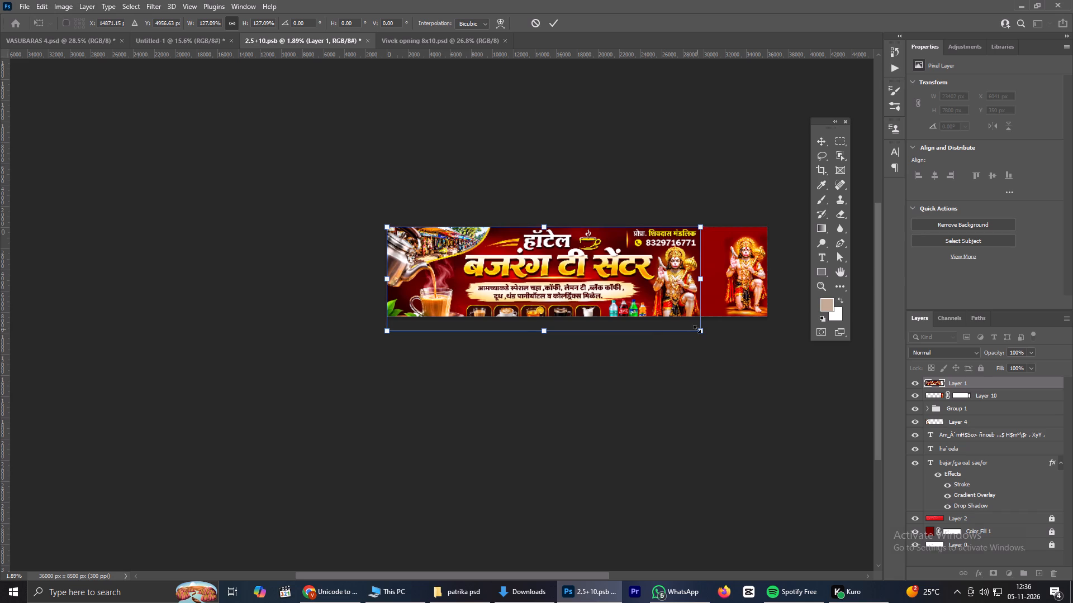
pyautogui.moveTo(697, 329); pyautogui.dragTo(767, 338)
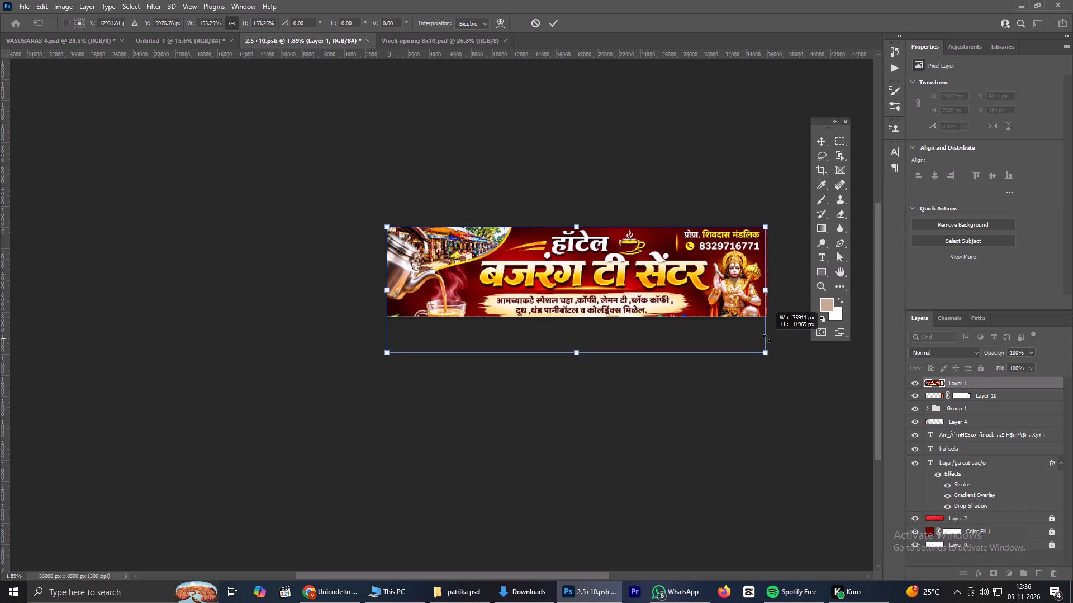
pyautogui.moveTo(767, 338); pyautogui.dragTo(767, 338)
pyautogui.scroll(2, 488, 184)
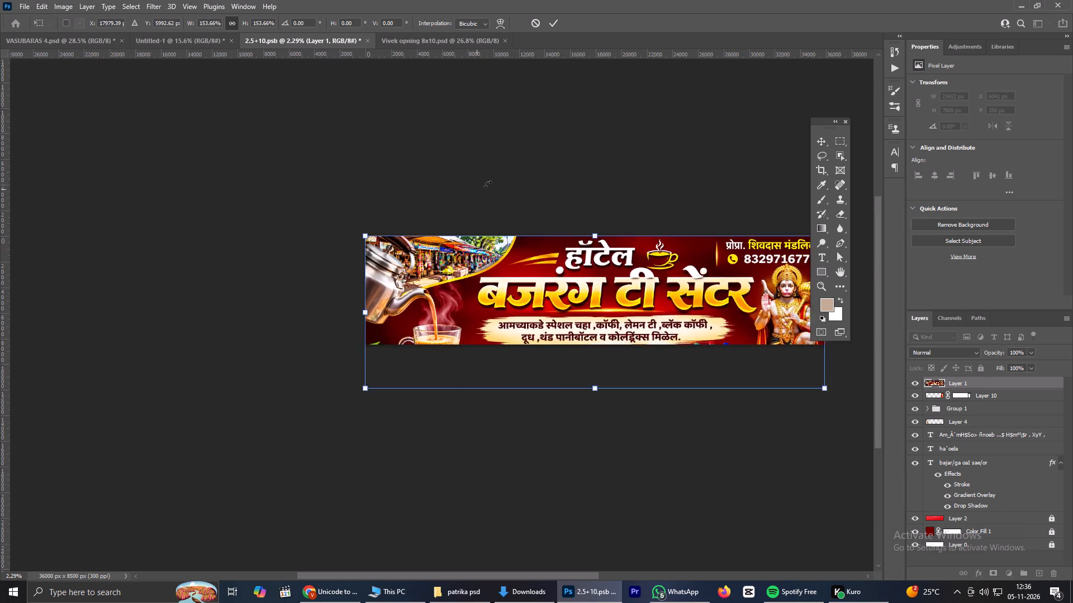
pyautogui.scroll(2, 488, 184)
pyautogui.click(554, 20)
pyautogui.scroll(-1, 612, 291)
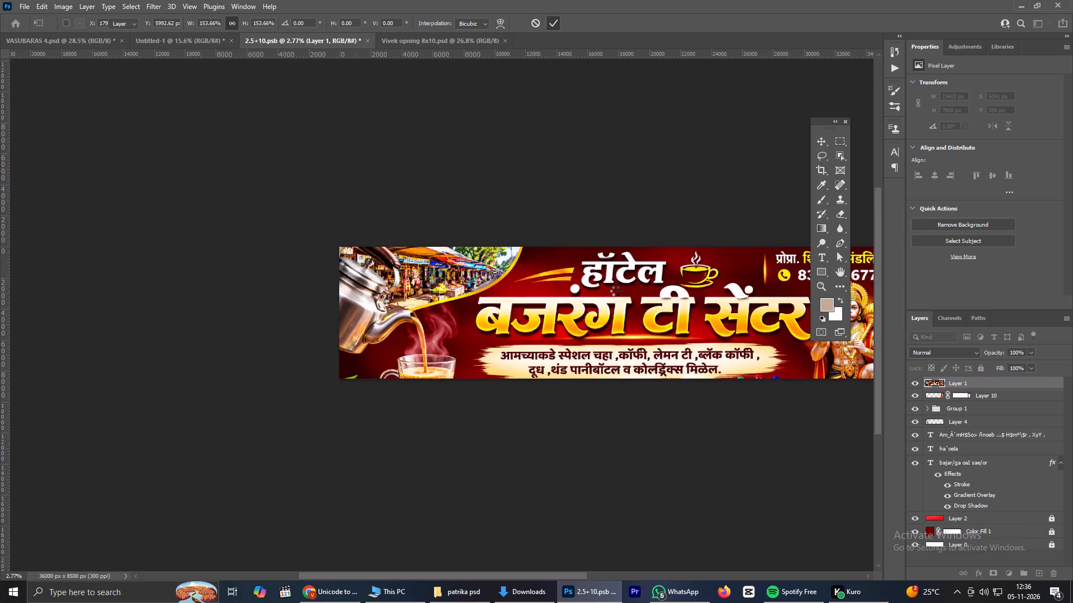
pyautogui.scroll(-1, 615, 291)
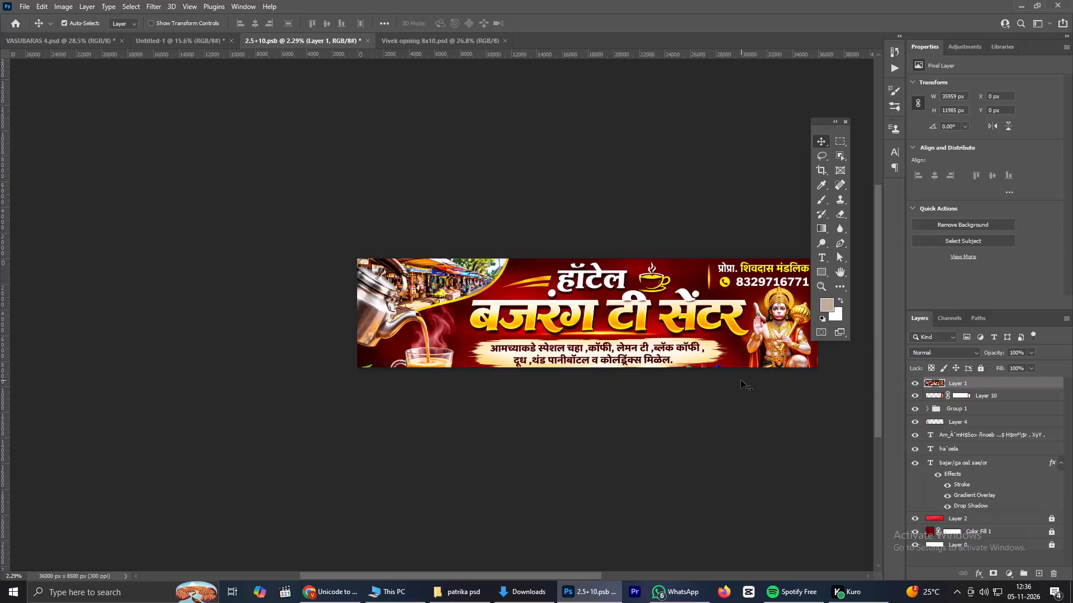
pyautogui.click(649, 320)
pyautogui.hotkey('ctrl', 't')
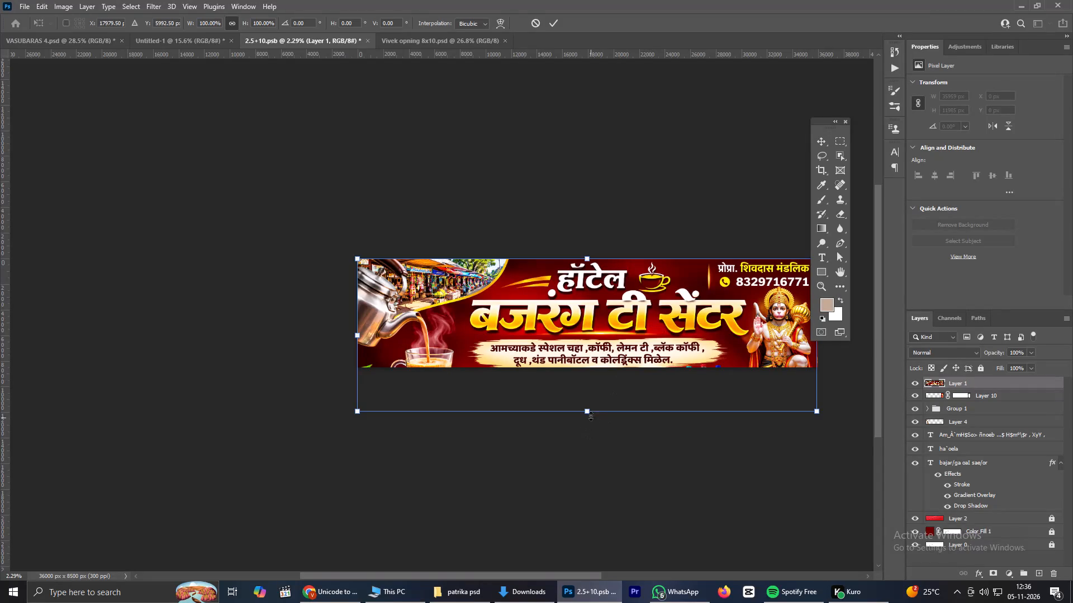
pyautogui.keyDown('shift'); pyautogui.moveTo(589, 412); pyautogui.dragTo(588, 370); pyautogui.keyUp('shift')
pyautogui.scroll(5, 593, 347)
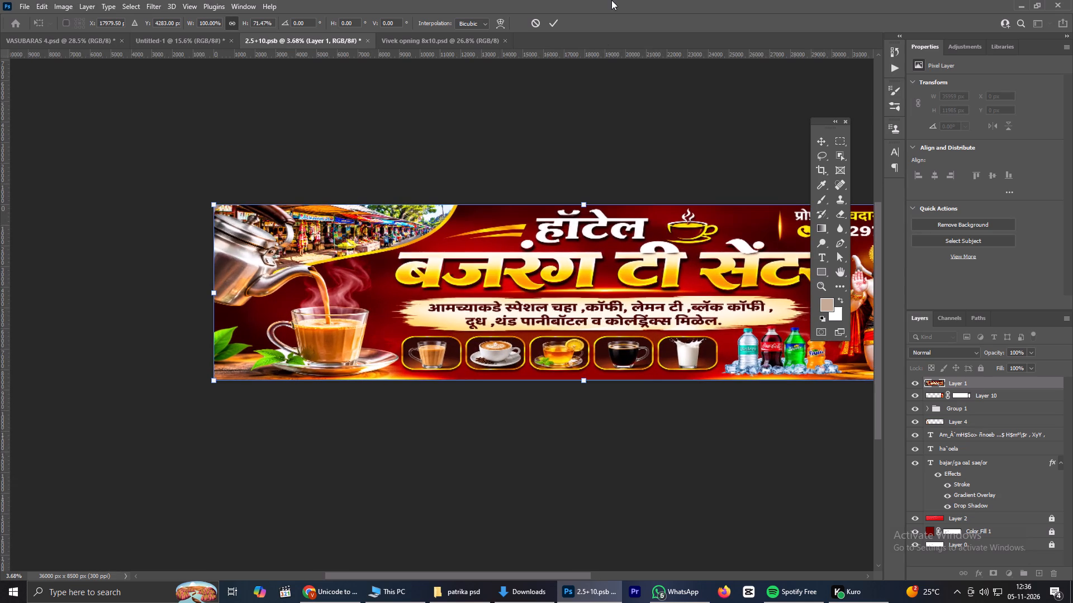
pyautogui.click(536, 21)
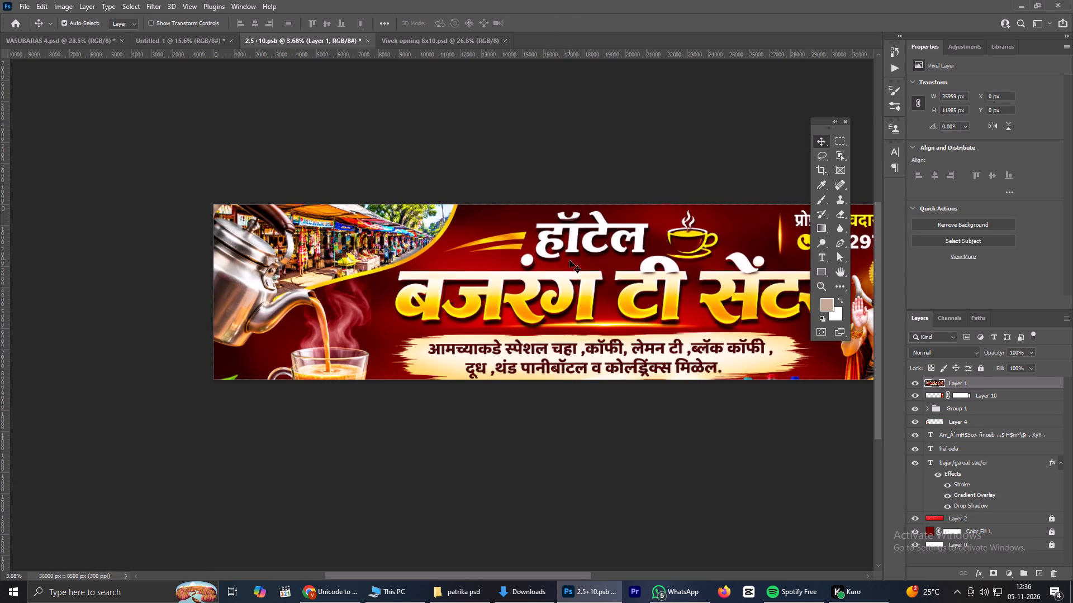
# Squash only the height of the Layer 1 reference to about 71% with Free Transform so it fits the banner's height.
pyautogui.hotkey('ctrl', 't')
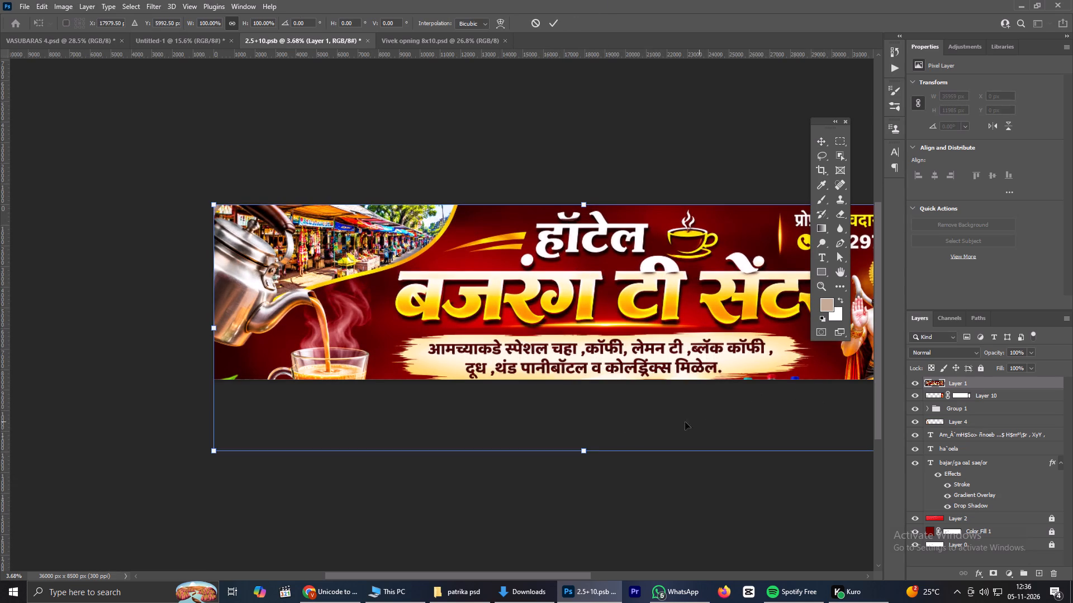
pyautogui.keyDown('shift'); pyautogui.moveTo(584, 452); pyautogui.dragTo(589, 380); pyautogui.keyUp('shift')
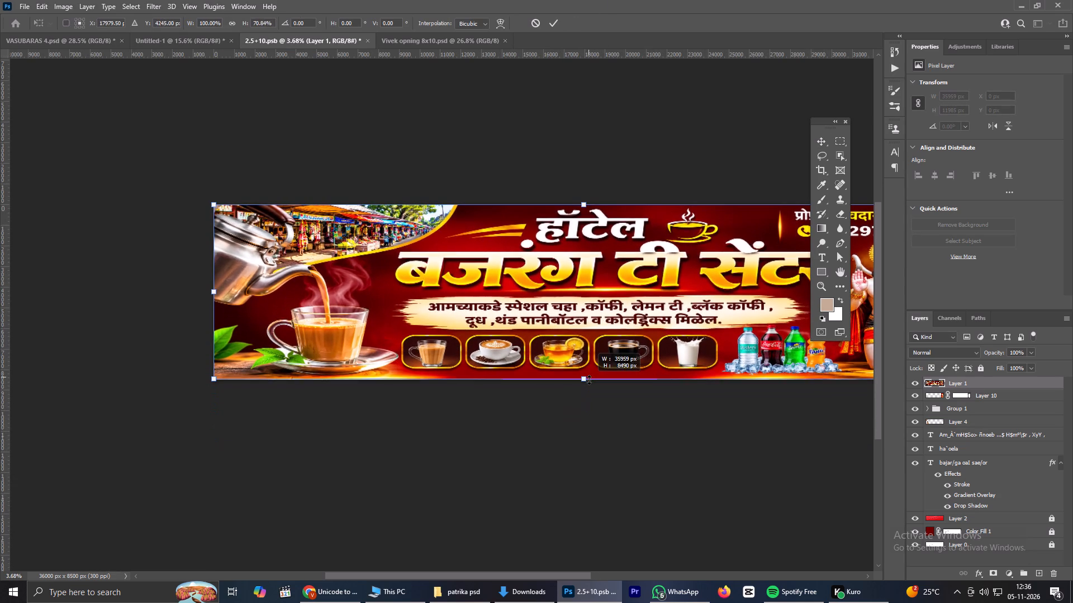
pyautogui.keyDown('shift'); pyautogui.moveTo(589, 380); pyautogui.dragTo(590, 381); pyautogui.keyUp('shift')
pyautogui.scroll(-2, 537, 276)
pyautogui.scroll(4, 531, 268)
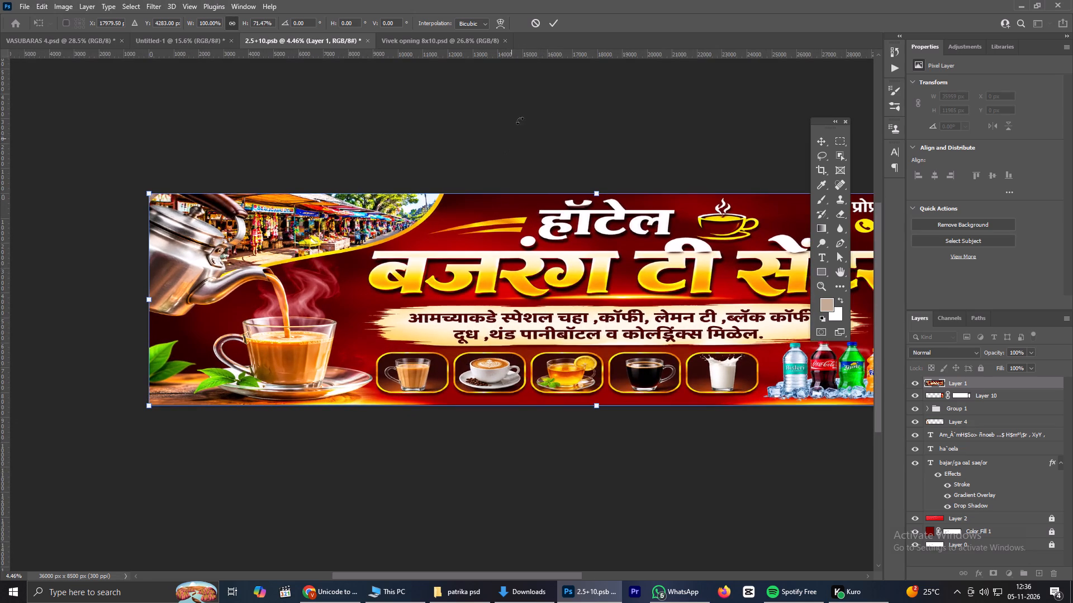
pyautogui.click(555, 18)
# Stretch the Layer 1 reference proportionally from its right edge to about 100.6% so it covers the banner's right edge.
pyautogui.press('space')
pyautogui.press('space')
pyautogui.press('space')
pyautogui.press('space')
pyautogui.press('space')
pyautogui.press('space')
pyautogui.press('space')
pyautogui.press('space')
pyautogui.press('space')
pyautogui.press('space')
pyautogui.press('space')
pyautogui.press('space')
pyautogui.press('space')
pyautogui.press('space')
pyautogui.press('space')
pyautogui.press('space')
pyautogui.press('space')
pyautogui.press('space')
pyautogui.press('space')
pyautogui.moveTo(594, 254); pyautogui.dragTo(391, 239)
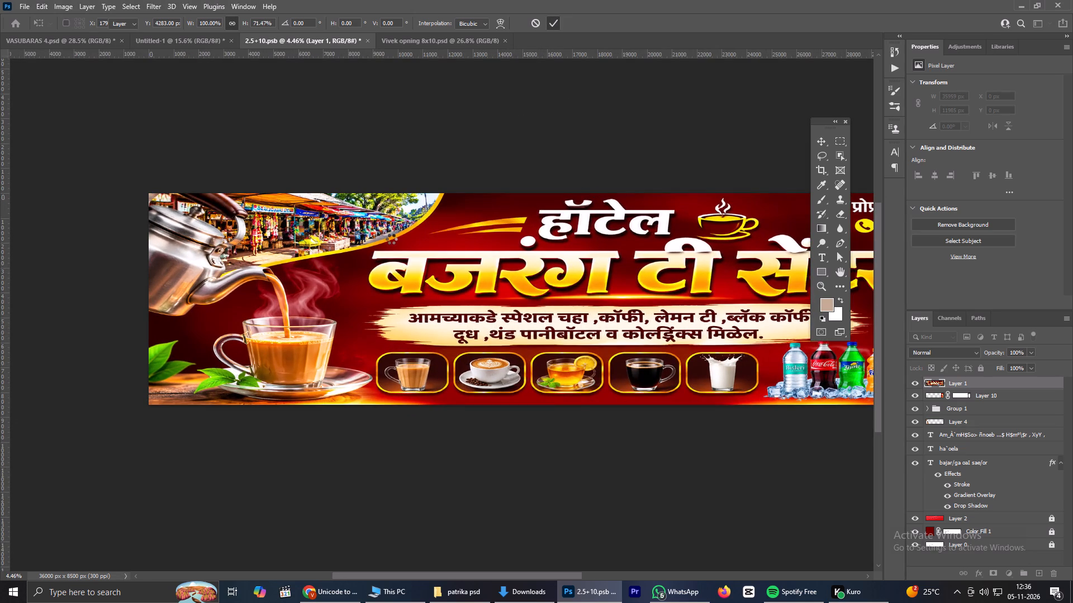
pyautogui.moveTo(391, 239); pyautogui.dragTo(392, 239)
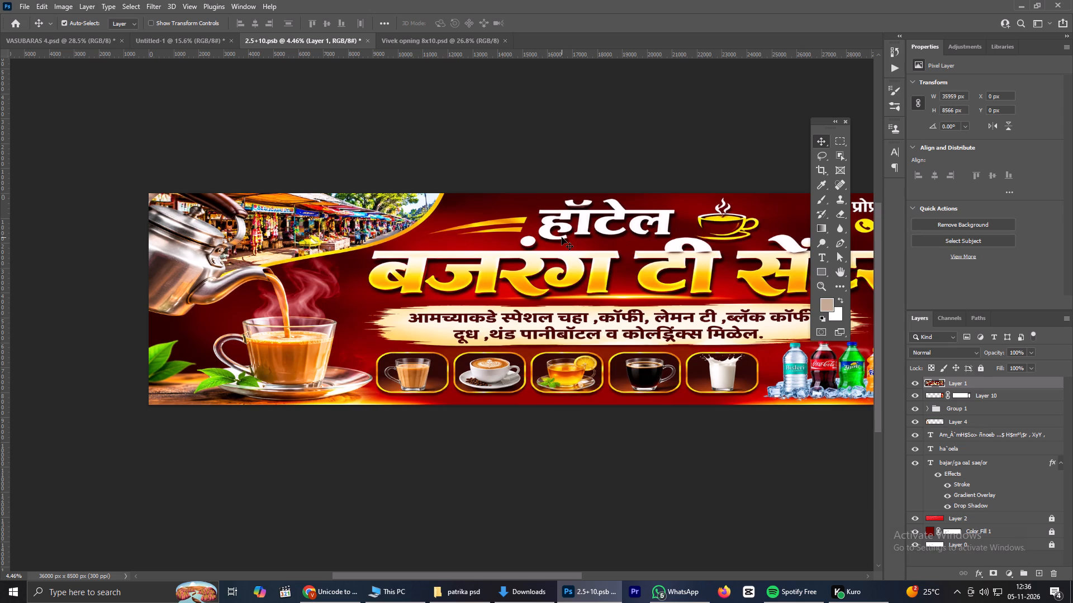
pyautogui.scroll(-3, 538, 213)
pyautogui.scroll(4, 528, 209)
pyautogui.press('space')
pyautogui.press('space')
pyautogui.press('space')
pyautogui.press('space')
pyautogui.press('space')
pyautogui.press('space')
pyautogui.press('space')
pyautogui.press('space')
pyautogui.press('space')
pyautogui.press('space')
pyautogui.press('space')
pyautogui.press('space')
pyautogui.press('space')
pyautogui.press('space')
pyautogui.press('space')
pyautogui.press('space')
pyautogui.press('space')
pyautogui.press('space')
pyautogui.press('space')
pyautogui.press('space')
pyautogui.moveTo(549, 250); pyautogui.dragTo(172, 213)
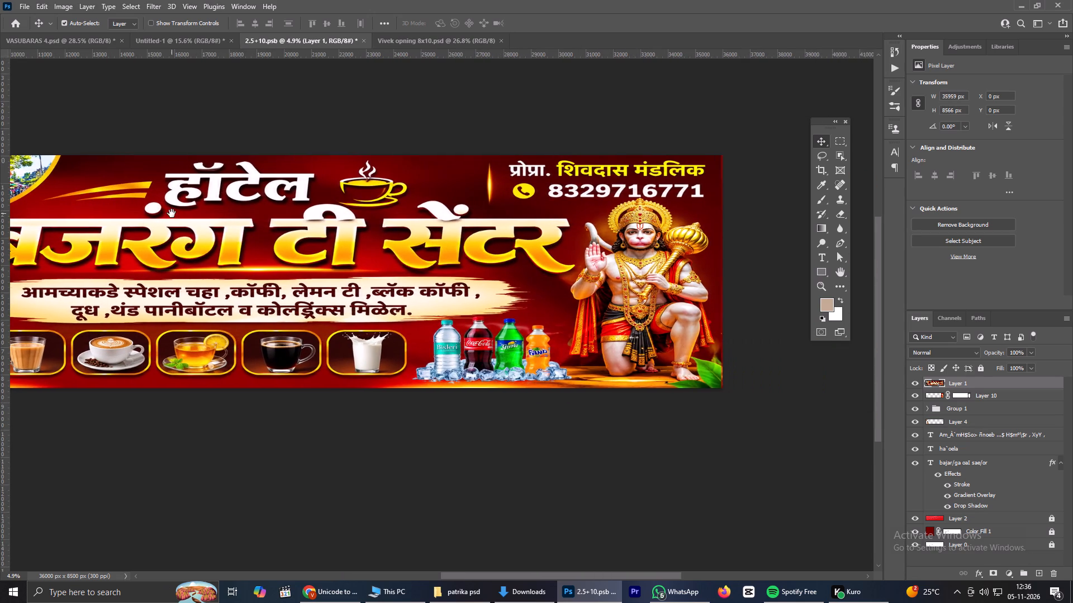
pyautogui.moveTo(172, 213); pyautogui.dragTo(178, 213)
pyautogui.scroll(-2, 390, 220)
pyautogui.scroll(2, 391, 221)
pyautogui.press('space')
pyautogui.press('space')
pyautogui.press('space')
pyautogui.press('space')
pyautogui.press('space')
pyautogui.press('space')
pyautogui.press('space')
pyautogui.press('space')
pyautogui.press('space')
pyautogui.press('space')
pyautogui.press('space')
pyautogui.press('space')
pyautogui.press('space')
pyautogui.press('space')
pyautogui.press('space')
pyautogui.press('space')
pyautogui.press('space')
pyautogui.press('space')
pyautogui.press('space')
pyautogui.press('space')
pyautogui.moveTo(327, 223); pyautogui.dragTo(385, 224)
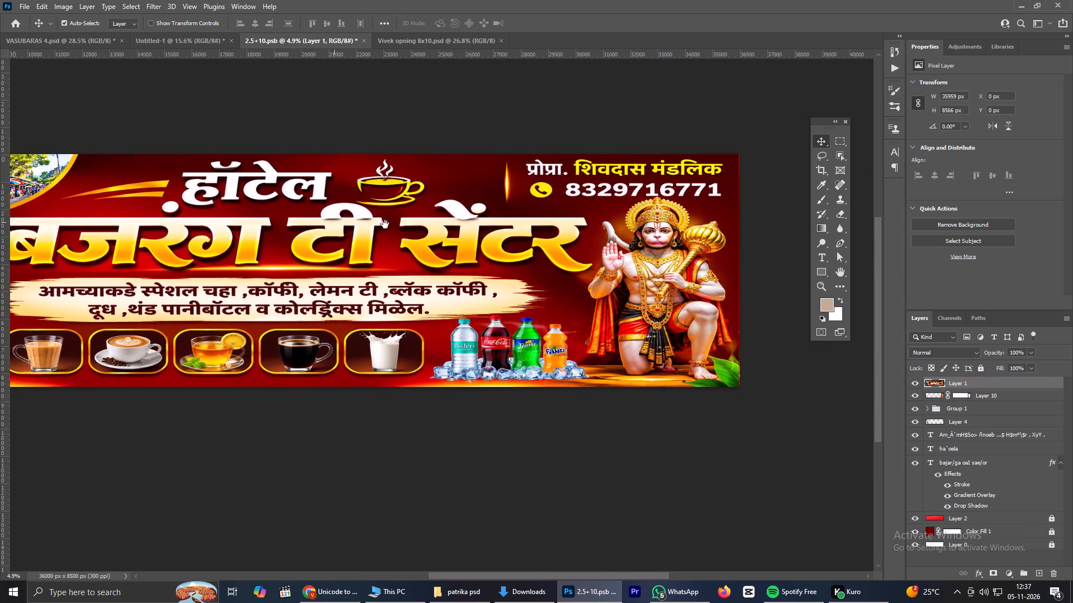
pyautogui.moveTo(385, 224); pyautogui.dragTo(386, 225)
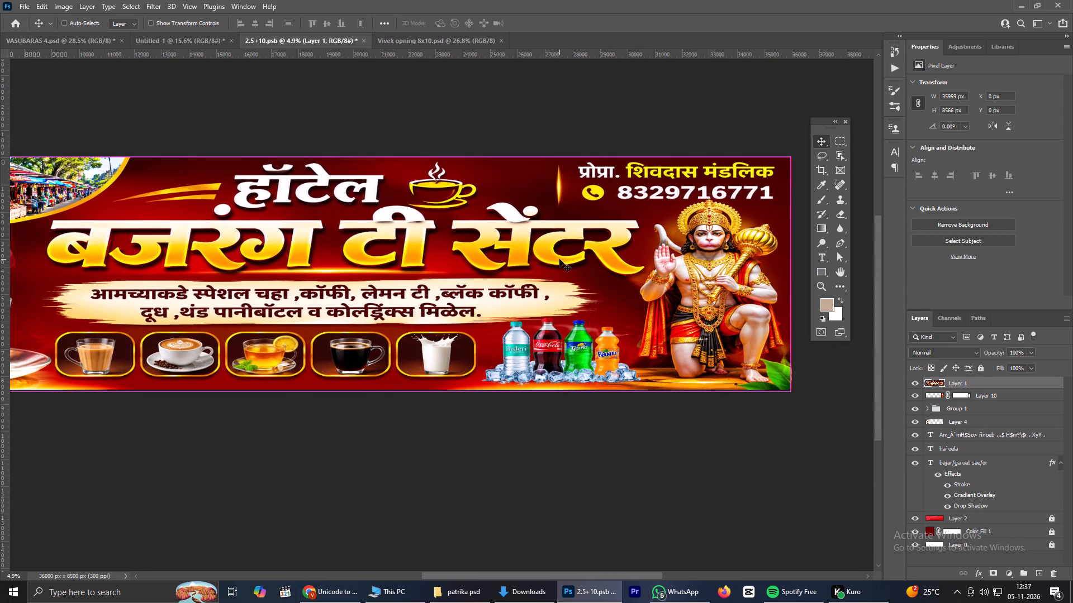
pyautogui.hotkey('ctrl', 't')
pyautogui.moveTo(789, 271); pyautogui.dragTo(794, 271)
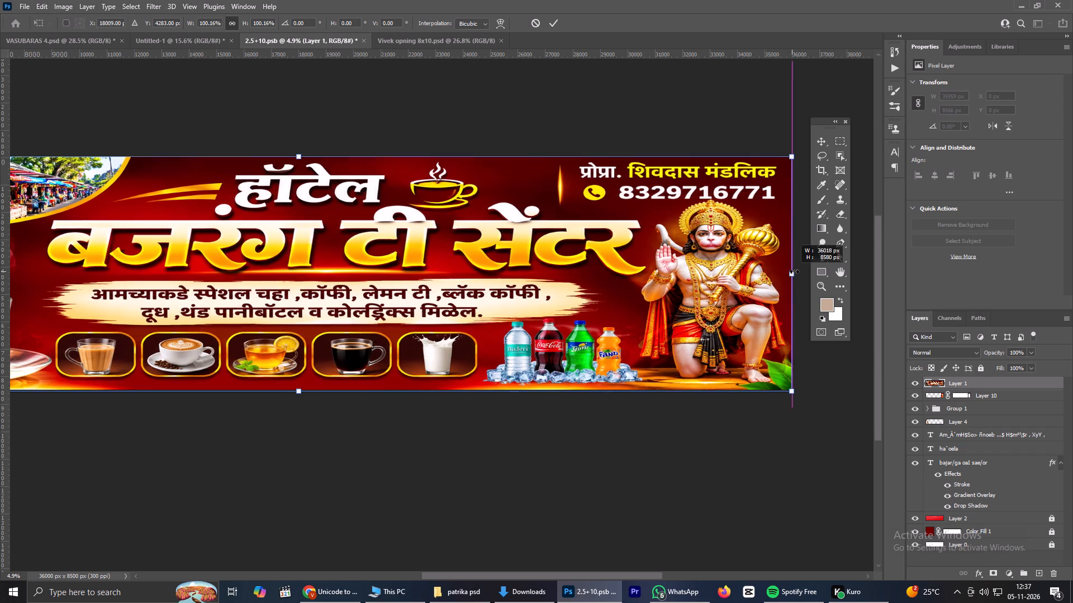
pyautogui.moveTo(794, 271); pyautogui.dragTo(795, 274)
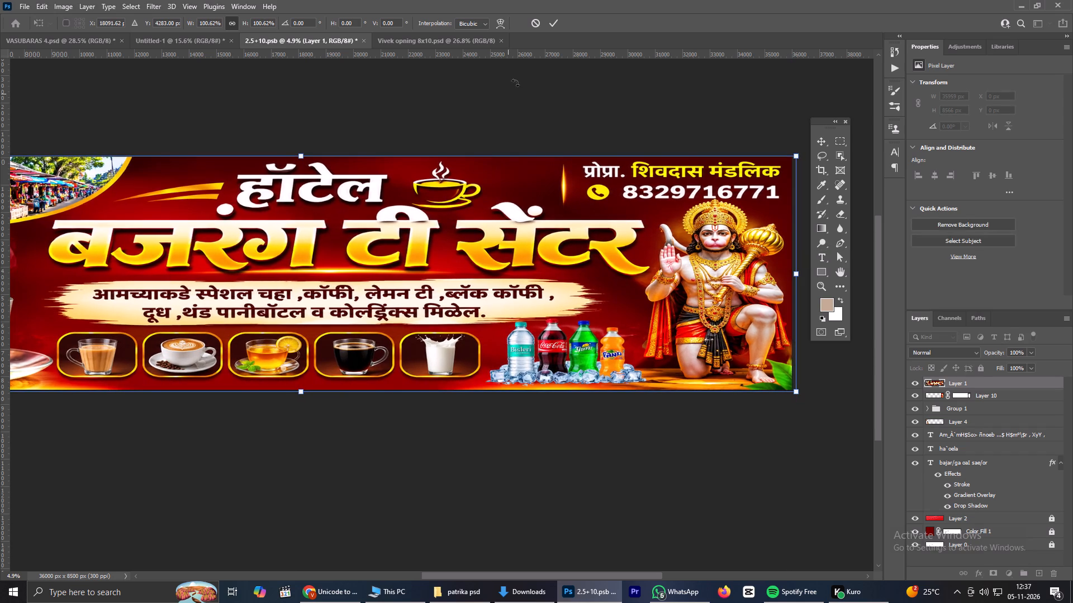
pyautogui.click(552, 16)
# Examine the fitted reference design across the banner, including the market photo, headline, drinks text, drink pictures and bottles.
pyautogui.scroll(-2, 441, 200)
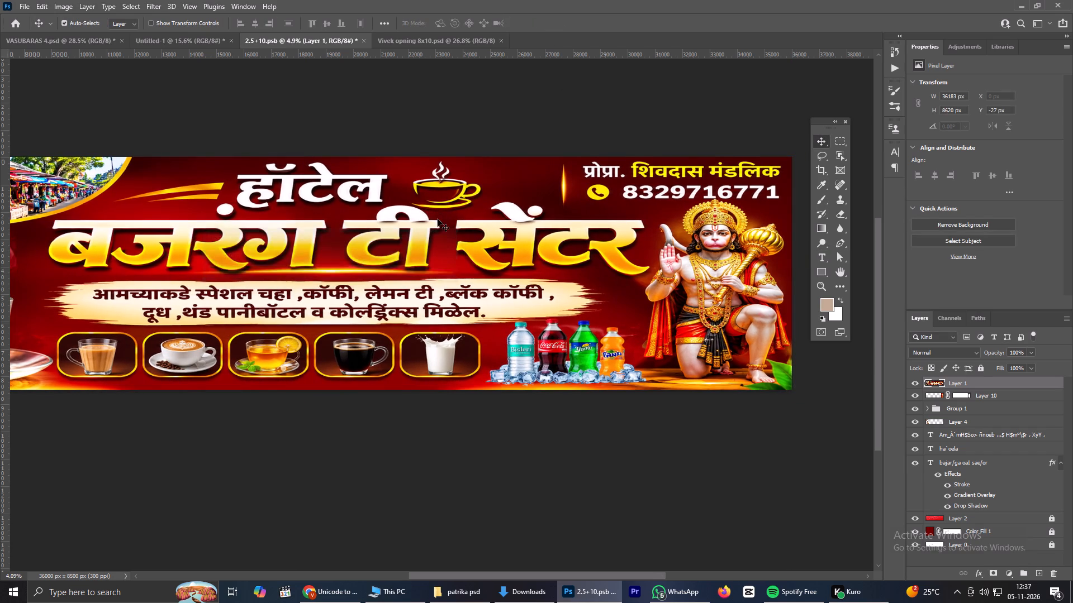
pyautogui.scroll(-3, 451, 122)
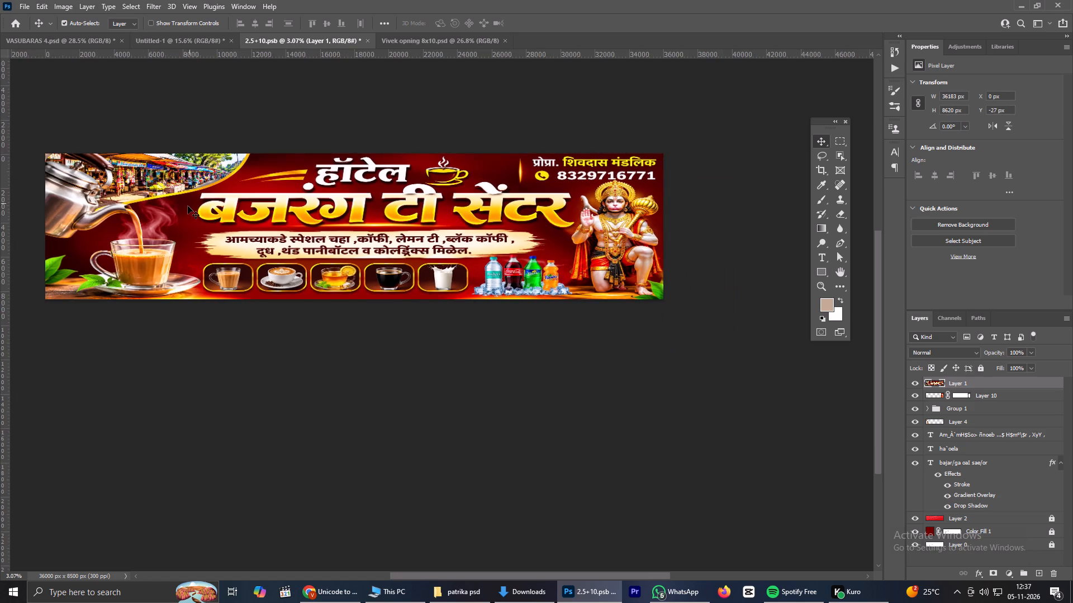
pyautogui.press('space')
pyautogui.press('space')
pyautogui.press('space')
pyautogui.press('space')
pyautogui.press('space')
pyautogui.press('space')
pyautogui.press('space')
pyautogui.moveTo(189, 206); pyautogui.dragTo(360, 229)
pyautogui.scroll(6, 372, 205)
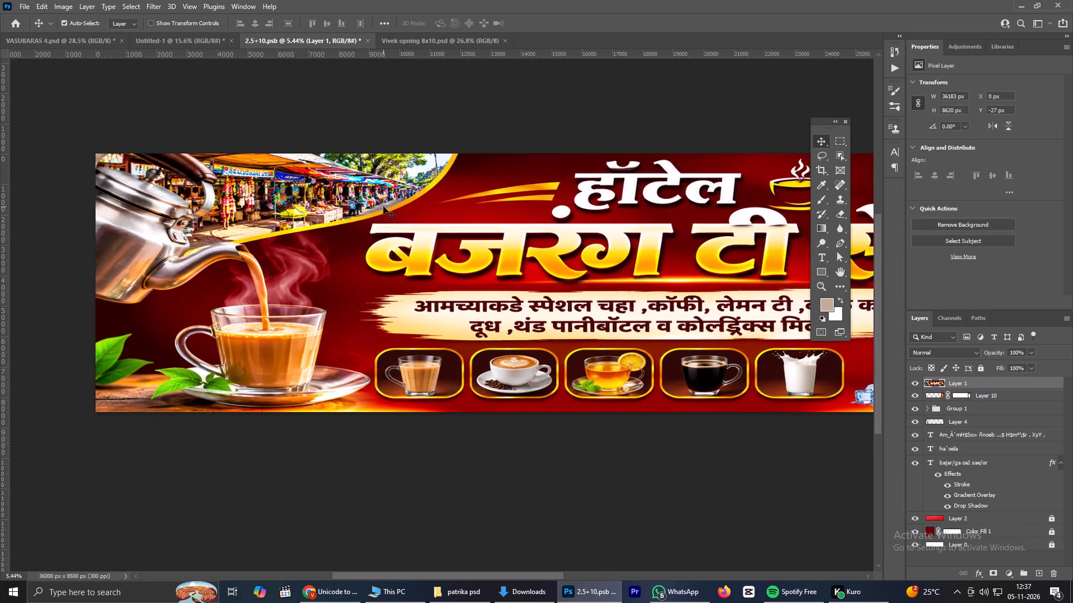
pyautogui.scroll(-1, 379, 203)
pyautogui.scroll(1, 379, 203)
pyautogui.scroll(-4, 379, 203)
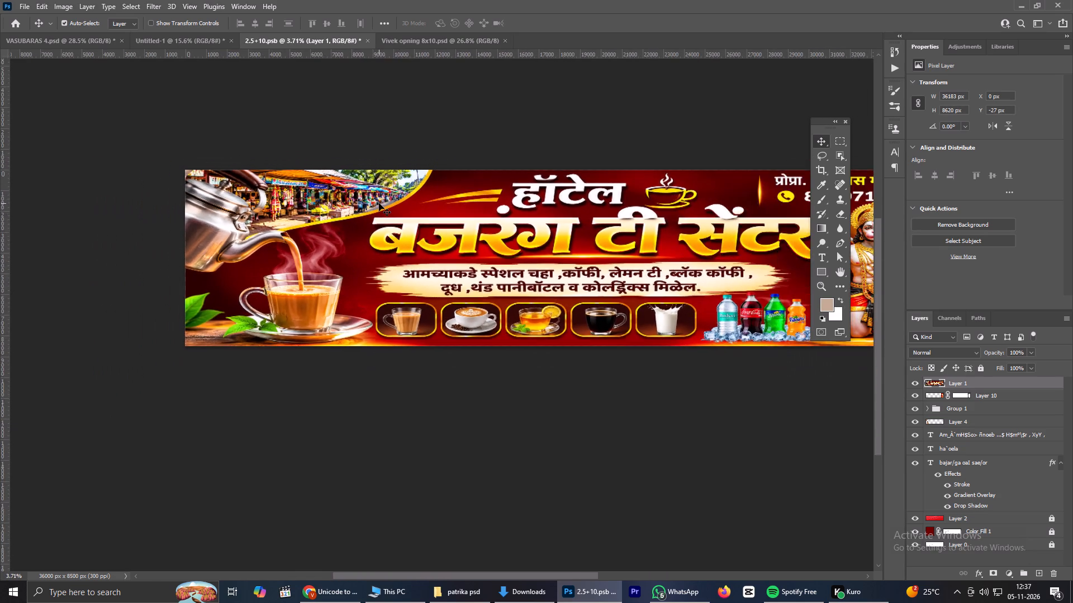
pyautogui.scroll(7, 379, 203)
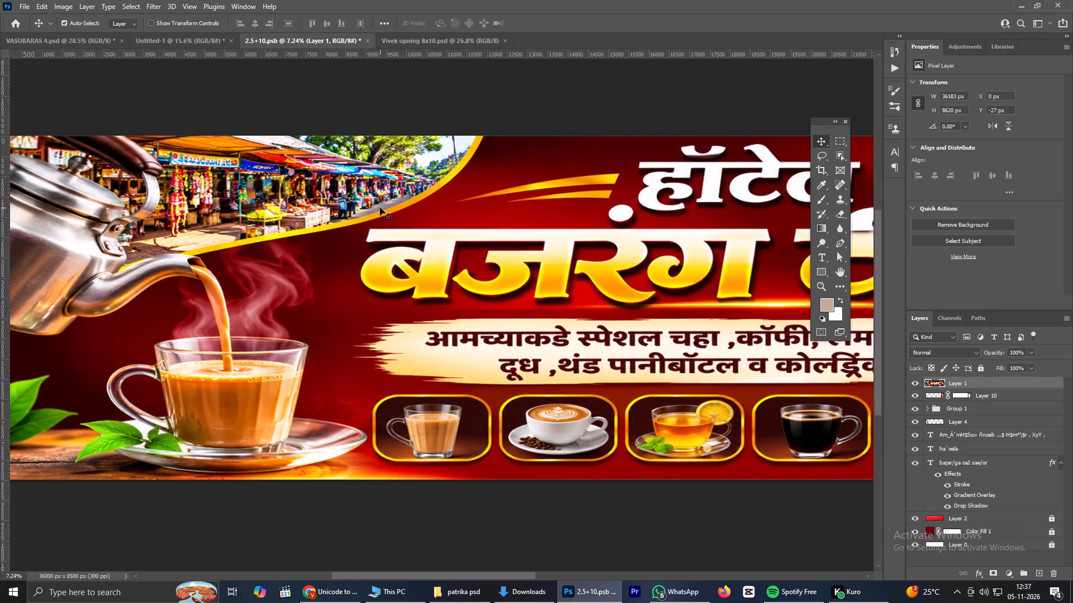
pyautogui.scroll(3, 380, 208)
pyautogui.scroll(-11, 380, 208)
pyautogui.press('space')
pyautogui.press('space')
pyautogui.press('space')
pyautogui.press('space')
pyautogui.press('space')
pyautogui.press('space')
pyautogui.press('space')
pyautogui.press('space')
pyautogui.press('space')
pyautogui.press('space')
pyautogui.press('space')
pyautogui.press('space')
pyautogui.press('space')
pyautogui.press('space')
pyautogui.press('space')
pyautogui.press('space')
pyautogui.press('space')
pyautogui.press('space')
pyautogui.press('space')
pyautogui.press('space')
pyautogui.moveTo(502, 209); pyautogui.dragTo(335, 202)
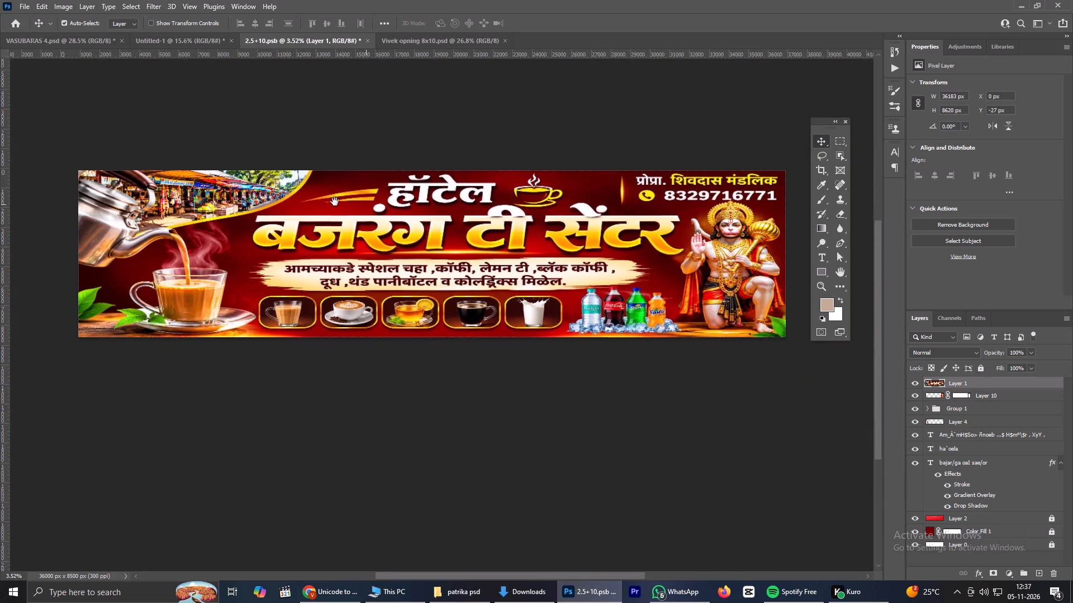
pyautogui.moveTo(335, 202); pyautogui.dragTo(399, 200)
pyautogui.scroll(3, 513, 247)
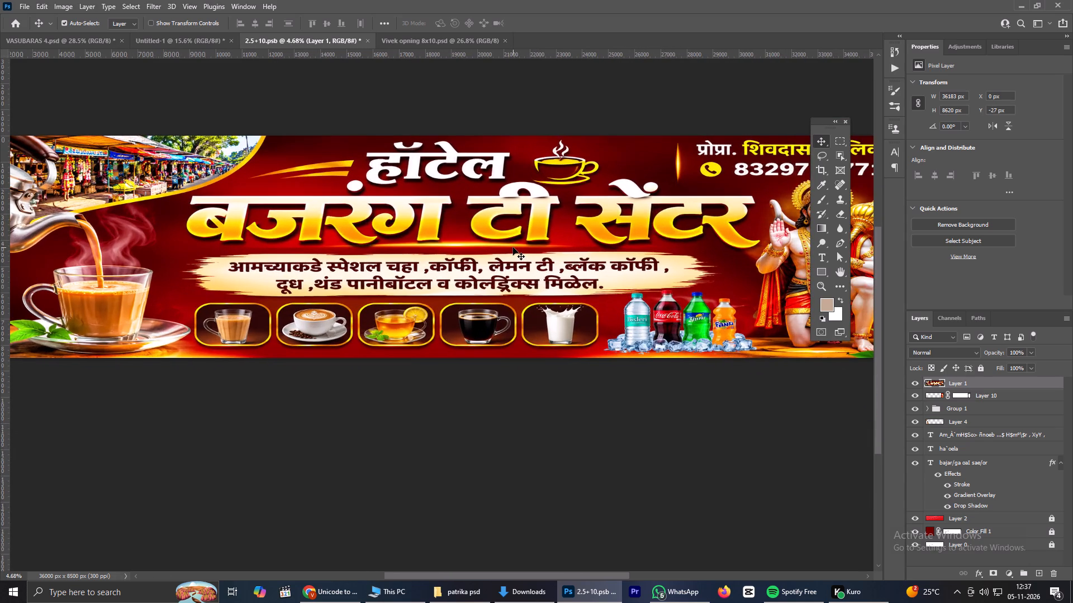
pyautogui.scroll(2, 513, 247)
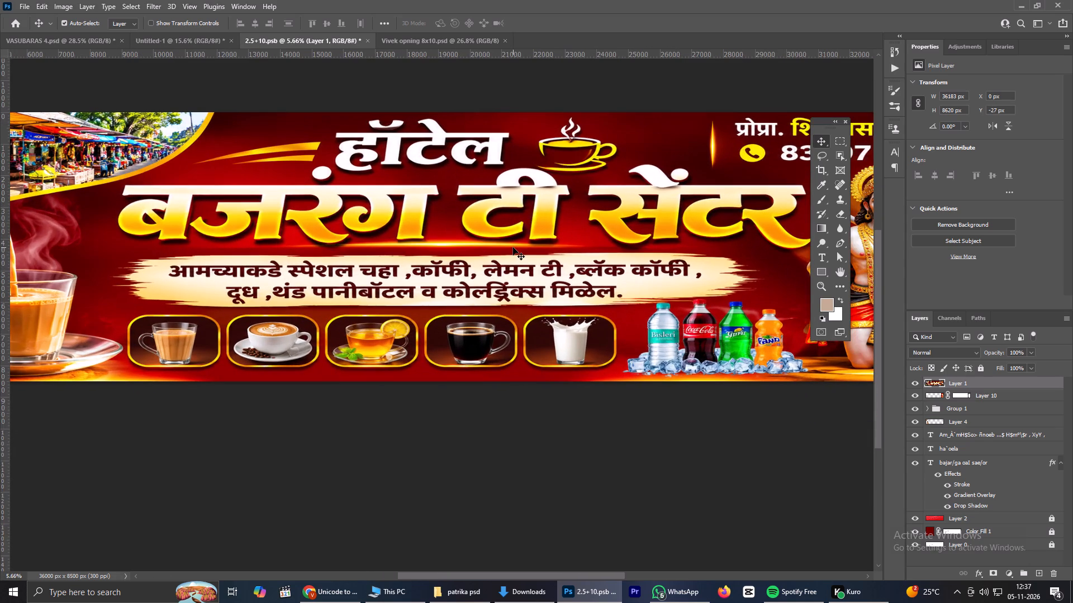
pyautogui.scroll(4, 513, 247)
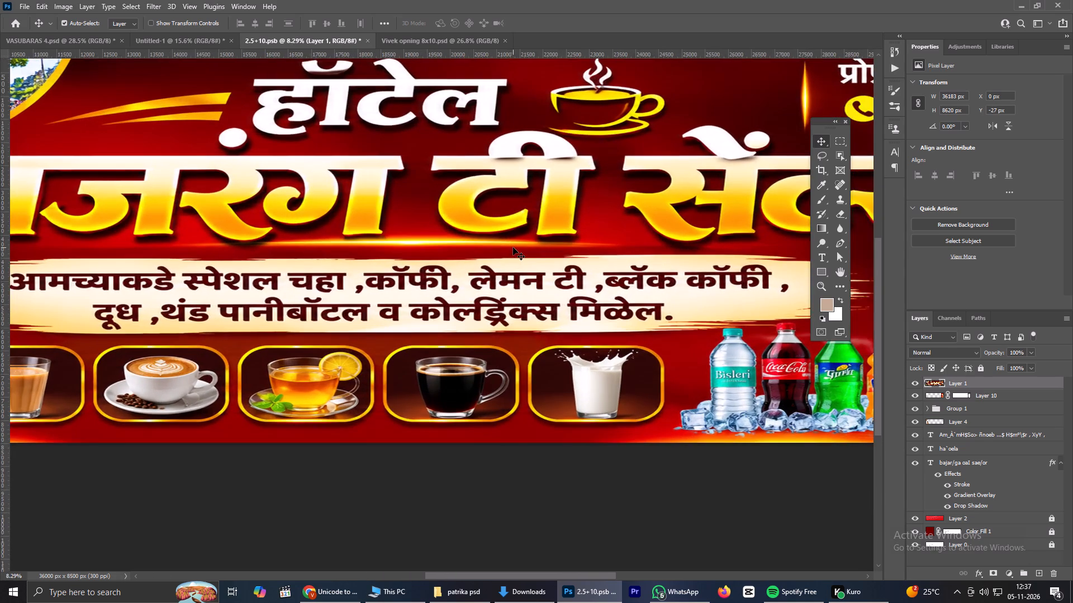
pyautogui.scroll(-5, 513, 247)
pyautogui.scroll(1, 512, 248)
pyautogui.scroll(-1, 512, 248)
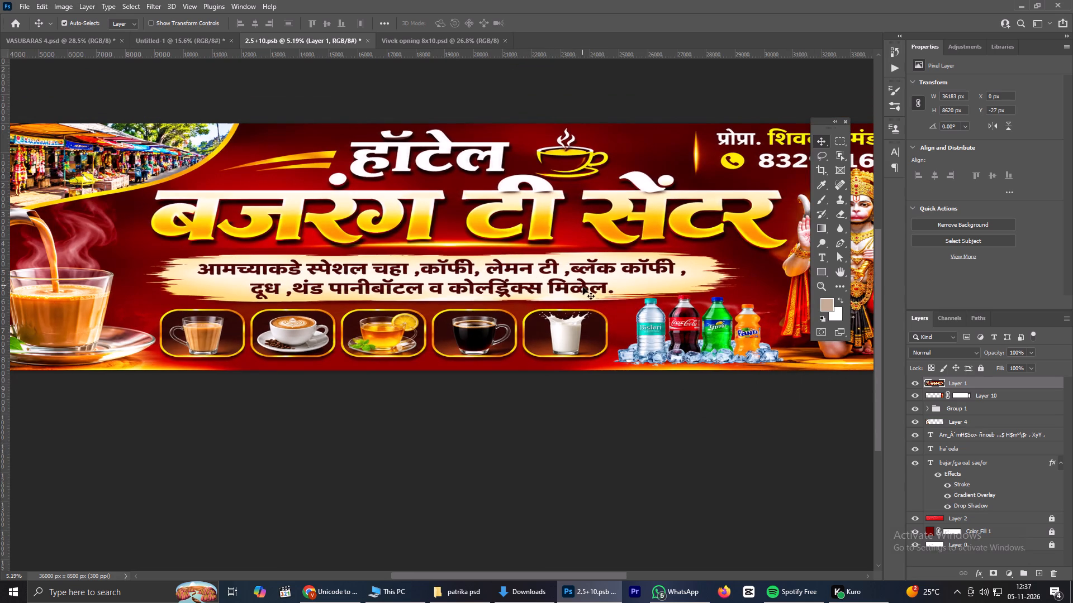
pyautogui.scroll(-3, 590, 291)
pyautogui.scroll(2, 588, 292)
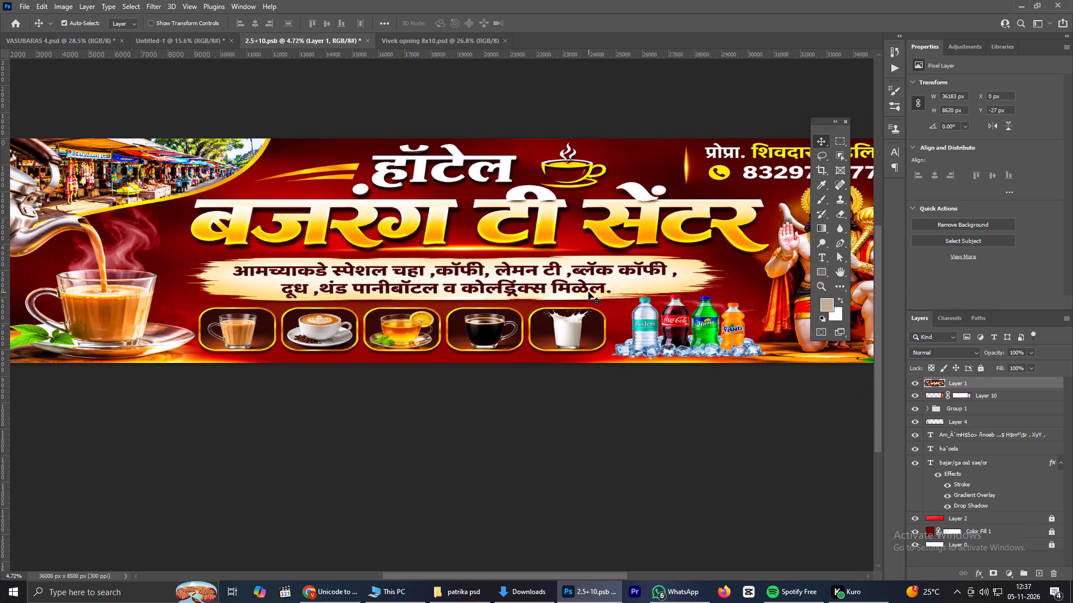
pyautogui.scroll(-4, 588, 292)
pyautogui.scroll(3, 281, 219)
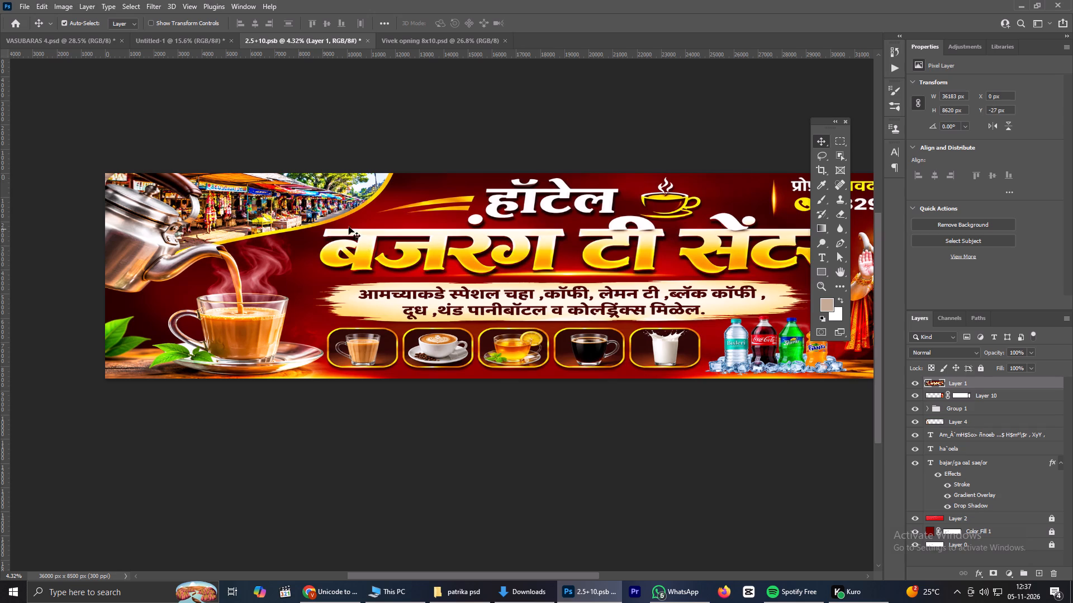
# Examine the fitted reference design from the market photo corner out to the whole banner.
pyautogui.scroll(2, 294, 229)
pyautogui.scroll(-3, 294, 229)
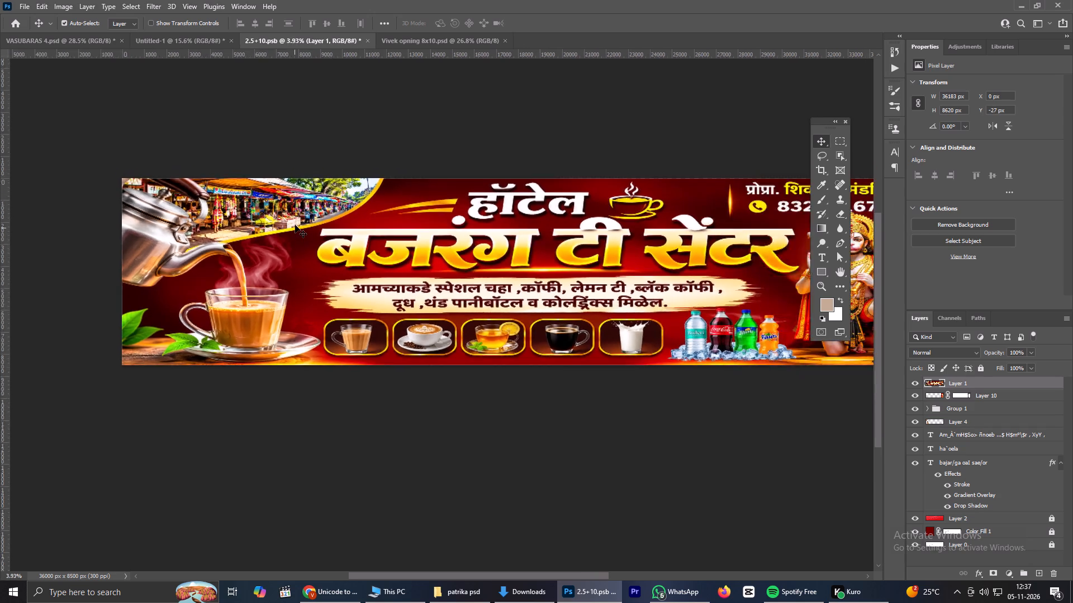
pyautogui.scroll(3, 295, 225)
pyautogui.scroll(-3, 295, 225)
pyautogui.scroll(2, 297, 219)
pyautogui.scroll(-6, 297, 219)
pyautogui.scroll(1, 293, 203)
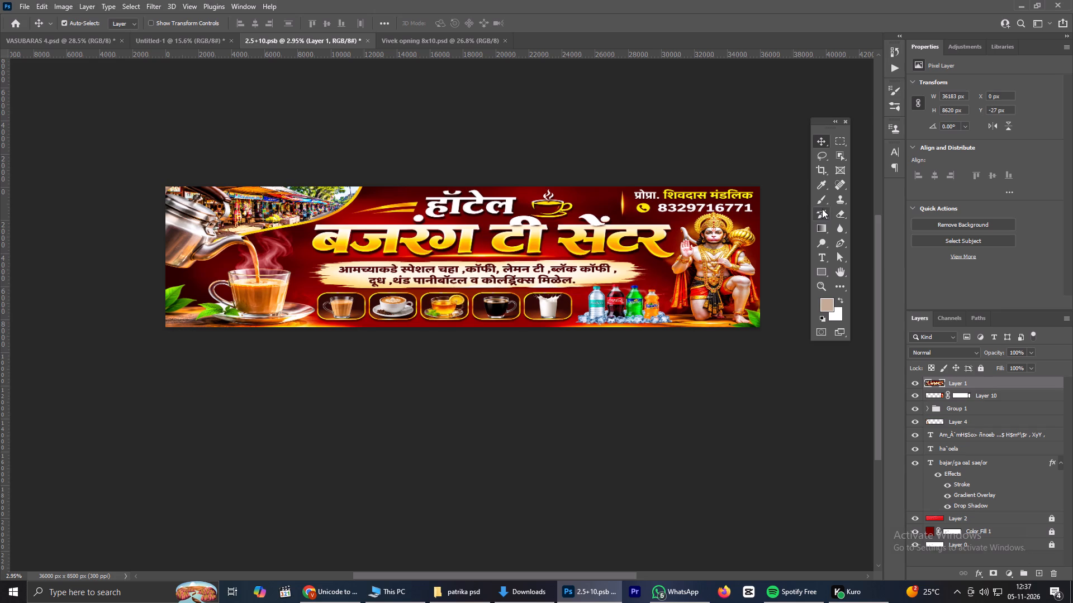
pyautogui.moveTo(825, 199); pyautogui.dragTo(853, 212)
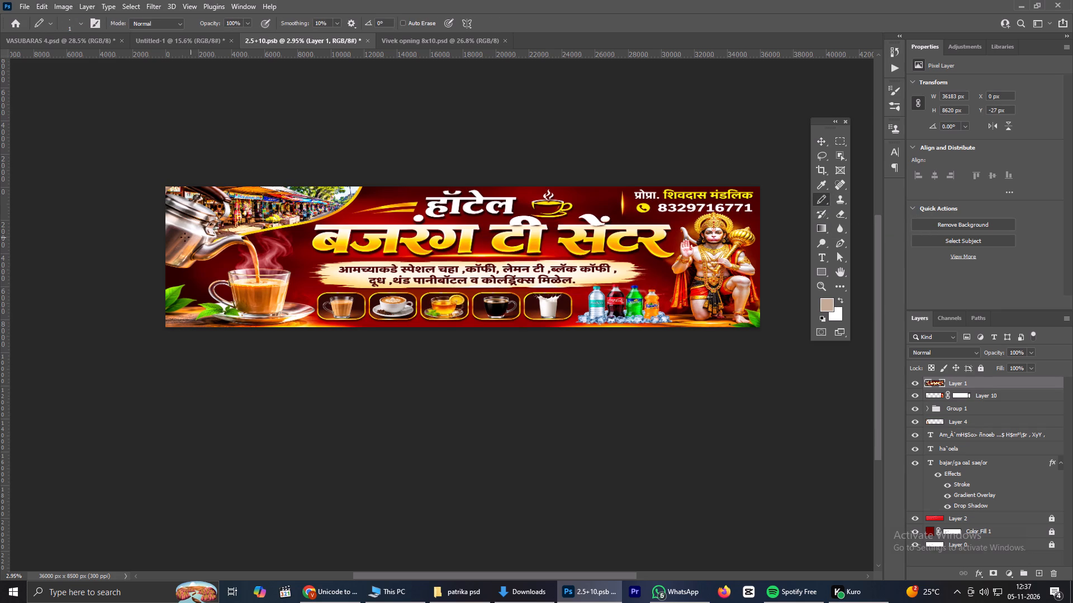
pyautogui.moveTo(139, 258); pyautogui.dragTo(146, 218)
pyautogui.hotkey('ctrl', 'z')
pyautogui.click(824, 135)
# Examine the reference banner closely, checking the headline, the kettle and market photo area, the bottles and the Hanuman figure.
pyautogui.scroll(-2, 517, 176)
pyautogui.scroll(3, 510, 176)
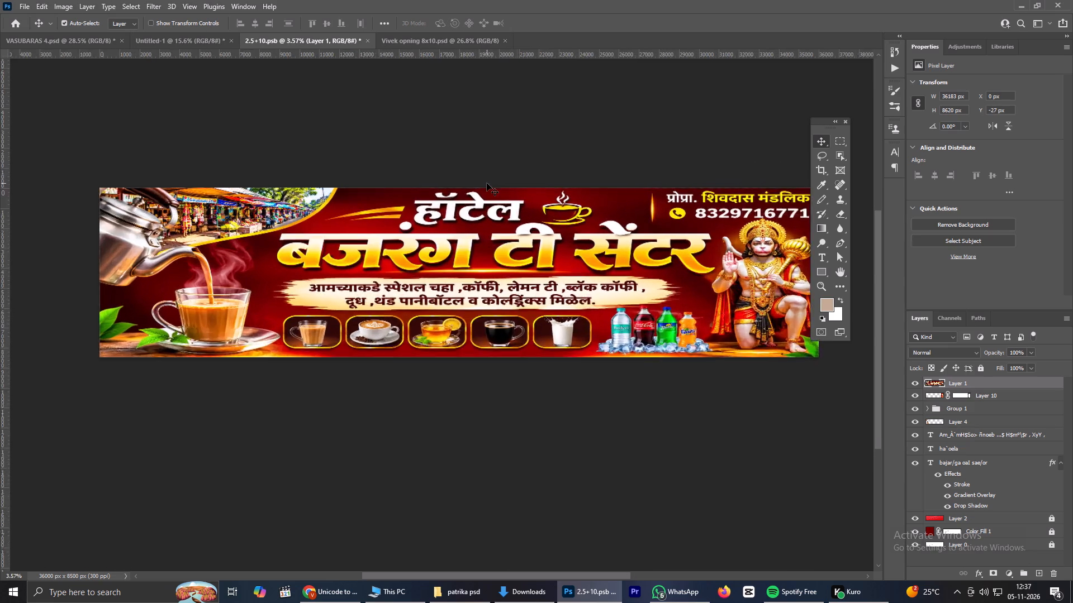
pyautogui.scroll(2, 487, 183)
pyautogui.scroll(12, 287, 210)
pyautogui.scroll(-8, 298, 188)
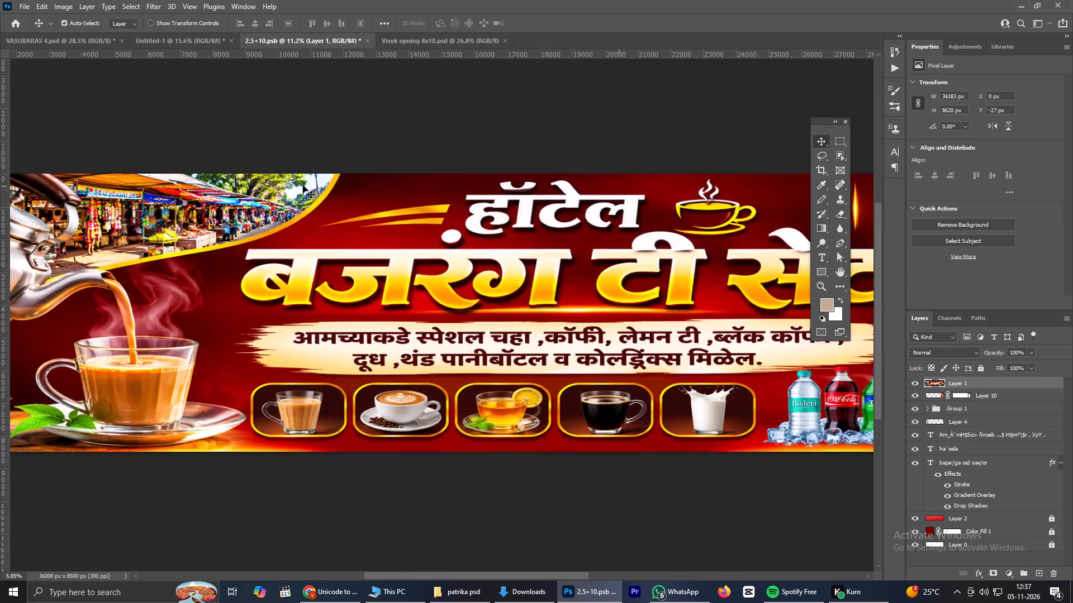
pyautogui.scroll(-3, 303, 185)
pyautogui.scroll(8, 304, 185)
pyautogui.scroll(-10, 305, 185)
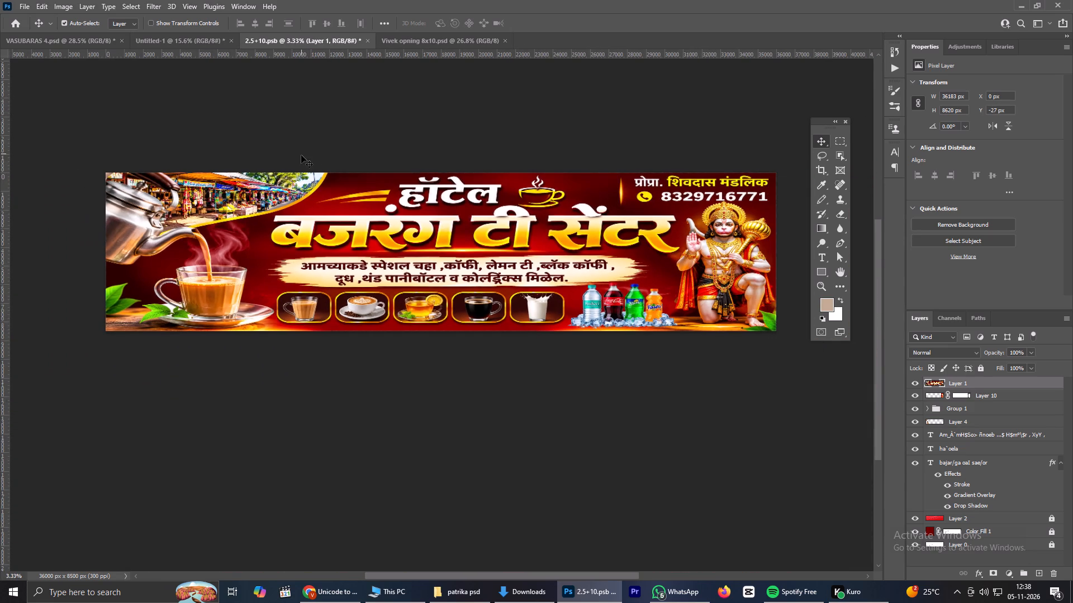
pyautogui.scroll(6, 710, 303)
pyautogui.scroll(6, 754, 199)
pyautogui.scroll(4, 719, 138)
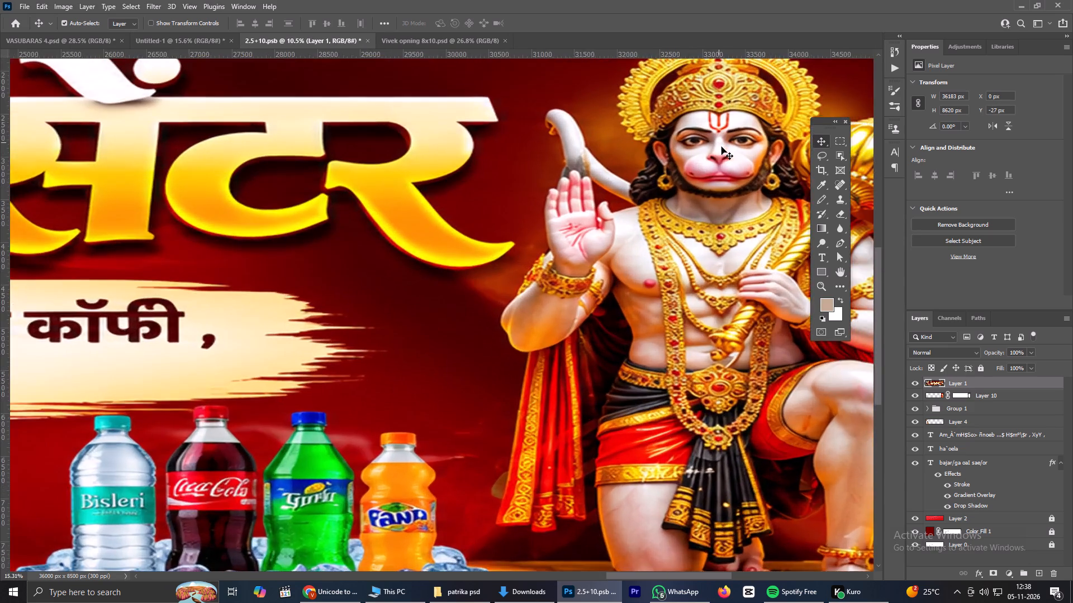
pyautogui.scroll(5, 721, 147)
pyautogui.scroll(-20, 716, 168)
pyautogui.scroll(1, 679, 180)
pyautogui.scroll(-2, 678, 179)
pyautogui.scroll(-2, 333, 197)
pyautogui.press('space')
pyautogui.press('space')
pyautogui.press('space')
pyautogui.press('space')
pyautogui.press('space')
pyautogui.moveTo(265, 179); pyautogui.dragTo(307, 220)
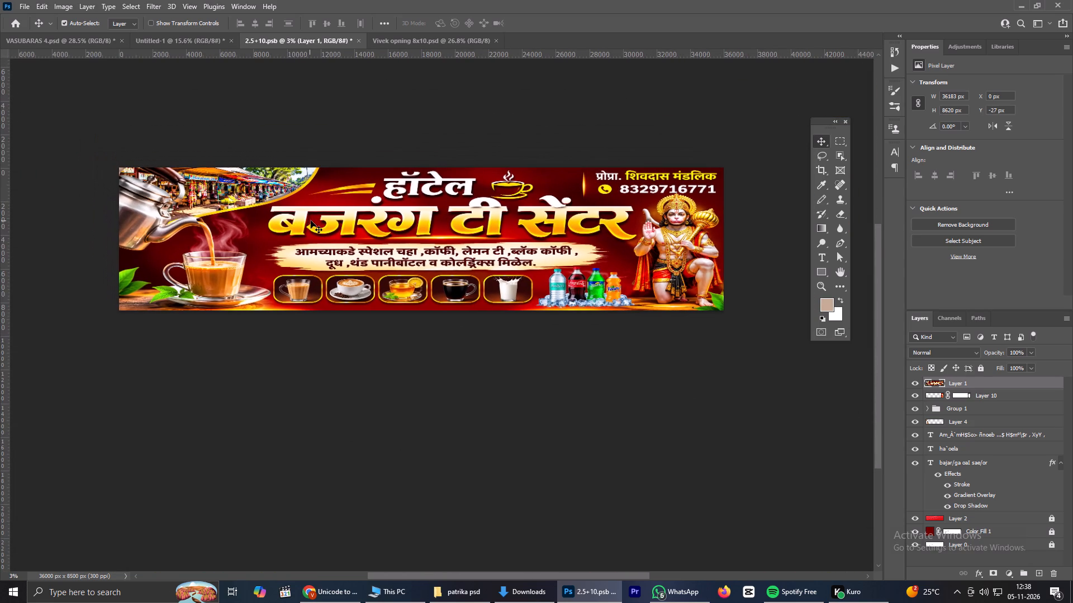
pyautogui.scroll(1, 305, 221)
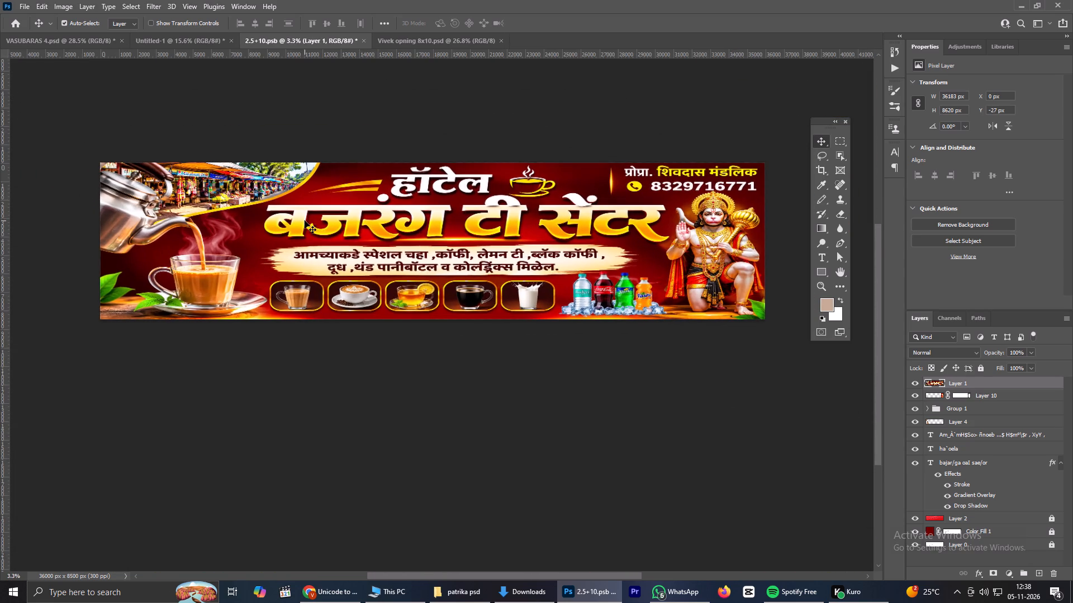
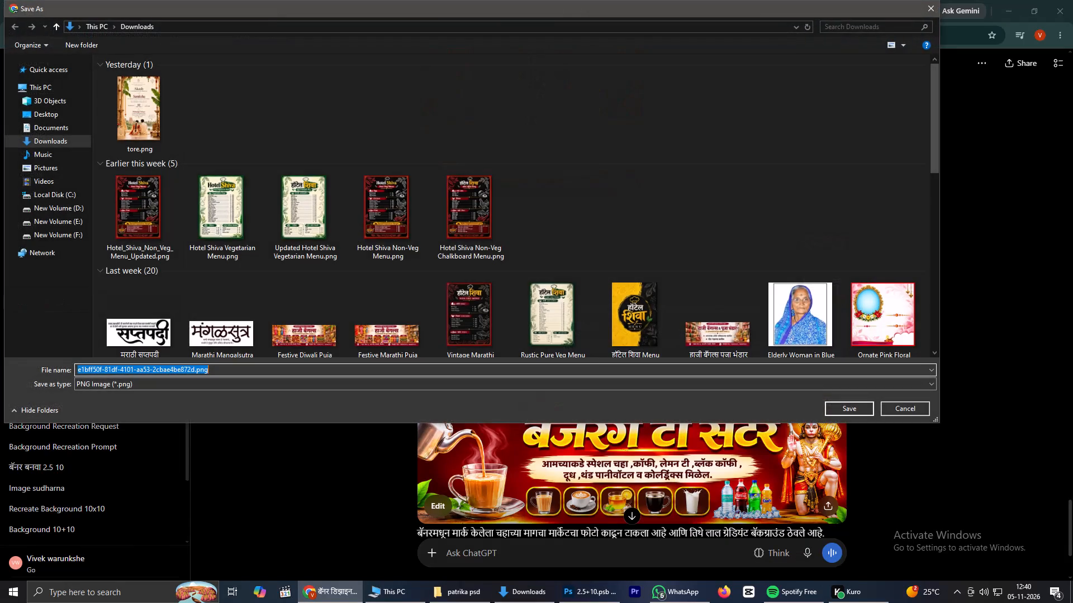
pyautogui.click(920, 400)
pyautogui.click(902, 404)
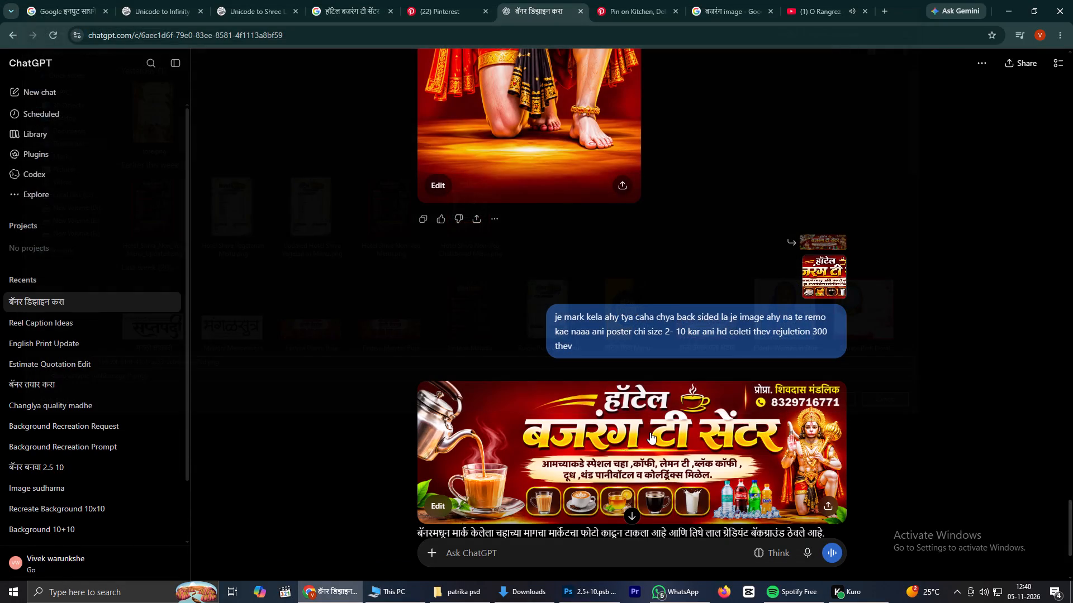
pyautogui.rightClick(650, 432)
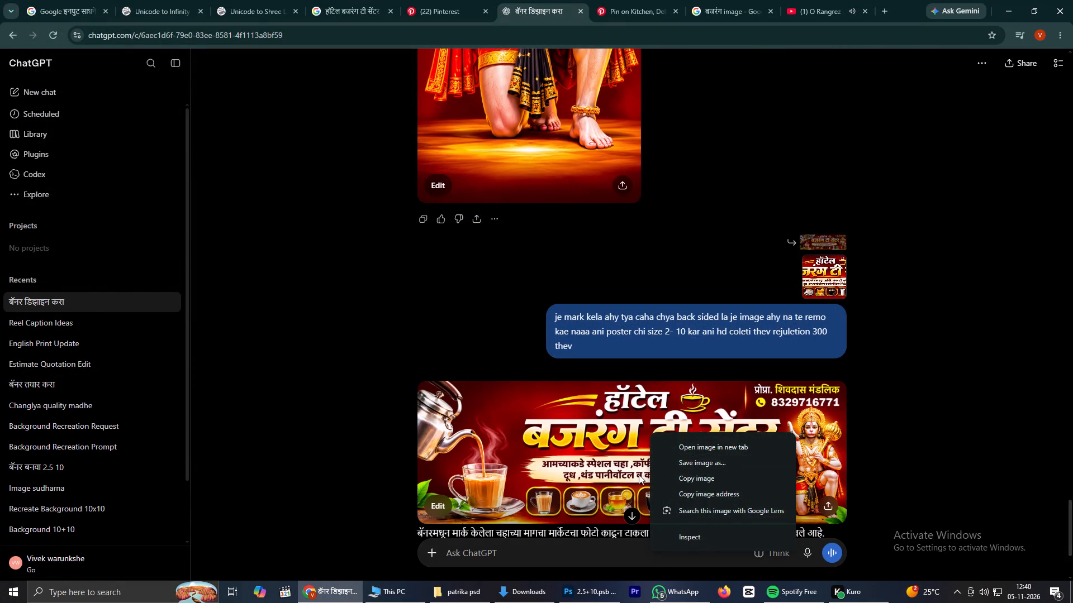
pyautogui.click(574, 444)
# Open the regenerated tea-shop banner without the market photo full size and download it.
pyautogui.click(566, 444)
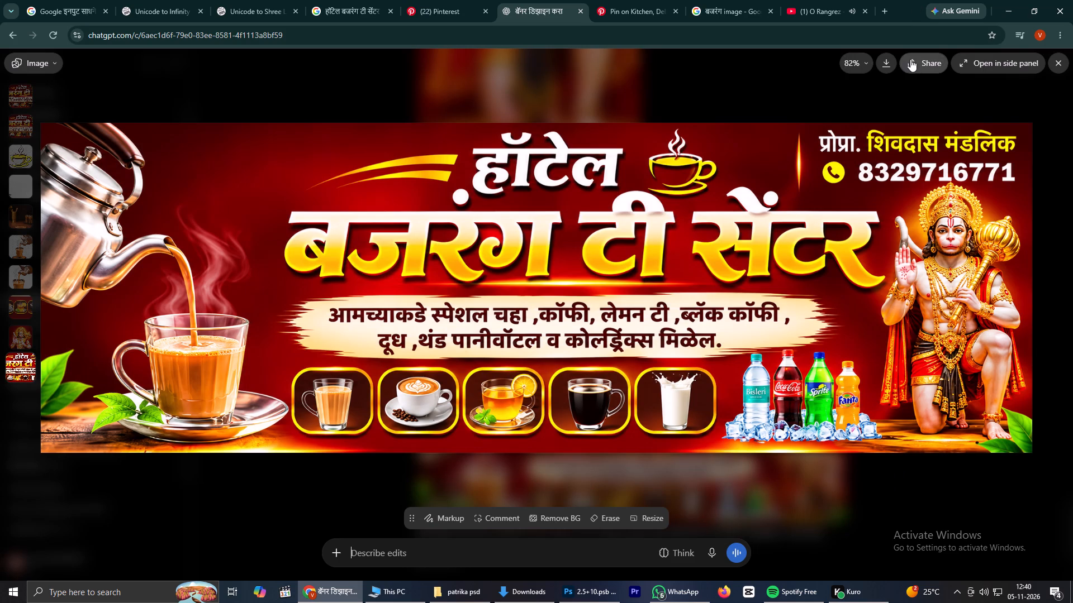
pyautogui.click(892, 61)
pyautogui.scroll(-1, 550, 290)
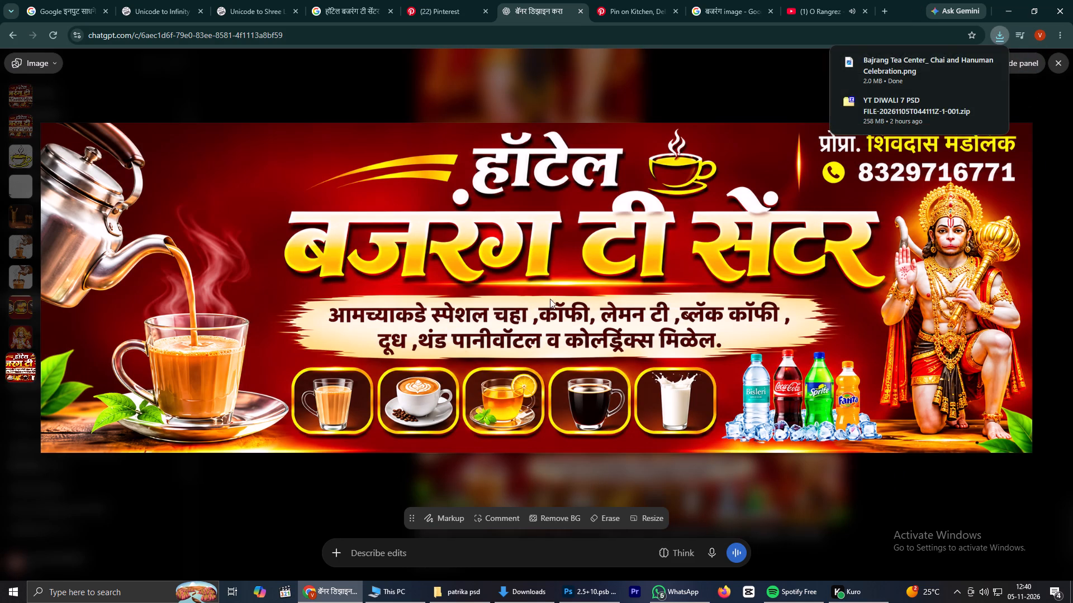
# Switch to Photoshop with the 2.5+10 banner document.
pyautogui.click(595, 599)
pyautogui.scroll(-3, 501, 393)
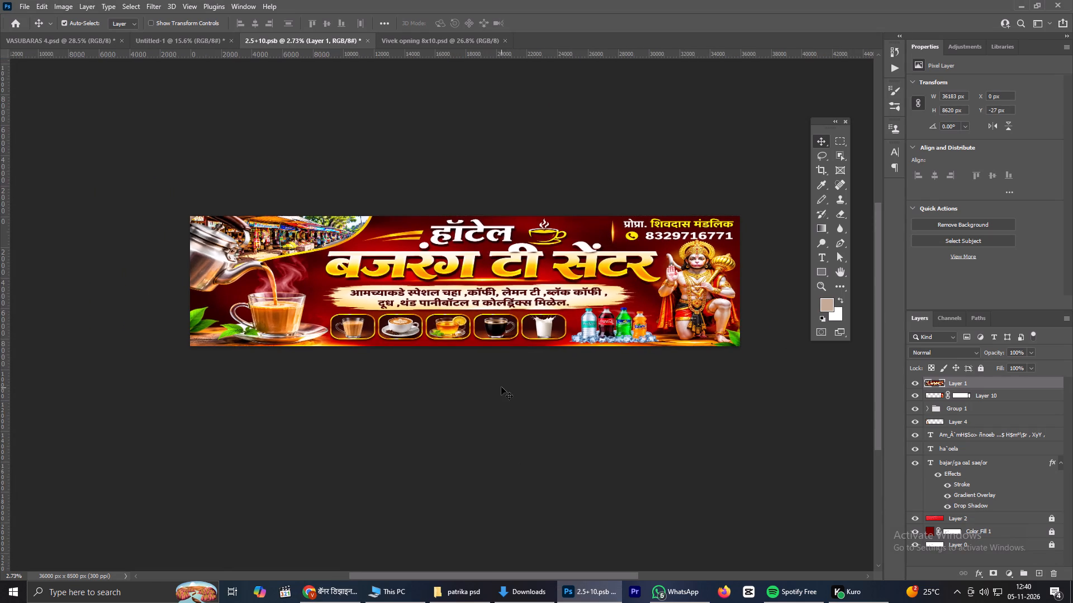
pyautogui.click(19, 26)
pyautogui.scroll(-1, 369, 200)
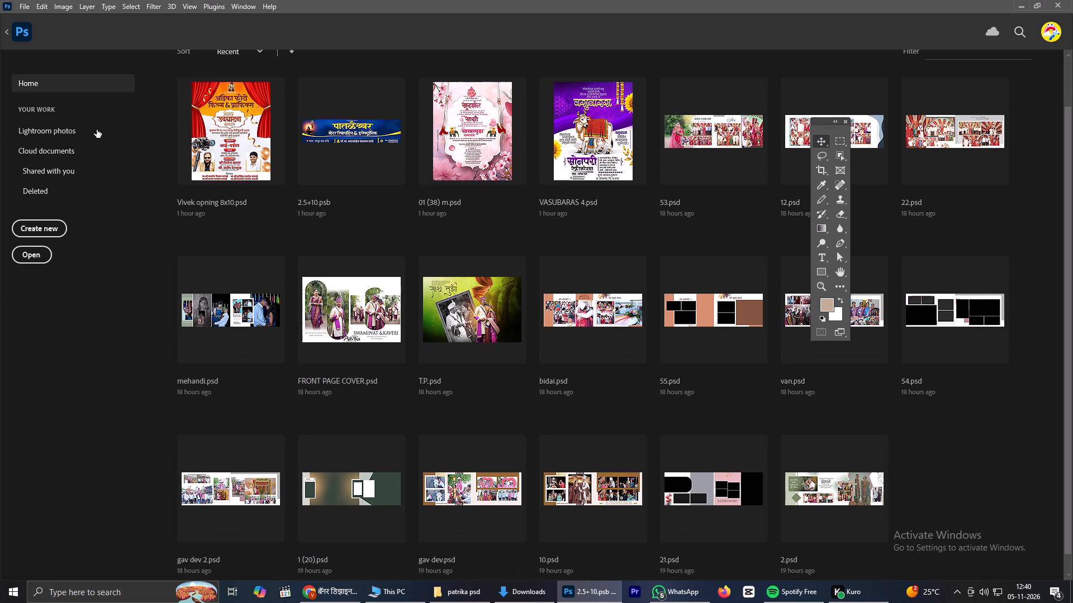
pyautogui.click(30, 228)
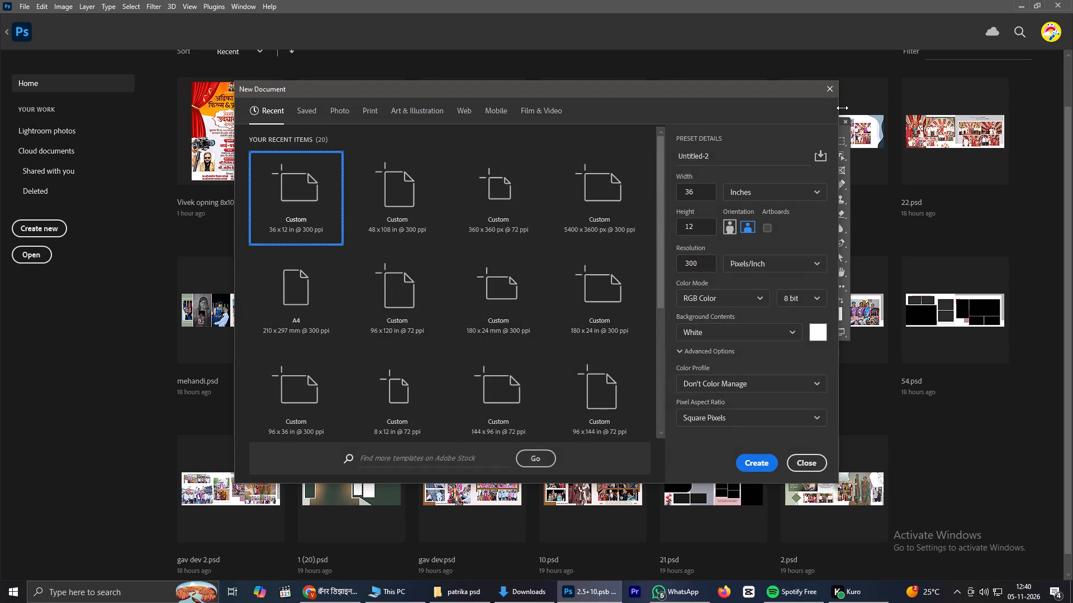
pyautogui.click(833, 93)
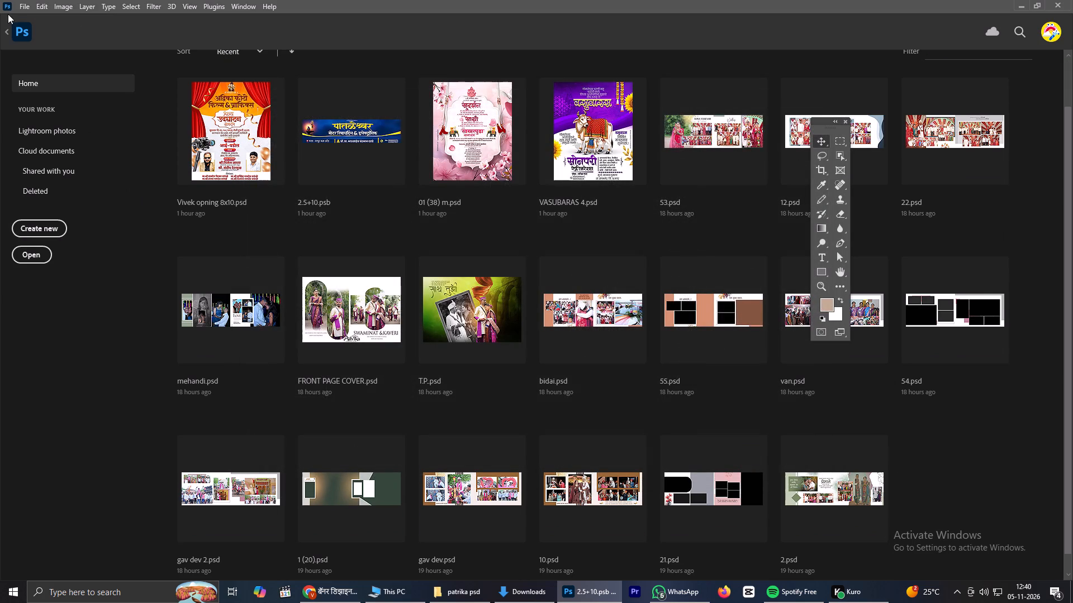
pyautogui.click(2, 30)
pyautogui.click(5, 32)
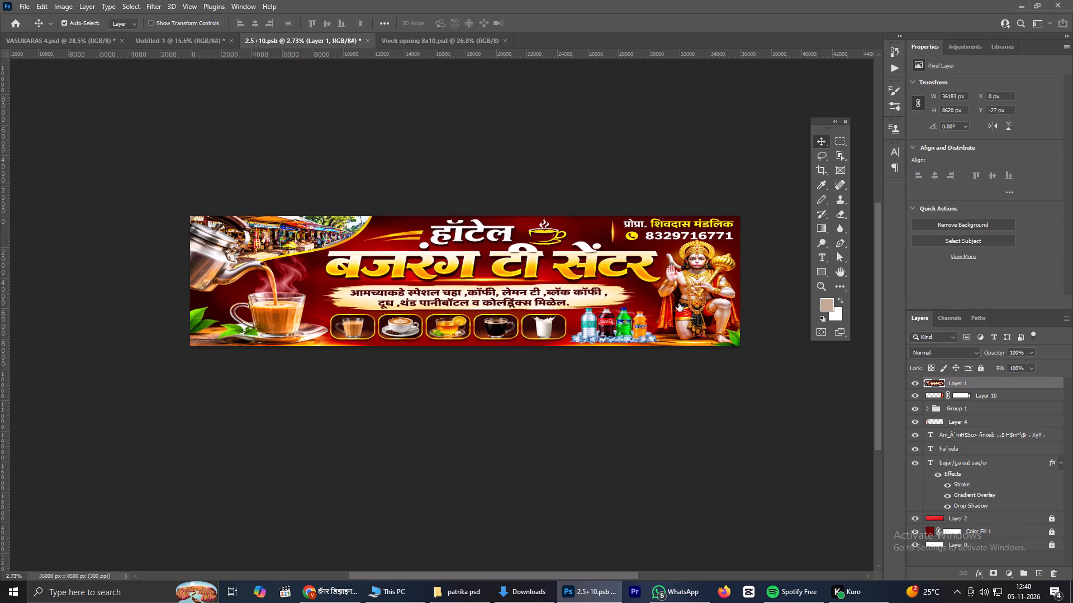
# Copy the 2.5+10 banner document's canvas width value in pixels from its Canvas Size settings.
pyautogui.click(64, 6)
pyautogui.click(77, 98)
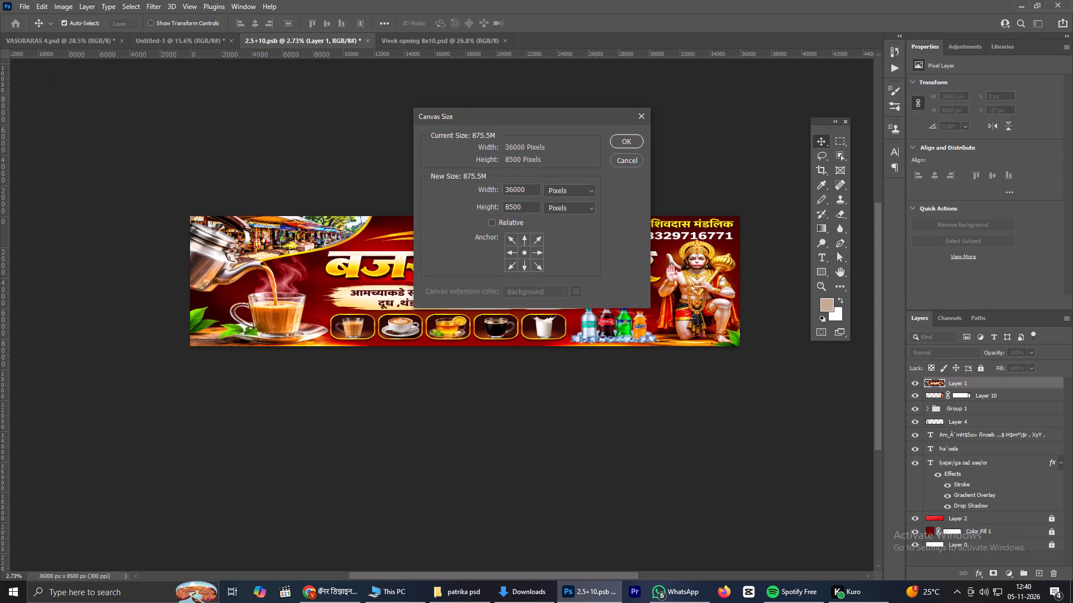
pyautogui.moveTo(529, 189); pyautogui.dragTo(495, 190)
pyautogui.hotkey('ctrl', 'c')
pyautogui.click(623, 138)
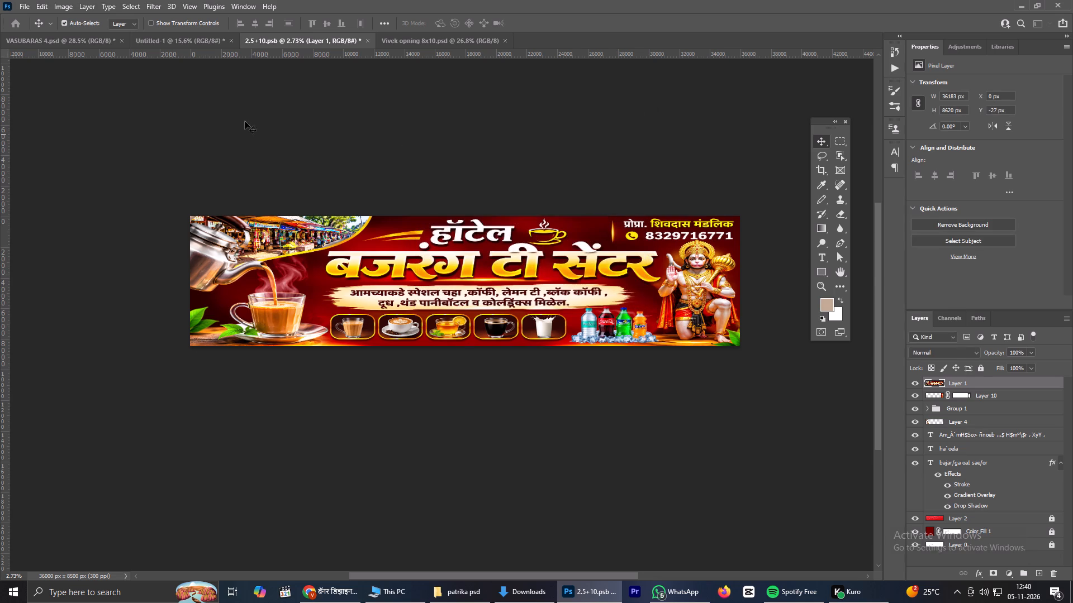
# Create a new blank document 36000 pixels wide and 8500 pixels high at 300 pixels per inch.
pyautogui.click(14, 22)
pyautogui.click(39, 234)
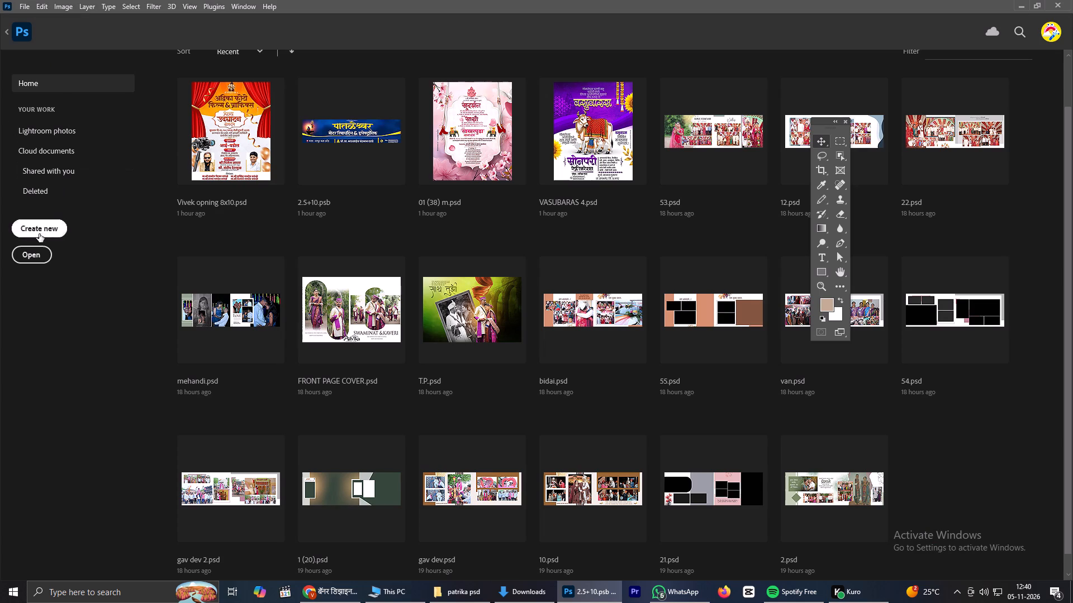
pyautogui.click(765, 196)
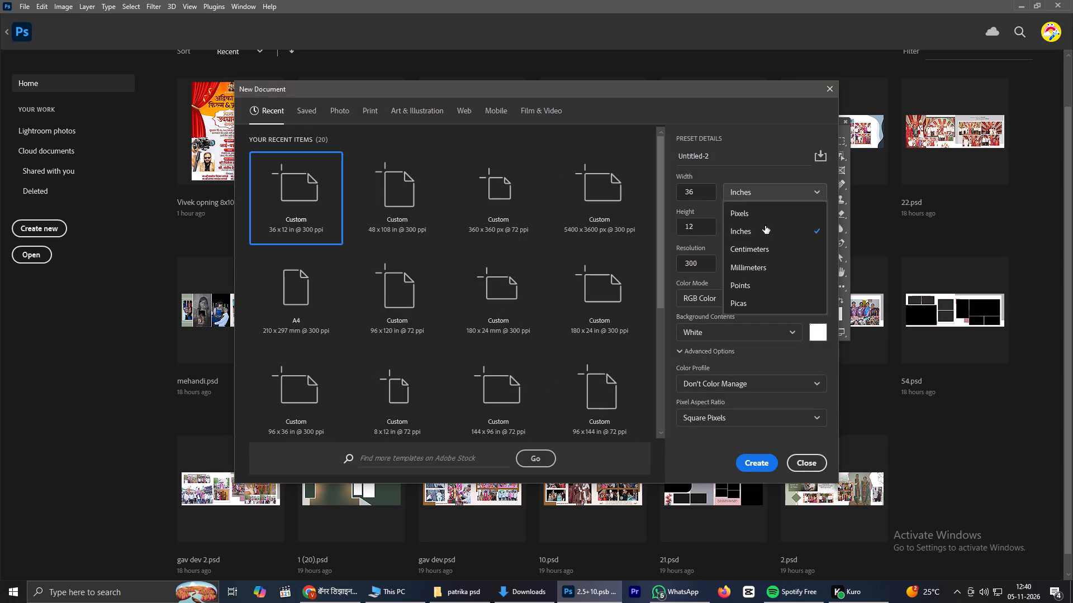
pyautogui.click(757, 214)
pyautogui.moveTo(706, 192); pyautogui.dragTo(643, 192)
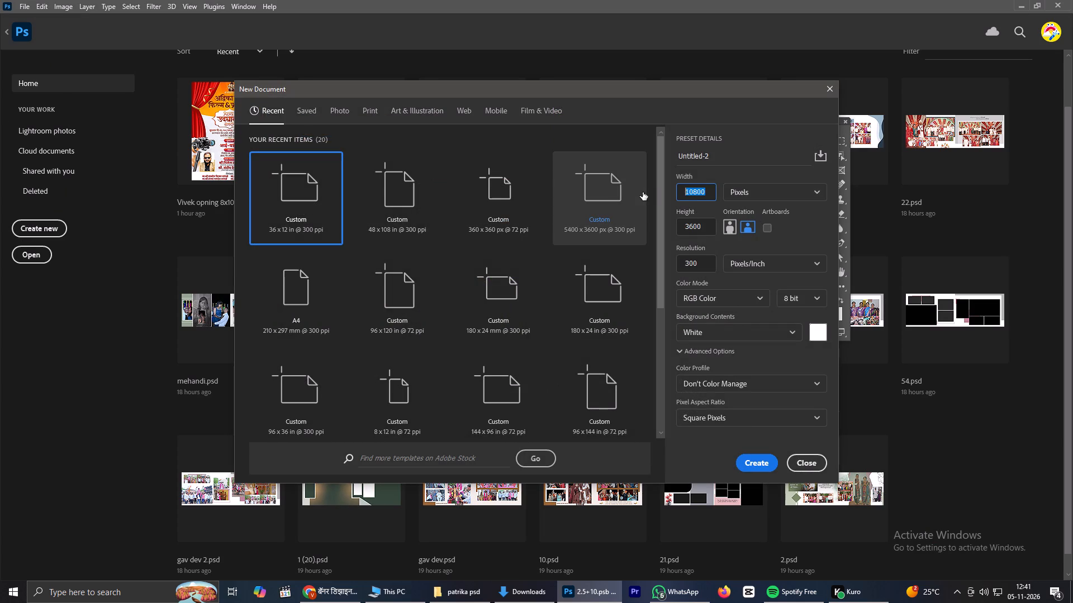
pyautogui.hotkey('ctrl', 'v')
pyautogui.moveTo(701, 226); pyautogui.dragTo(658, 223)
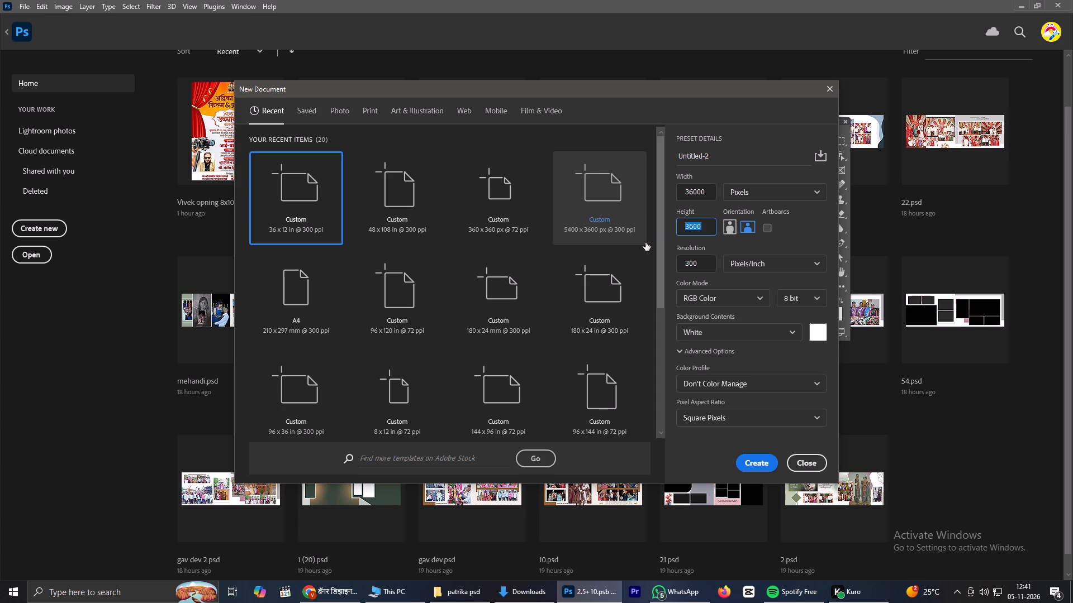
pyautogui.press('8')
pyautogui.press('5')
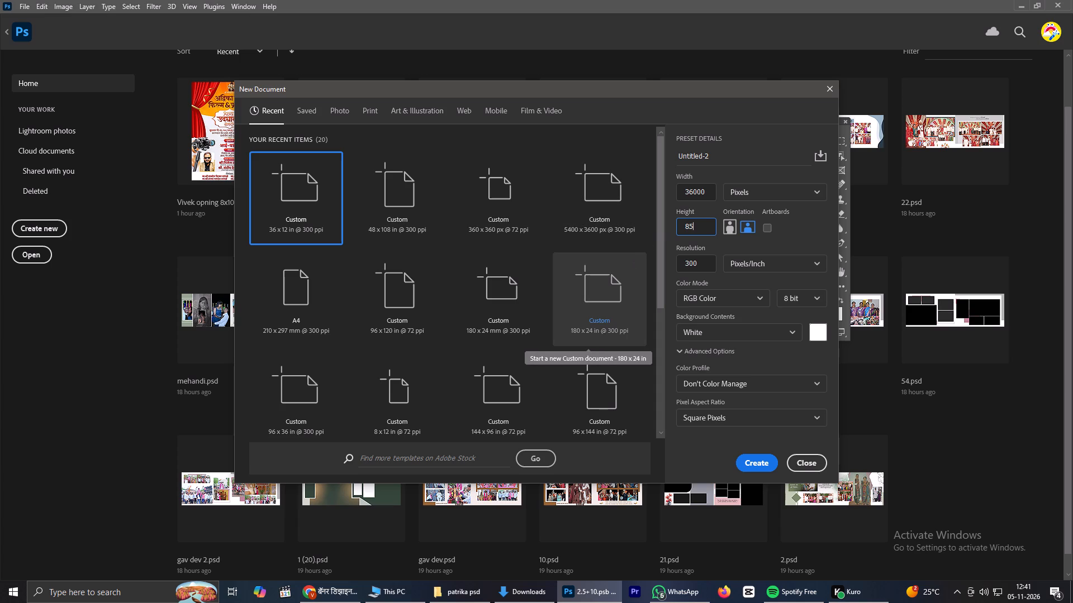
pyautogui.press('0')
pyautogui.press('0')
pyautogui.click(746, 456)
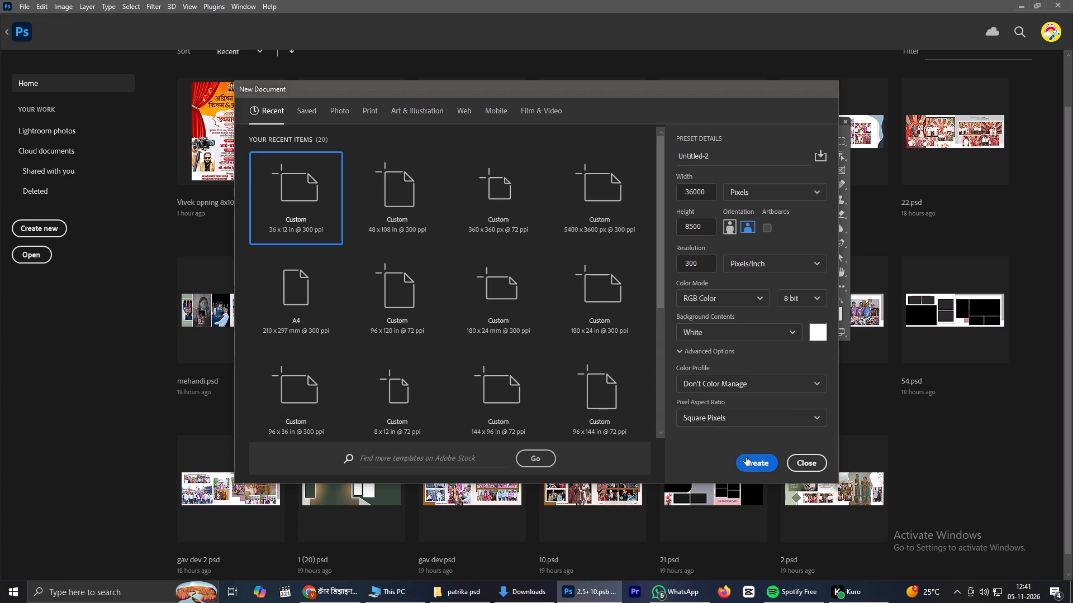
pyautogui.hotkey('ctrl', 'v')
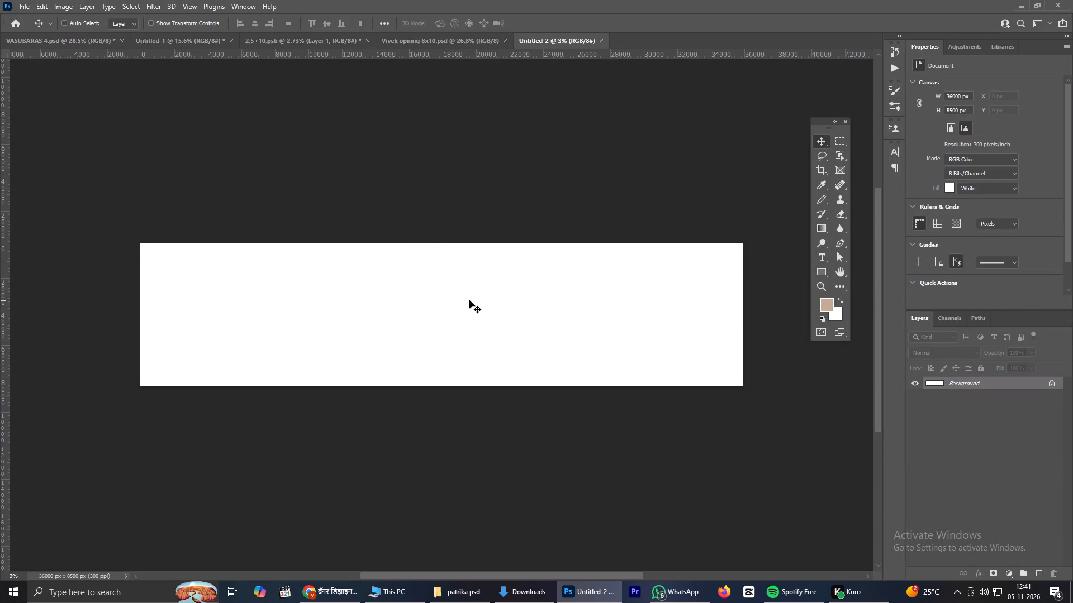
# Place the downloaded Bajrang Tea Center banner image in the new document, scaled proportionally to about 504% so it extends past the canvas.
pyautogui.click(514, 592)
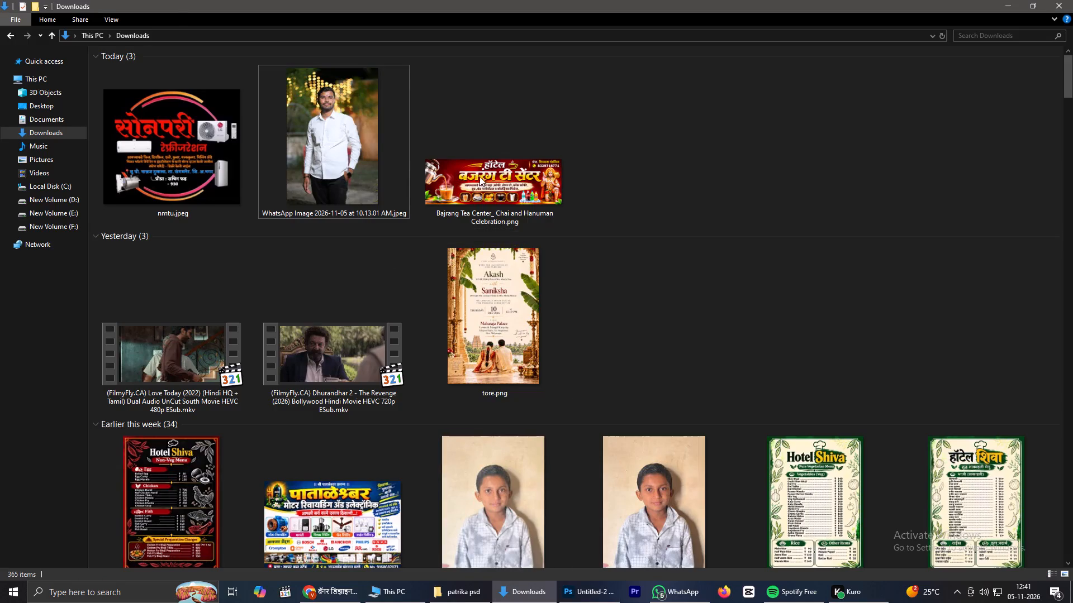
pyautogui.moveTo(486, 176); pyautogui.dragTo(424, 300)
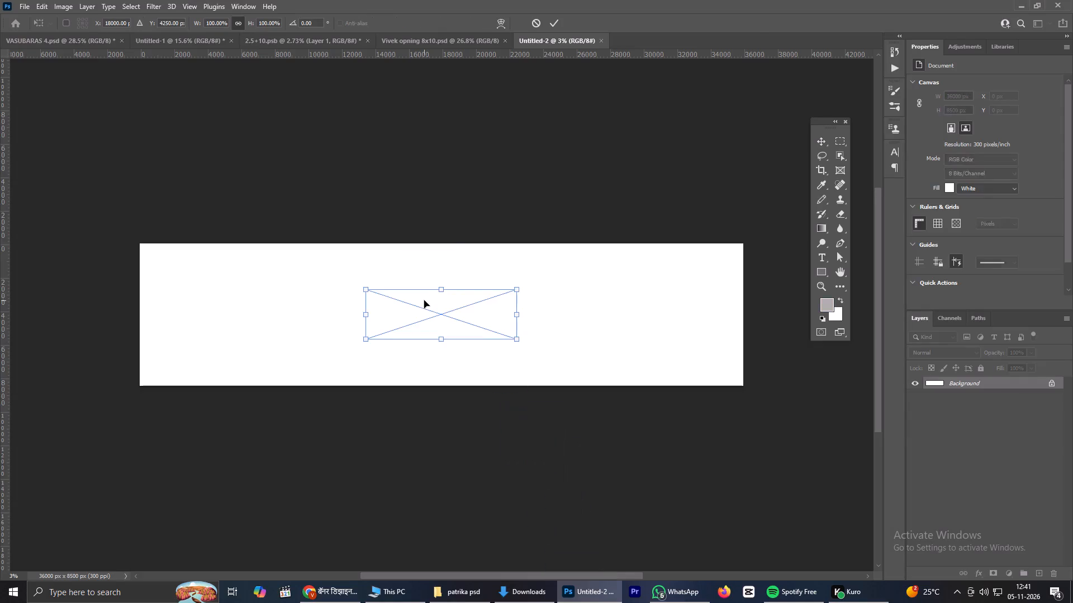
pyautogui.moveTo(517, 312); pyautogui.dragTo(613, 315)
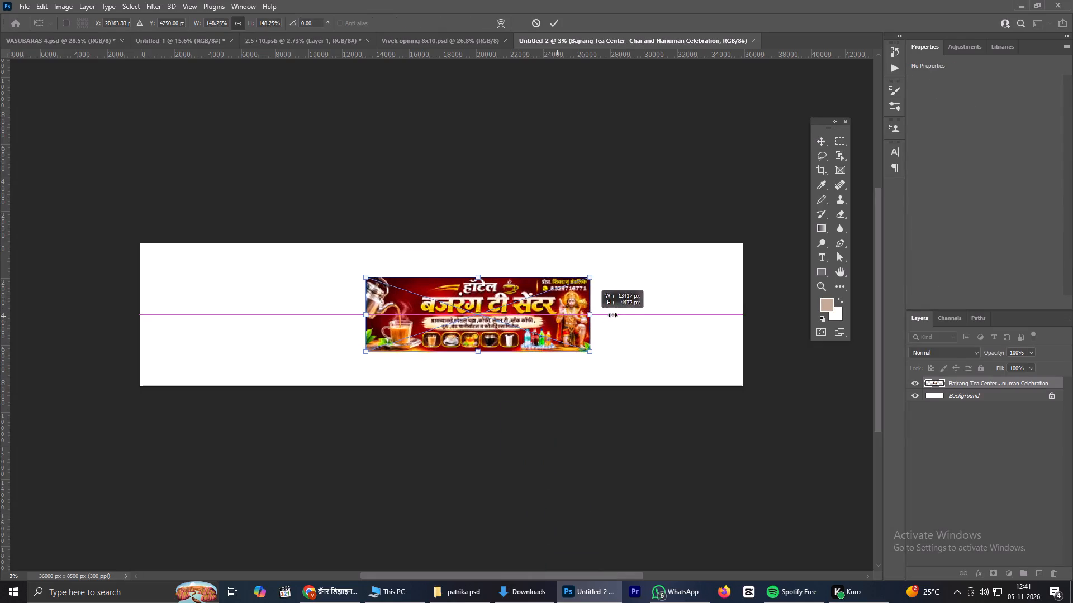
pyautogui.moveTo(613, 315); pyautogui.dragTo(741, 317)
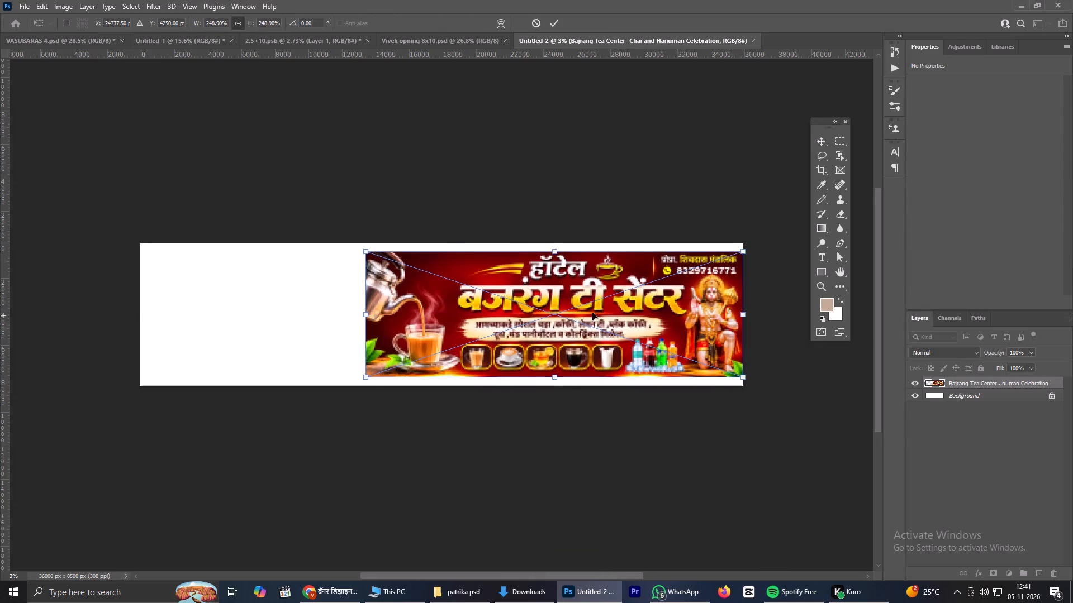
pyautogui.moveTo(364, 319); pyautogui.dragTo(178, 319)
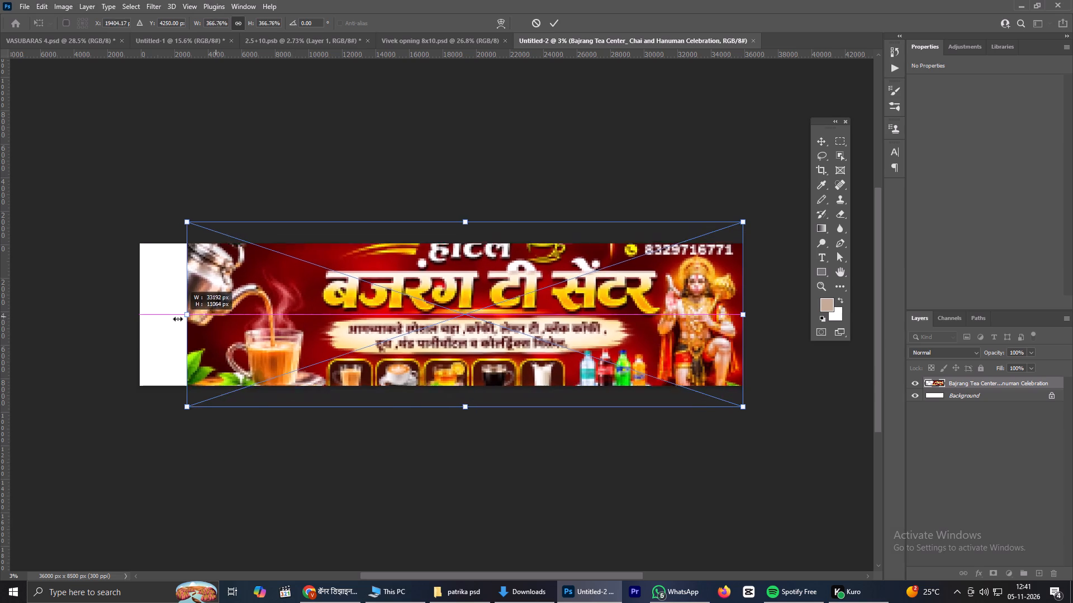
pyautogui.moveTo(178, 319); pyautogui.dragTo(80, 310)
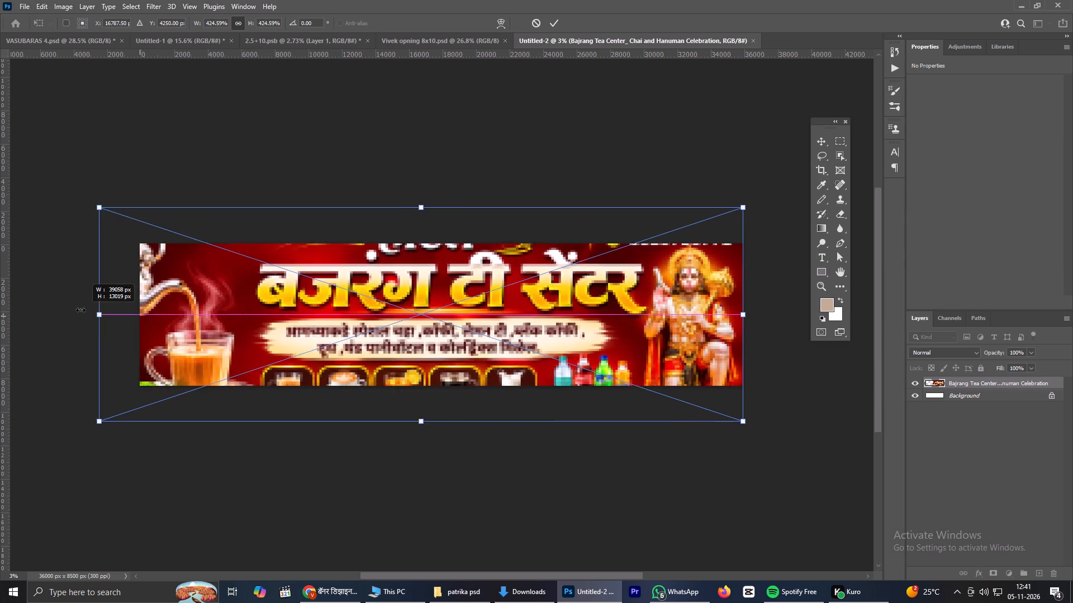
pyautogui.moveTo(80, 310); pyautogui.dragTo(75, 309)
pyautogui.moveTo(744, 424); pyautogui.dragTo(756, 432)
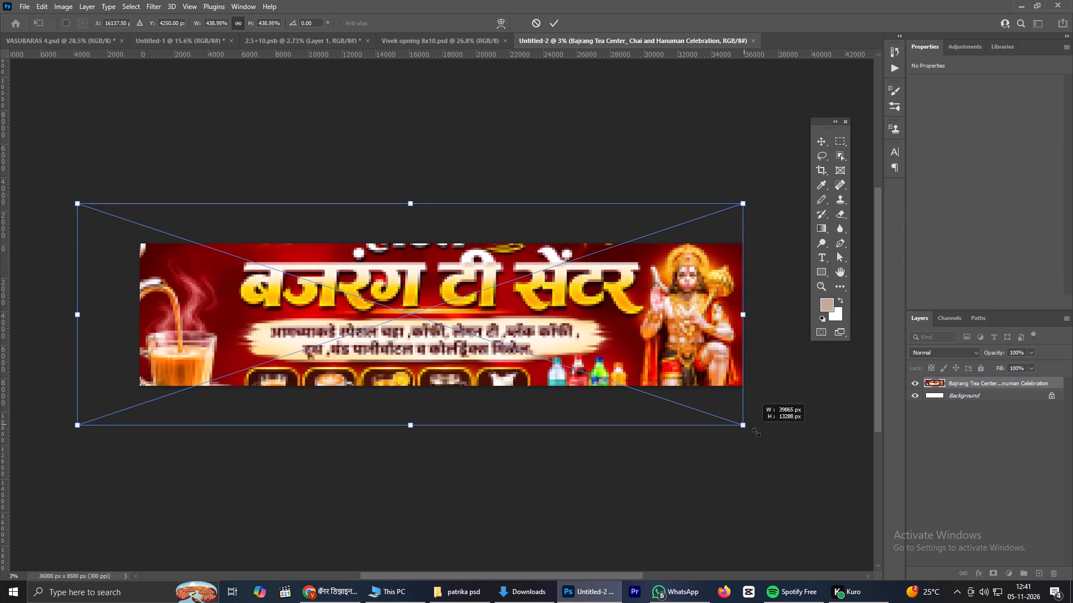
pyautogui.moveTo(756, 432); pyautogui.dragTo(839, 465)
pyautogui.scroll(-5, 606, 313)
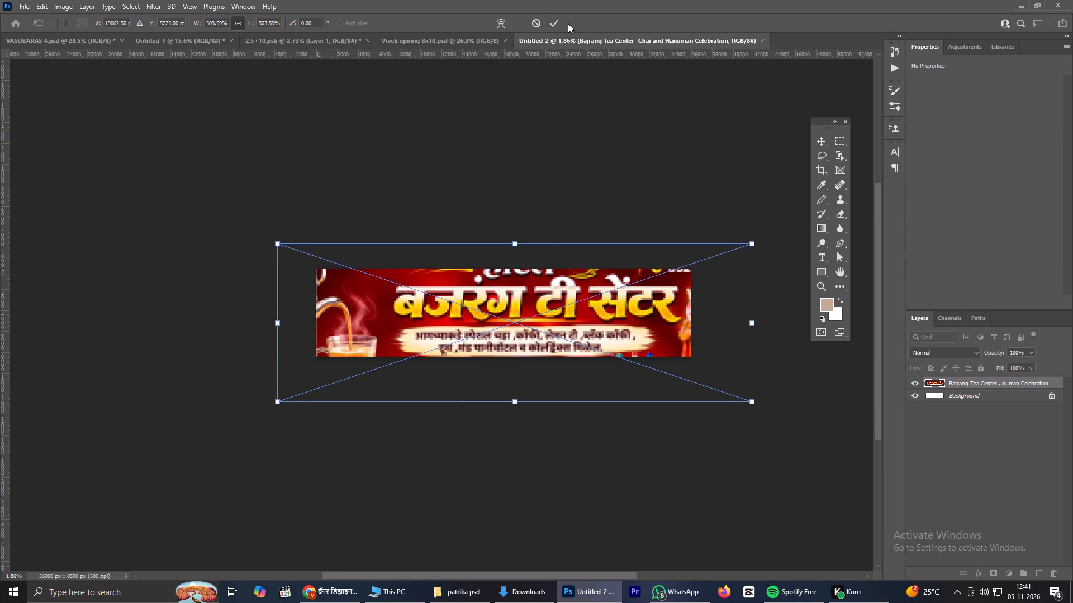
pyautogui.click(558, 23)
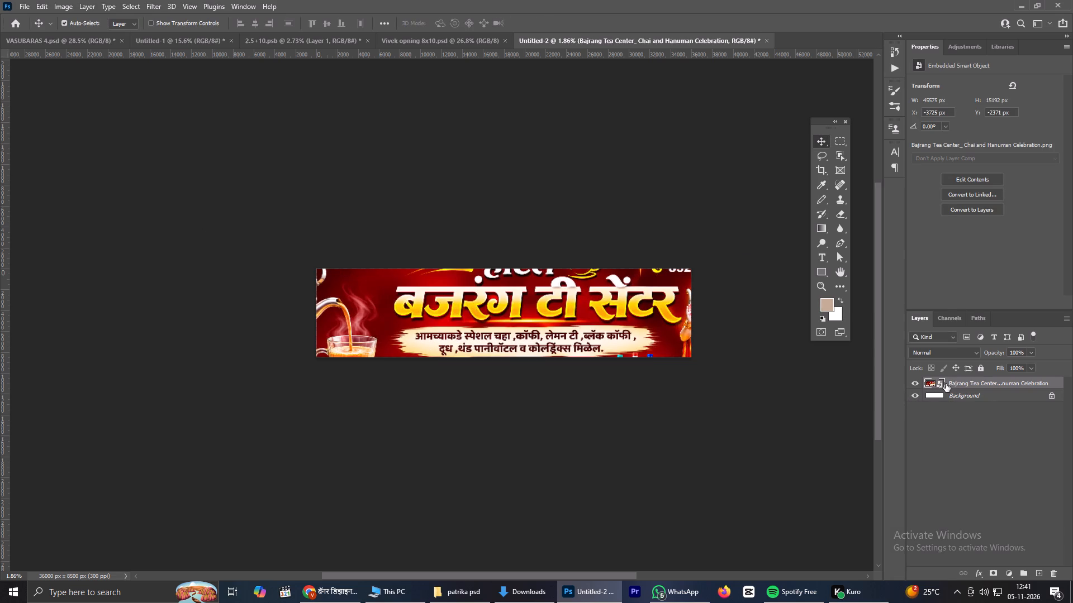
# Rasterize the placed Bajrang Tea Center banner layer.
pyautogui.rightClick(946, 384)
pyautogui.click(837, 202)
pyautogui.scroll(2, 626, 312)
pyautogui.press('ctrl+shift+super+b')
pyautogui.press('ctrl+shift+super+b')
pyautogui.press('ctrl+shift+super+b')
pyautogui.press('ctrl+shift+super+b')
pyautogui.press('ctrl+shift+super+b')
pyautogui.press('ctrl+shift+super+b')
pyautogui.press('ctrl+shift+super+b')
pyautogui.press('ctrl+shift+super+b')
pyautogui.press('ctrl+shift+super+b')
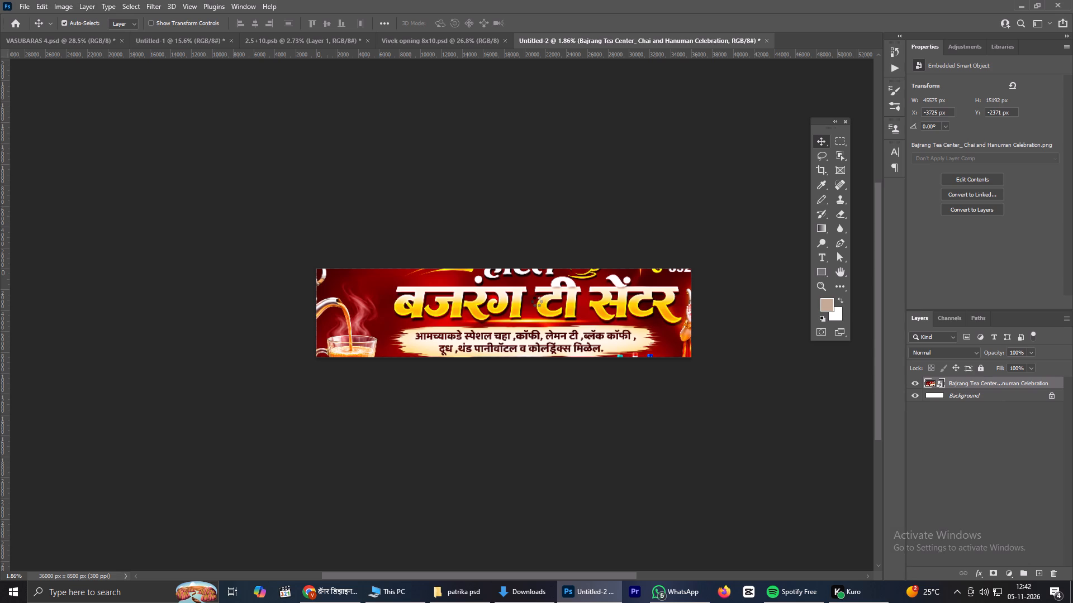
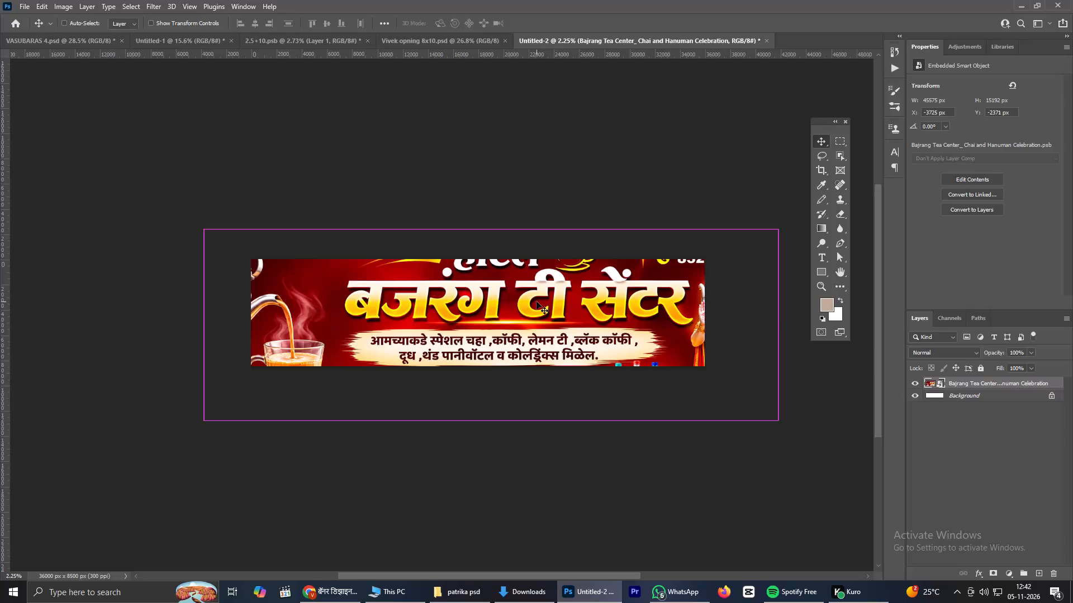
# Transform the banner layer so it exactly fills the canvas, 36000 pixels wide and 8500 pixels high.
pyautogui.hotkey('ctrl', 't')
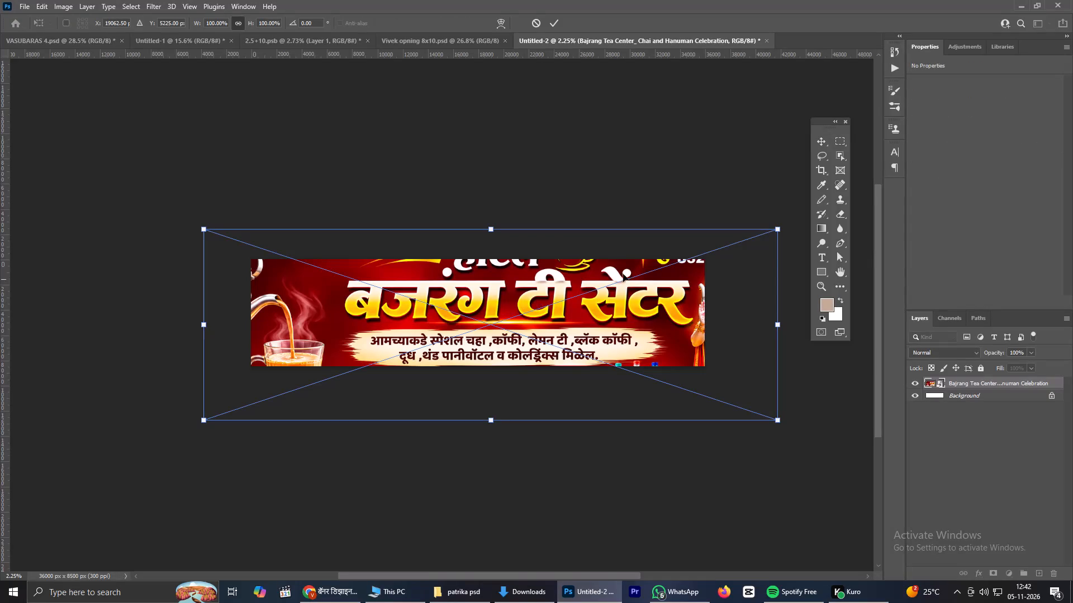
pyautogui.moveTo(780, 419); pyautogui.dragTo(779, 419)
pyautogui.moveTo(779, 419); pyautogui.dragTo(719, 371)
pyautogui.moveTo(661, 361); pyautogui.dragTo(663, 353)
pyautogui.keyDown('alt'); pyautogui.moveTo(208, 219); pyautogui.dragTo(223, 227); pyautogui.keyUp('alt')
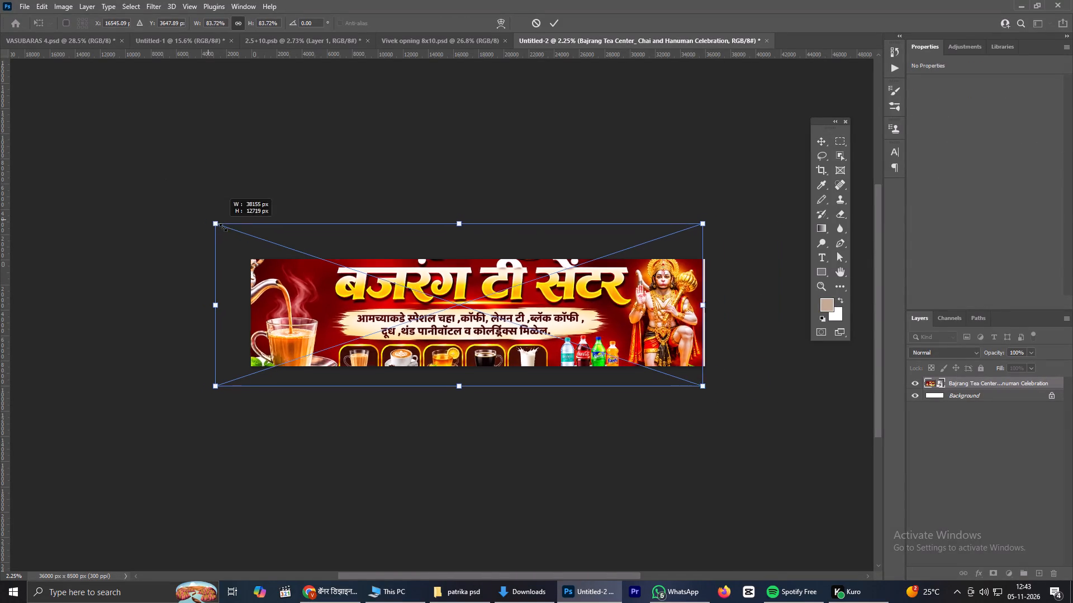
pyautogui.keyDown('alt'); pyautogui.moveTo(223, 227); pyautogui.dragTo(238, 241); pyautogui.keyUp('alt')
pyautogui.moveTo(288, 293); pyautogui.dragTo(302, 320)
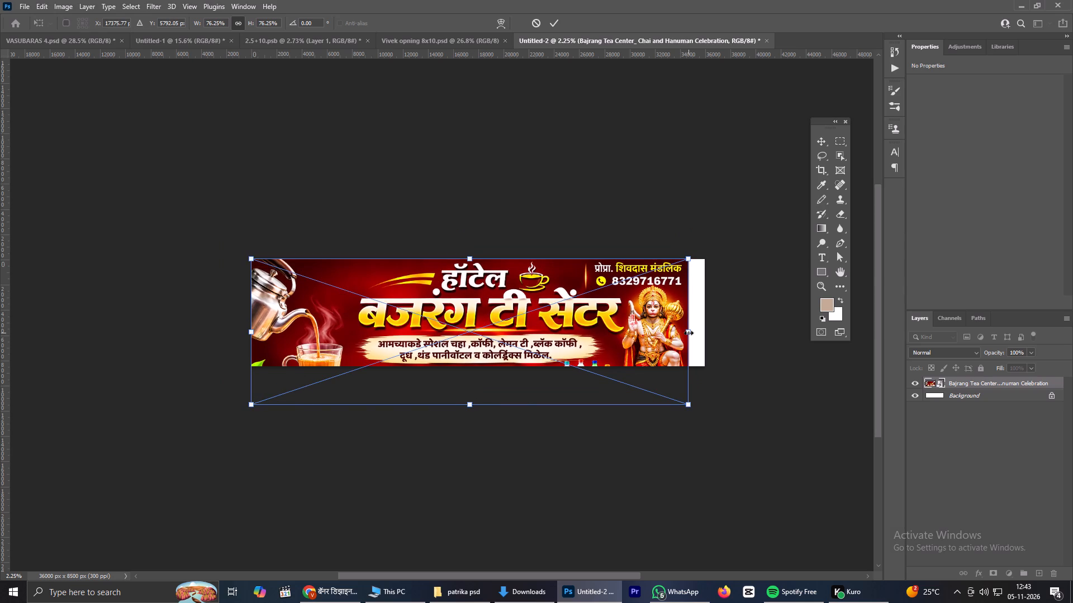
pyautogui.keyDown('shift'); pyautogui.moveTo(689, 333); pyautogui.dragTo(704, 334); pyautogui.keyUp('shift')
pyautogui.keyDown('shift'); pyautogui.moveTo(479, 405); pyautogui.dragTo(485, 375); pyautogui.keyUp('shift')
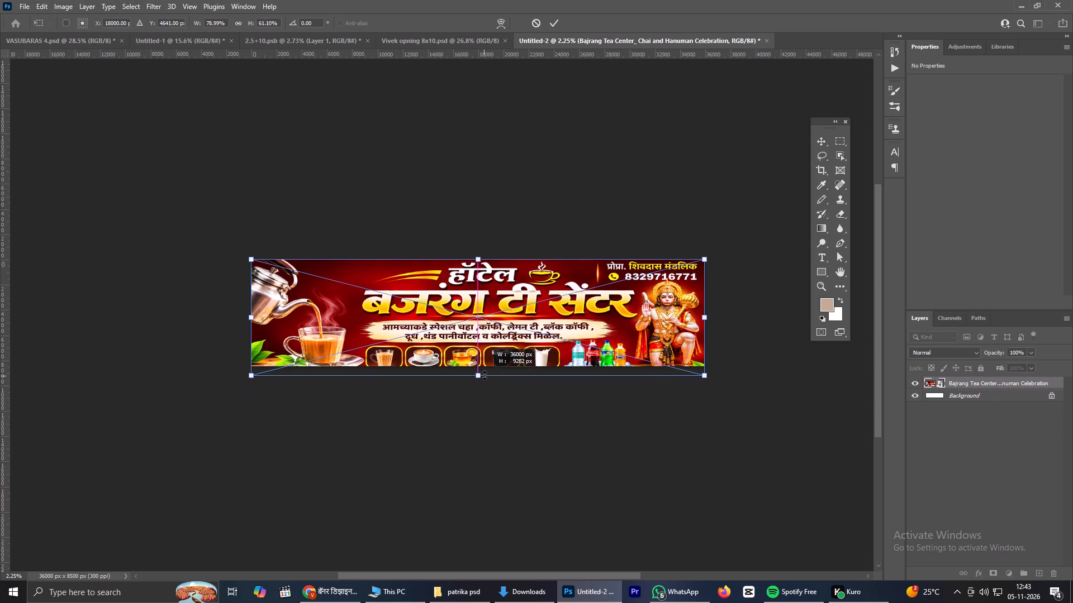
pyautogui.keyDown('shift'); pyautogui.moveTo(485, 375); pyautogui.dragTo(486, 367); pyautogui.keyUp('shift')
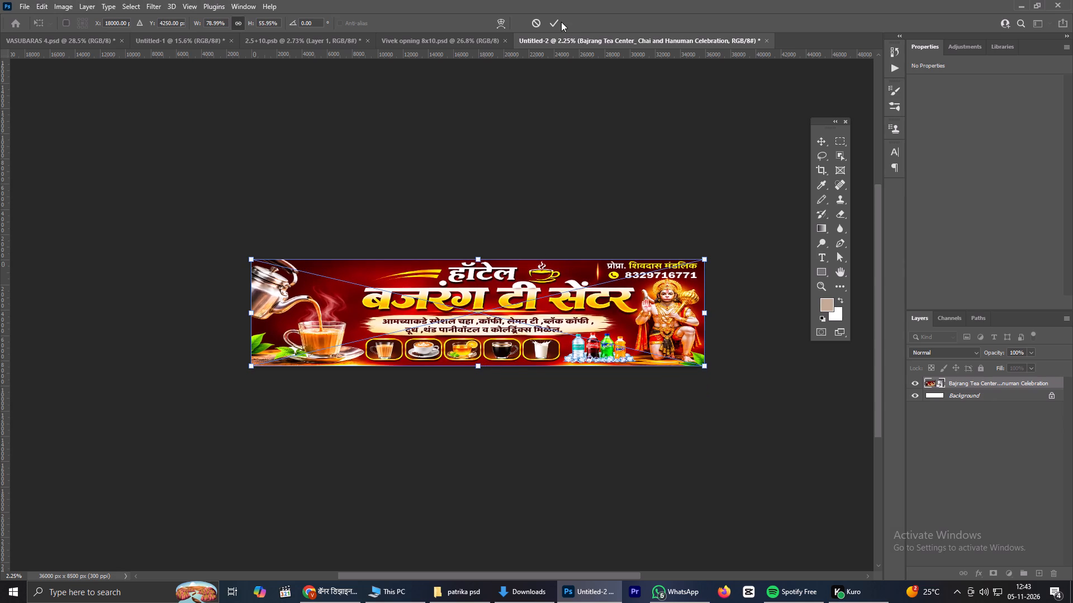
pyautogui.click(558, 21)
# Inspect the fitted banner's text, drink images and overall layout up close.
pyautogui.scroll(2, 520, 286)
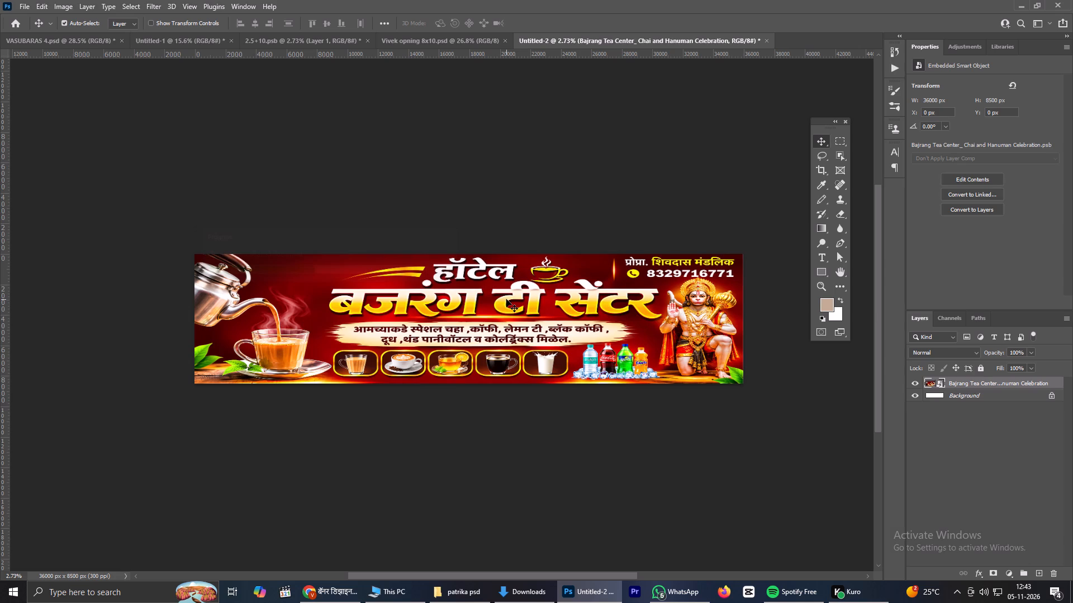
pyautogui.scroll(10, 515, 283)
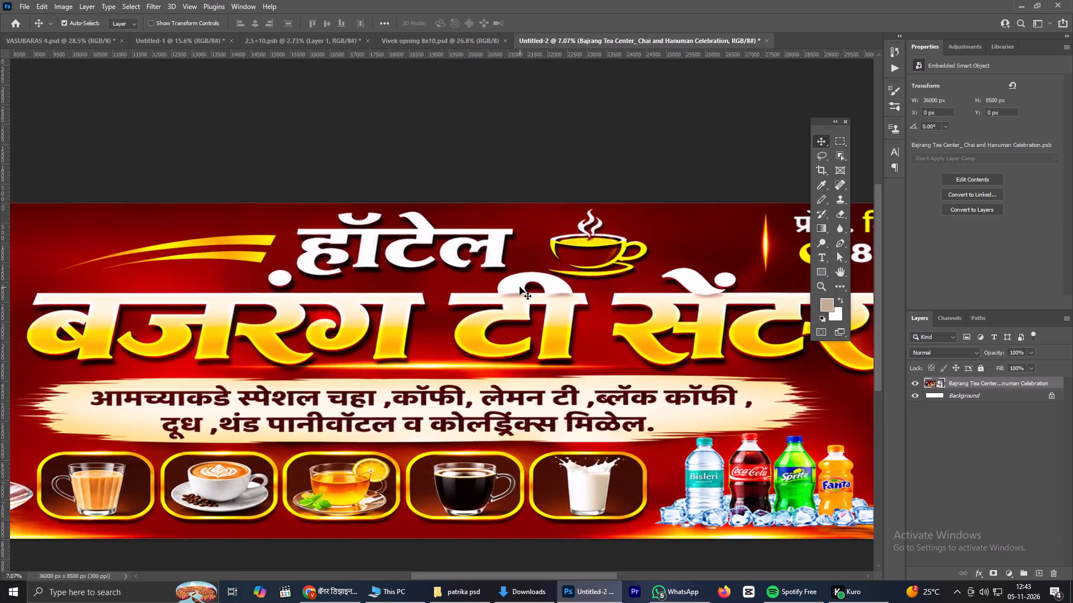
pyautogui.scroll(-11, 520, 287)
pyautogui.scroll(4, 420, 344)
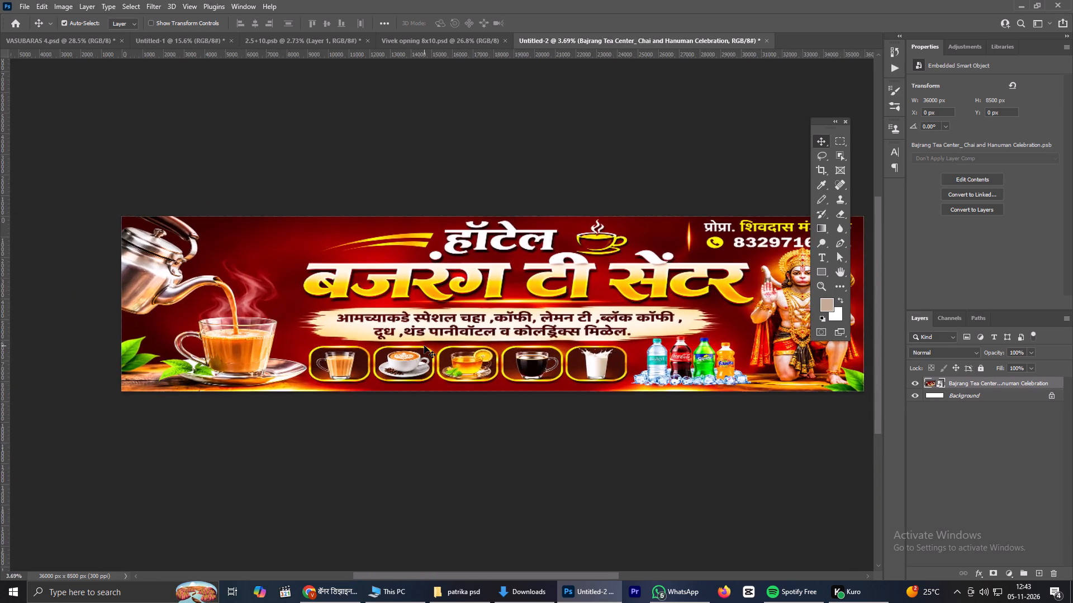
pyautogui.scroll(5, 448, 343)
pyautogui.scroll(5, 709, 347)
pyautogui.scroll(-9, 705, 347)
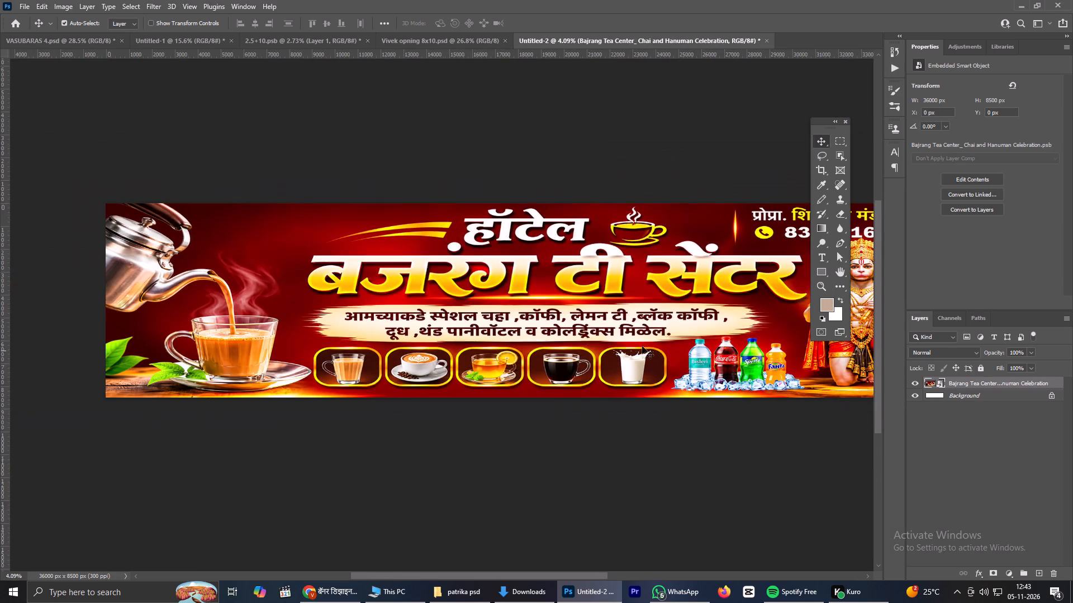
pyautogui.scroll(-1, 422, 296)
# Set up an export of the banner as a JPG at Great quality and proceed to saving it.
pyautogui.hotkey('ctrl', 'alt', 'shift', 'w')
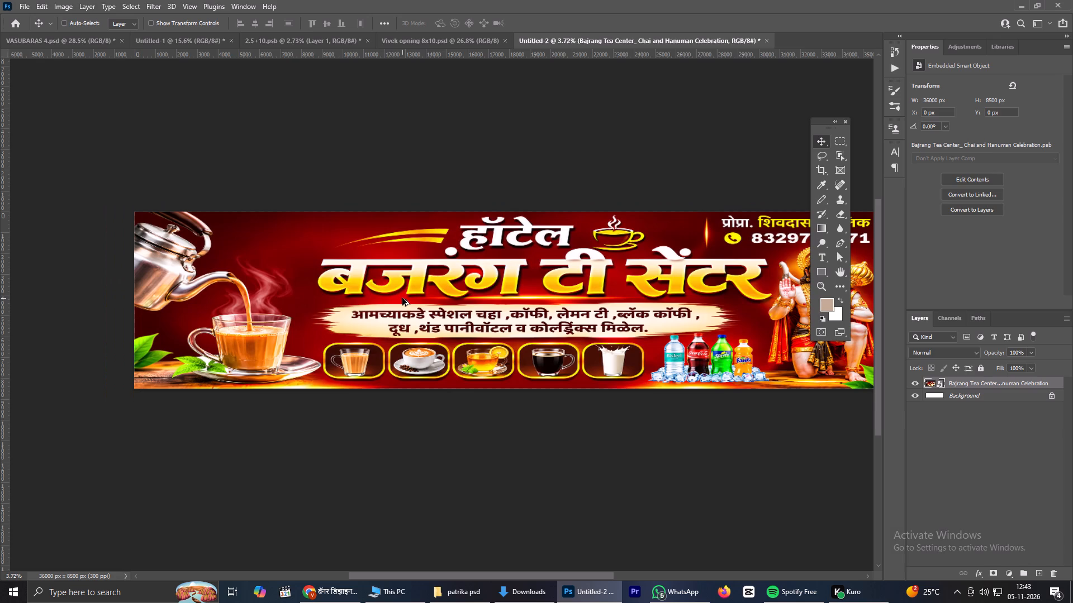
pyautogui.click(786, 118)
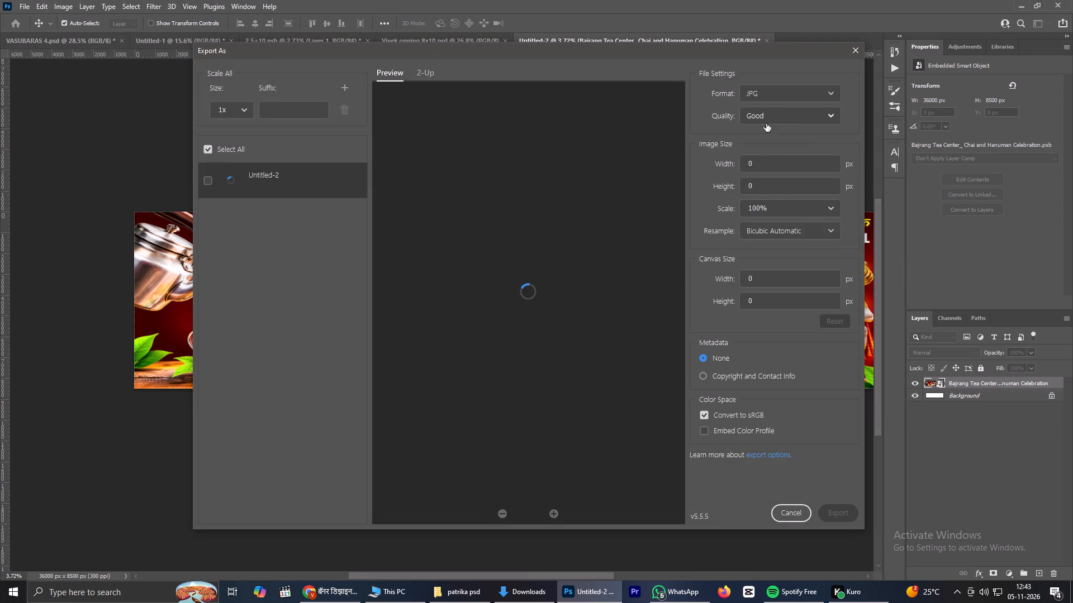
pyautogui.click(772, 240)
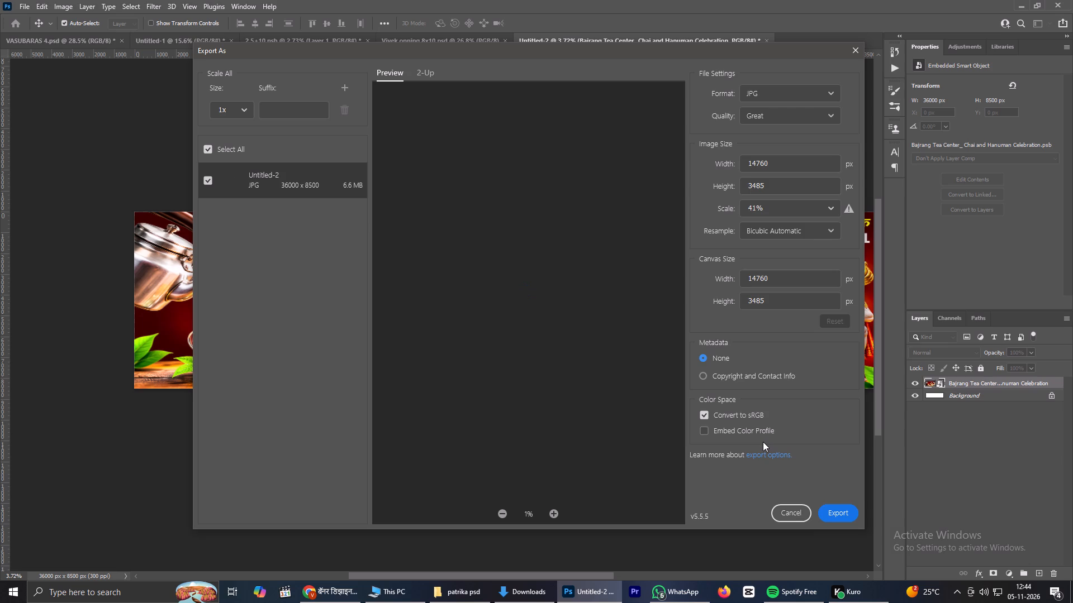
pyautogui.click(843, 514)
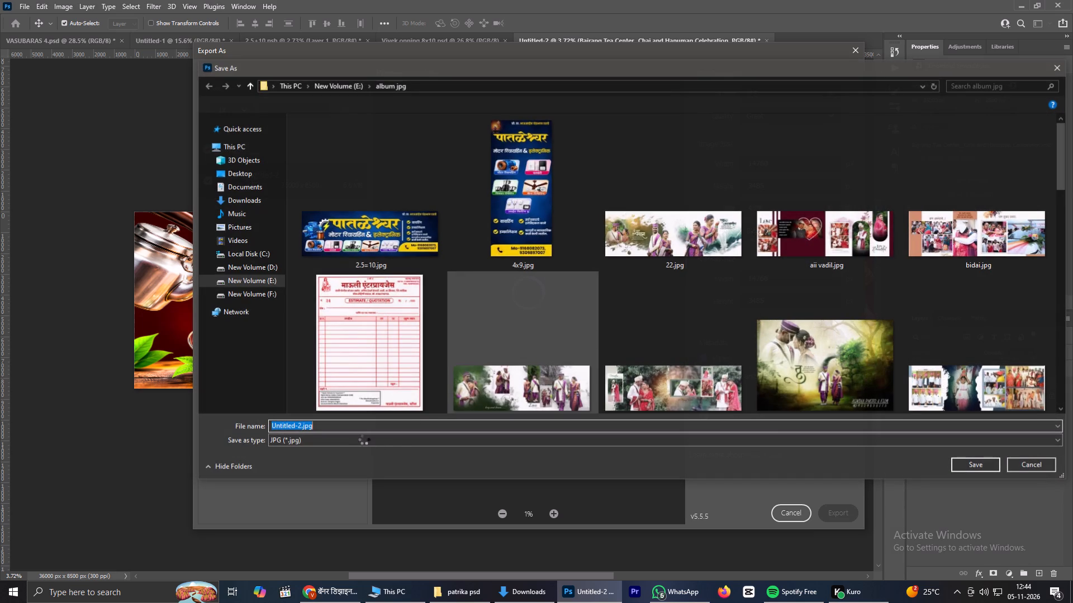
# Switch to Chrome and copy the shop name हॉटेल बजरंग टी सेंटर from the Google input tools page.
pyautogui.click(327, 597)
pyautogui.click(178, 1)
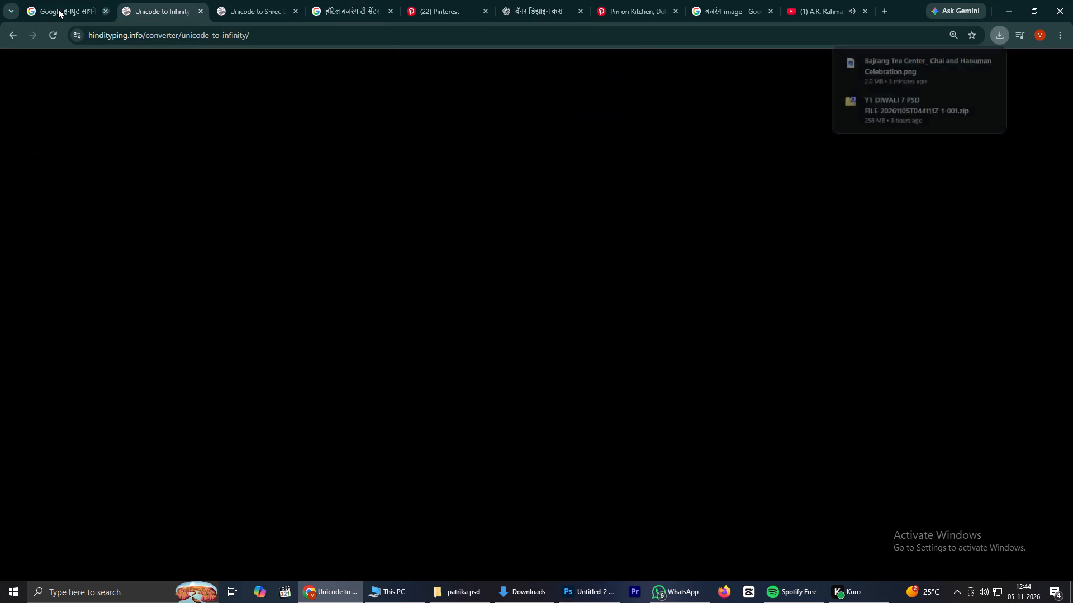
pyautogui.click(58, 9)
pyautogui.click(283, 0)
pyautogui.click(370, 4)
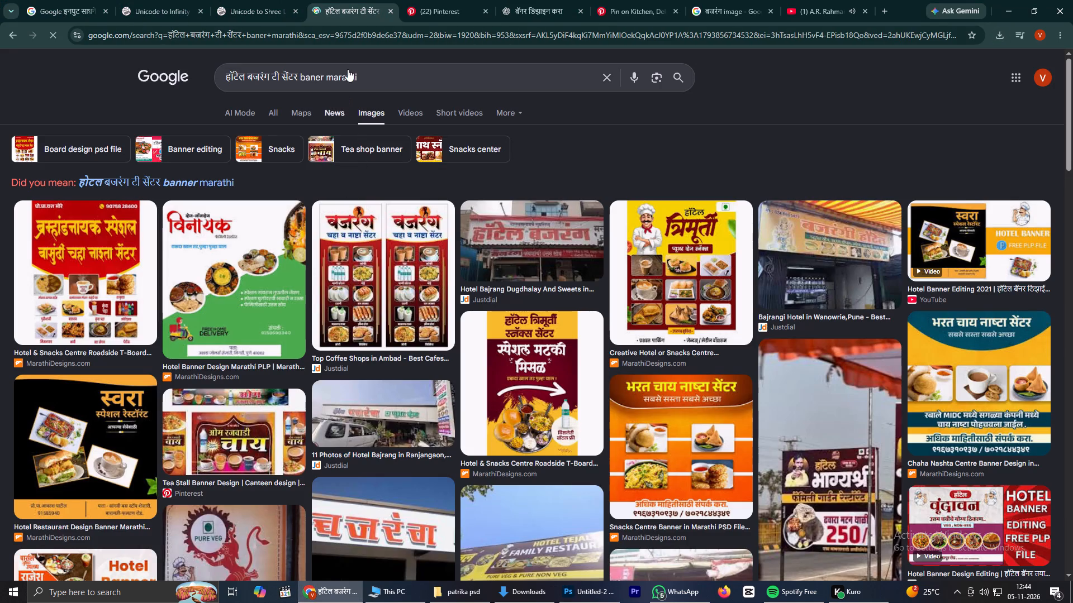
pyautogui.click(252, 0)
pyautogui.click(156, 0)
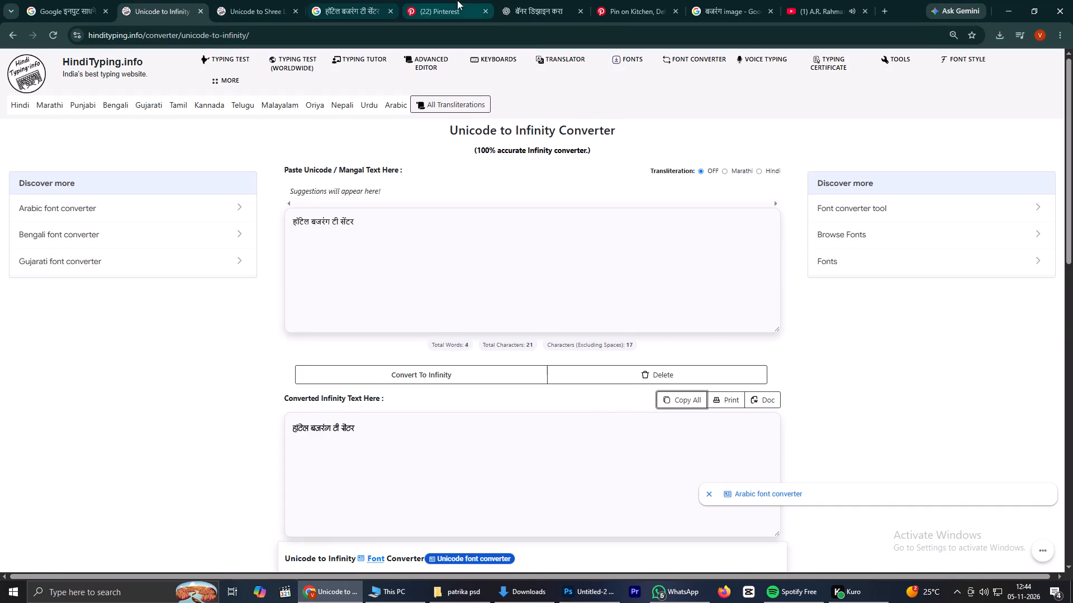
pyautogui.click(365, 1)
pyautogui.click(66, 0)
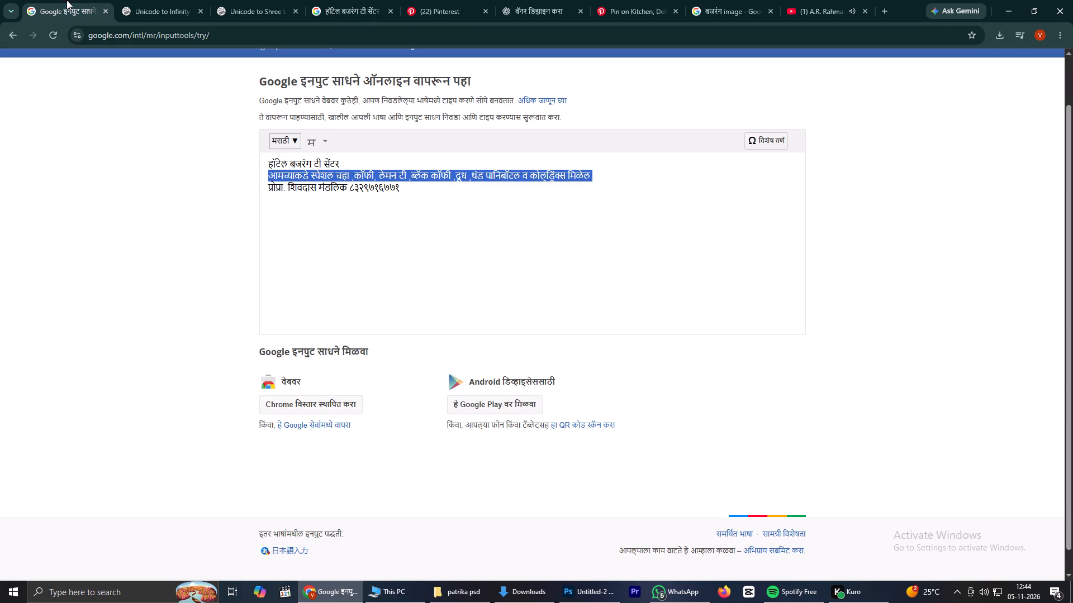
pyautogui.moveTo(346, 157); pyautogui.dragTo(244, 168)
pyautogui.hotkey('ctrl', 'c')
pyautogui.click(576, 590)
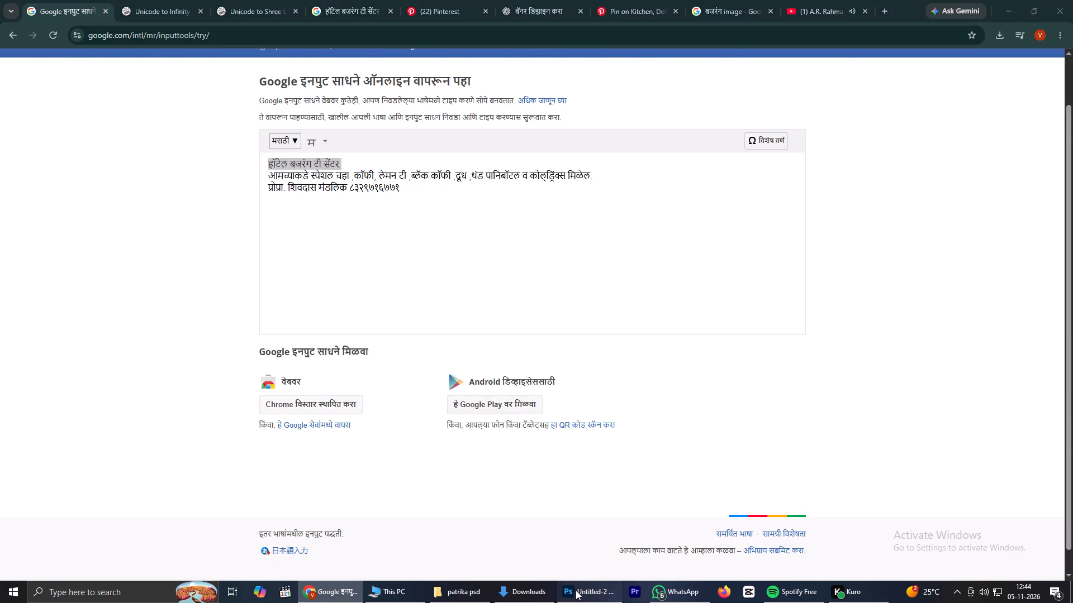
# Back in Photoshop, name the JPG export हॉटेल बजरंग टी सेंटर and save it in the album jpg folder.
pyautogui.click(374, 426)
pyautogui.moveTo(374, 426); pyautogui.dragTo(298, 427)
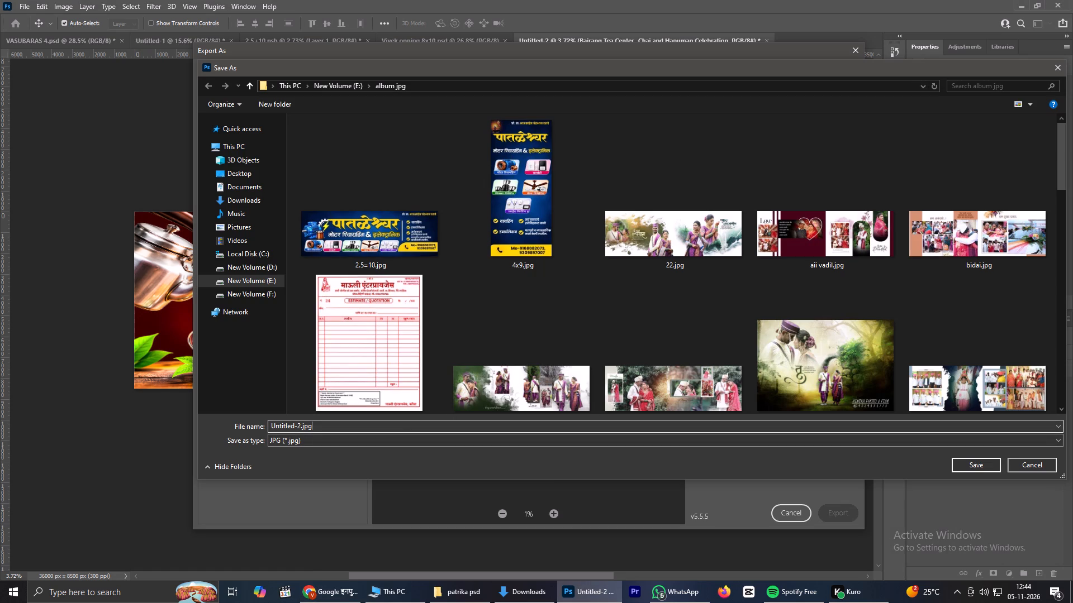
pyautogui.moveTo(298, 427); pyautogui.dragTo(241, 420)
pyautogui.doubleClick(317, 428)
pyautogui.tripleClick(317, 425)
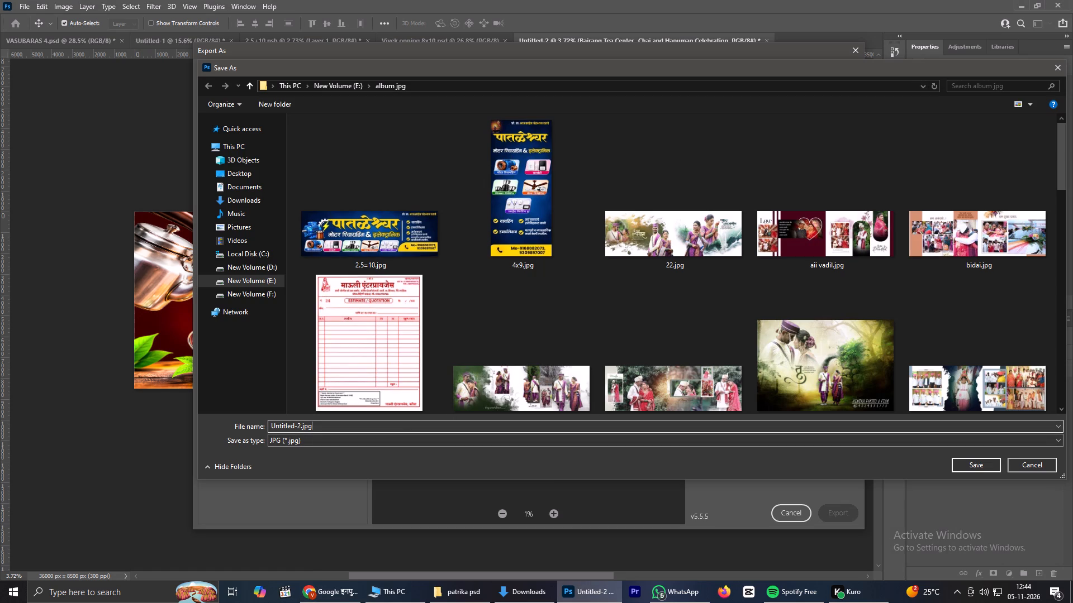
pyautogui.doubleClick(317, 425)
pyautogui.click(317, 425)
pyautogui.click(317, 425)
pyautogui.moveTo(329, 425); pyautogui.dragTo(235, 429)
pyautogui.hotkey('ctrl', 'v')
pyautogui.click(975, 465)
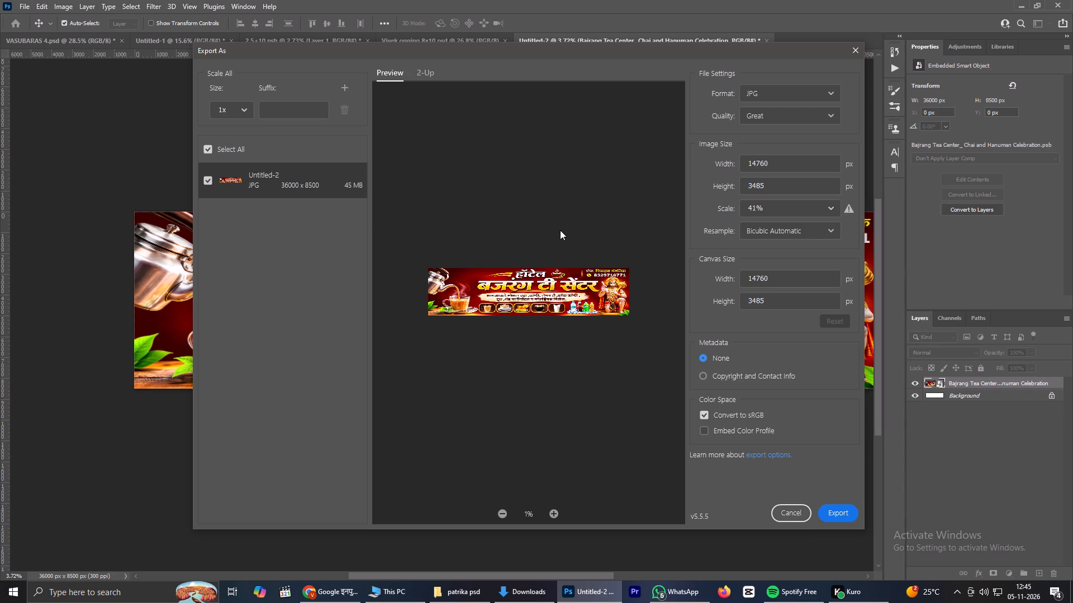
# Start the JPG export again and look through the album jpg folder for the saved banner file.
pyautogui.scroll(-1, 554, 231)
pyautogui.scroll(1, 554, 231)
pyautogui.scroll(-2, 550, 239)
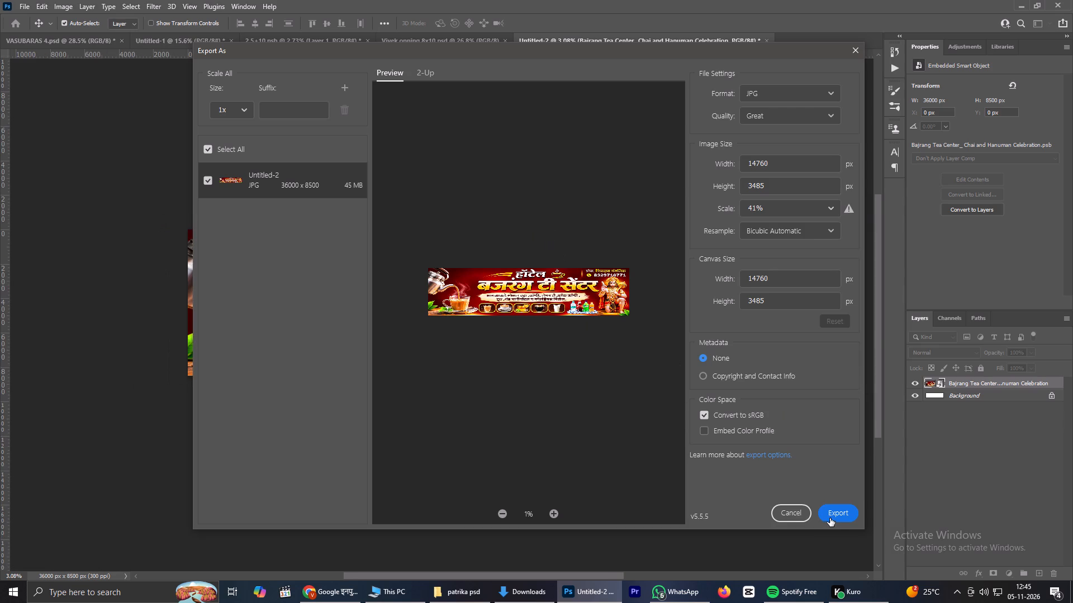
pyautogui.click(837, 519)
pyautogui.scroll(-3, 598, 247)
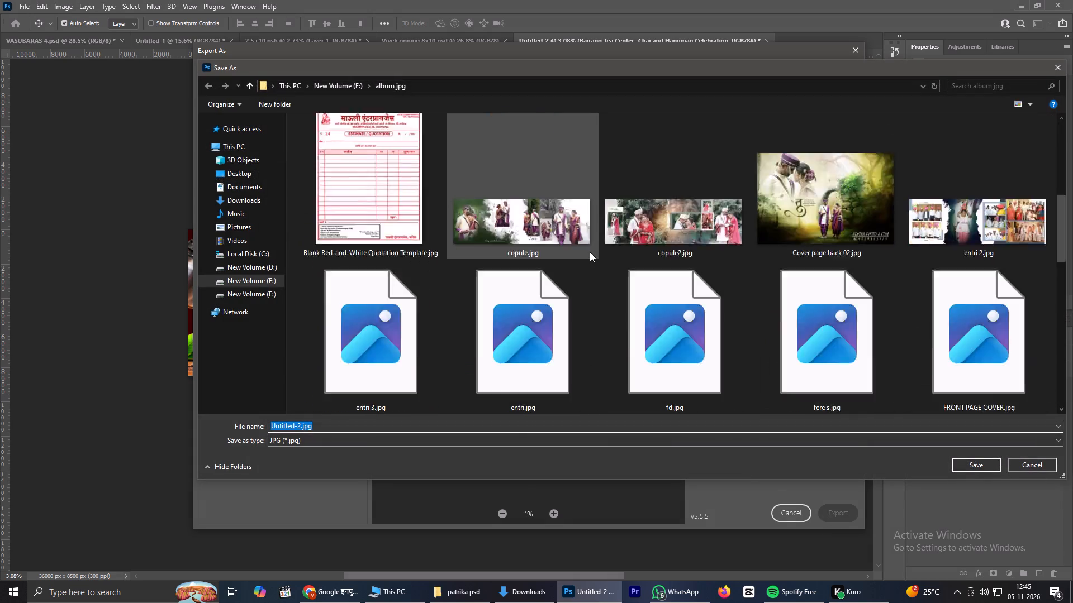
pyautogui.scroll(-6, 590, 252)
pyautogui.scroll(1, 585, 262)
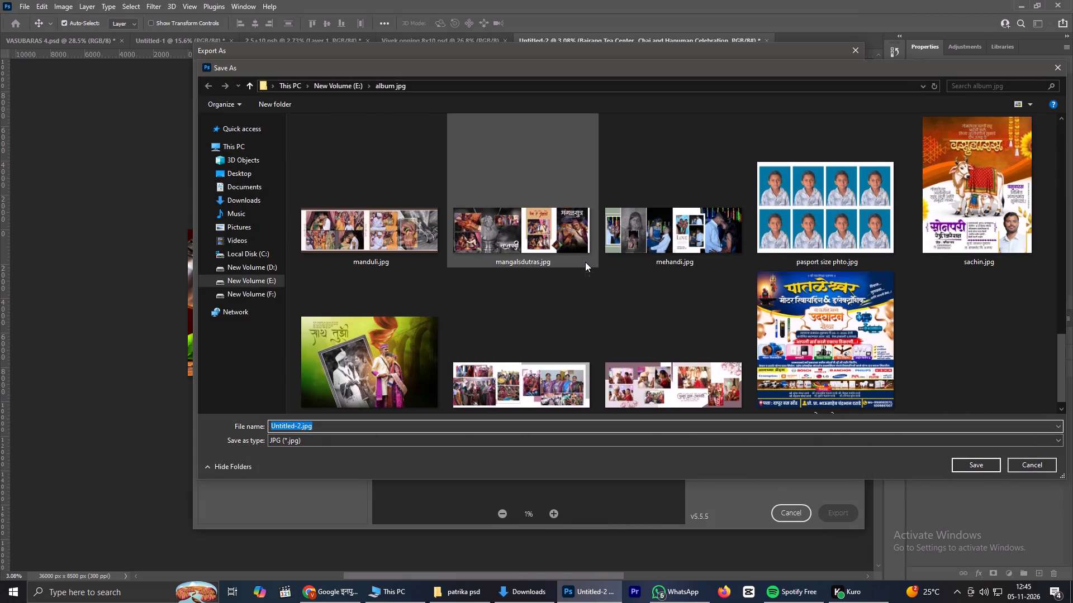
pyautogui.scroll(4, 585, 262)
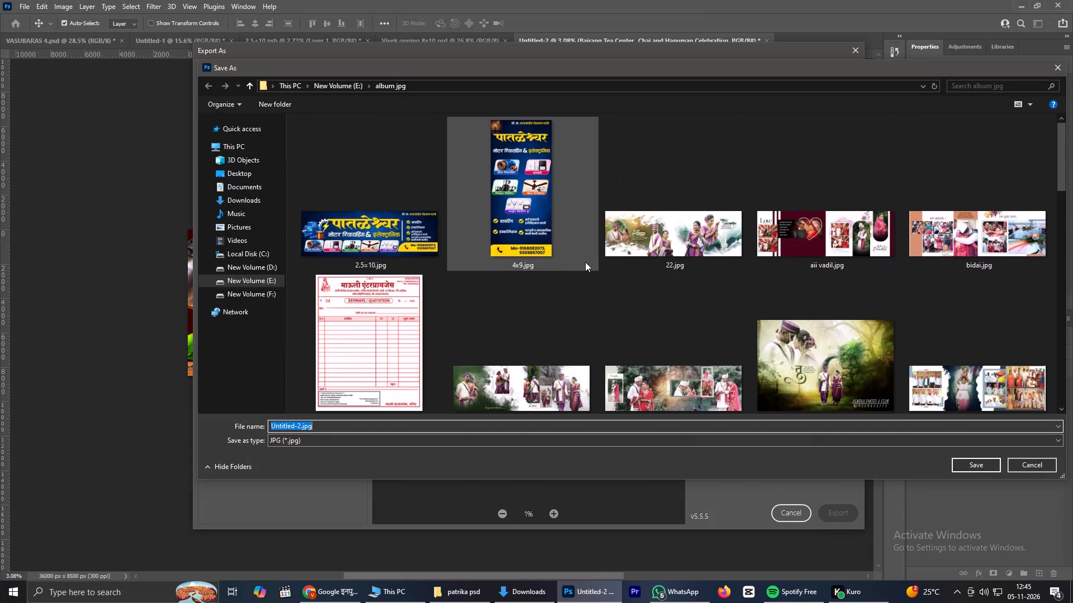
pyautogui.scroll(-2, 583, 266)
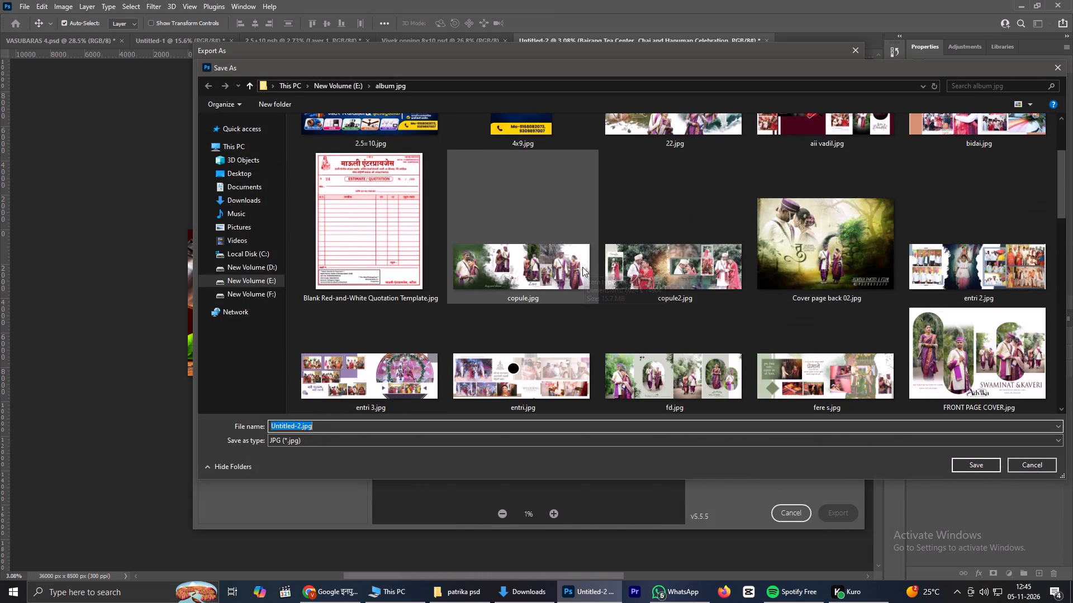
pyautogui.scroll(-4, 582, 269)
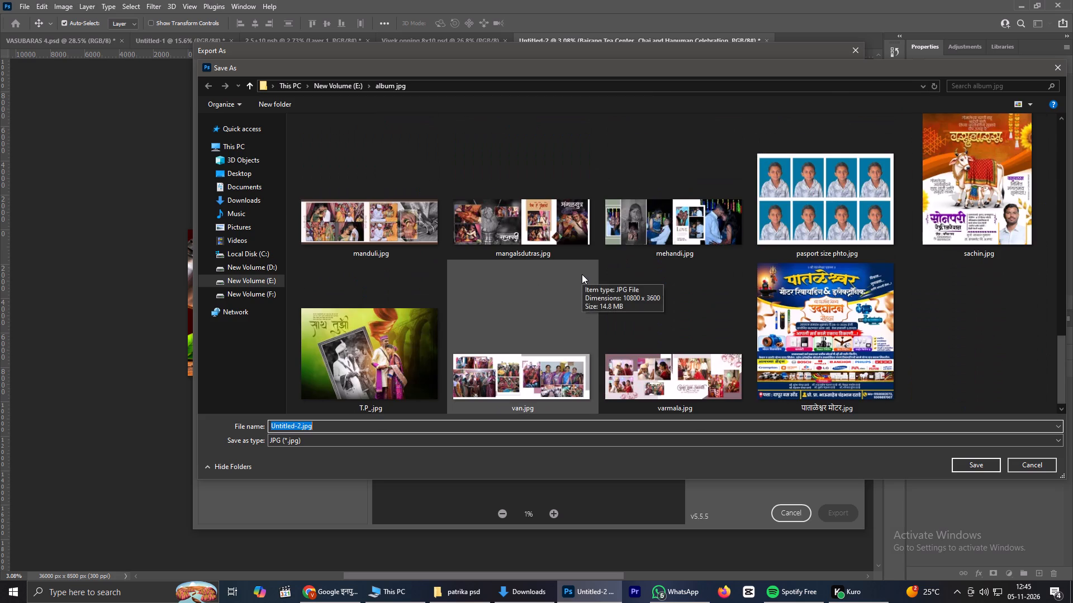
# Save the banner export as Untitled-2.jpg in the album jpg folder.
pyautogui.click(984, 462)
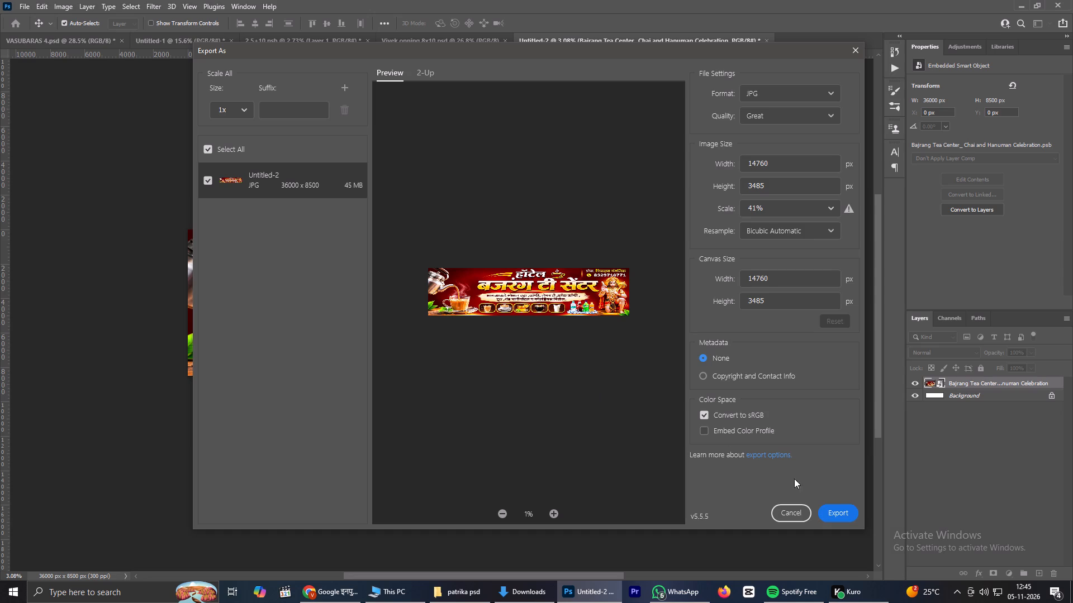
# In File Explorer, look through the album jpg folder on New Volume (E:) for the exported banner file.
pyautogui.click(382, 601)
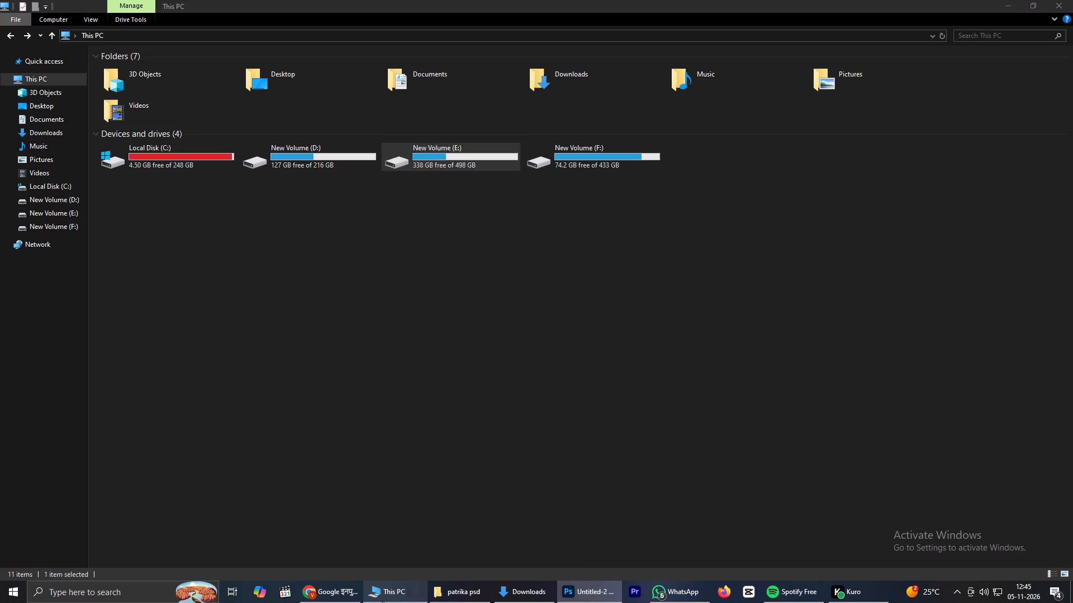
pyautogui.doubleClick(606, 154)
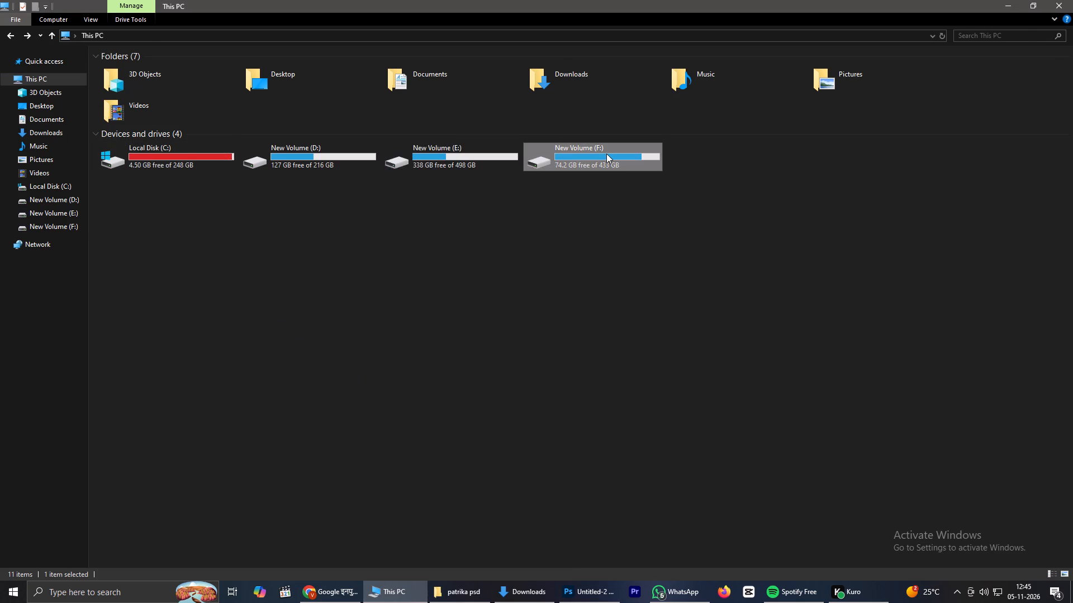
pyautogui.scroll(-12, 342, 165)
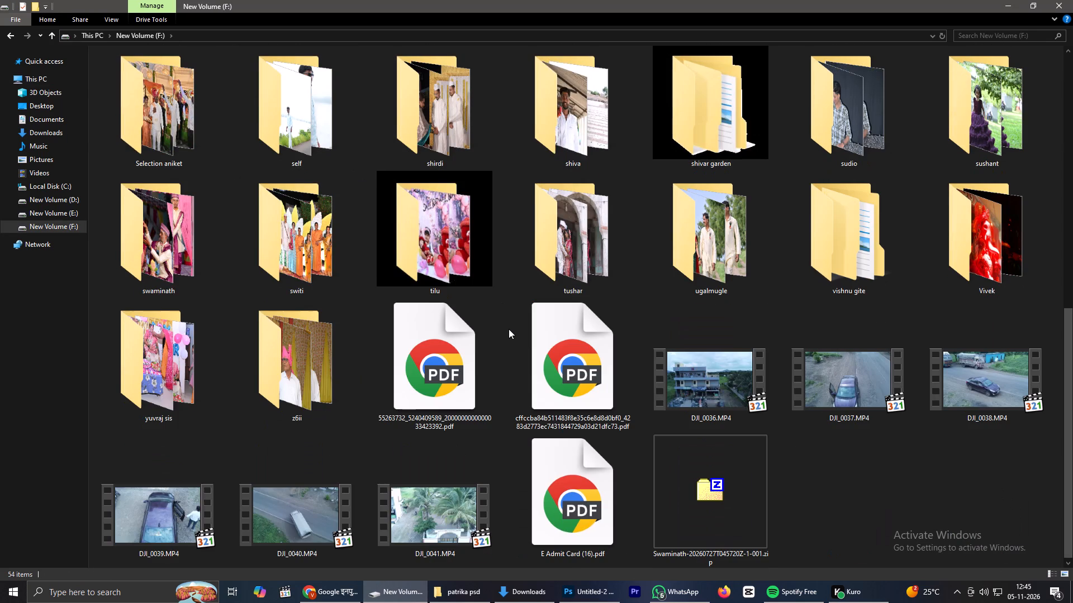
pyautogui.scroll(4, 509, 327)
pyautogui.click(64, 211)
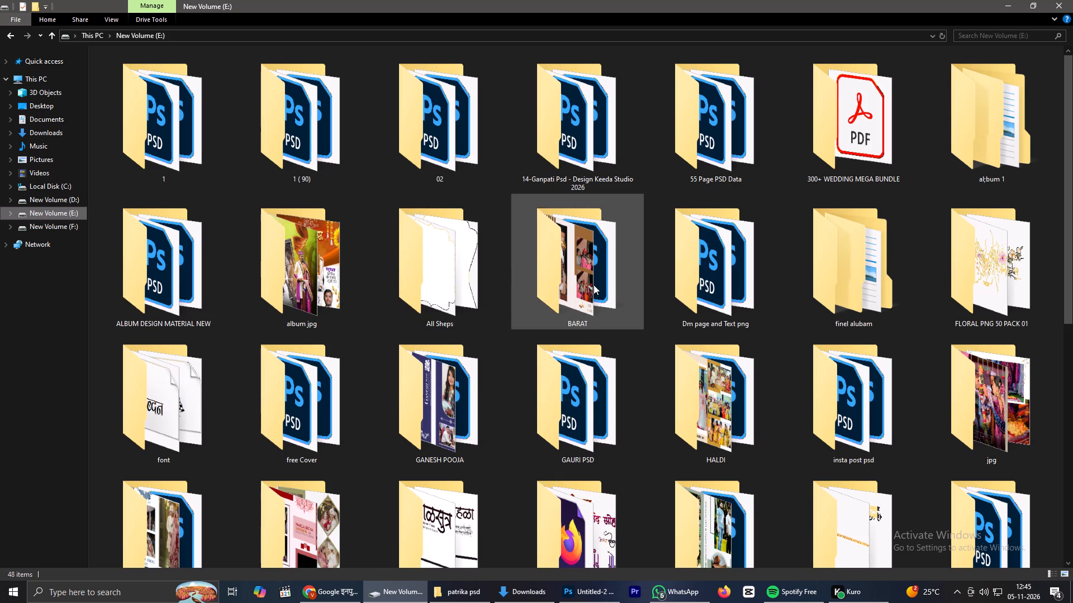
pyautogui.scroll(-1, 809, 361)
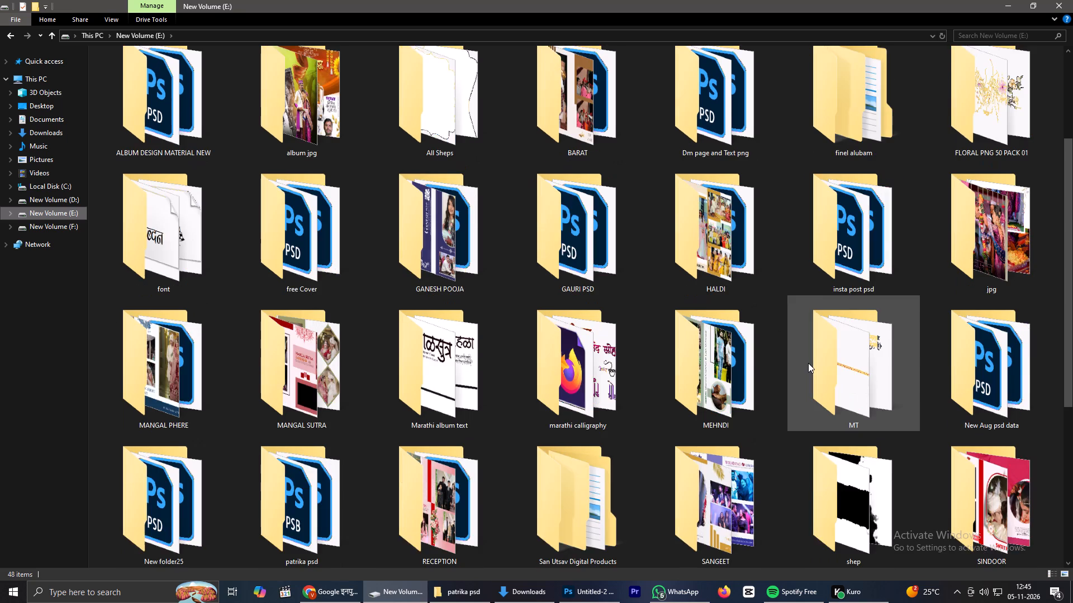
pyautogui.scroll(1, 808, 363)
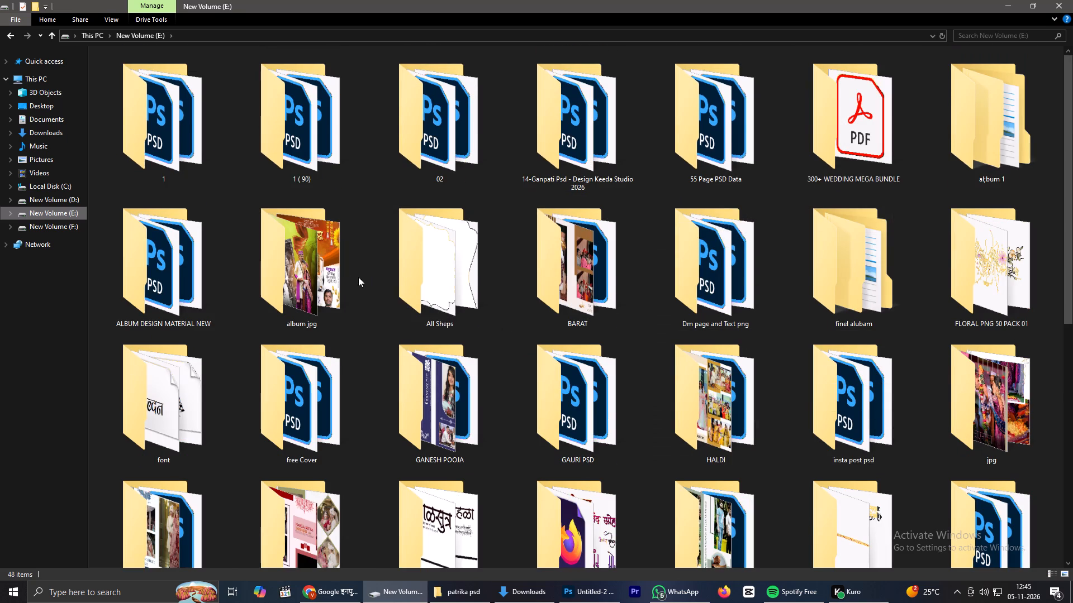
pyautogui.doubleClick(342, 275)
pyautogui.scroll(-8, 431, 179)
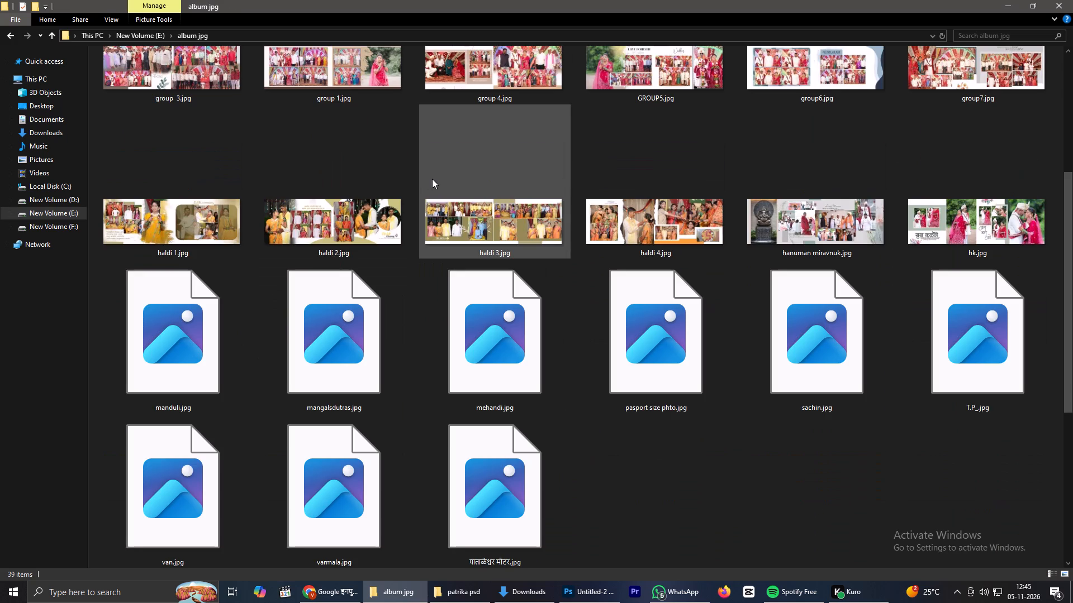
pyautogui.scroll(1, 432, 179)
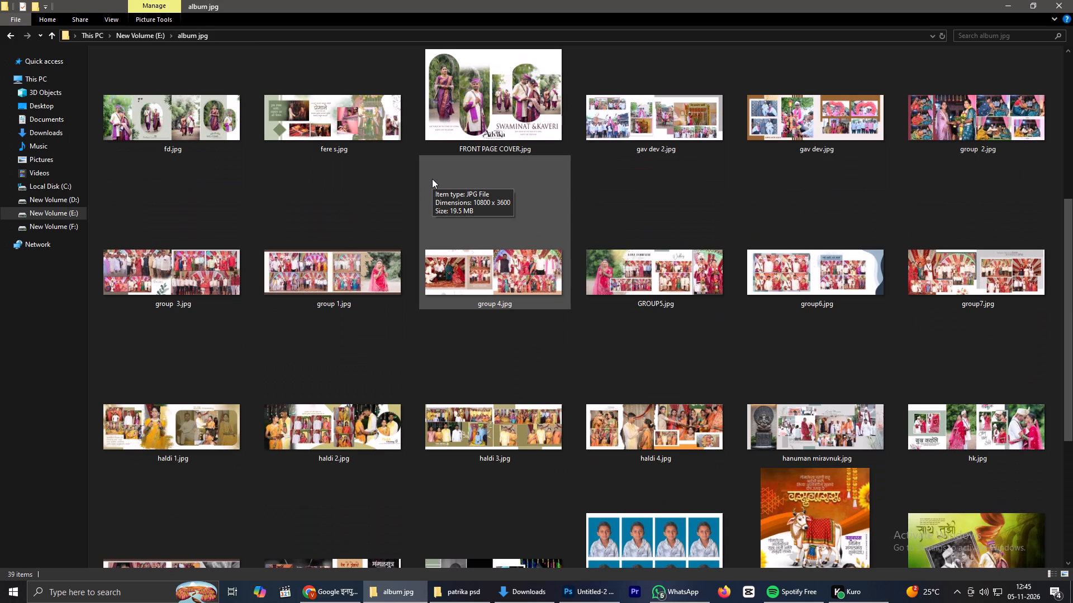
pyautogui.scroll(4, 432, 179)
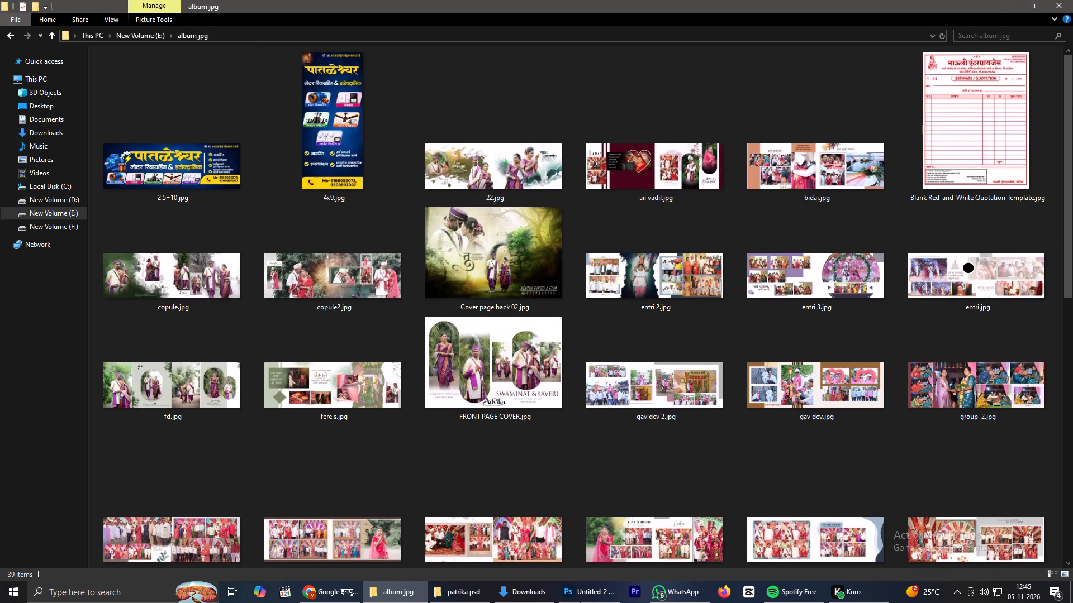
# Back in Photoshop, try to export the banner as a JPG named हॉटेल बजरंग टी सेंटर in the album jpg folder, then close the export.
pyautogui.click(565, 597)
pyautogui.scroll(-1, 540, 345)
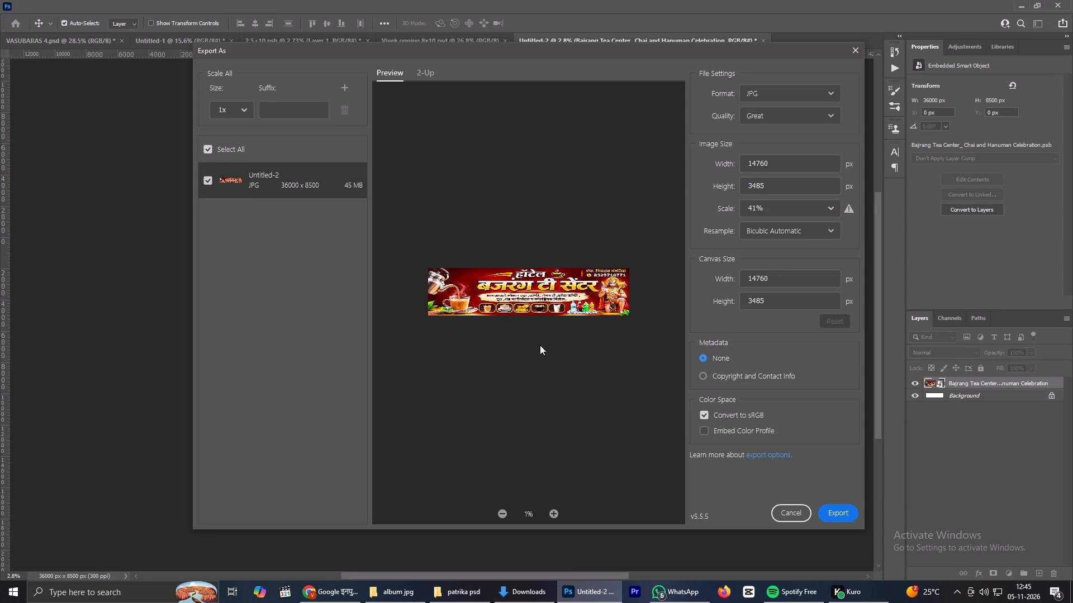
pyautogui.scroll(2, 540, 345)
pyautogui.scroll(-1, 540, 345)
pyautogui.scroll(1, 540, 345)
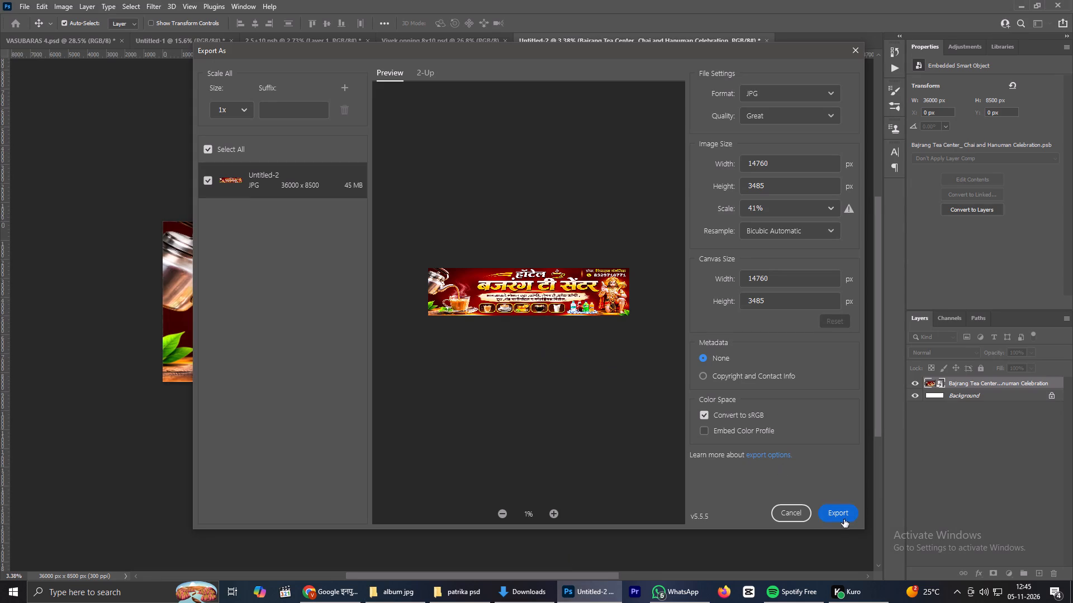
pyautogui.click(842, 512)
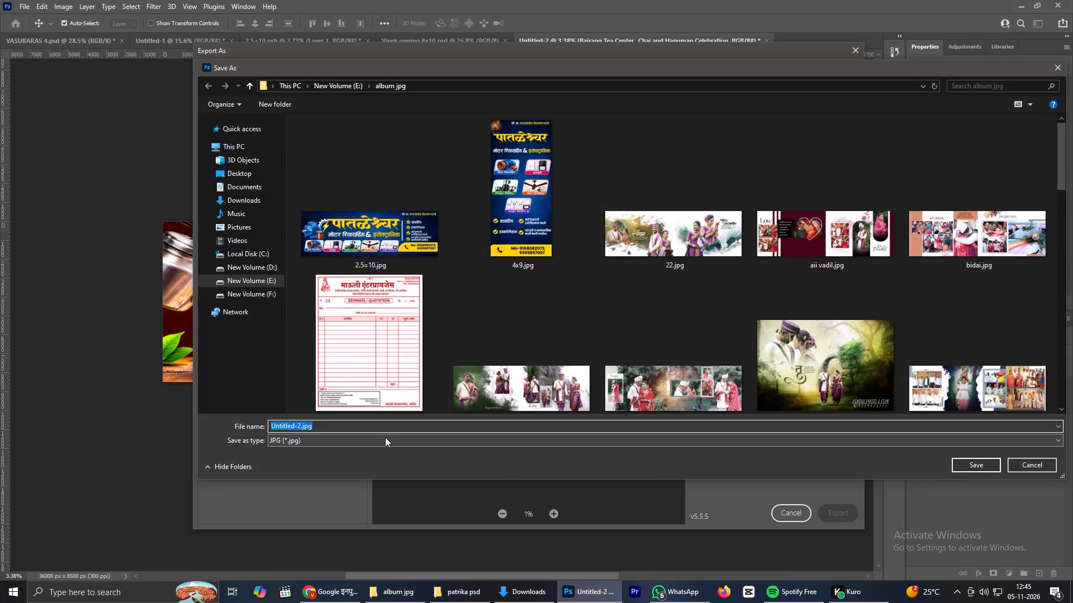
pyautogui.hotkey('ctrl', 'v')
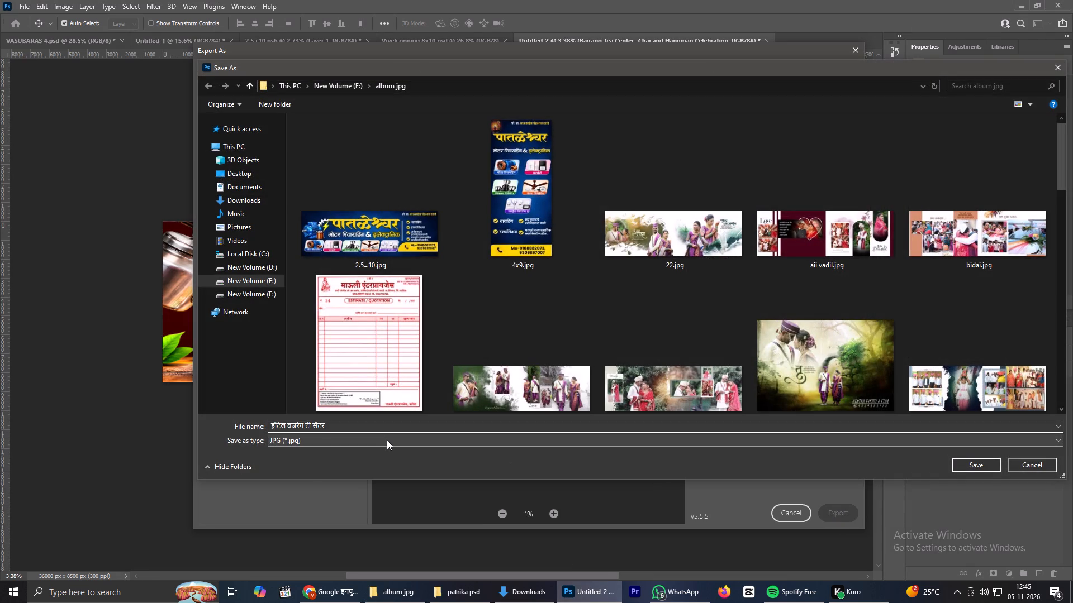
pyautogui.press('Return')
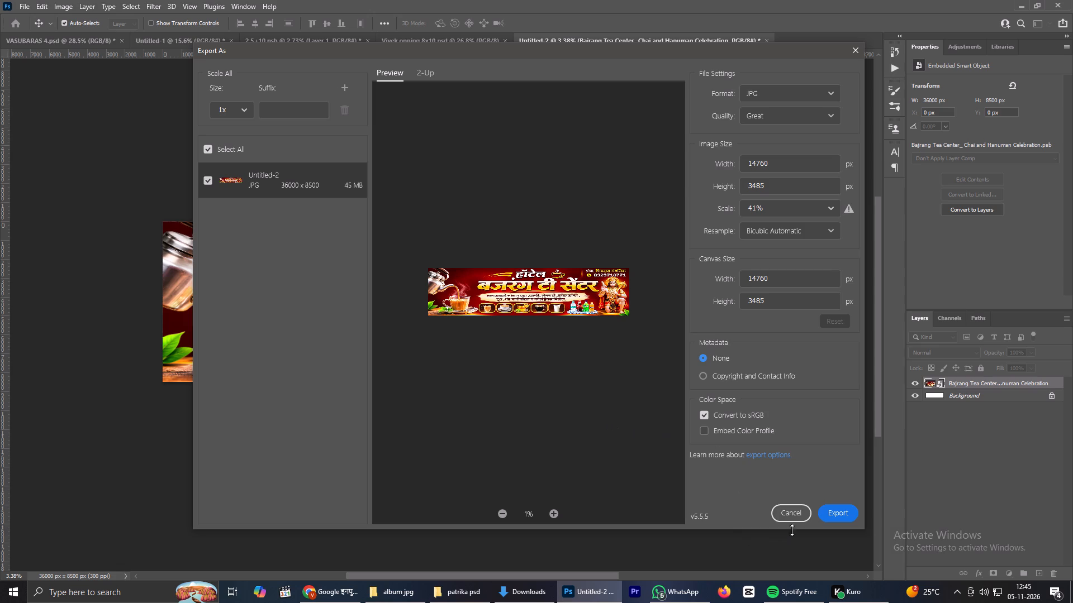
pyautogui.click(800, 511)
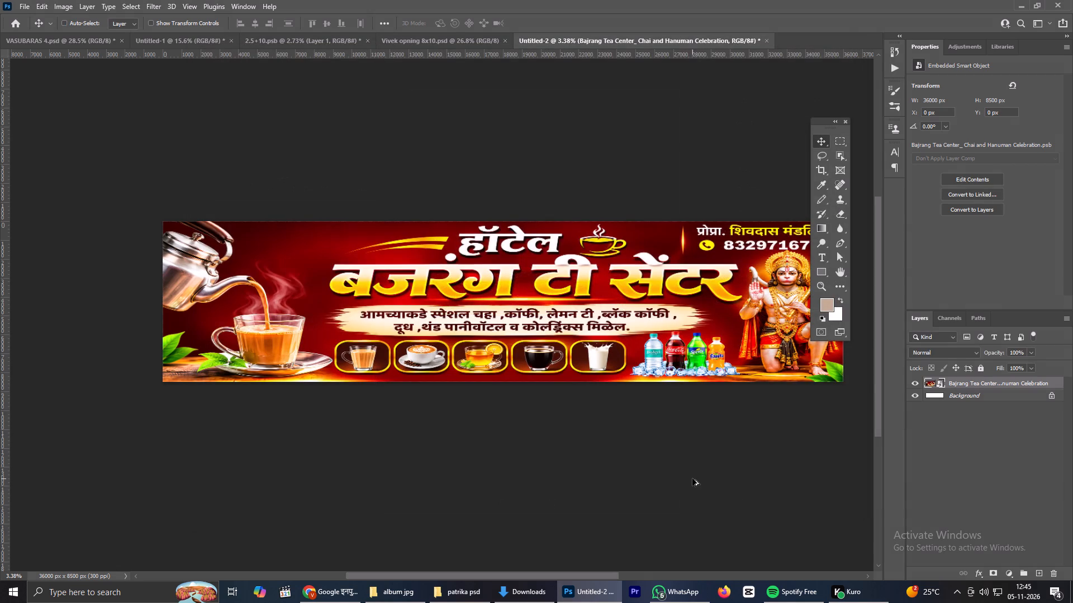
# Restart the banner export as a Great-quality JPG and save it as हॉटेल बजरंग टी सेंटर in the album jpg folder.
pyautogui.hotkey('ctrl', 'alt', 'shift', 'w')
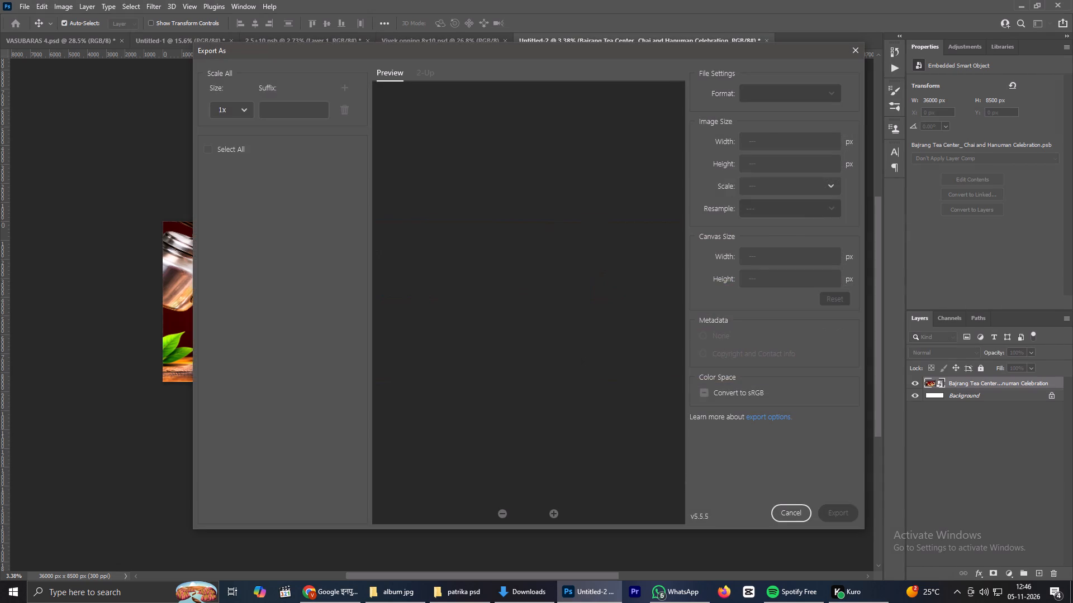
pyautogui.click(779, 117)
pyautogui.click(777, 252)
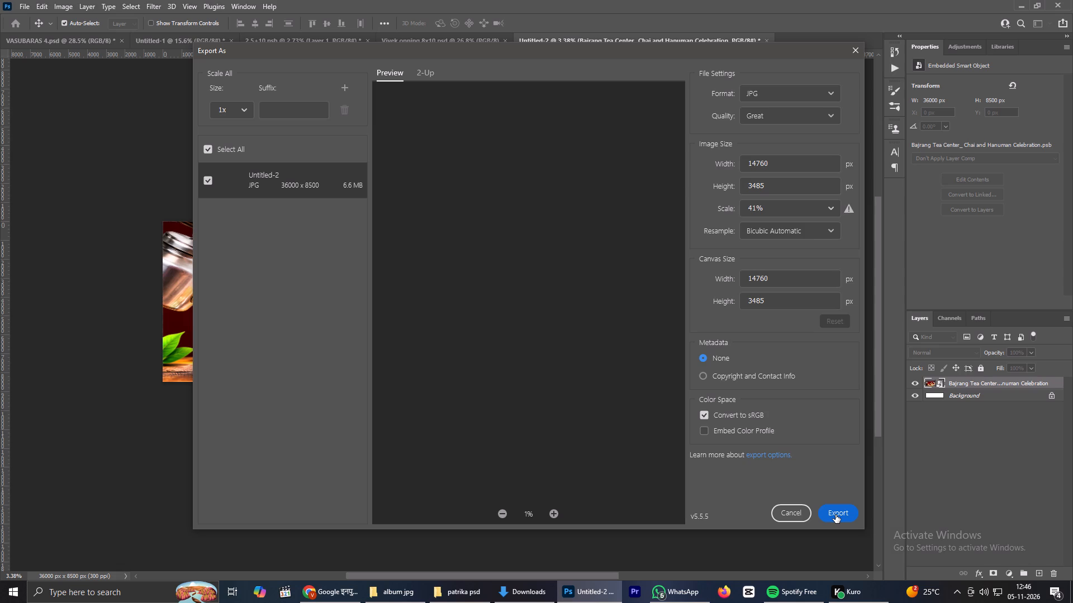
pyautogui.click(835, 515)
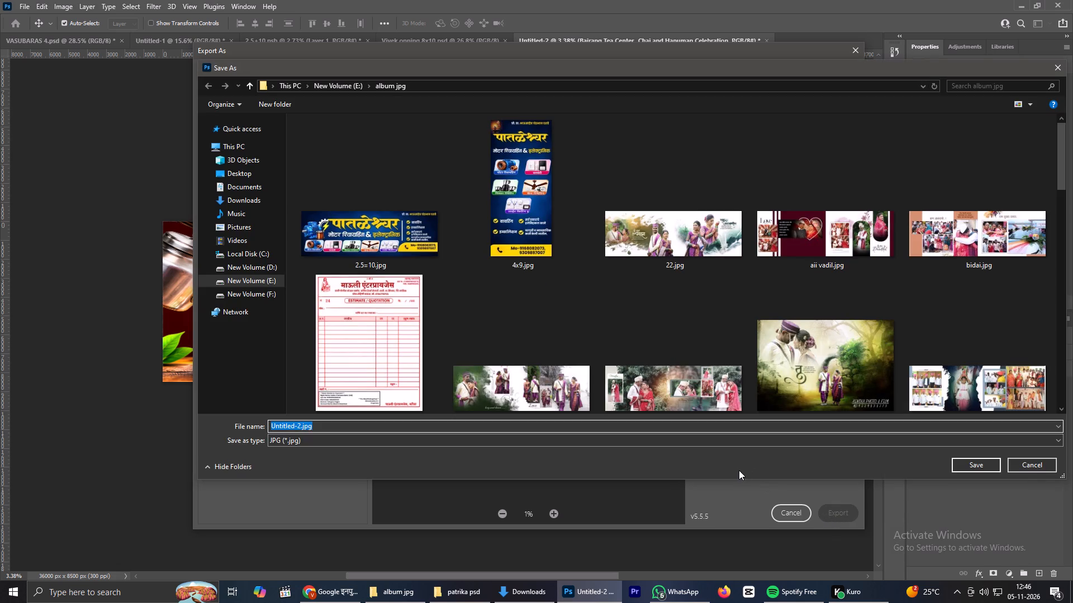
pyautogui.hotkey('ctrl', 'v')
pyautogui.press('Return')
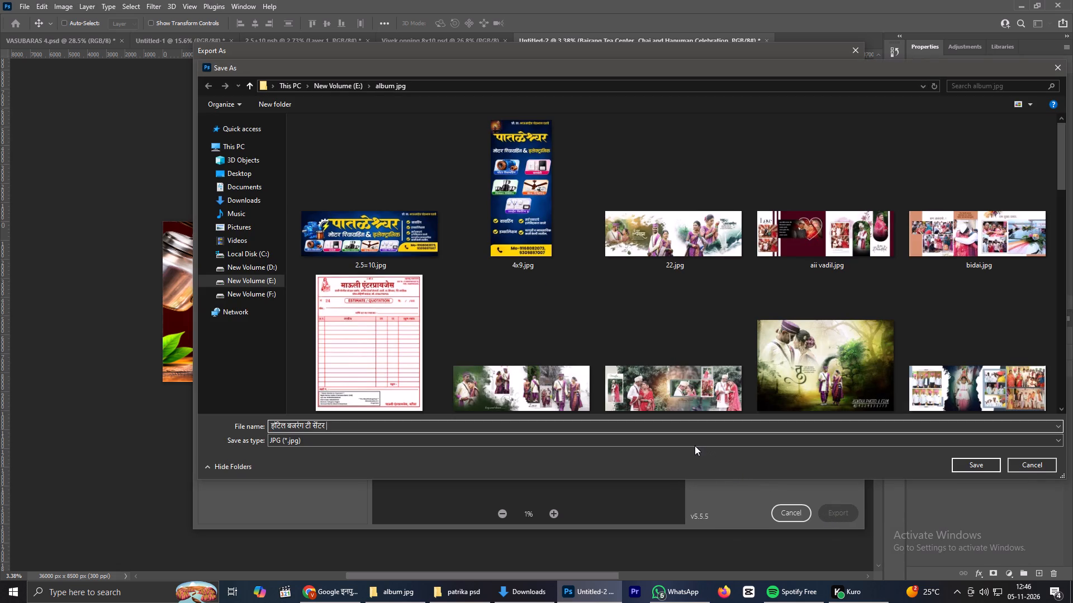
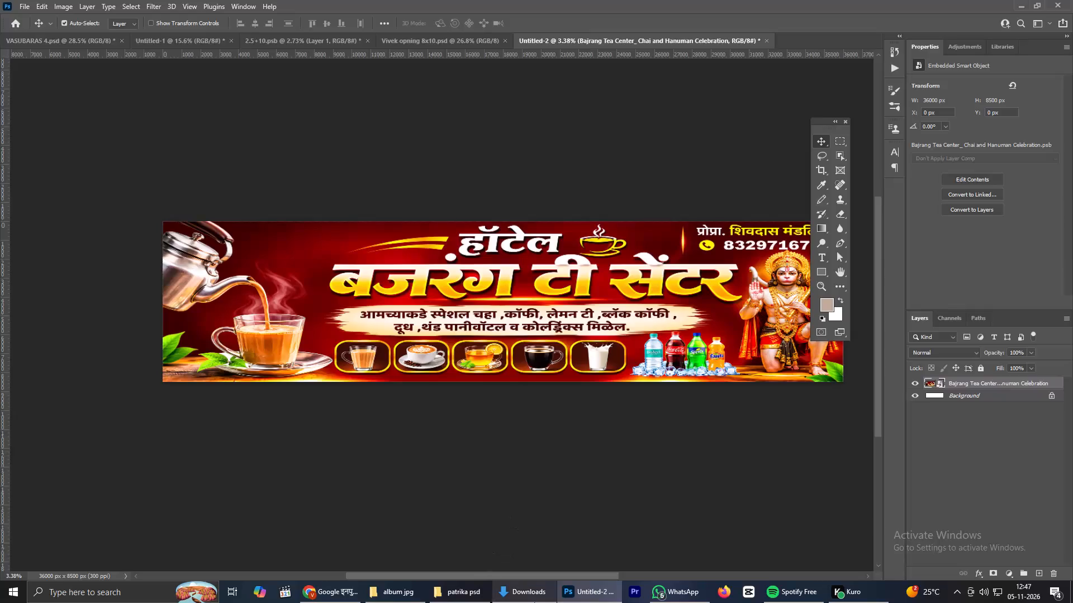
# Switch to File Explorer, refresh the album jpg folder and look for the exported हॉटेल बजरंग टी सेंटर.jpg.
pyautogui.click(534, 602)
pyautogui.click(390, 599)
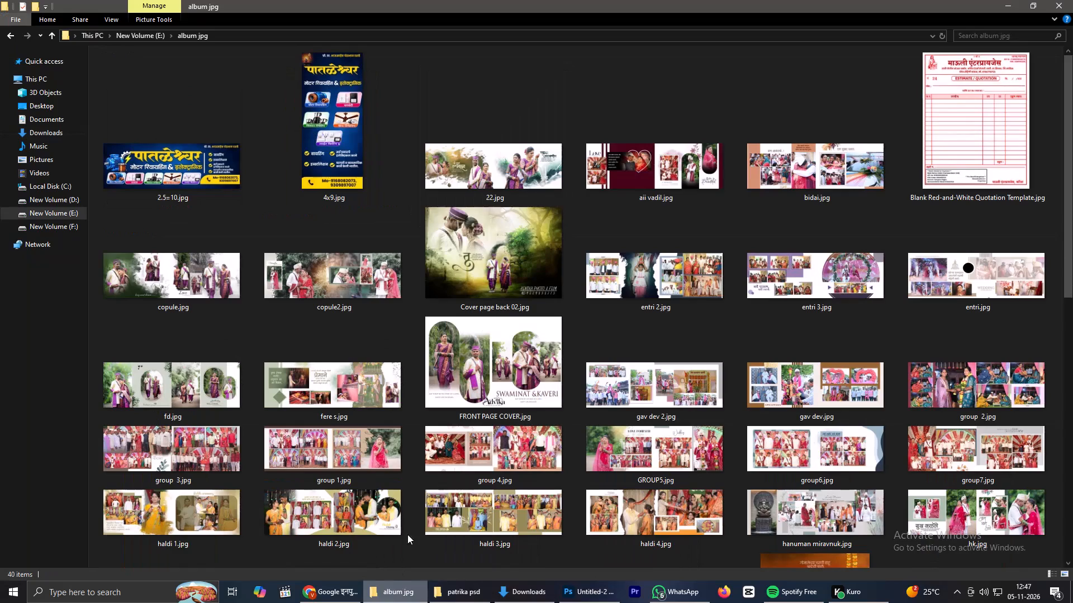
pyautogui.scroll(-5, 458, 277)
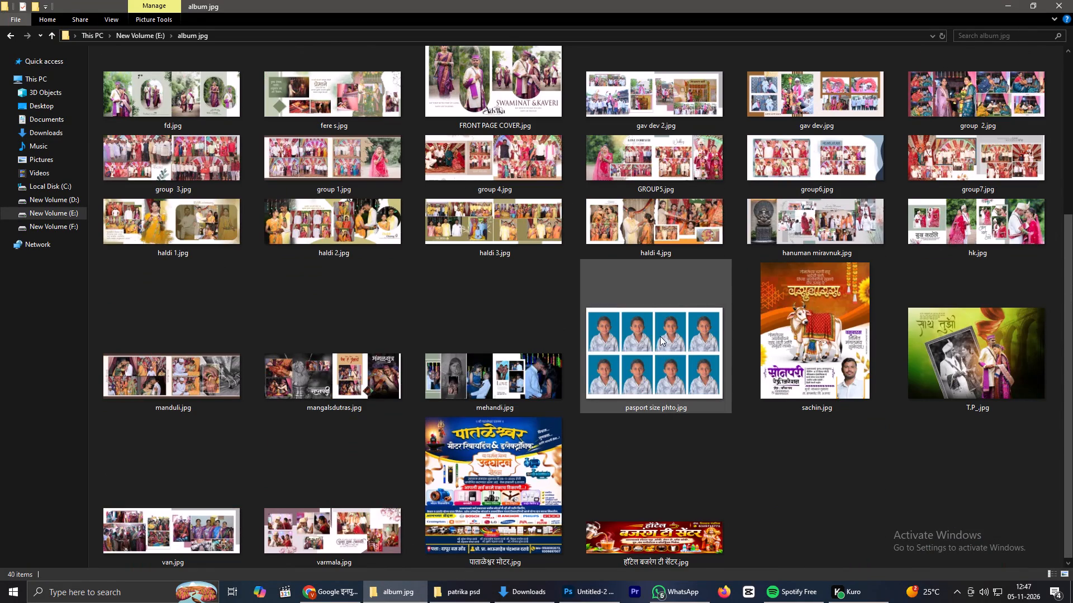
pyautogui.scroll(4, 517, 358)
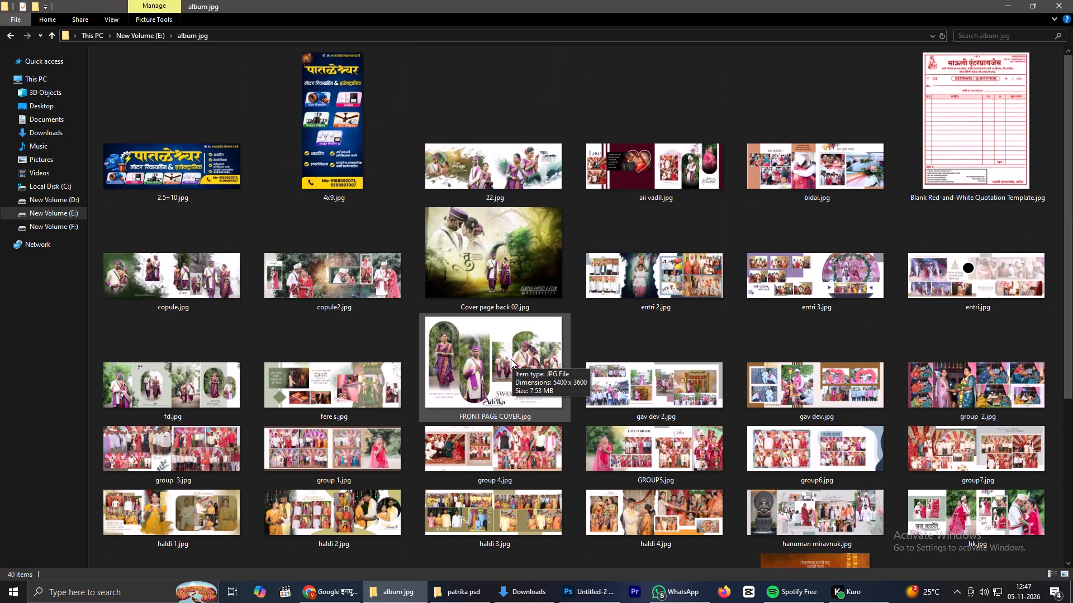
pyautogui.scroll(-1, 510, 359)
pyautogui.rightClick(843, 470)
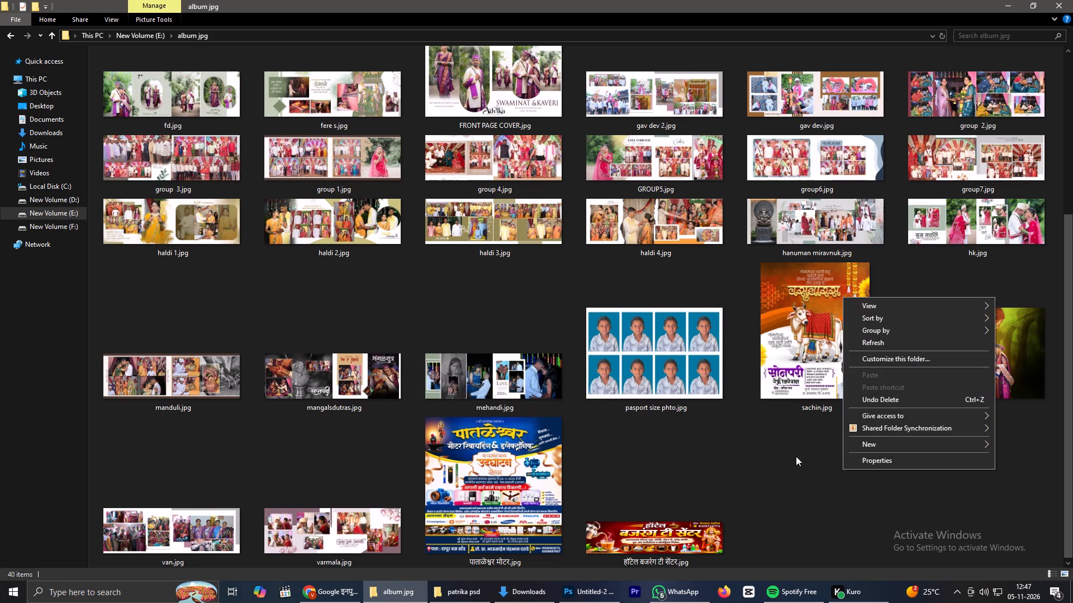
pyautogui.click(866, 347)
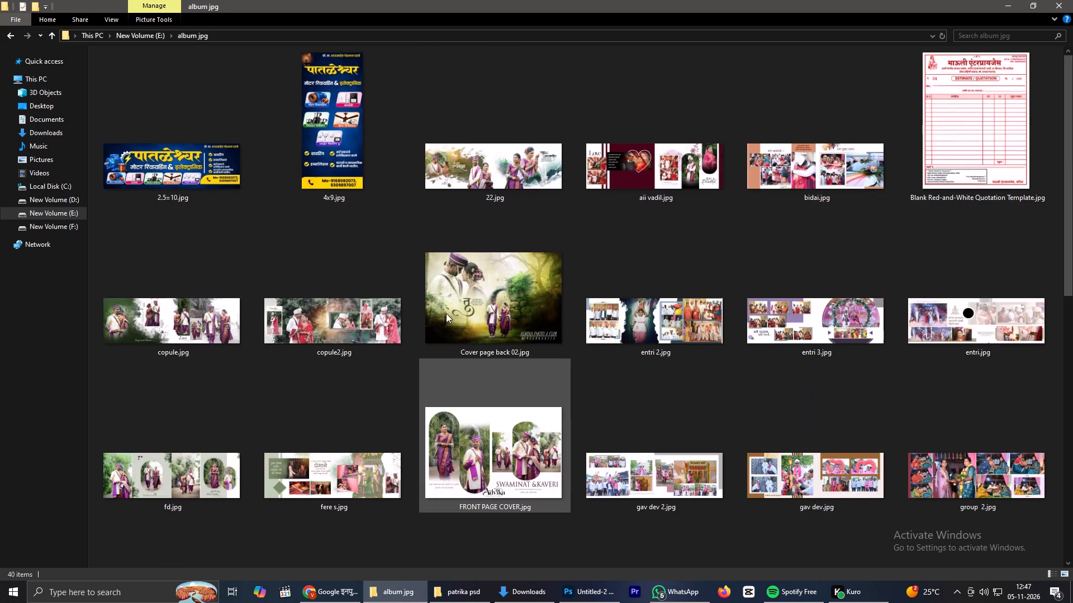
pyautogui.scroll(-3, 442, 305)
pyautogui.click(662, 526)
pyautogui.click(669, 527)
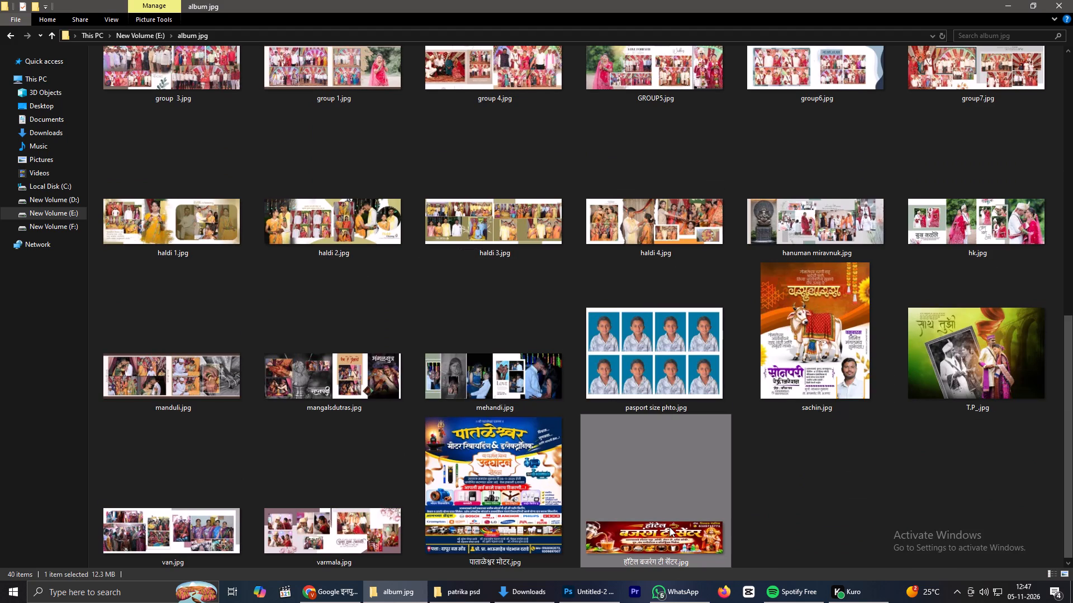
pyautogui.click(669, 527)
pyautogui.doubleClick(669, 527)
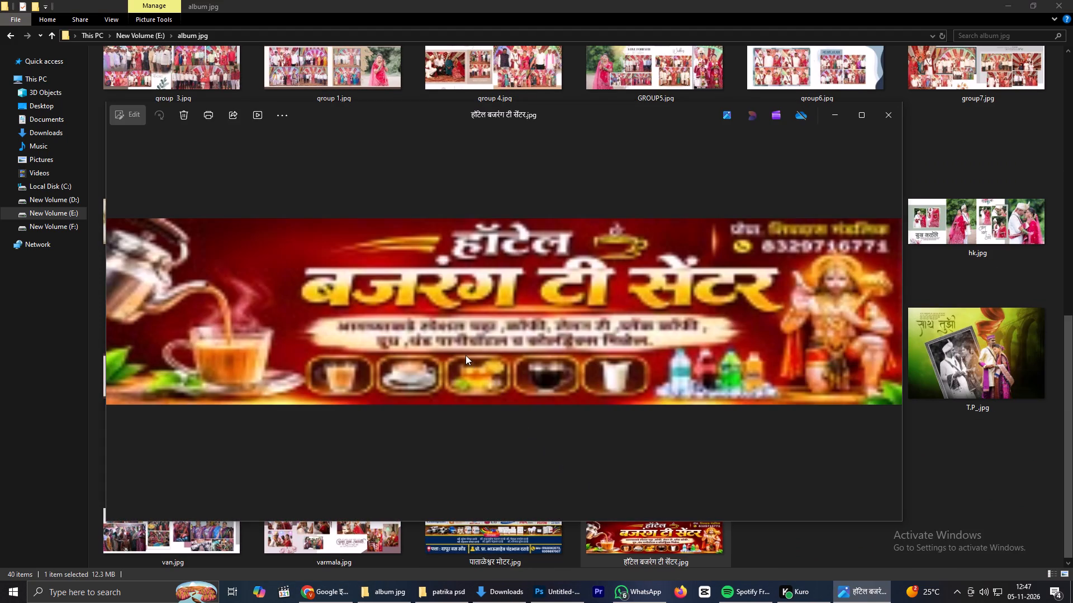
pyautogui.scroll(-1, 461, 353)
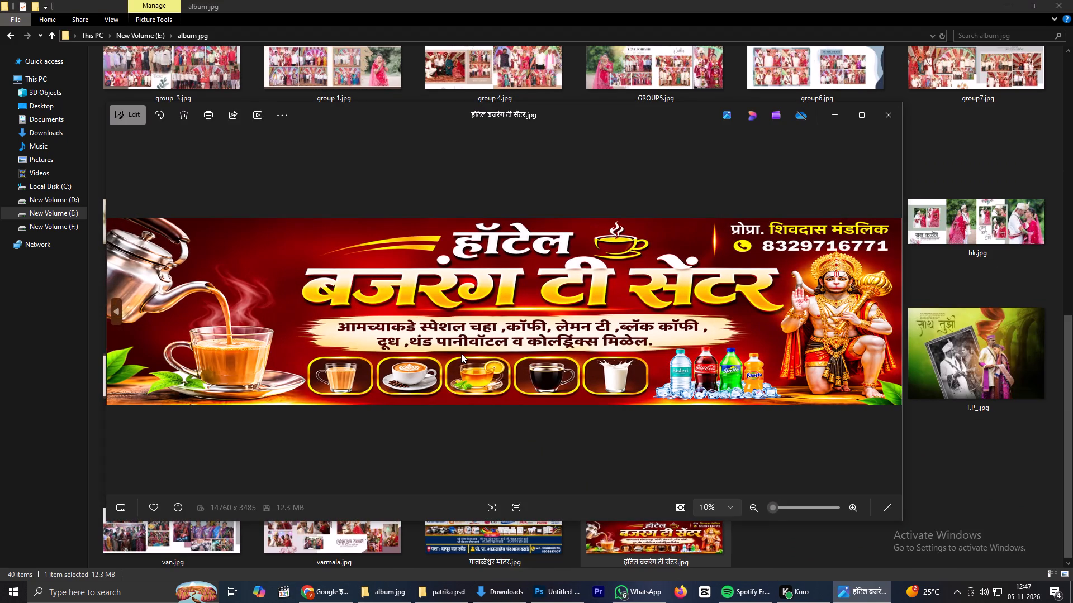
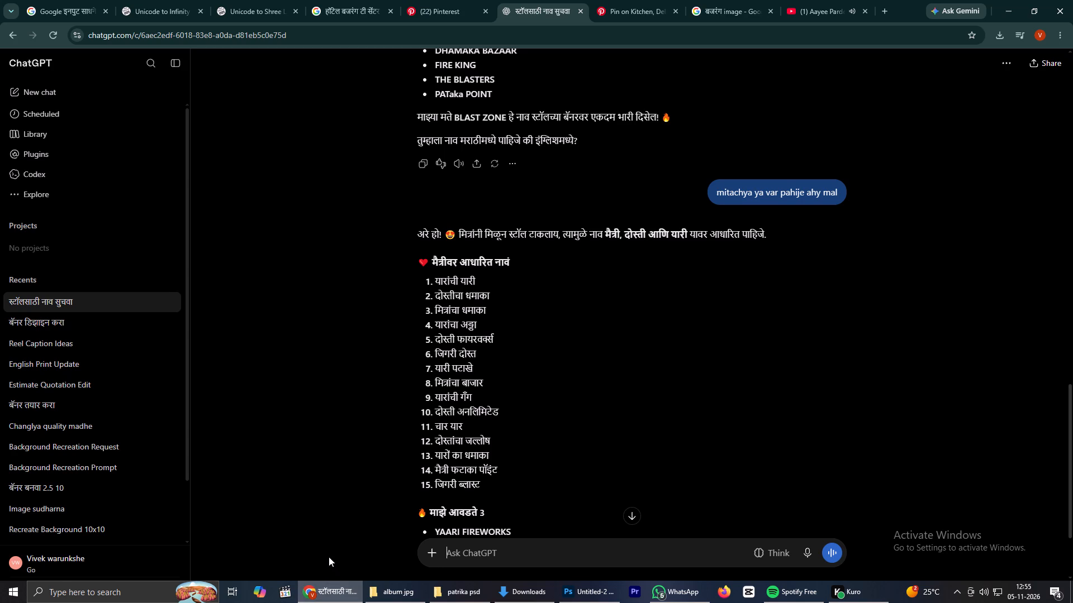
# Pause the Aayee Pardes Se video on YouTube.
pyautogui.click(810, 0)
pyautogui.click(345, 303)
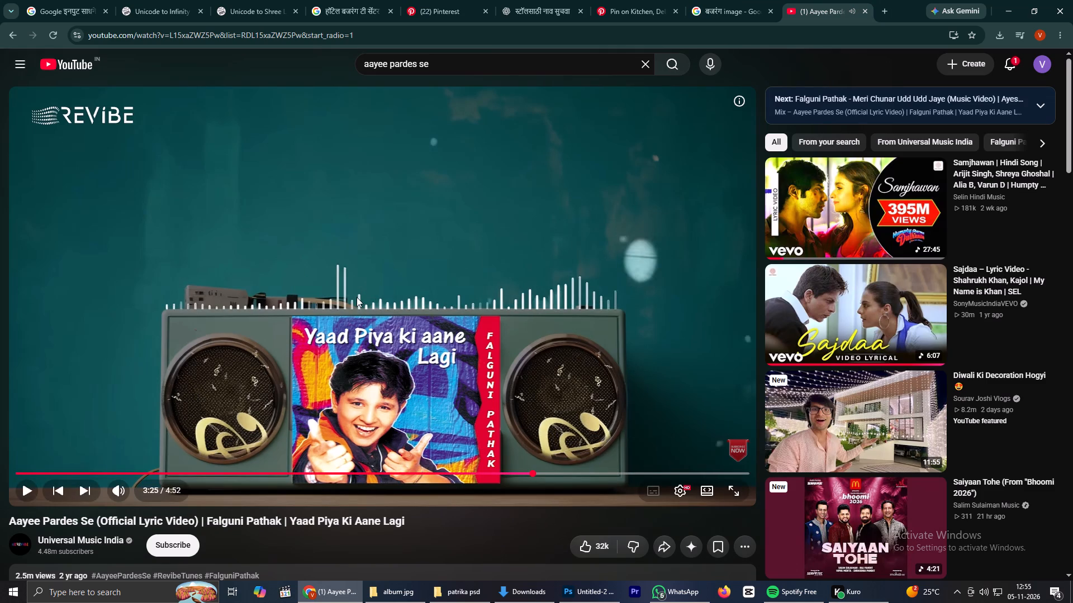
# Switch to Photoshop and examine the हॉटेल बजरंग टी सेंटर banner up close and as a whole.
pyautogui.click(592, 602)
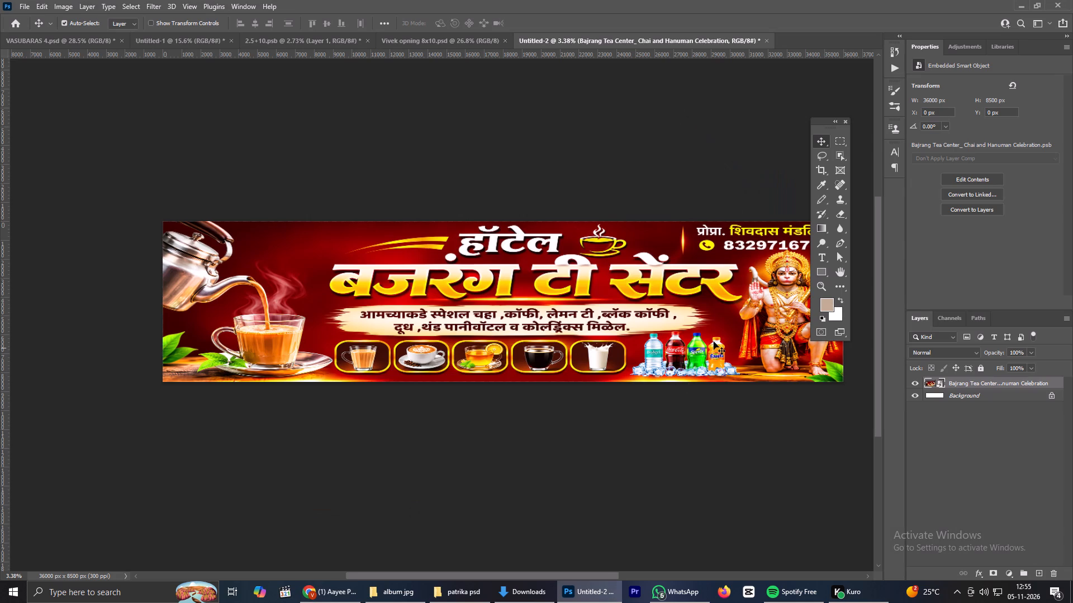
pyautogui.scroll(1, 703, 332)
pyautogui.scroll(1, 594, 343)
pyautogui.scroll(3, 491, 343)
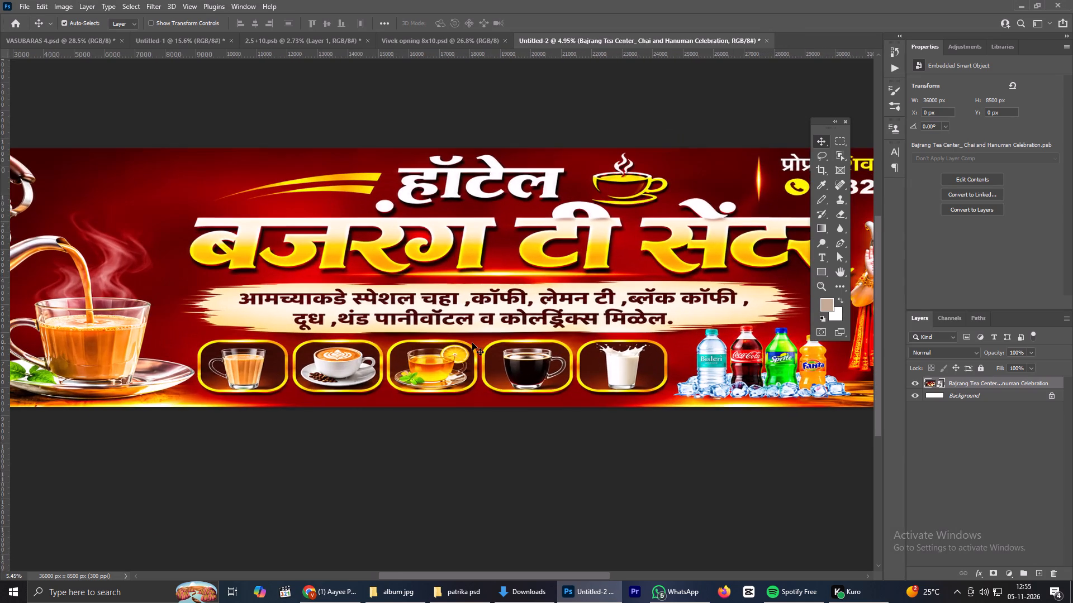
pyautogui.scroll(4, 383, 291)
pyautogui.middleClick(394, 283)
pyautogui.scroll(1, 394, 283)
pyautogui.middleClick(395, 283)
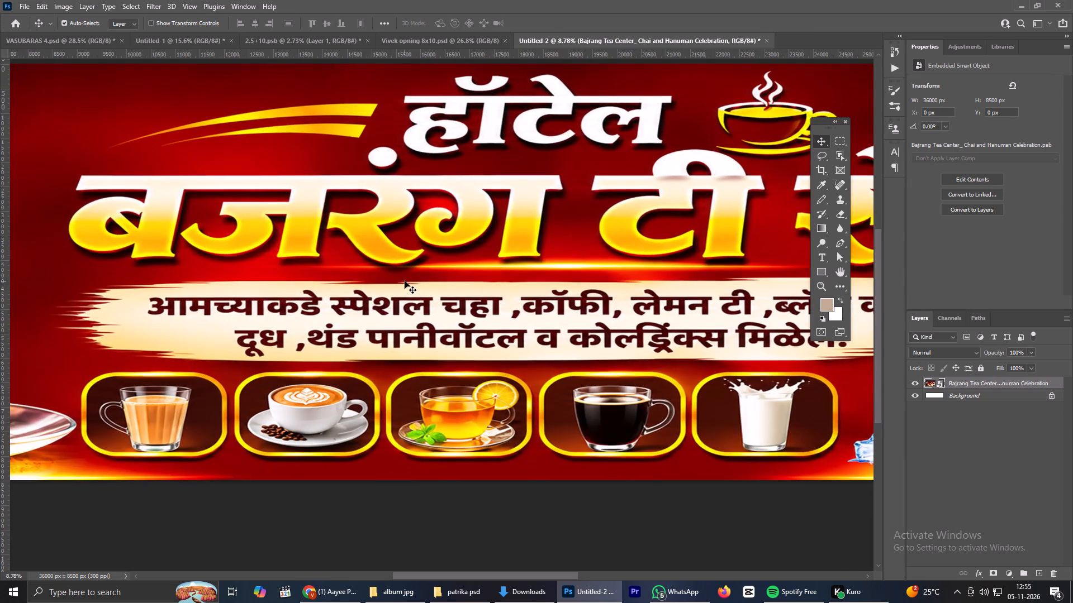
pyautogui.scroll(-2, 405, 281)
pyautogui.scroll(2, 405, 281)
pyautogui.scroll(-8, 405, 281)
pyautogui.scroll(3, 411, 281)
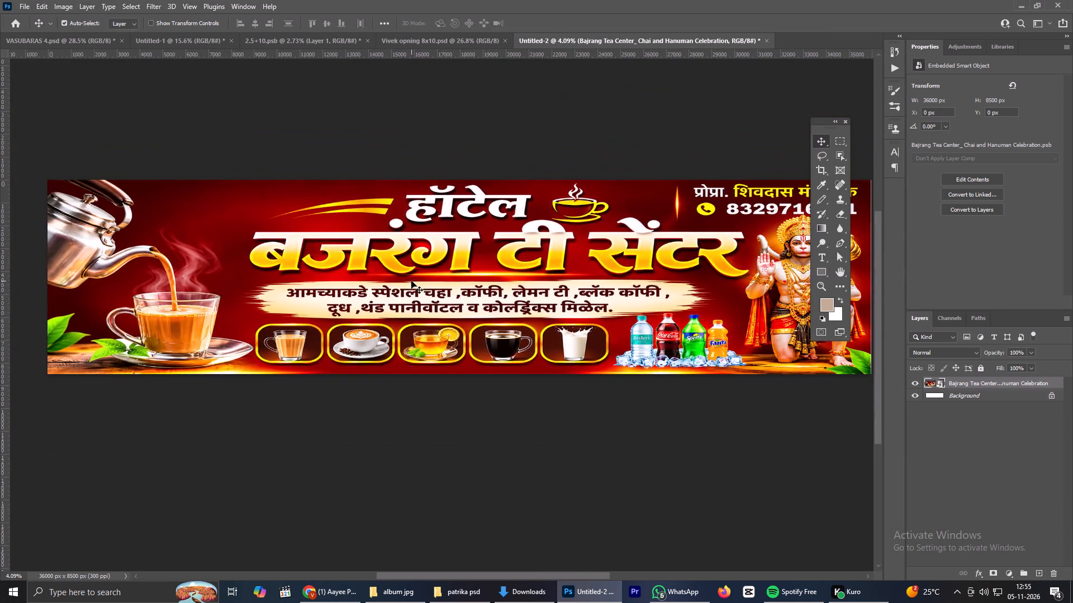
pyautogui.scroll(2, 411, 281)
pyautogui.scroll(-5, 411, 281)
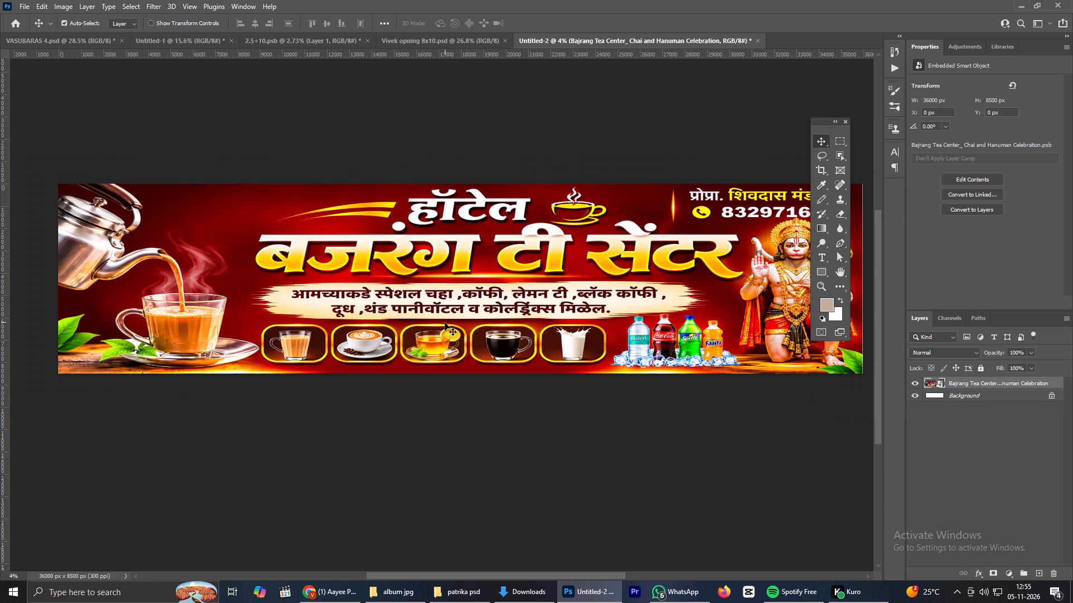
pyautogui.scroll(1, 445, 323)
pyautogui.scroll(-1, 445, 323)
pyautogui.scroll(2, 443, 322)
pyautogui.scroll(-3, 443, 322)
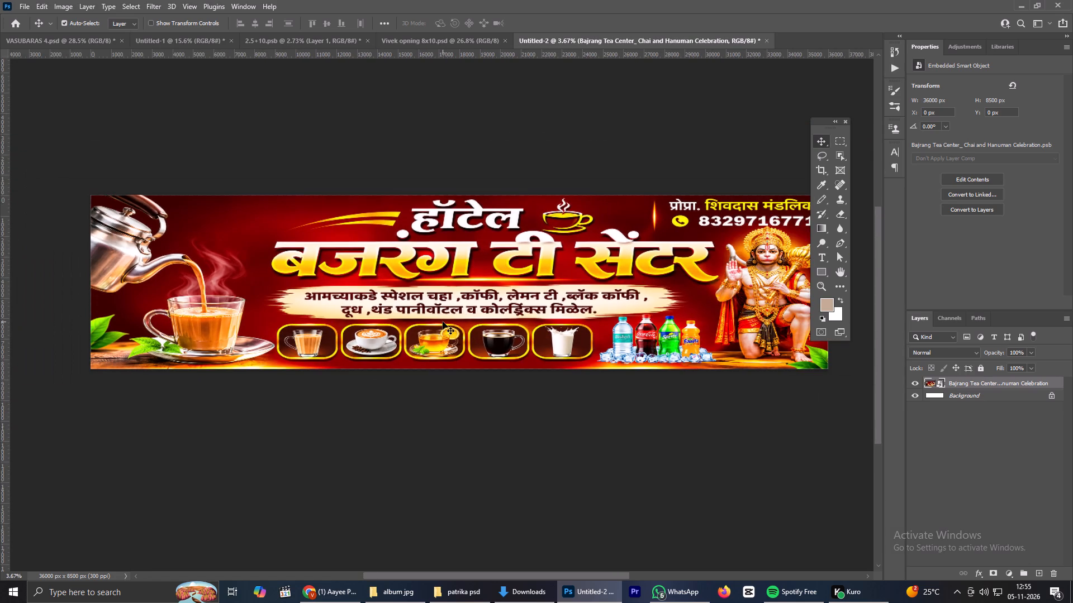
pyautogui.scroll(4, 407, 299)
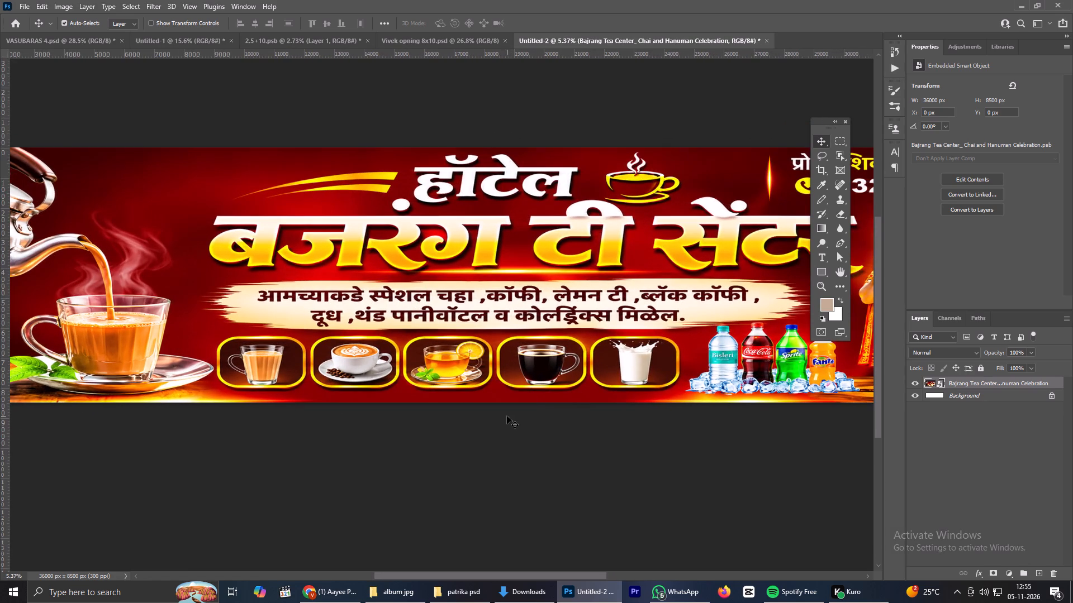
# Look through the Downloads and Desktop folders in File Explorer and view the श्रीमान पान स्टॉल poster in Photos.
pyautogui.click(506, 583)
pyautogui.scroll(-2, 350, 341)
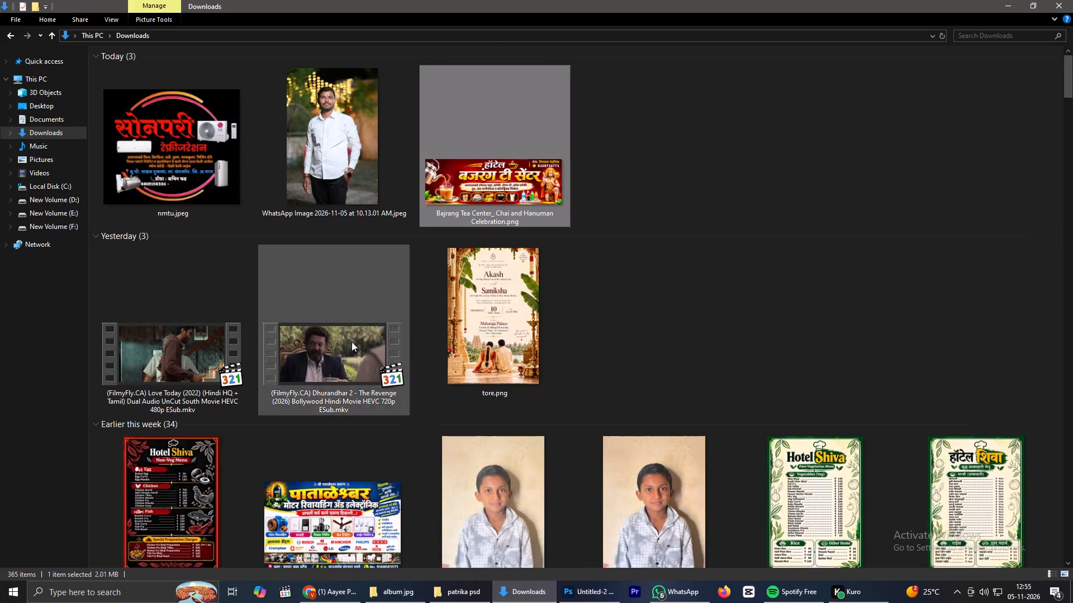
pyautogui.scroll(-2, 352, 342)
pyautogui.scroll(1, 358, 342)
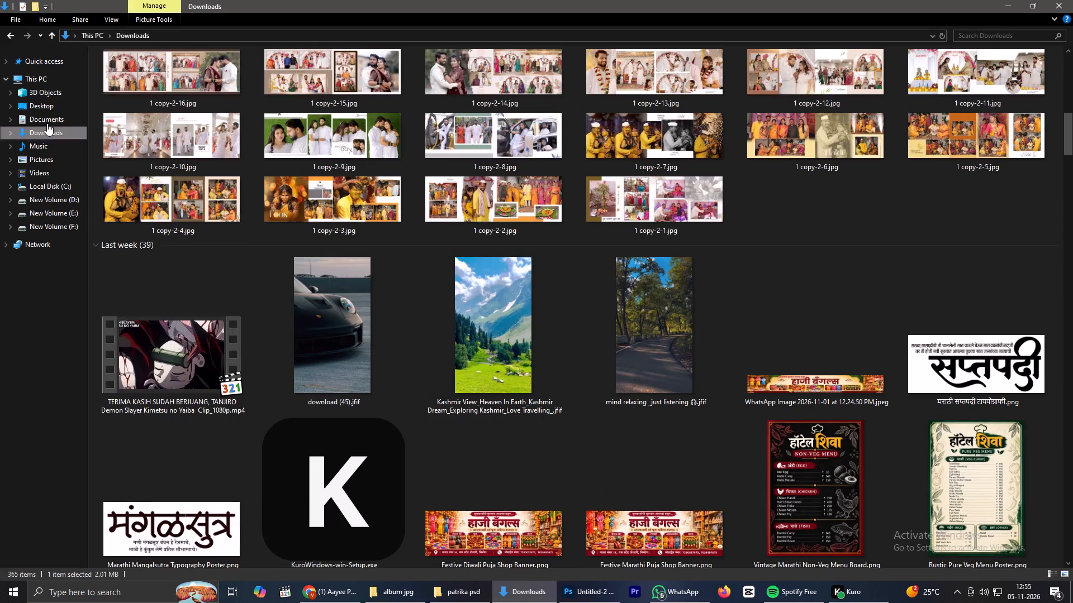
pyautogui.click(46, 118)
pyautogui.click(36, 102)
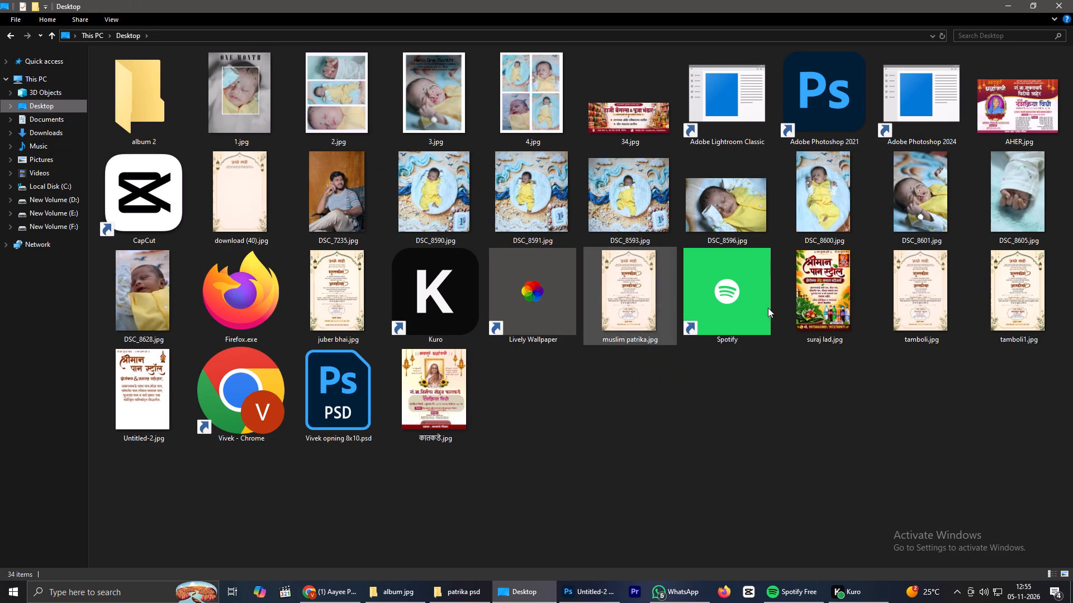
pyautogui.doubleClick(820, 291)
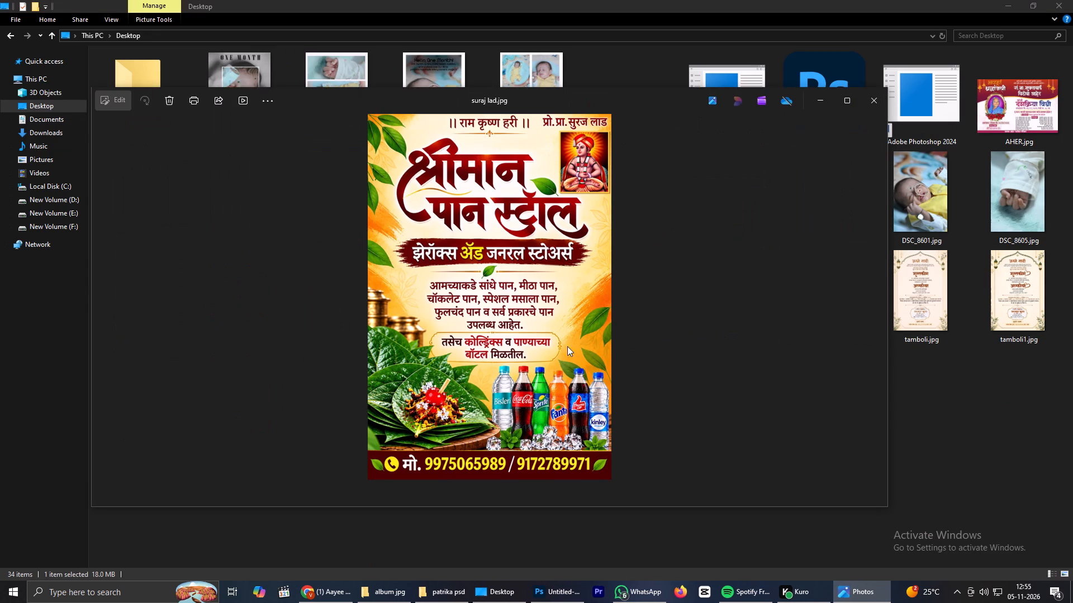
pyautogui.scroll(2, 517, 344)
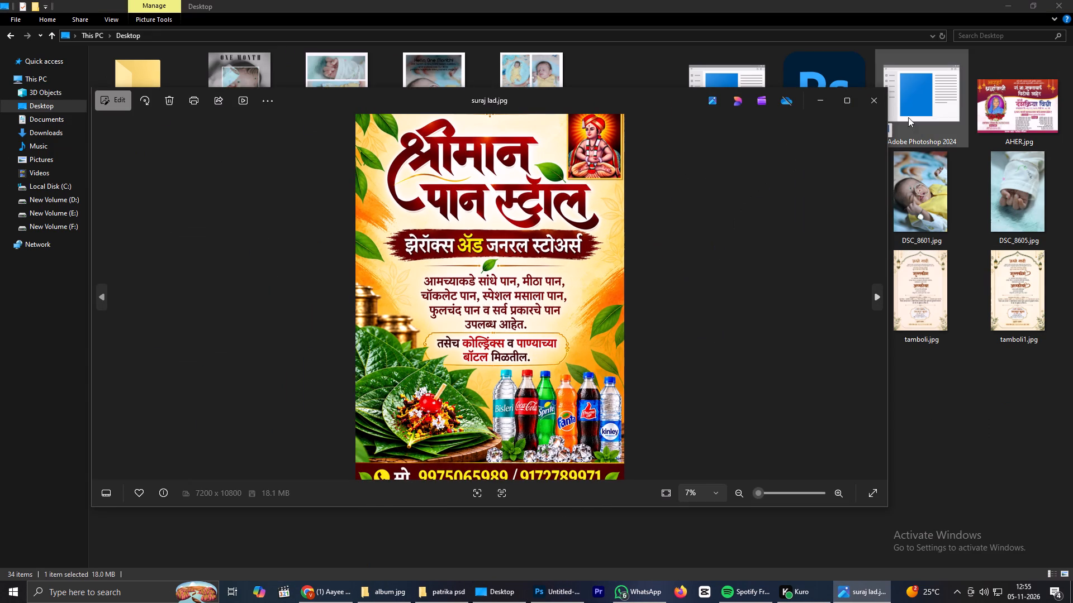
pyautogui.click(877, 102)
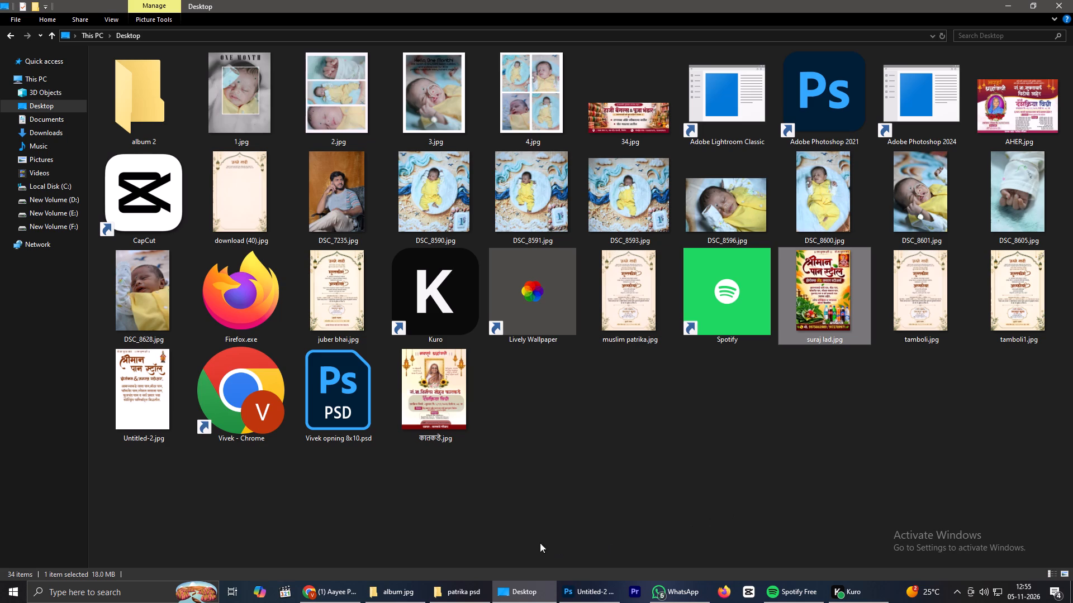
# Return to Photoshop and examine the lettering and drinks row of the हॉटेल बजरंग टी सेंटर banner.
pyautogui.click(586, 602)
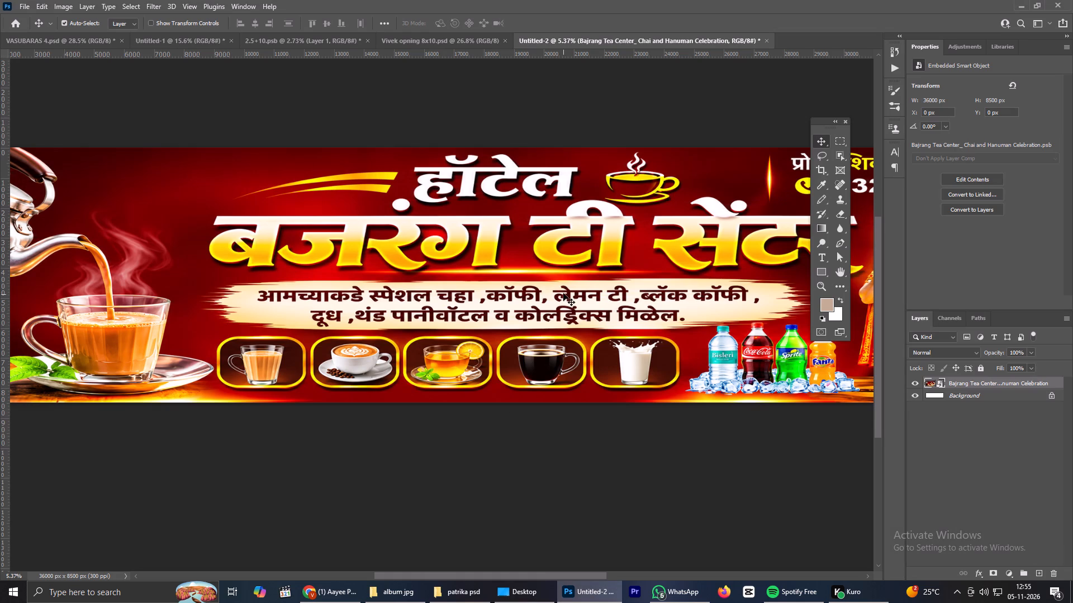
pyautogui.scroll(1, 563, 293)
pyautogui.scroll(-1, 564, 289)
pyautogui.scroll(1, 386, 286)
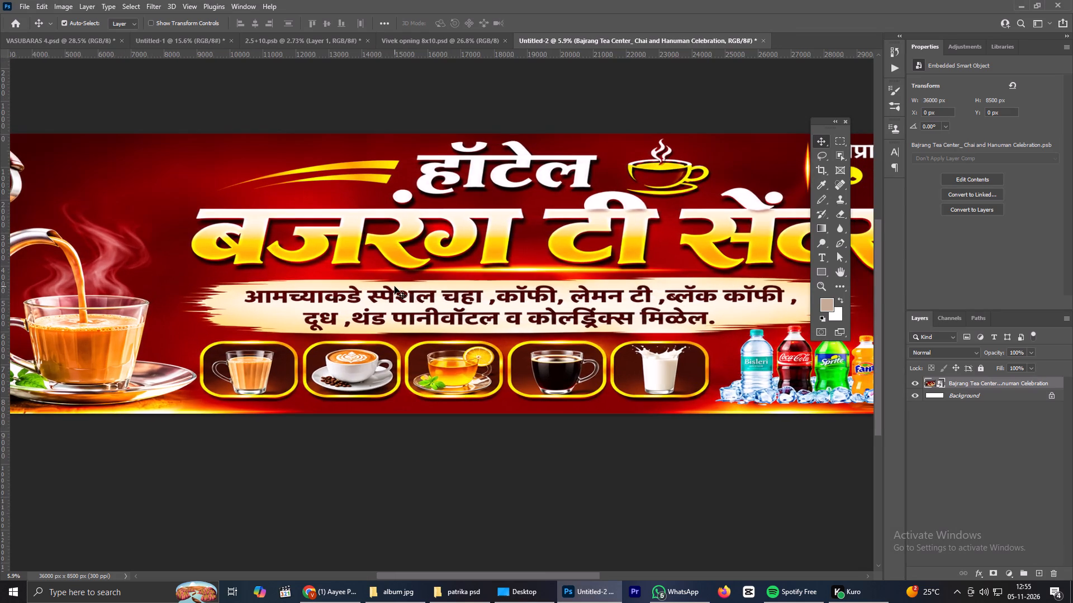
pyautogui.scroll(2, 395, 286)
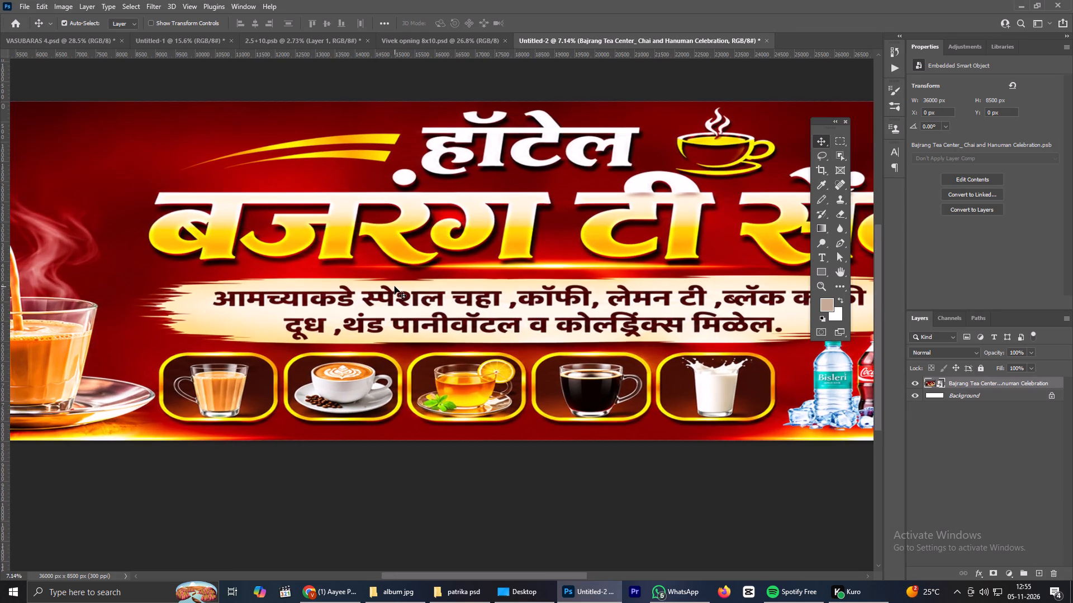
# Examine the whole हॉटेल बजरंग टी सेंटर banner, focusing on its tagline lettering and drinks row.
pyautogui.scroll(-9, 395, 286)
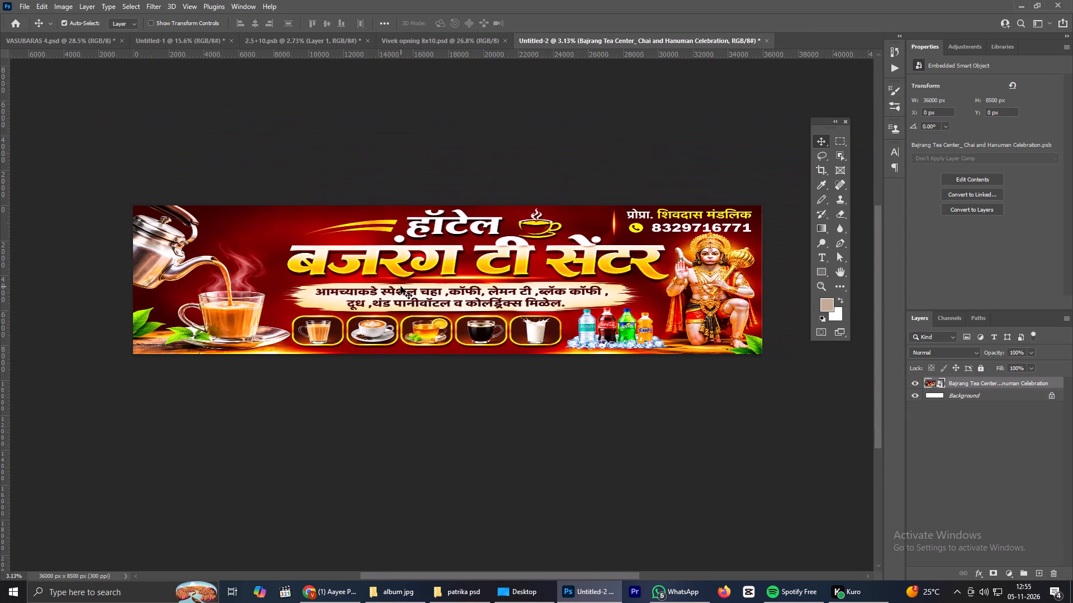
pyautogui.scroll(1, 401, 286)
pyautogui.scroll(-2, 401, 286)
pyautogui.scroll(1, 401, 286)
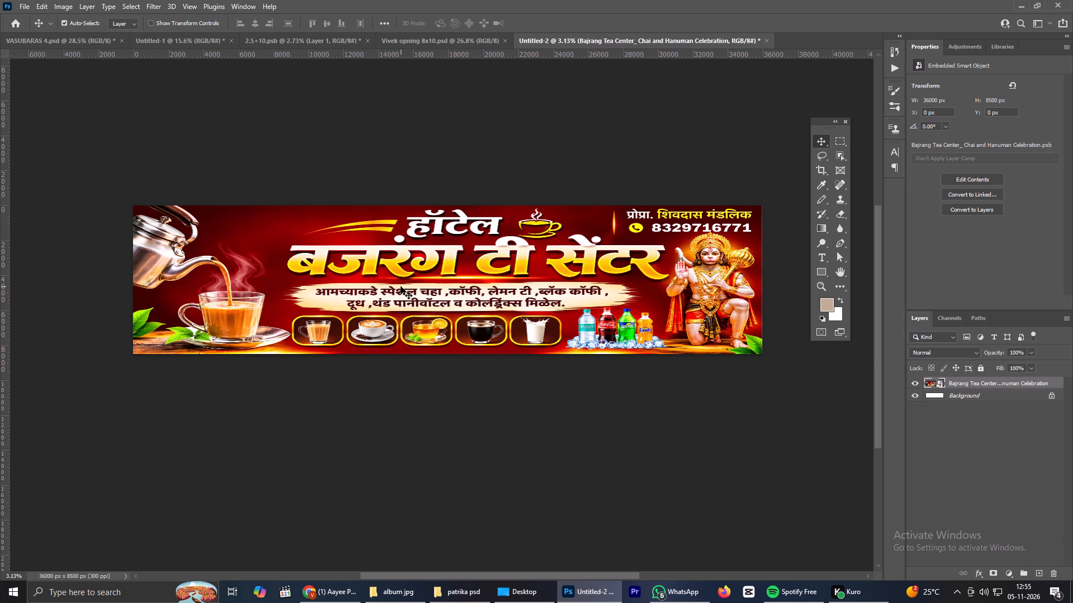
pyautogui.scroll(-1, 401, 286)
pyautogui.scroll(1, 401, 286)
pyautogui.scroll(-1, 401, 286)
pyautogui.scroll(1, 401, 286)
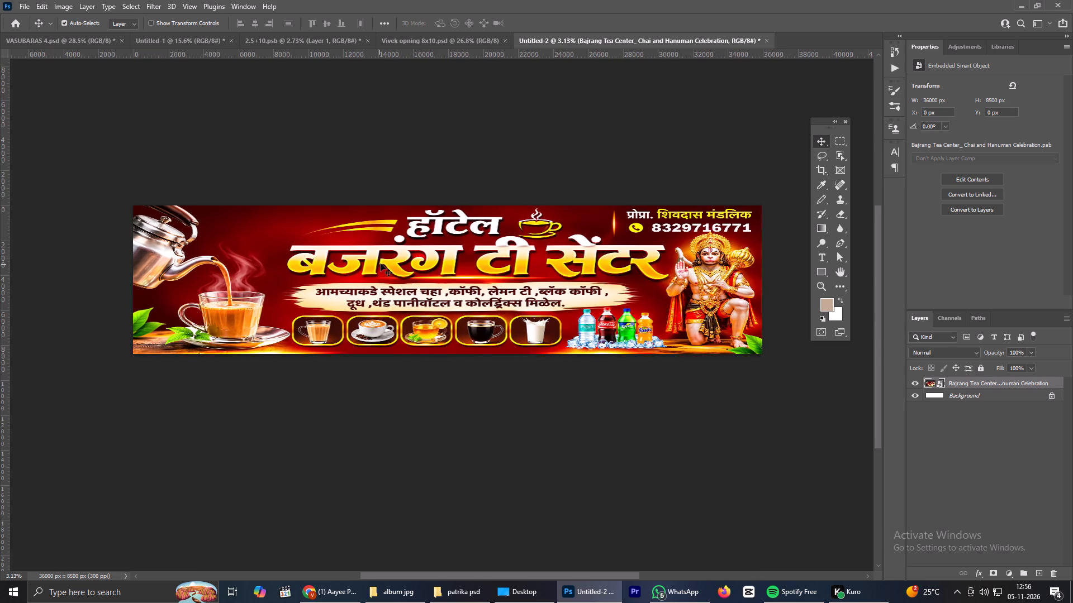
pyautogui.scroll(-1, 380, 263)
pyautogui.scroll(3, 377, 259)
pyautogui.scroll(-2, 374, 249)
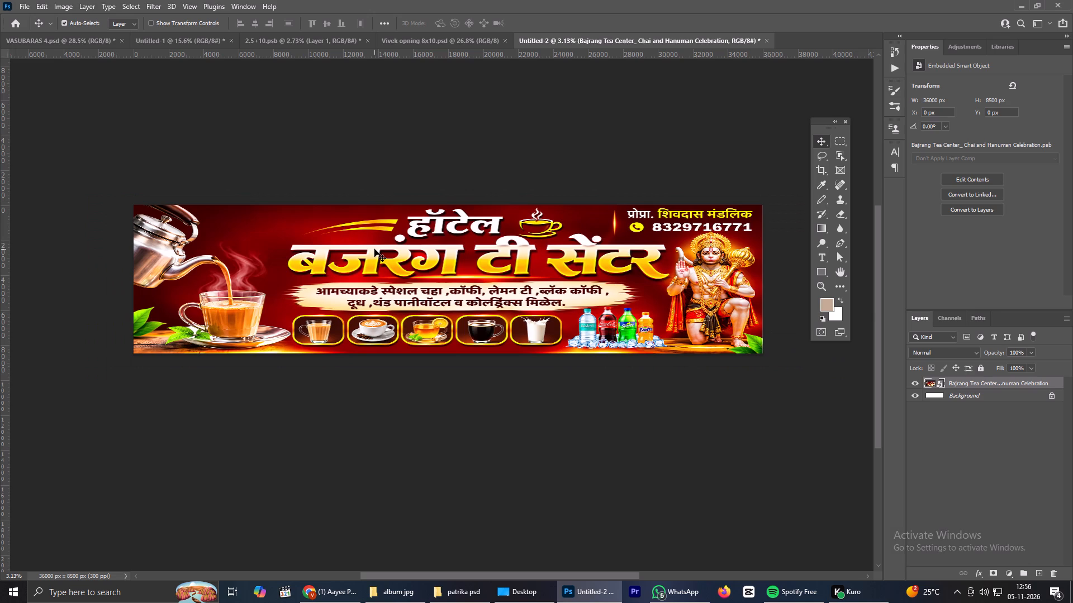
pyautogui.scroll(4, 386, 326)
pyautogui.scroll(6, 441, 253)
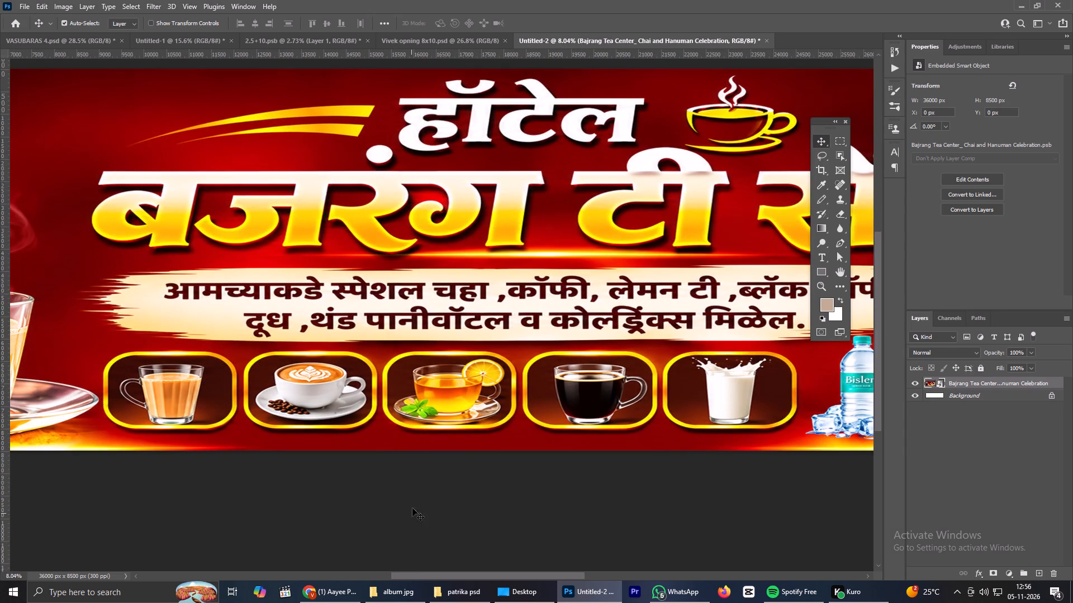
# Switch to Chrome and resume the Aayee Pardes Se video on YouTube.
pyautogui.click(320, 595)
pyautogui.click(321, 247)
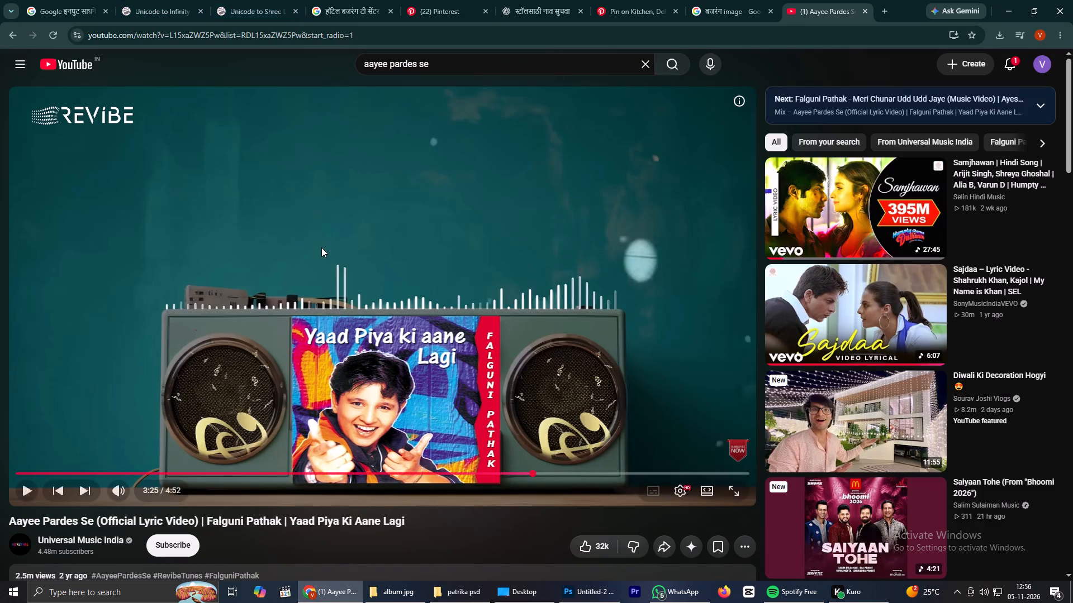
# Copy the word पानिबॉटल from the Google Input Tools text and paste it as a new text layer on the Photoshop banner's tagline.
pyautogui.click(373, 0)
pyautogui.click(63, 0)
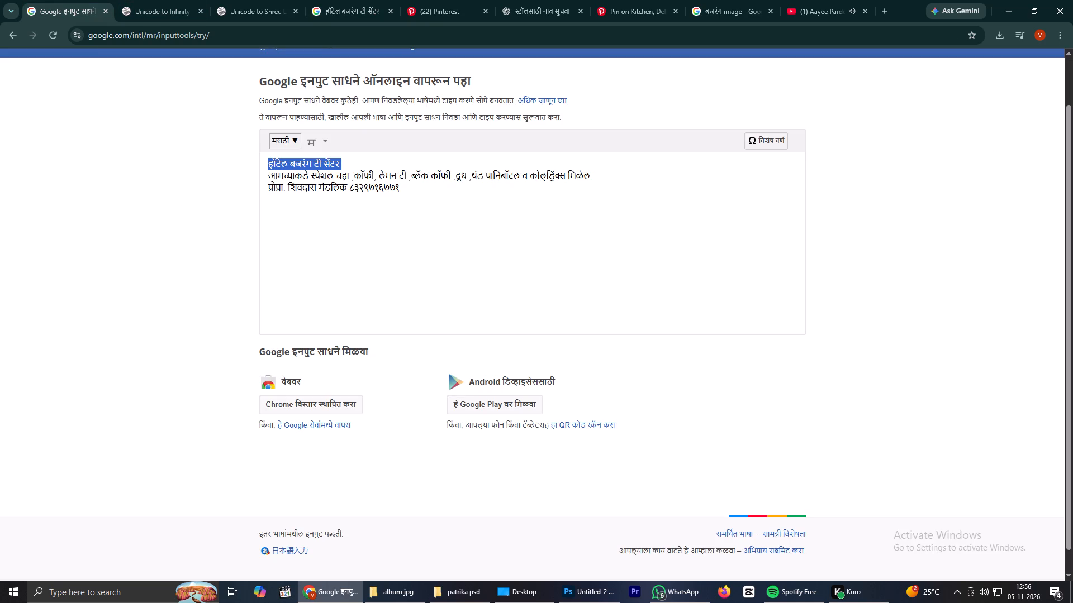
pyautogui.moveTo(486, 174); pyautogui.dragTo(517, 180)
pyautogui.hotkey('ctrl', 'c')
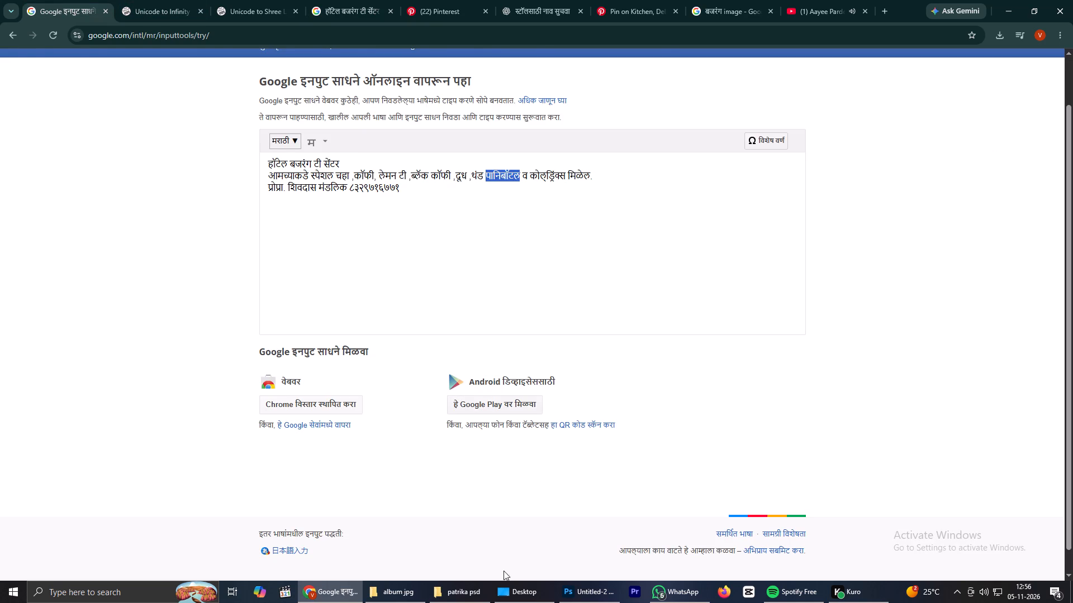
pyautogui.click(580, 598)
pyautogui.press('t')
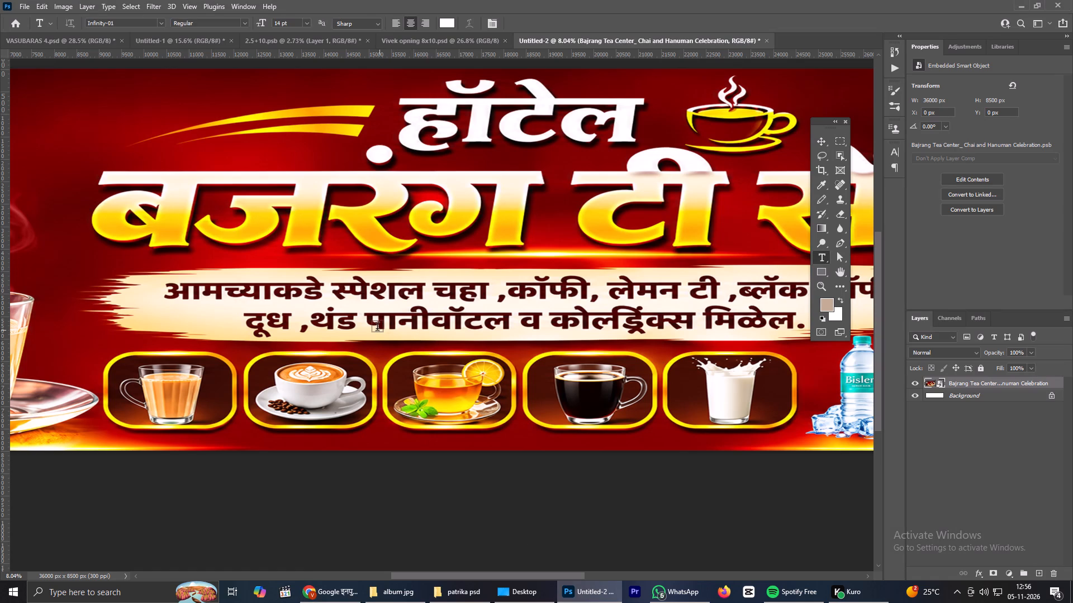
pyautogui.click(378, 325)
pyautogui.hotkey('ctrl', 'v')
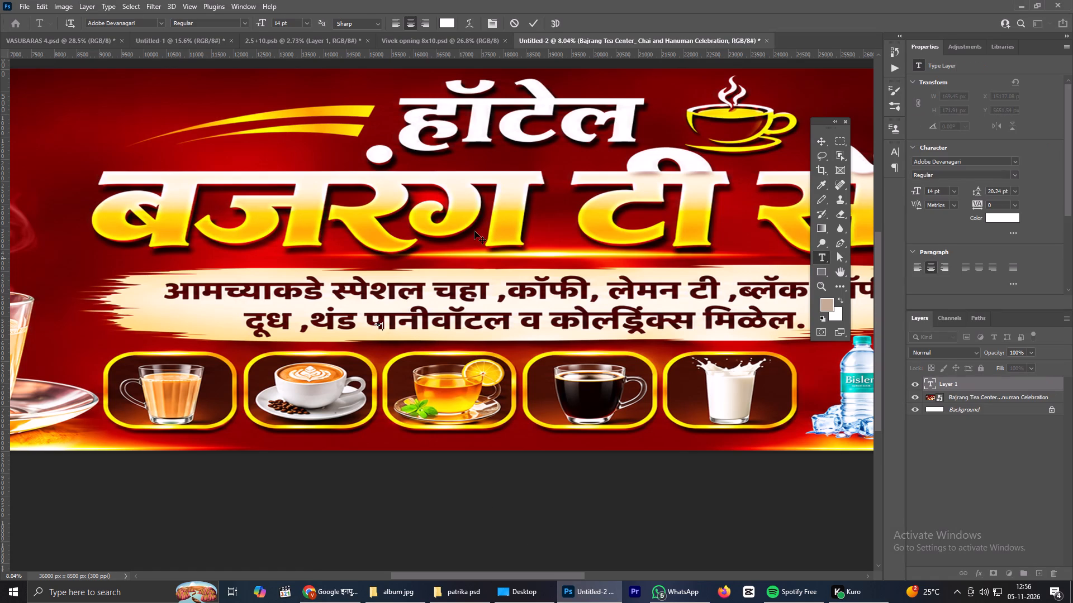
pyautogui.click(538, 22)
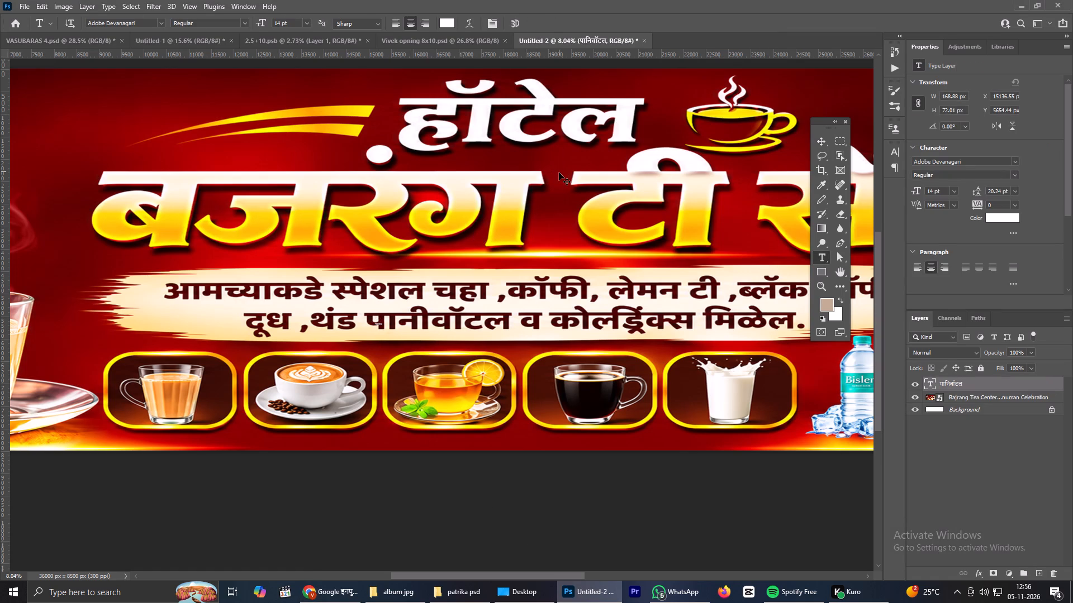
# Scale the पानिबॉटल text to about 1224% and move it onto the red area just above बजरंग.
pyautogui.hotkey('ctrl', 't')
pyautogui.keyDown('alt'); pyautogui.moveTo(383, 327); pyautogui.dragTo(430, 336); pyautogui.keyUp('alt')
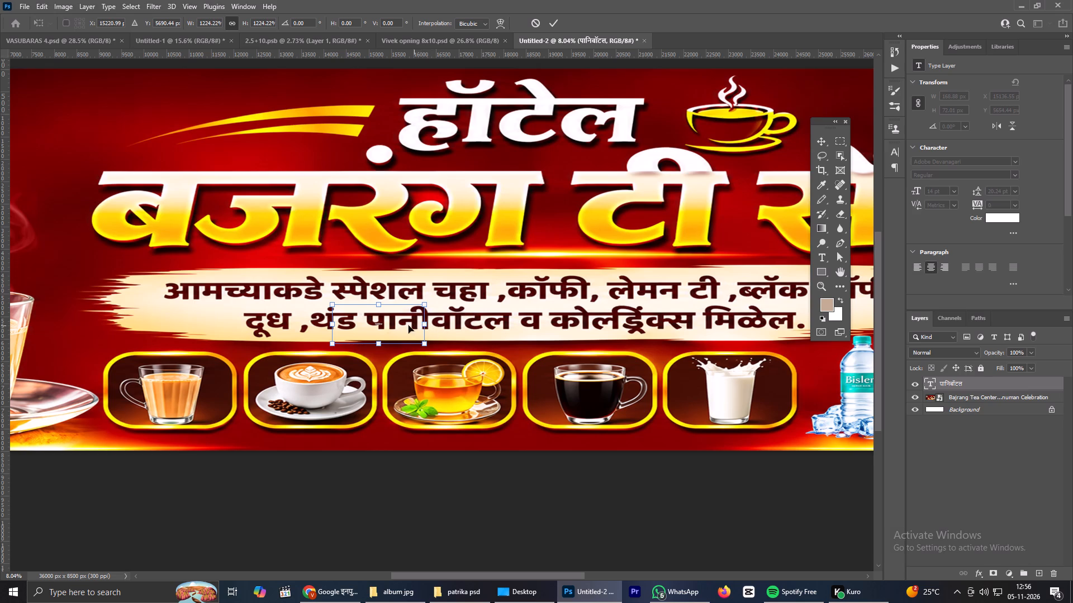
pyautogui.moveTo(374, 319); pyautogui.dragTo(428, 318)
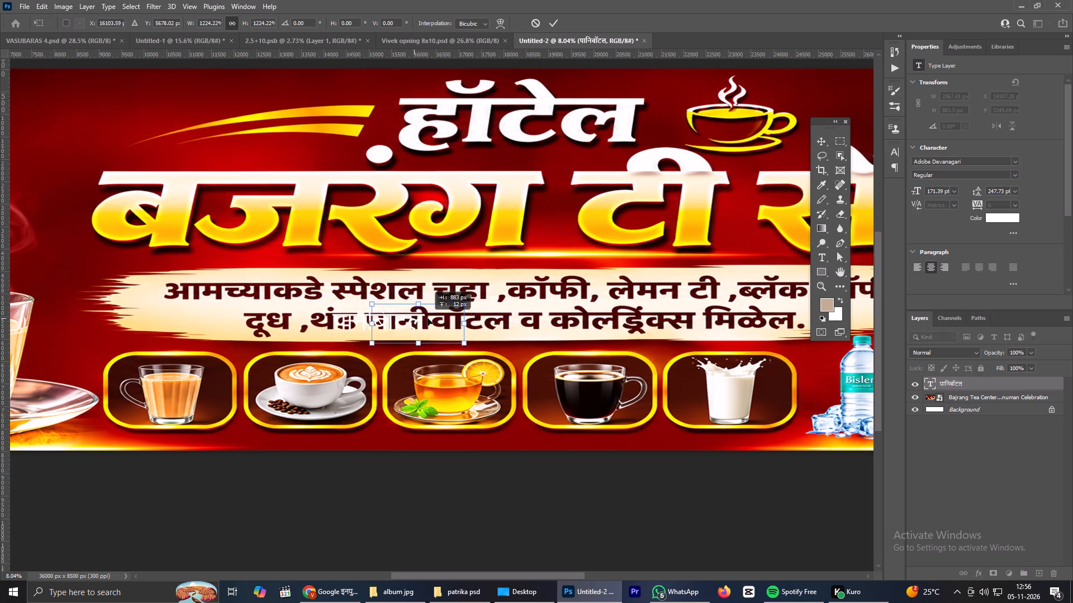
pyautogui.moveTo(428, 318); pyautogui.dragTo(428, 318)
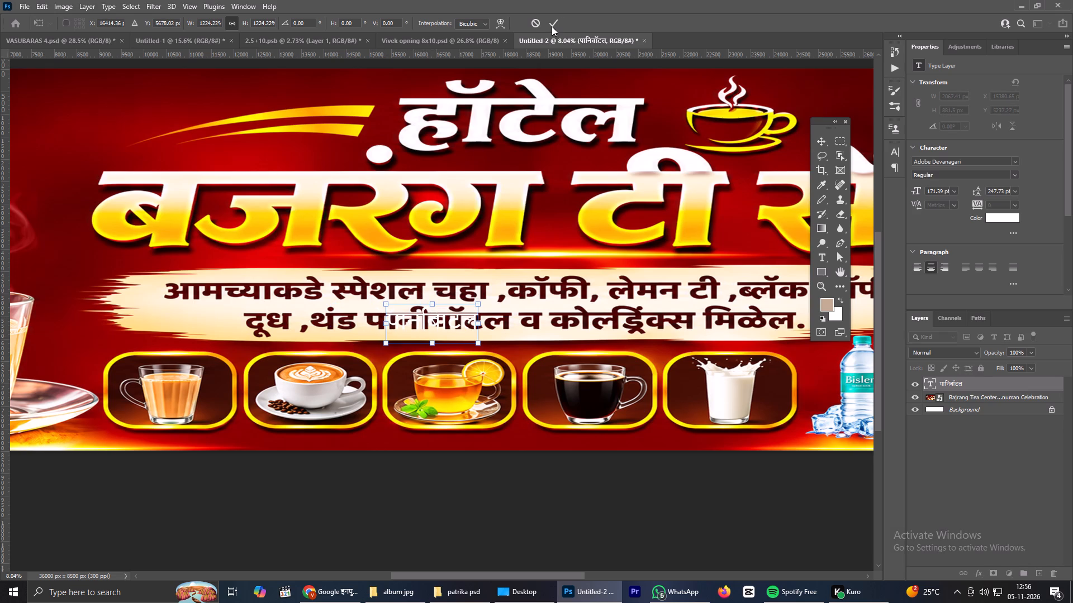
pyautogui.click(552, 26)
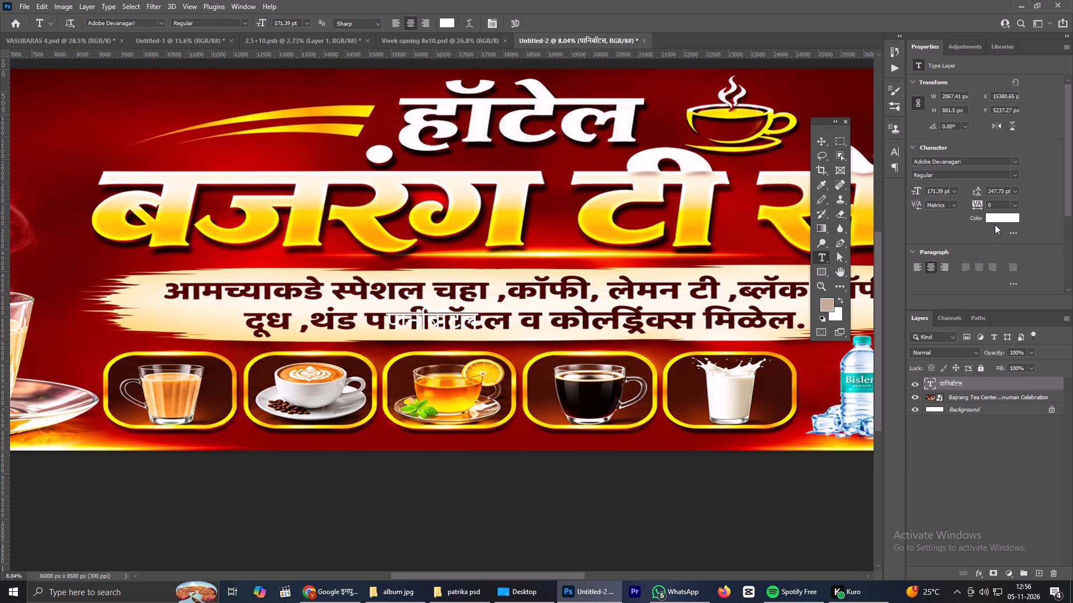
pyautogui.press('v')
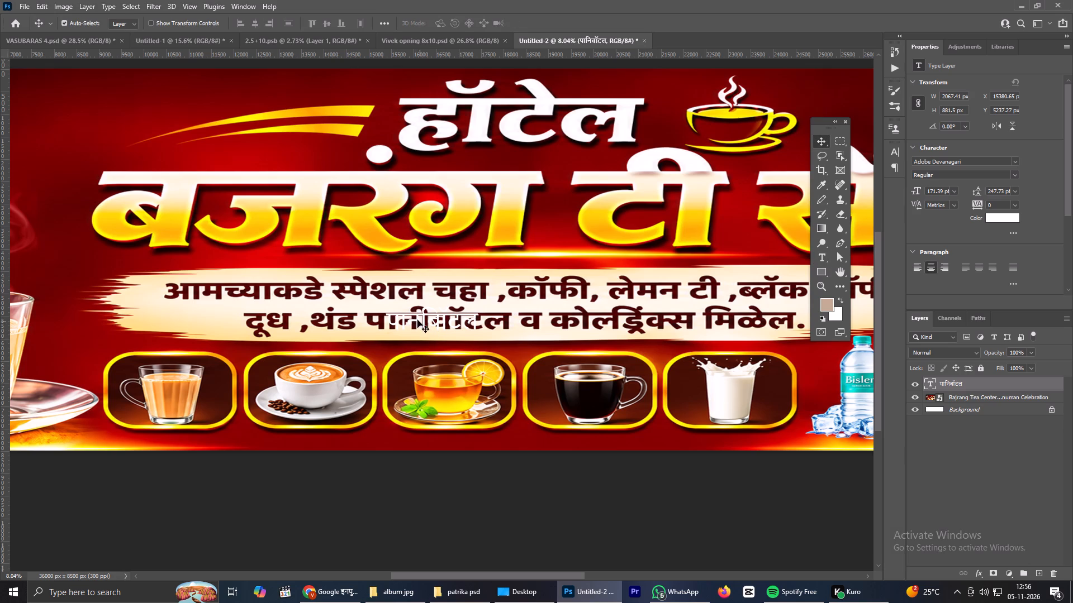
pyautogui.moveTo(416, 320); pyautogui.dragTo(433, 272)
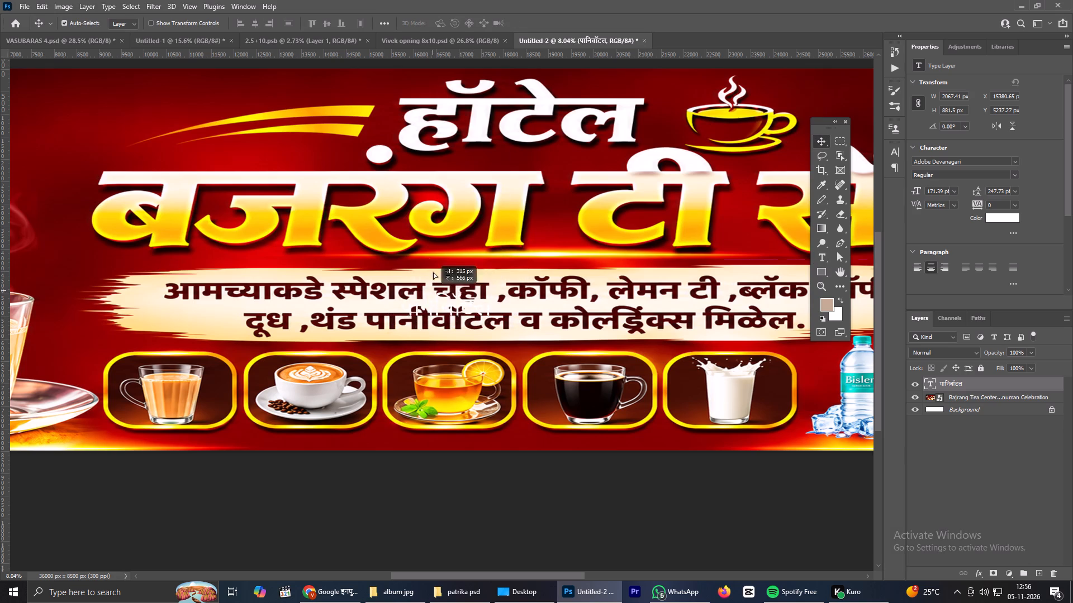
pyautogui.moveTo(433, 272); pyautogui.dragTo(270, 148)
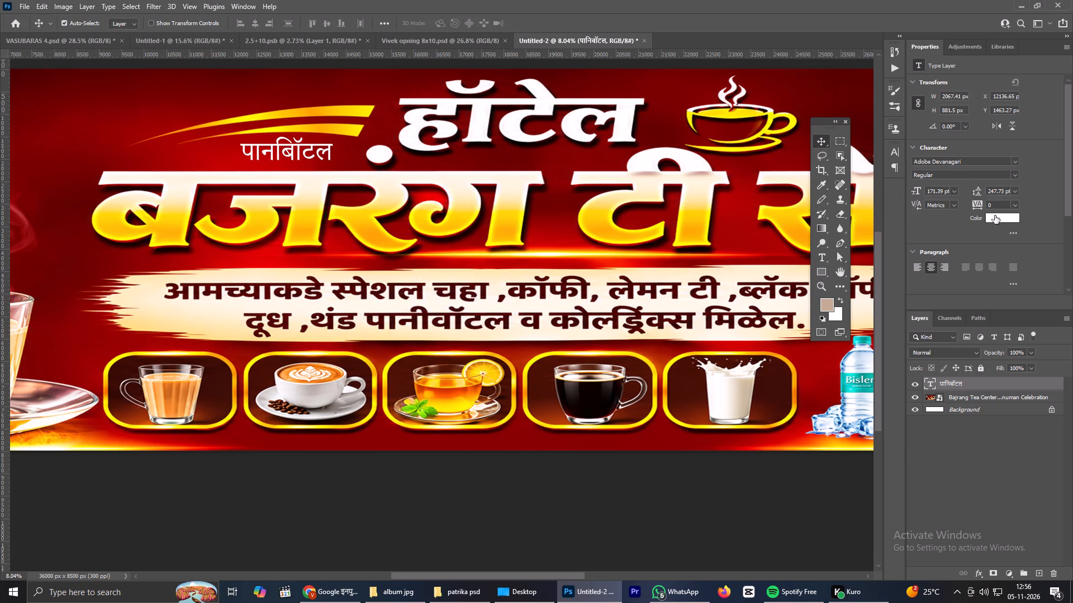
# Give the पानिबॉटल text the tagline's dark maroon colour #310e0e and set its font to Poppins SemiBold.
pyautogui.click(1003, 218)
pyautogui.click(458, 316)
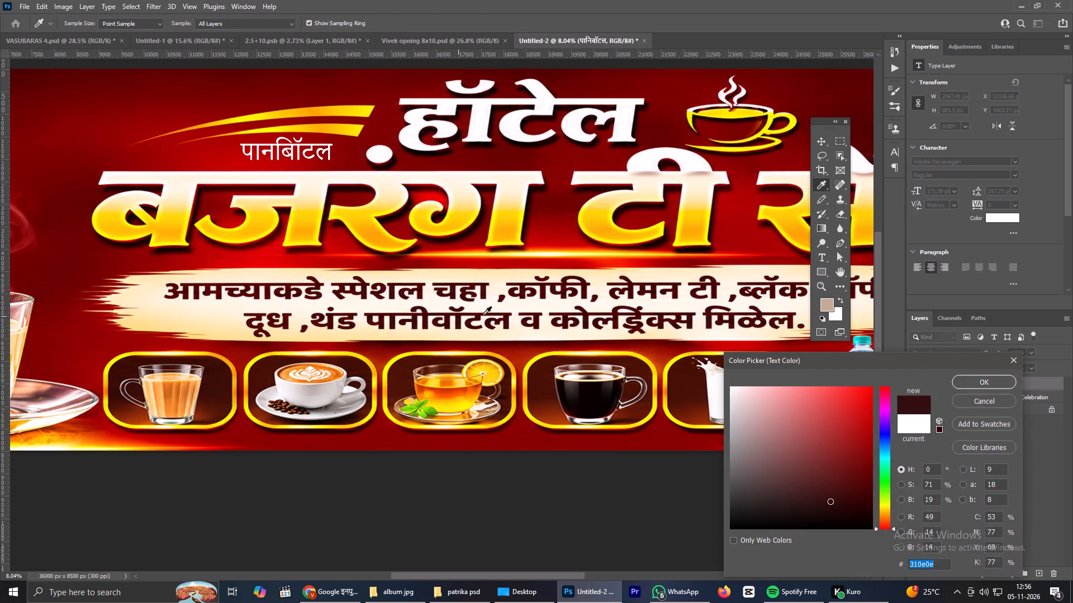
pyautogui.click(967, 381)
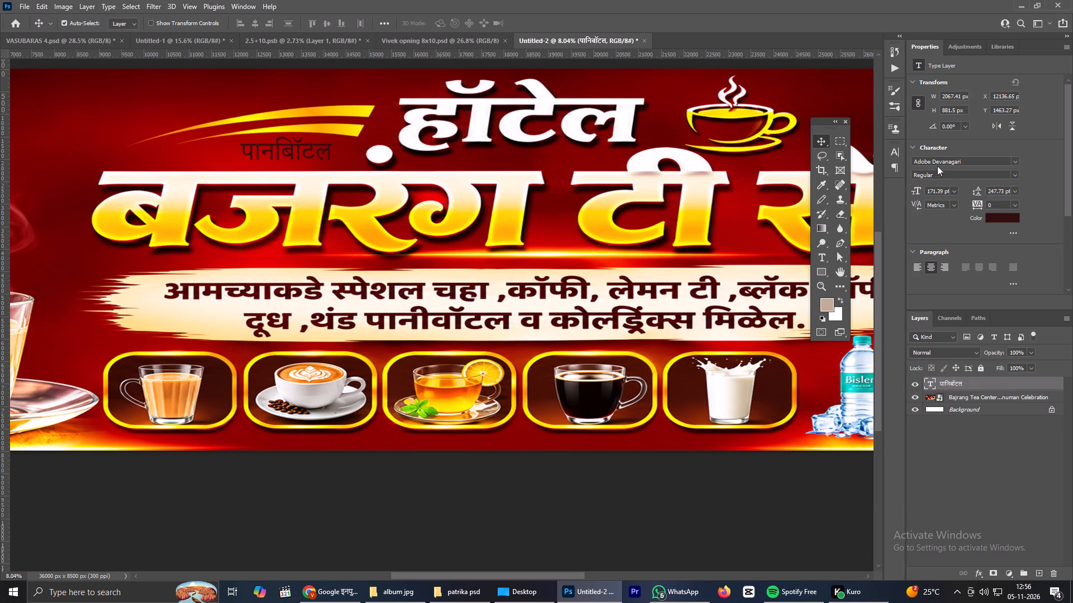
pyautogui.click(968, 156)
pyautogui.click(967, 165)
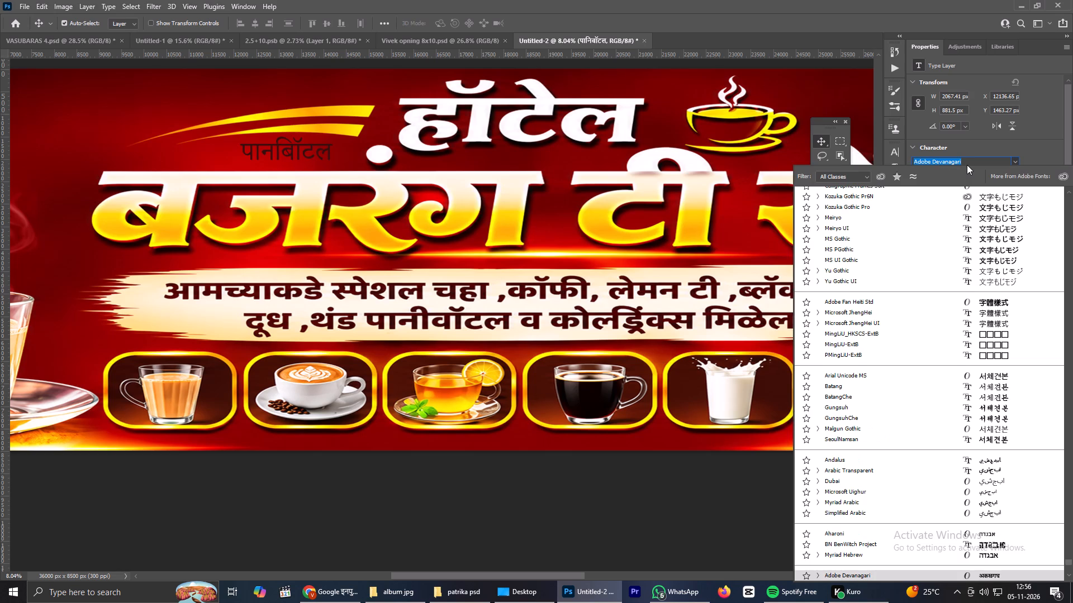
pyautogui.write('pop')
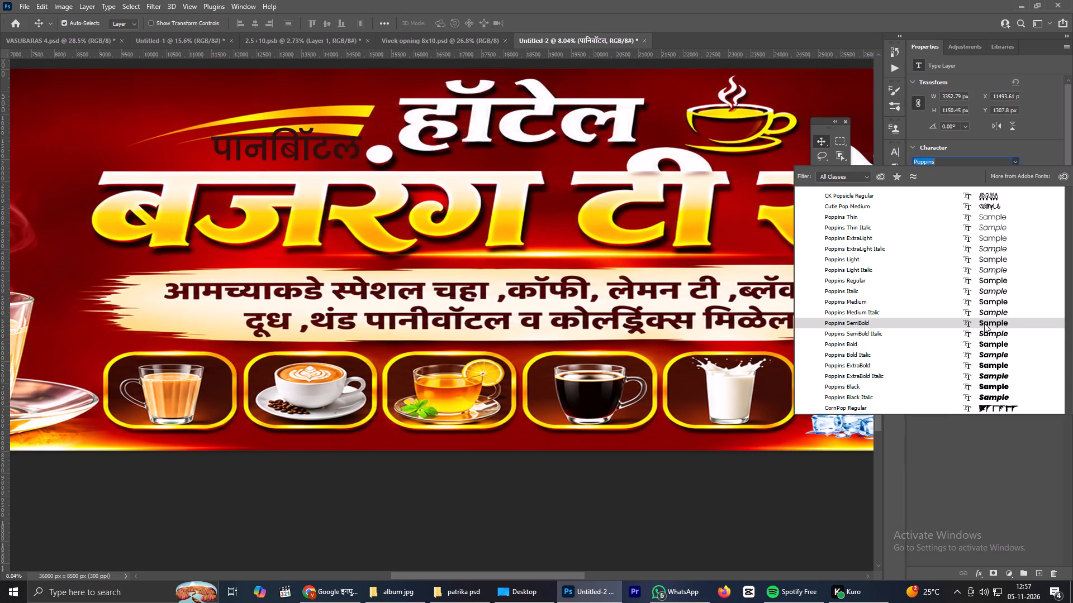
pyautogui.click(984, 323)
# Place the पानिबॉटल text over पानीवॉटल in the tagline and scale it to about 97% width and 72% height.
pyautogui.moveTo(273, 149); pyautogui.dragTo(350, 199)
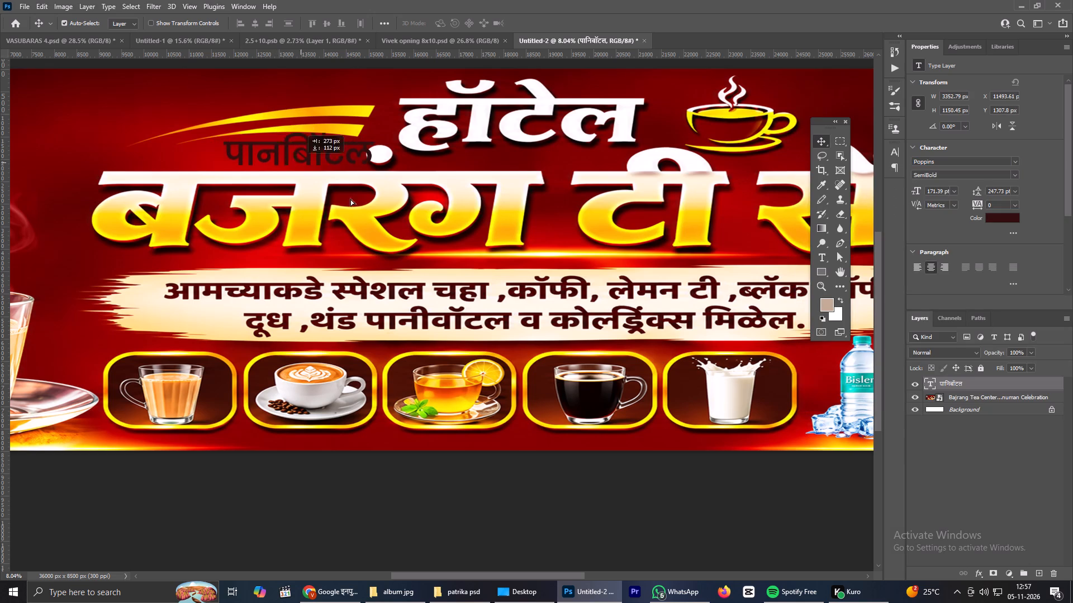
pyautogui.moveTo(350, 199); pyautogui.dragTo(426, 324)
pyautogui.hotkey('ctrl', 't')
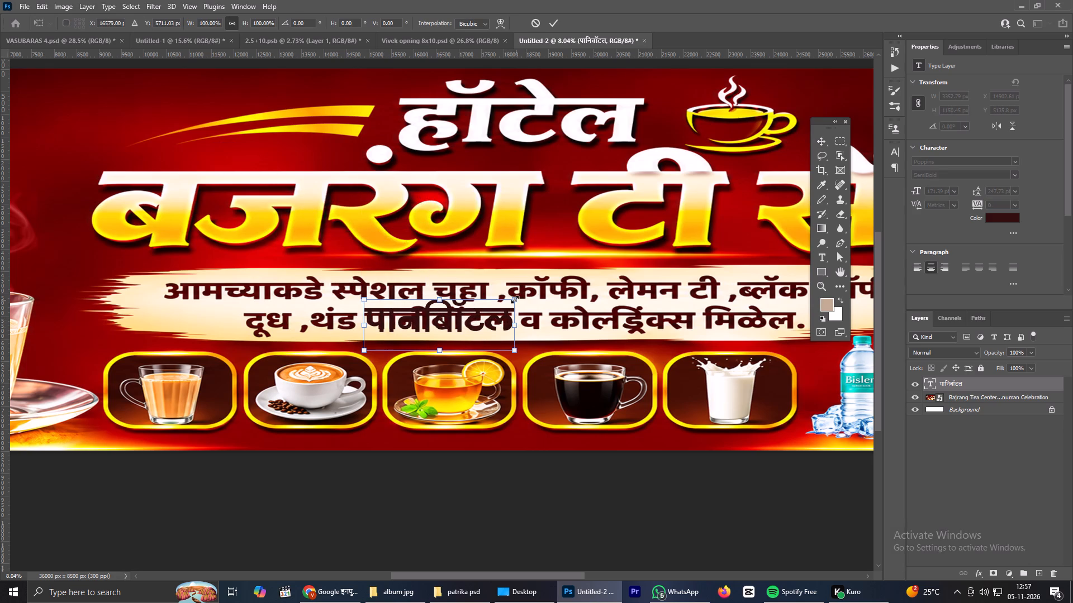
pyautogui.moveTo(515, 298); pyautogui.dragTo(509, 303)
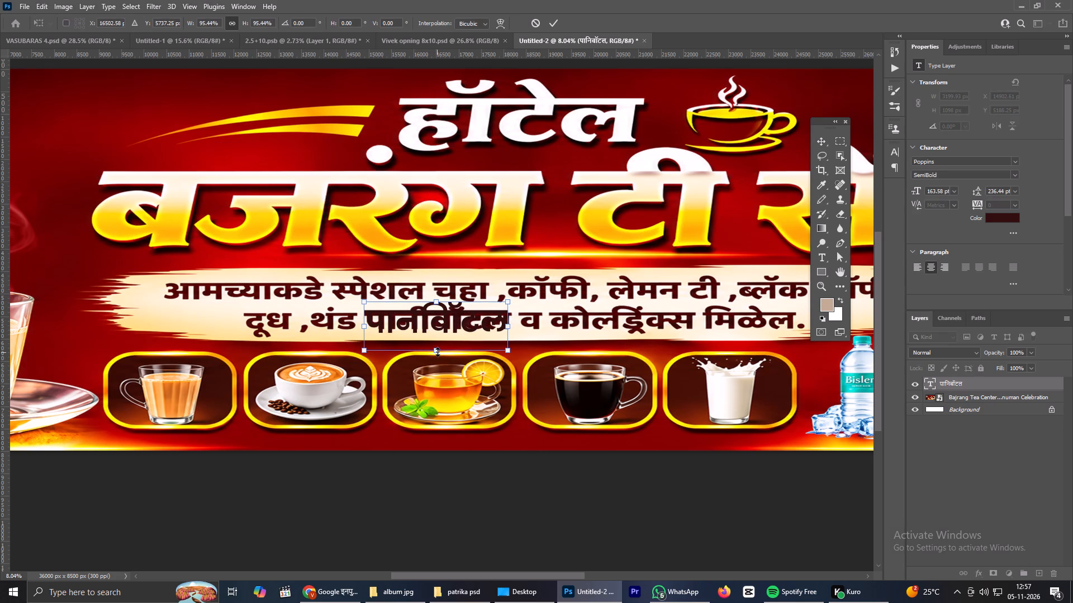
pyautogui.keyDown('shift'); pyautogui.moveTo(438, 352); pyautogui.dragTo(438, 345); pyautogui.keyUp('shift')
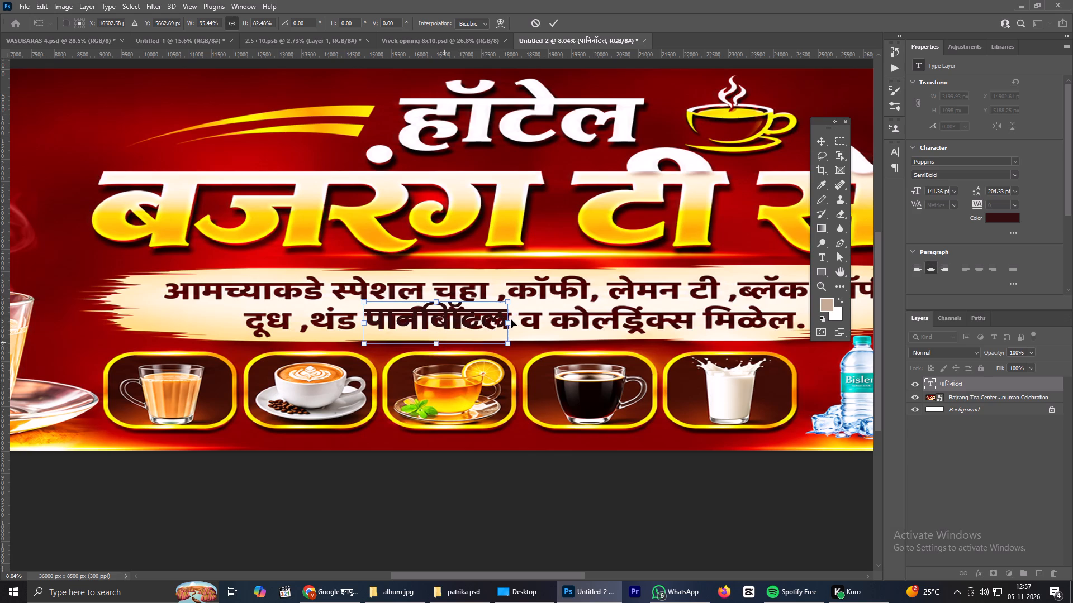
pyautogui.keyDown('shift'); pyautogui.click(509, 326); pyautogui.keyUp('shift')
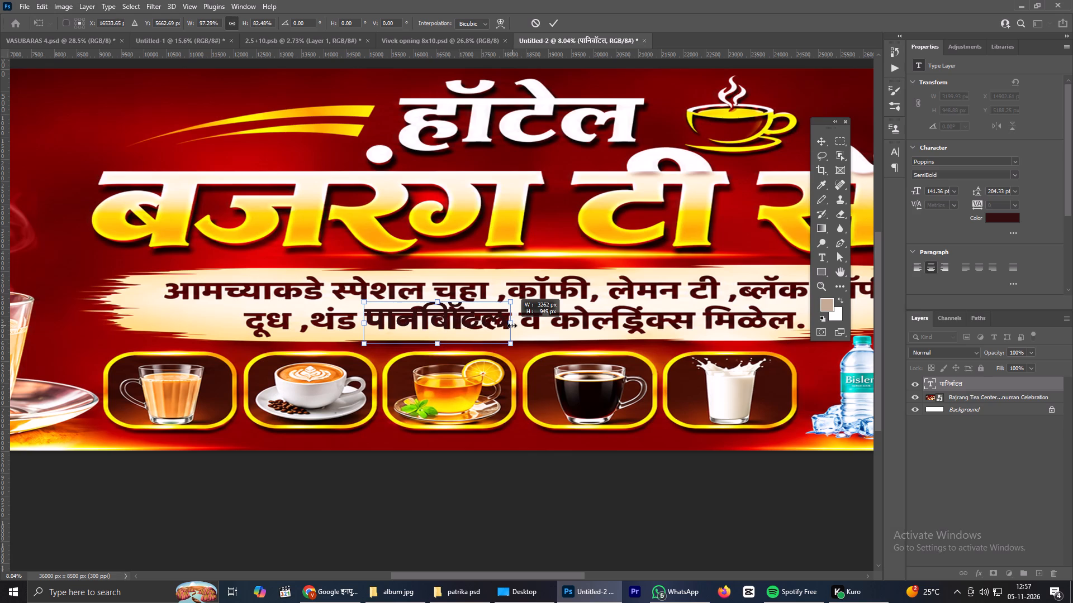
pyautogui.keyDown('shift'); pyautogui.moveTo(436, 300); pyautogui.dragTo(436, 305); pyautogui.keyUp('shift')
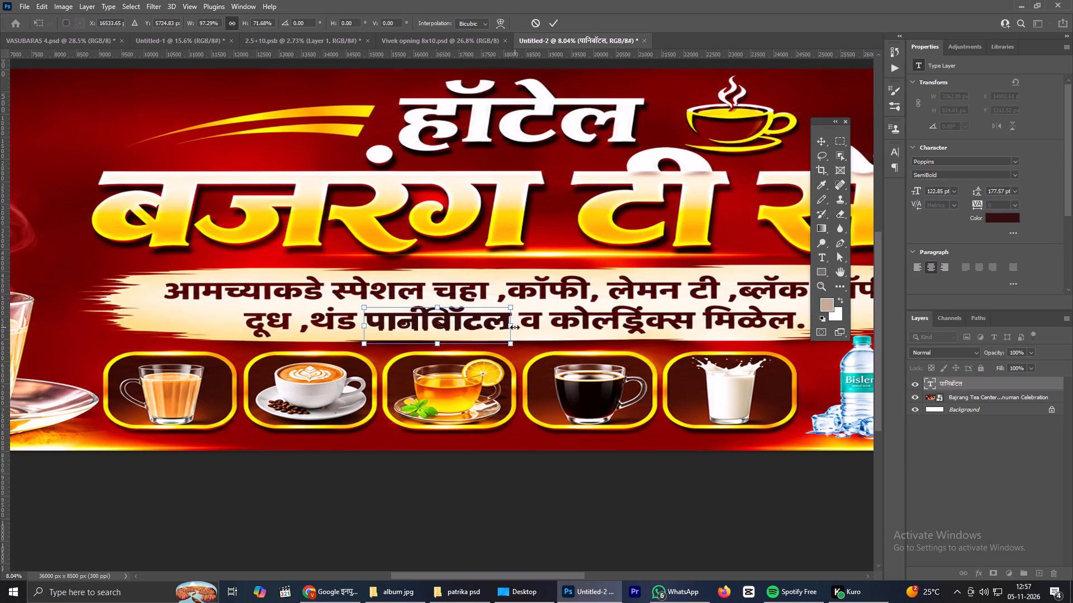
pyautogui.click(549, 24)
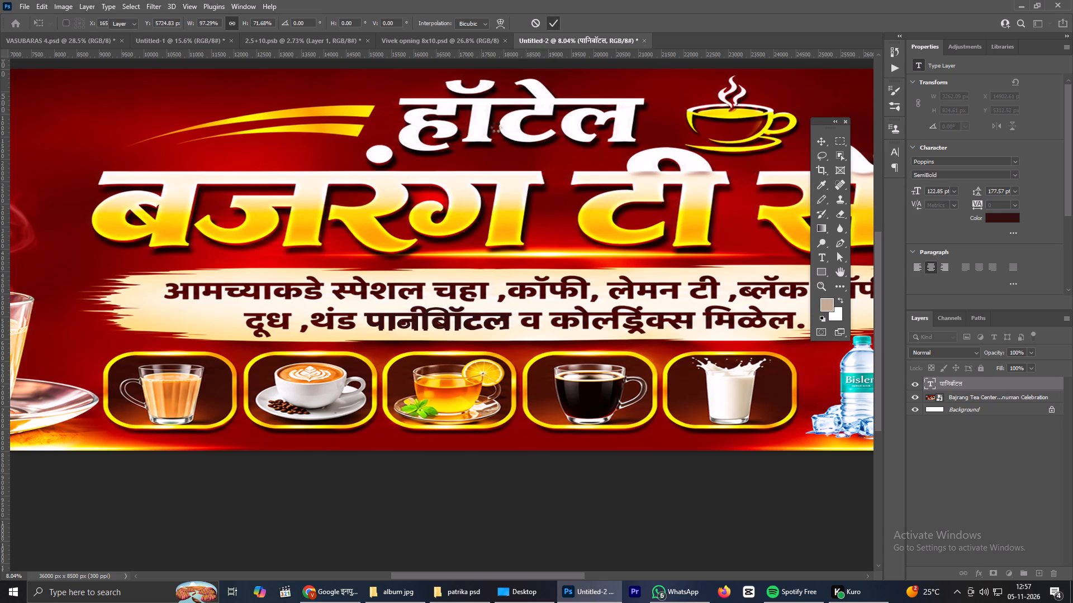
# Rasterize the Bajrang Tea Center smart object layer so the Spot Healing Brush can work on it.
pyautogui.scroll(7, 409, 309)
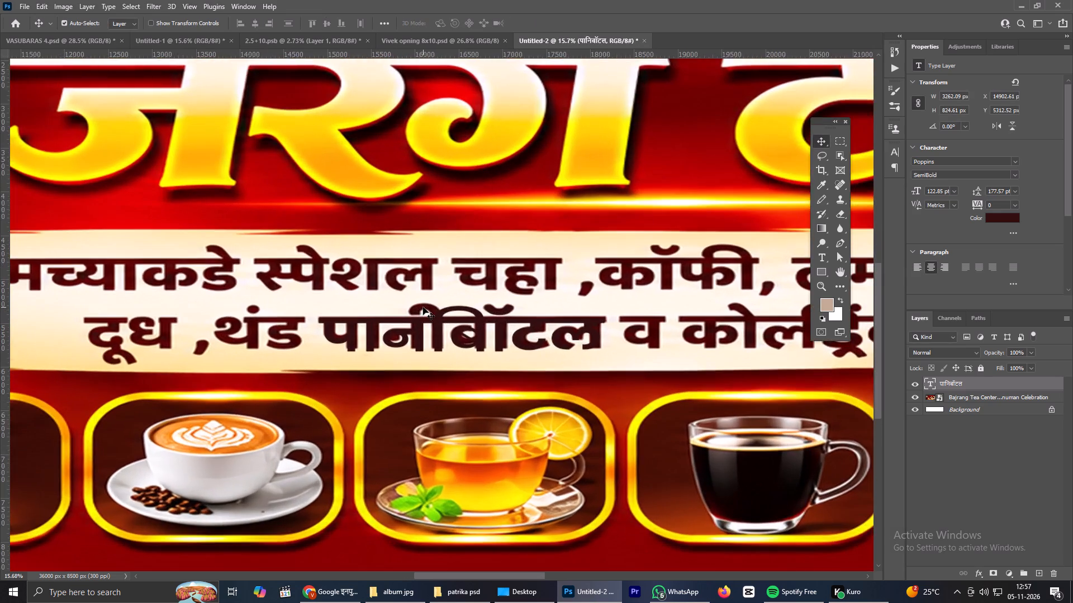
pyautogui.scroll(-6, 423, 307)
pyautogui.click(962, 399)
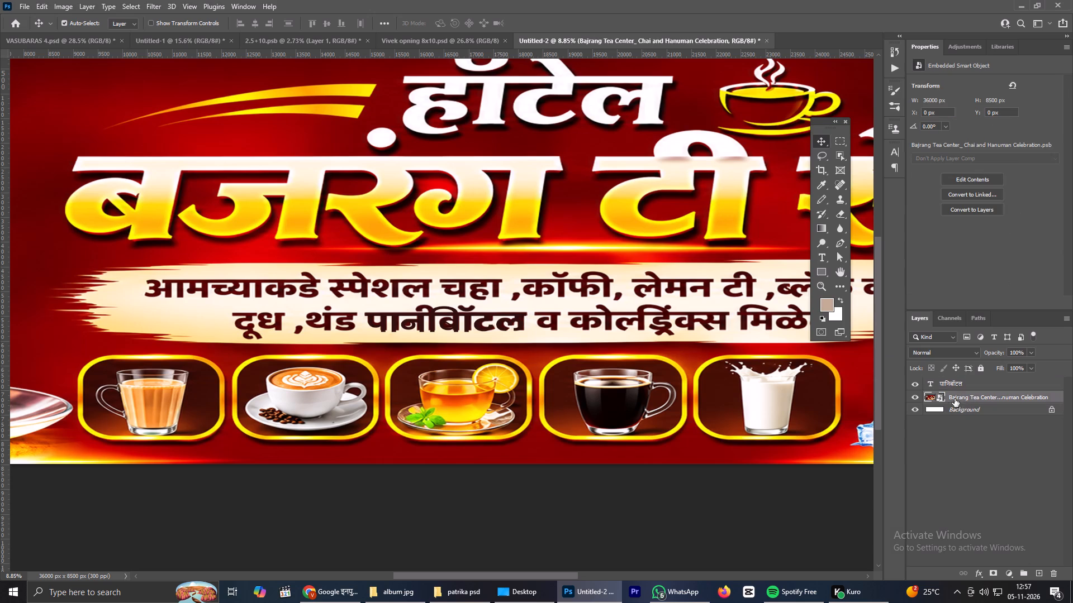
pyautogui.click(842, 188)
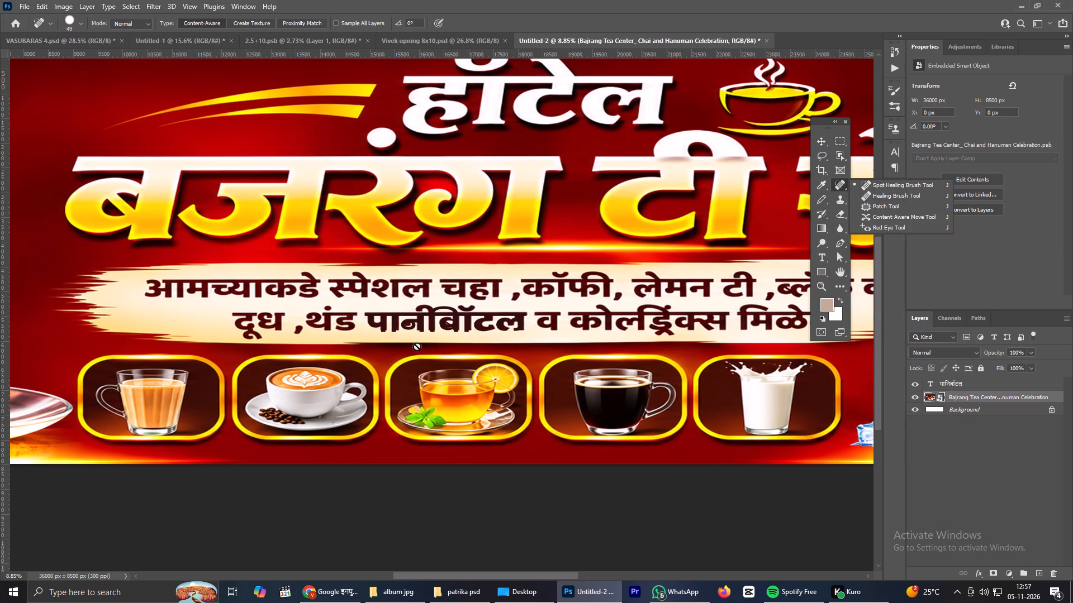
pyautogui.click(381, 320)
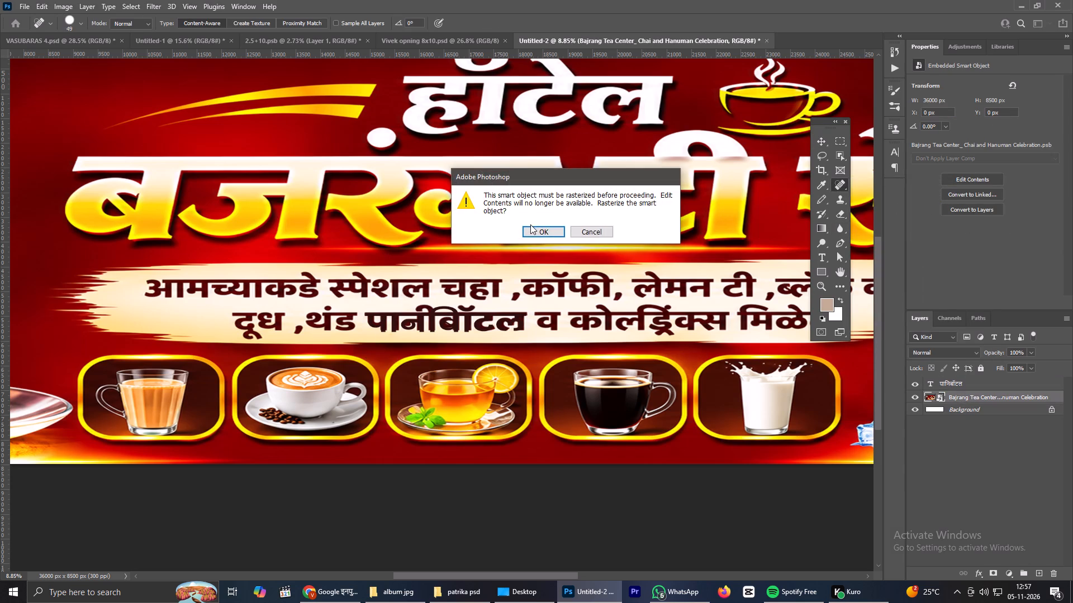
pyautogui.click(531, 227)
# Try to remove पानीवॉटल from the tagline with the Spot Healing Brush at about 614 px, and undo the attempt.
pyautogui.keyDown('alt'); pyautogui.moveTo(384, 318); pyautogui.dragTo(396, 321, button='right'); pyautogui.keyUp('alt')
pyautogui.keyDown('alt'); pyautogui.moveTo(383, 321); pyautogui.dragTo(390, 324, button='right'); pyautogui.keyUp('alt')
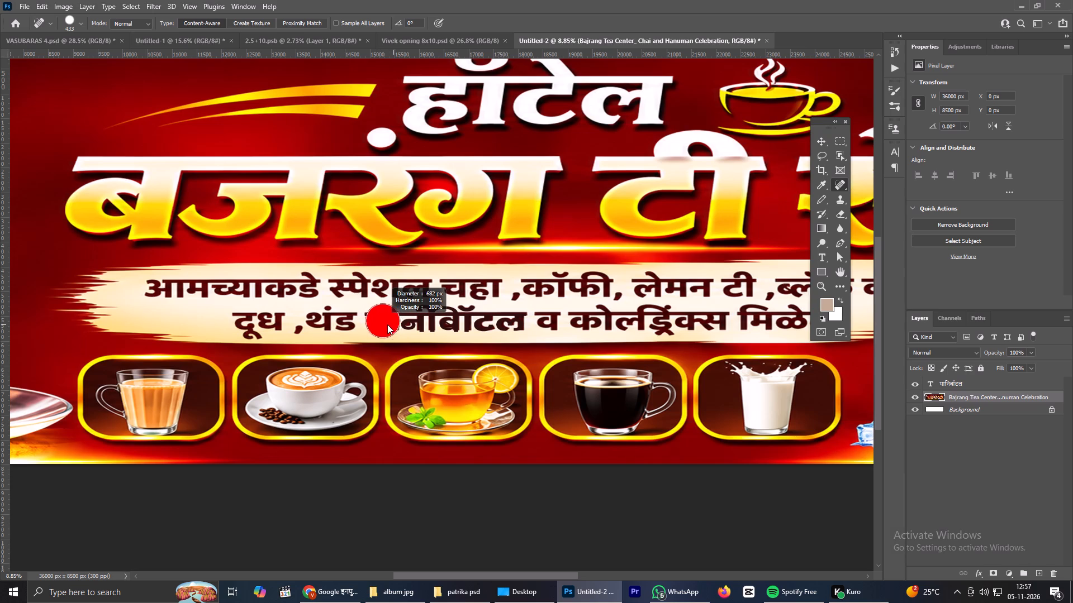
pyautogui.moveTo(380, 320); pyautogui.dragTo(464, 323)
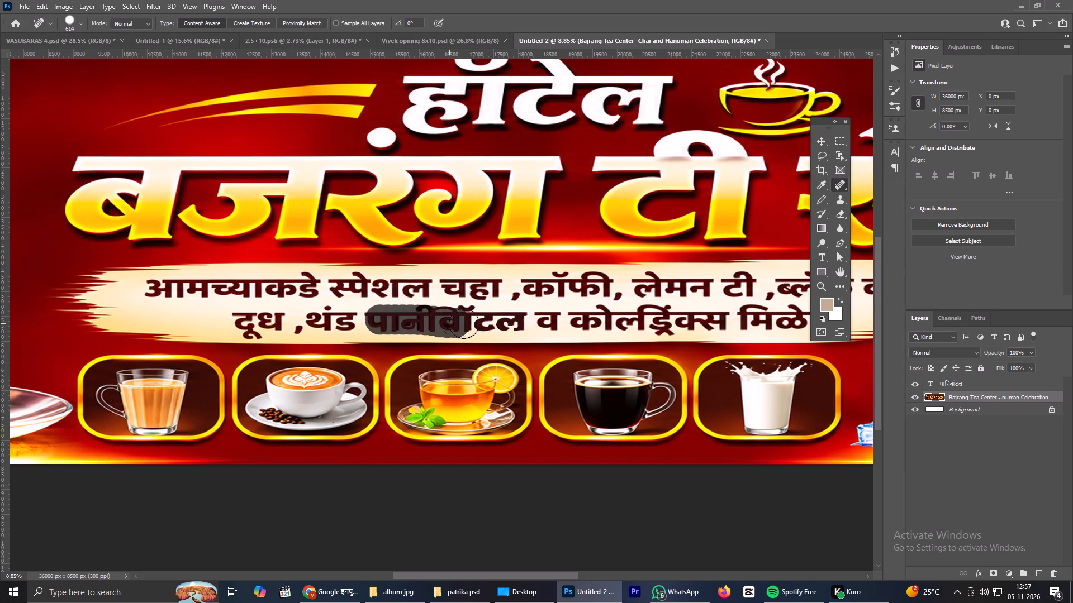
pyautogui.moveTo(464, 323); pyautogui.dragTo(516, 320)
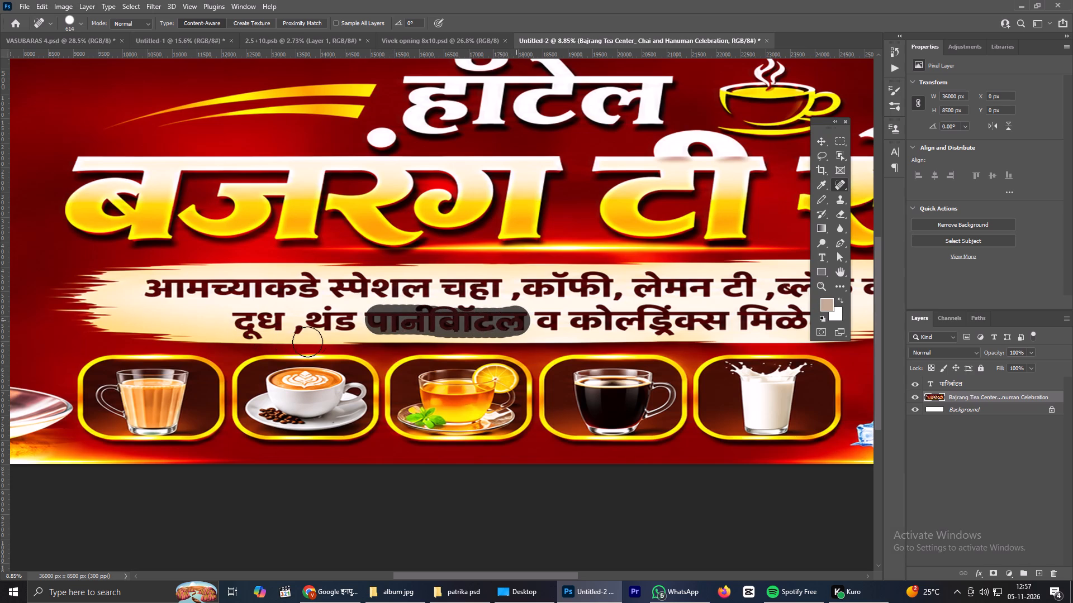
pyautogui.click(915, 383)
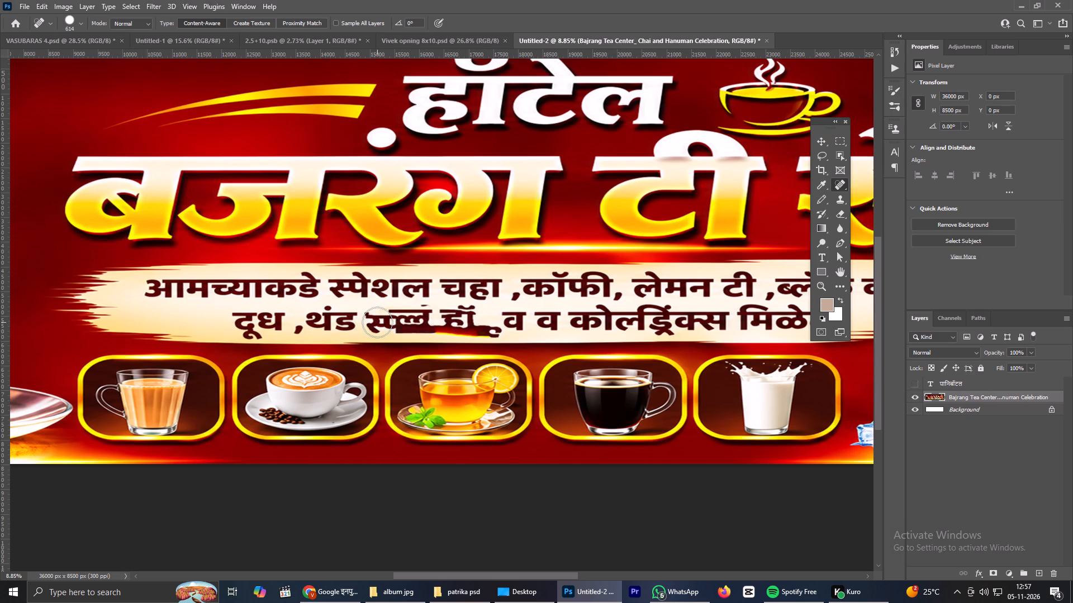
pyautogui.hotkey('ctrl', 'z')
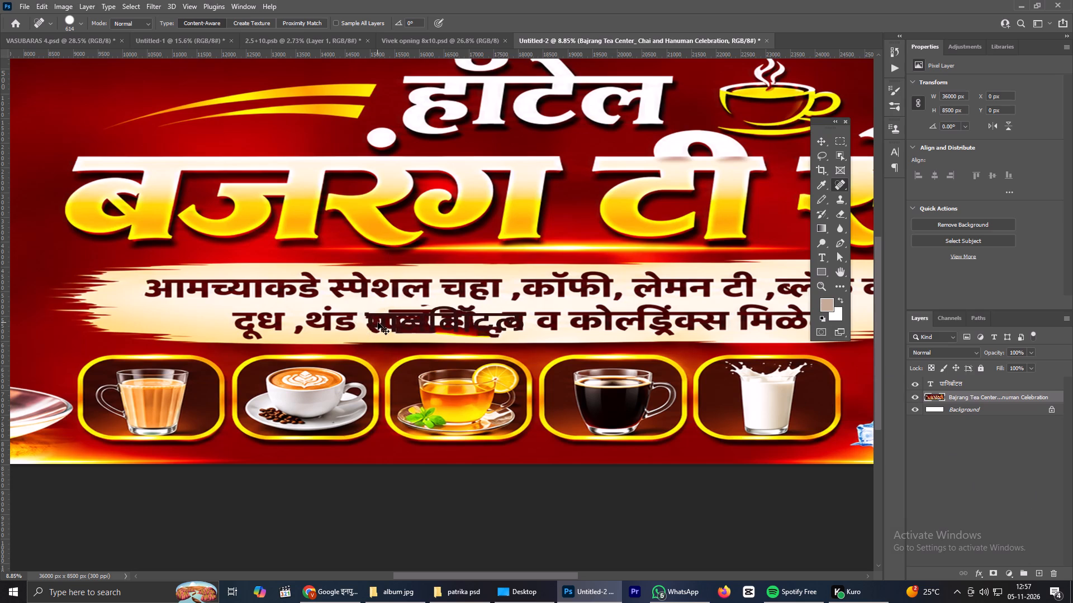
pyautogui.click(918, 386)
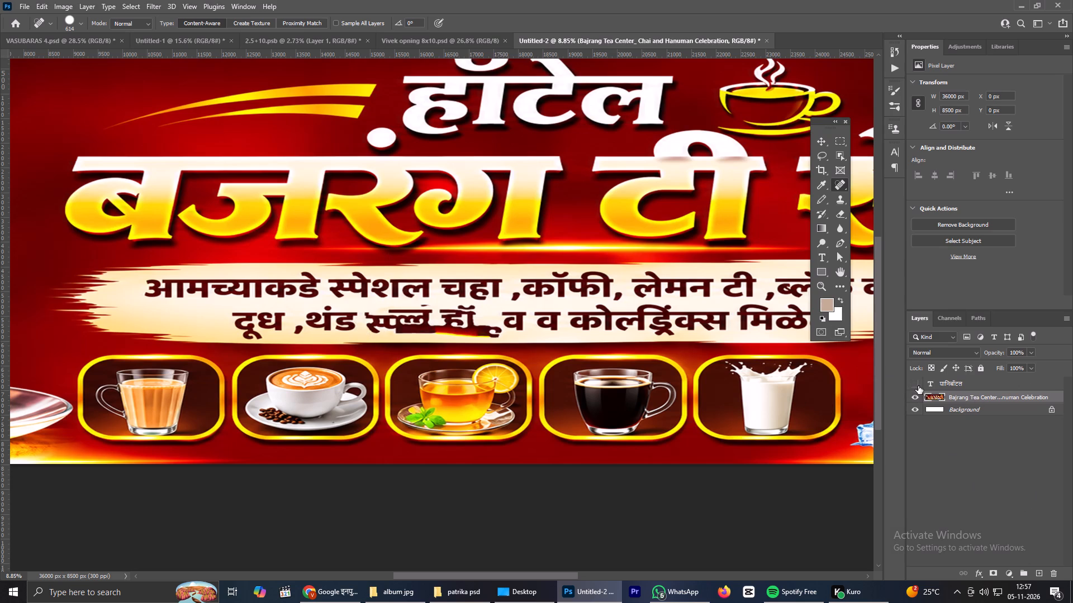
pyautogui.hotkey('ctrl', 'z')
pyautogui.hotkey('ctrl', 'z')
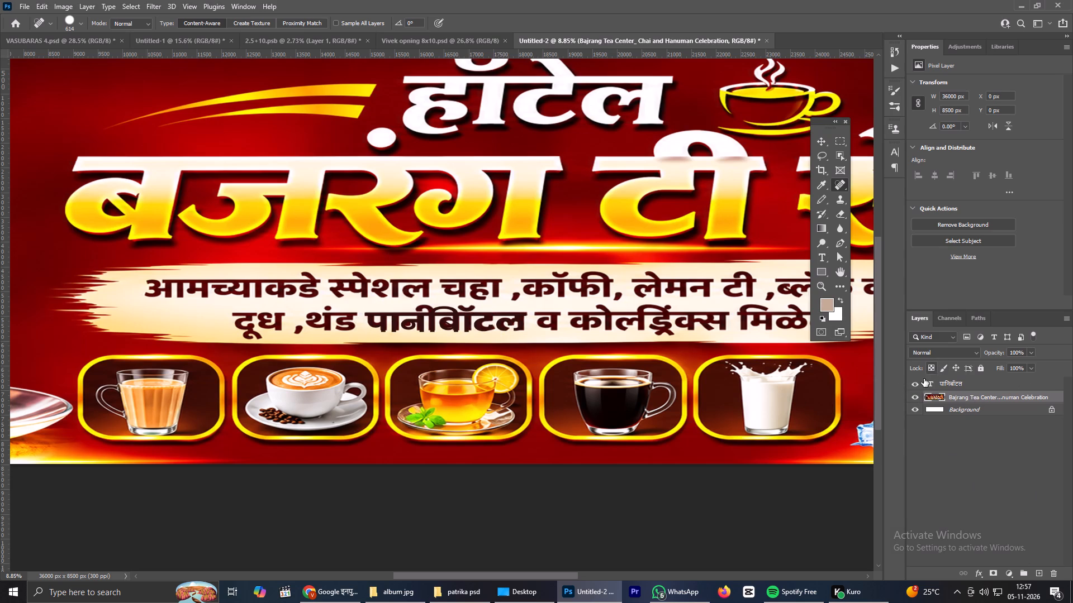
# Hide the पानिबॉटल text layer.
pyautogui.click(914, 383)
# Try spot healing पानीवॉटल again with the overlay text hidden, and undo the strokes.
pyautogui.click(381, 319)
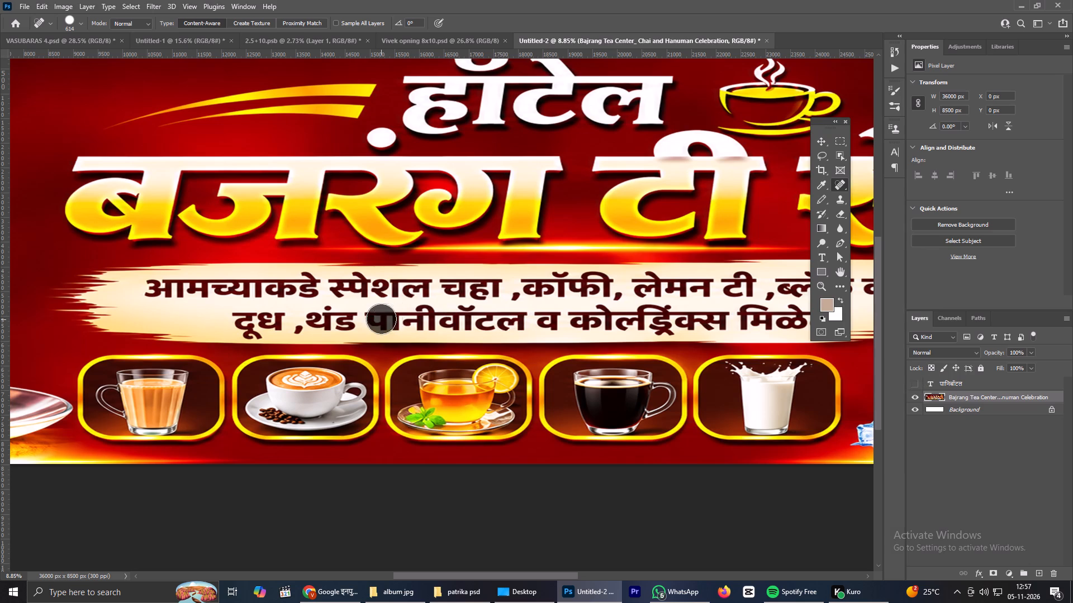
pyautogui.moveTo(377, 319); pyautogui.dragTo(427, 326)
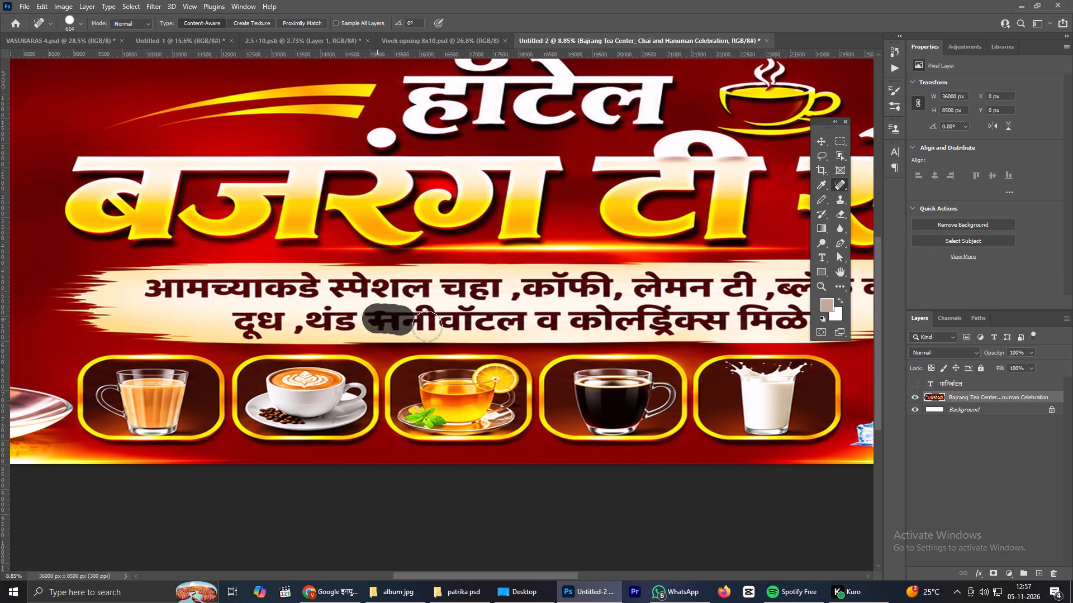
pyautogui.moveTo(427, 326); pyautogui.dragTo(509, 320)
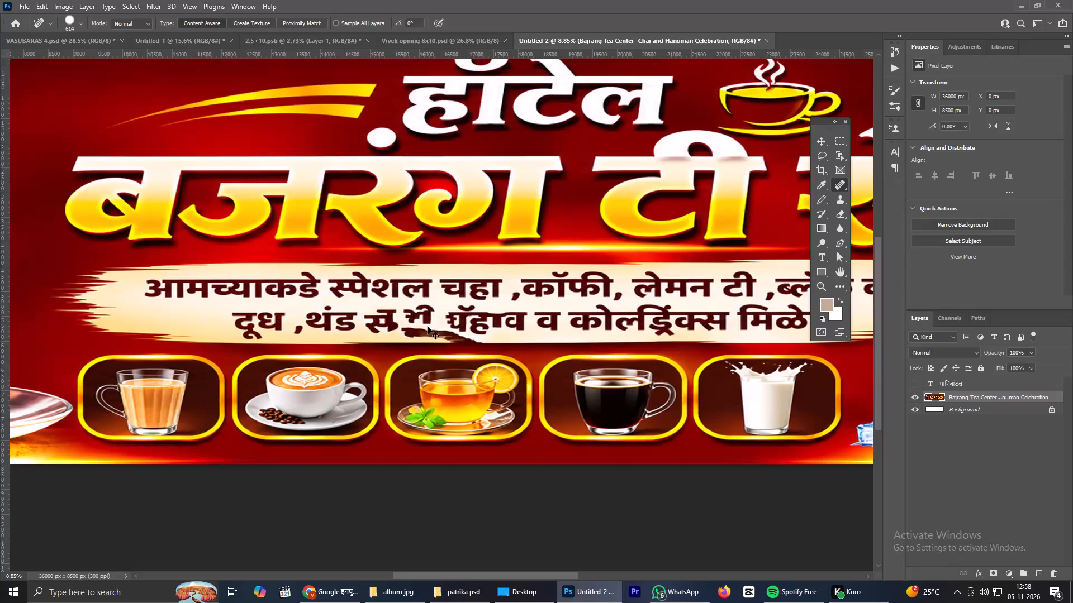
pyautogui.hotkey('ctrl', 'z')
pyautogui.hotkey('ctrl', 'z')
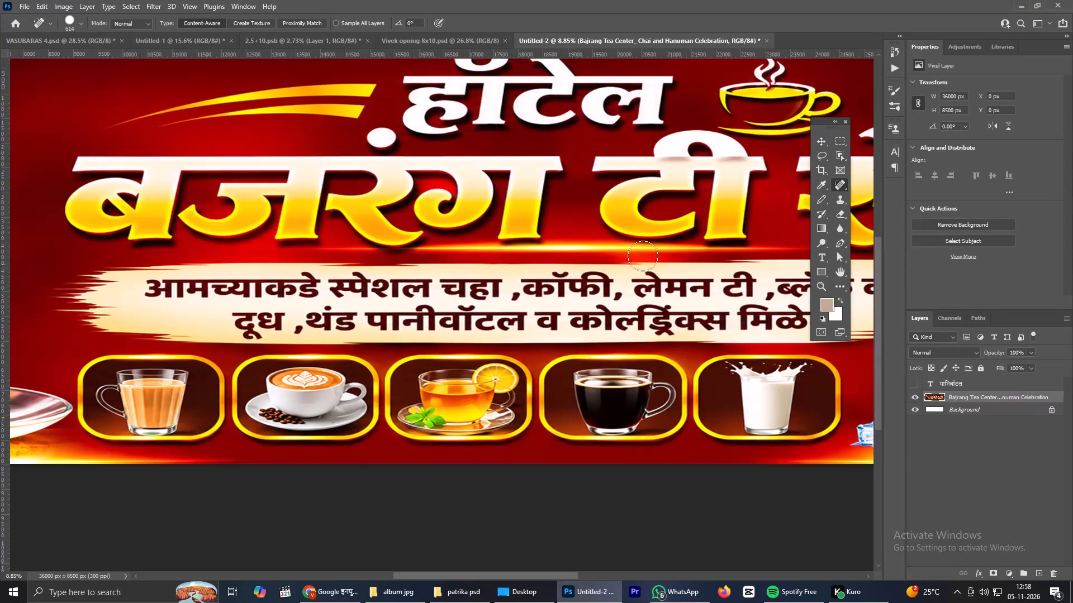
# Sample the tagline's cream background as the foreground colour and switch to the Brush tool.
pyautogui.click(822, 187)
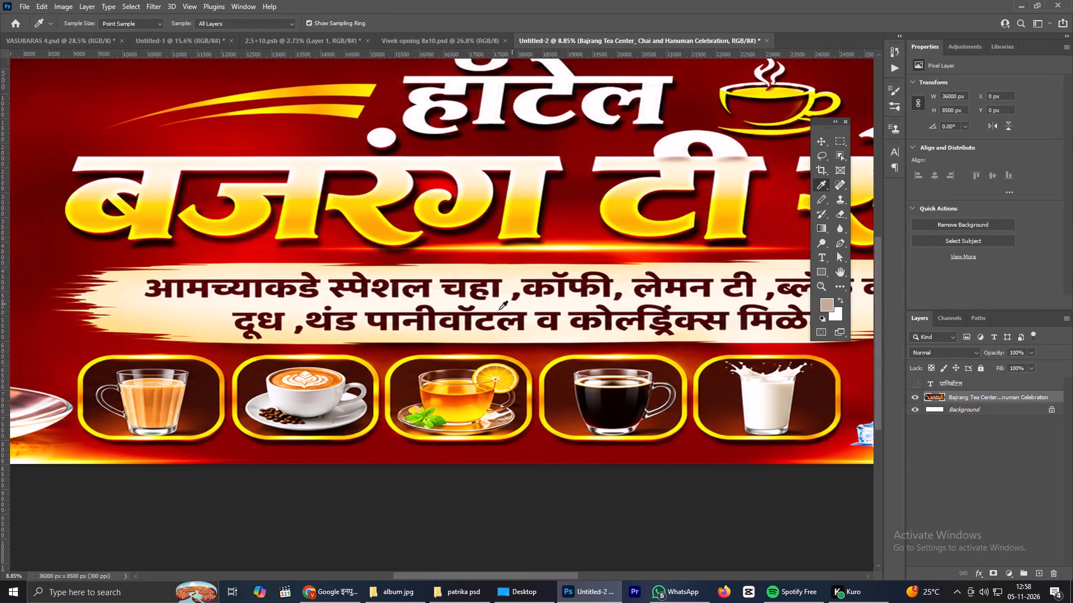
pyautogui.click(439, 319)
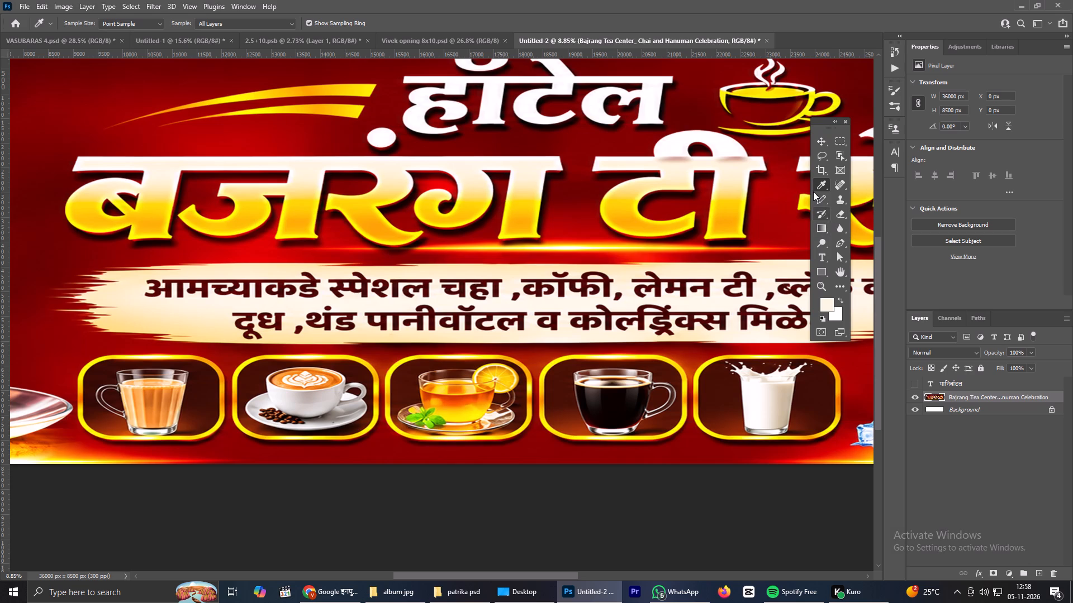
pyautogui.moveTo(819, 197); pyautogui.dragTo(849, 195)
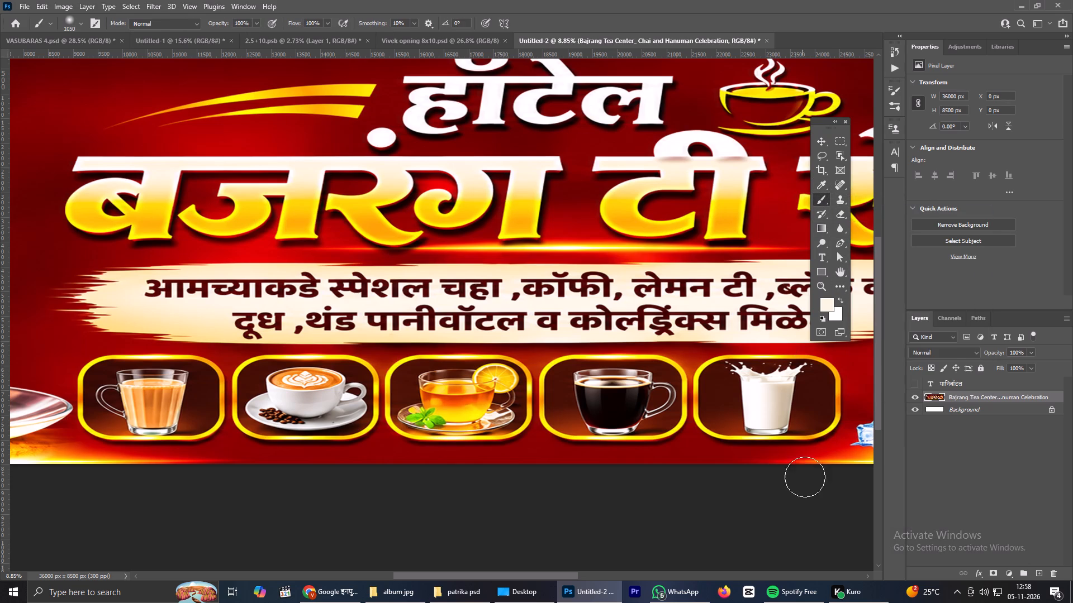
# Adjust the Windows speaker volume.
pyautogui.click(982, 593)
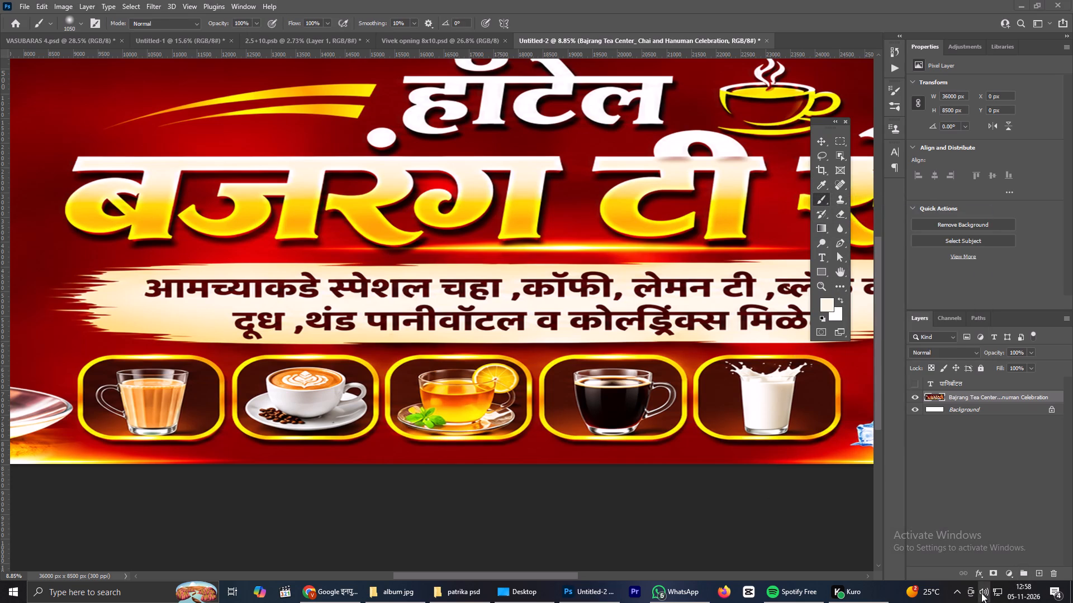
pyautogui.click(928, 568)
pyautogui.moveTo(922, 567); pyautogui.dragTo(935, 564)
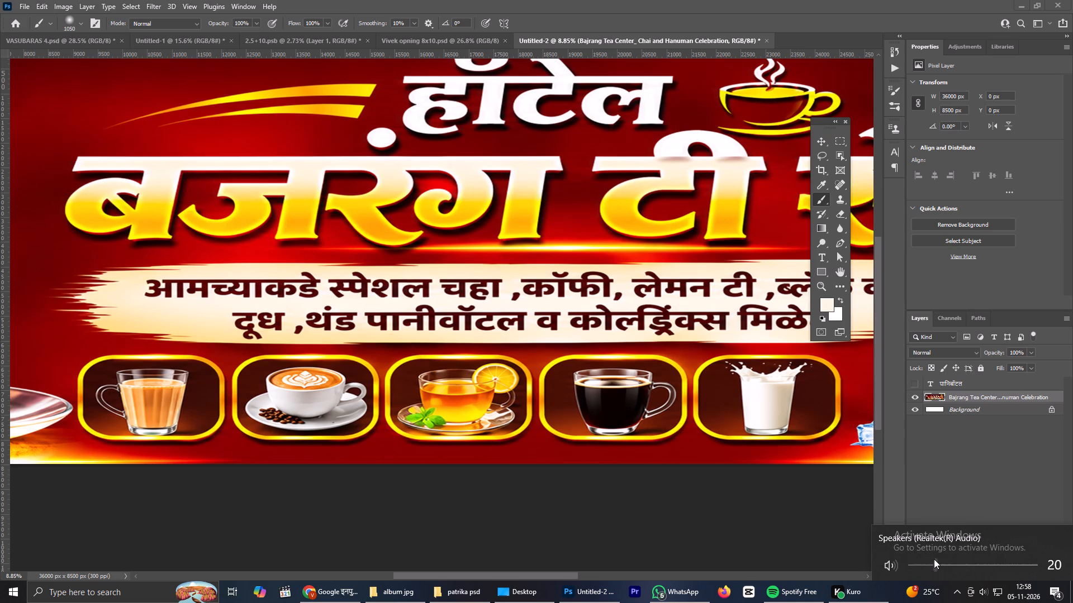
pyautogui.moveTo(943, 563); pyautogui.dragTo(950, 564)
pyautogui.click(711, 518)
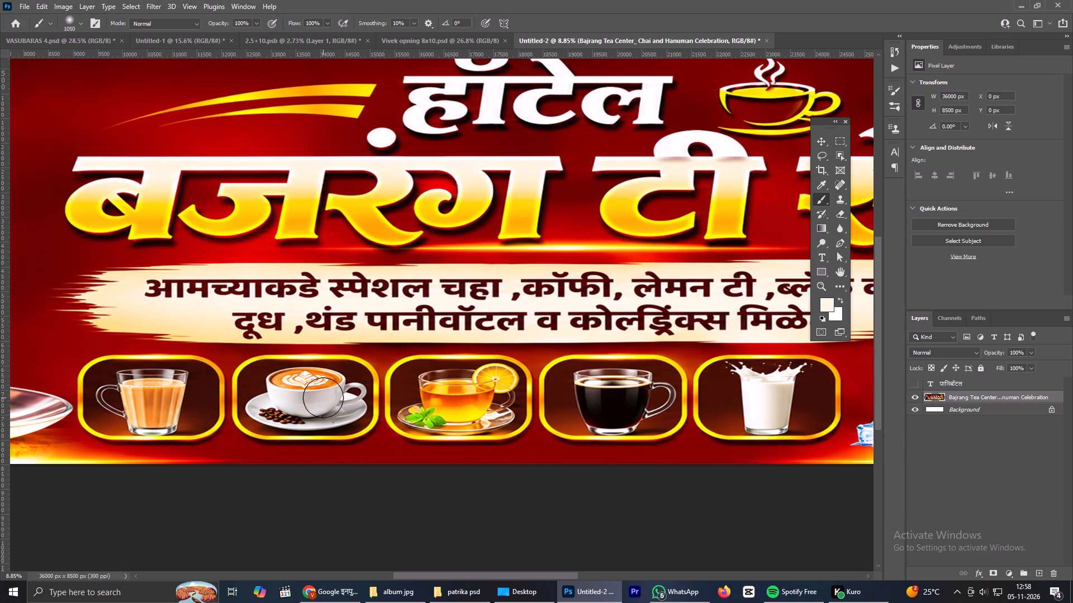
# Reduce the brush to about 463 px and paint cream over the upper half of पानीवॉटल in the tagline.
pyautogui.keyDown('alt'); pyautogui.moveTo(383, 324); pyautogui.dragTo(369, 327, button='right'); pyautogui.keyUp('alt')
pyautogui.moveTo(372, 318); pyautogui.dragTo(384, 316)
pyautogui.moveTo(372, 315); pyautogui.dragTo(403, 315)
pyautogui.moveTo(372, 316); pyautogui.dragTo(440, 318)
pyautogui.moveTo(414, 312); pyautogui.dragTo(436, 312)
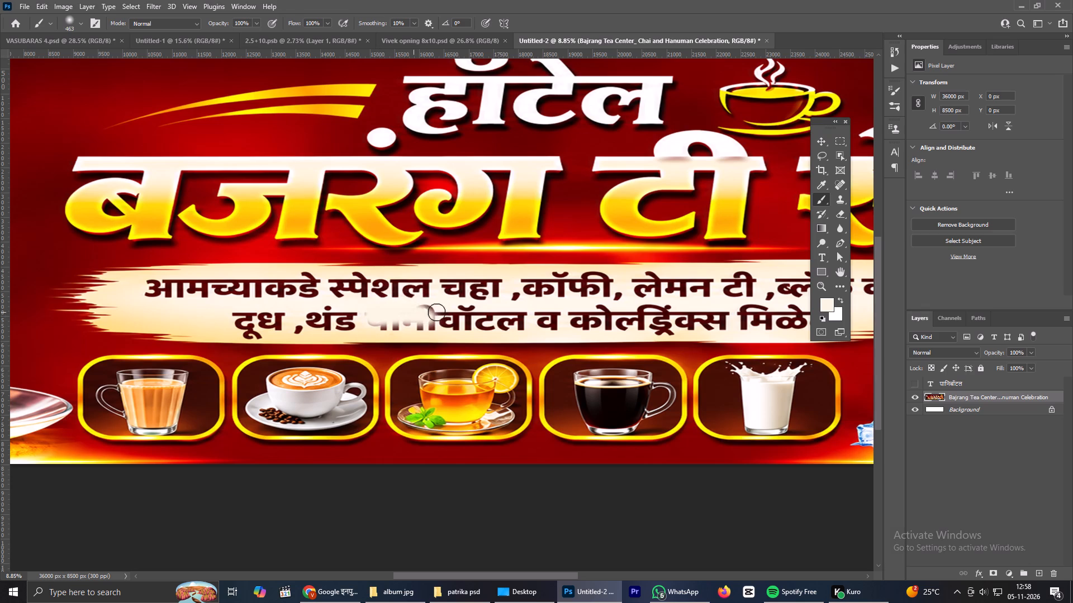
pyautogui.moveTo(436, 312); pyautogui.dragTo(438, 312)
pyautogui.moveTo(412, 309); pyautogui.dragTo(449, 315)
pyautogui.moveTo(420, 311); pyautogui.dragTo(466, 314)
pyautogui.moveTo(459, 313); pyautogui.dragTo(482, 315)
pyautogui.moveTo(457, 308); pyautogui.dragTo(482, 313)
pyautogui.moveTo(476, 310); pyautogui.dragTo(518, 319)
pyautogui.moveTo(516, 316); pyautogui.dragTo(522, 319)
pyautogui.click(528, 313)
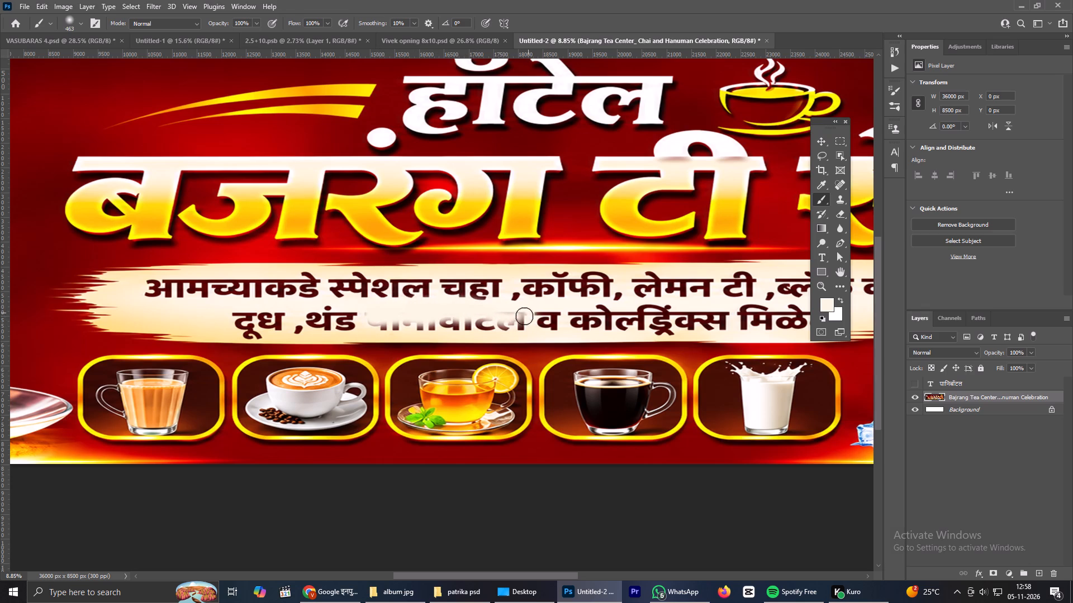
# Paint cream over the remaining part of the final ल in पानीवॉटल.
pyautogui.moveTo(520, 315); pyautogui.dragTo(512, 322)
pyautogui.moveTo(516, 315); pyautogui.dragTo(514, 326)
pyautogui.moveTo(521, 314); pyautogui.dragTo(516, 320)
pyautogui.moveTo(516, 319); pyautogui.dragTo(509, 332)
pyautogui.click(512, 326)
pyautogui.click(519, 324)
pyautogui.moveTo(518, 324); pyautogui.dragTo(511, 329)
pyautogui.moveTo(509, 325); pyautogui.dragTo(486, 328)
pyautogui.moveTo(515, 321); pyautogui.dragTo(500, 323)
pyautogui.moveTo(506, 310); pyautogui.dragTo(509, 317)
pyautogui.moveTo(511, 316); pyautogui.dragTo(497, 316)
pyautogui.moveTo(493, 313); pyautogui.dragTo(506, 317)
pyautogui.moveTo(511, 319); pyautogui.dragTo(518, 326)
pyautogui.click(518, 325)
pyautogui.moveTo(521, 324); pyautogui.dragTo(523, 329)
pyautogui.moveTo(521, 327); pyautogui.dragTo(497, 325)
# Paint cream over the remaining lower parts of वॉट in the middle of पानीवॉटल.
pyautogui.moveTo(491, 318); pyautogui.dragTo(480, 322)
pyautogui.moveTo(488, 317); pyautogui.dragTo(483, 328)
pyautogui.moveTo(497, 320); pyautogui.dragTo(487, 321)
pyautogui.moveTo(486, 314); pyautogui.dragTo(478, 322)
pyautogui.moveTo(488, 319); pyautogui.dragTo(477, 329)
pyautogui.moveTo(483, 322); pyautogui.dragTo(474, 335)
pyautogui.moveTo(486, 322); pyautogui.dragTo(474, 332)
pyautogui.moveTo(484, 319); pyautogui.dragTo(472, 327)
pyautogui.moveTo(479, 318); pyautogui.dragTo(466, 329)
pyautogui.moveTo(476, 319); pyautogui.dragTo(460, 327)
pyautogui.moveTo(471, 320); pyautogui.dragTo(454, 329)
pyautogui.moveTo(461, 324); pyautogui.dragTo(450, 330)
pyautogui.moveTo(458, 319); pyautogui.dragTo(449, 328)
pyautogui.moveTo(462, 322); pyautogui.dragTo(440, 326)
pyautogui.moveTo(450, 322); pyautogui.dragTo(441, 328)
# Paint cream over the remaining पानी letters and touch up leftover traces beside थंड.
pyautogui.moveTo(451, 322); pyautogui.dragTo(422, 329)
pyautogui.moveTo(432, 320); pyautogui.dragTo(423, 328)
pyautogui.moveTo(440, 323); pyautogui.dragTo(412, 332)
pyautogui.moveTo(431, 326); pyautogui.dragTo(411, 335)
pyautogui.moveTo(435, 327); pyautogui.dragTo(405, 329)
pyautogui.moveTo(421, 322); pyautogui.dragTo(405, 330)
pyautogui.moveTo(412, 320); pyautogui.dragTo(391, 327)
pyautogui.moveTo(402, 319); pyautogui.dragTo(385, 326)
pyautogui.moveTo(395, 320); pyautogui.dragTo(382, 329)
pyautogui.moveTo(385, 326); pyautogui.dragTo(384, 331)
pyautogui.moveTo(397, 325); pyautogui.dragTo(394, 331)
pyautogui.moveTo(393, 322); pyautogui.dragTo(384, 329)
pyautogui.moveTo(382, 325); pyautogui.dragTo(377, 334)
pyautogui.click(376, 327)
pyautogui.doubleClick(376, 320)
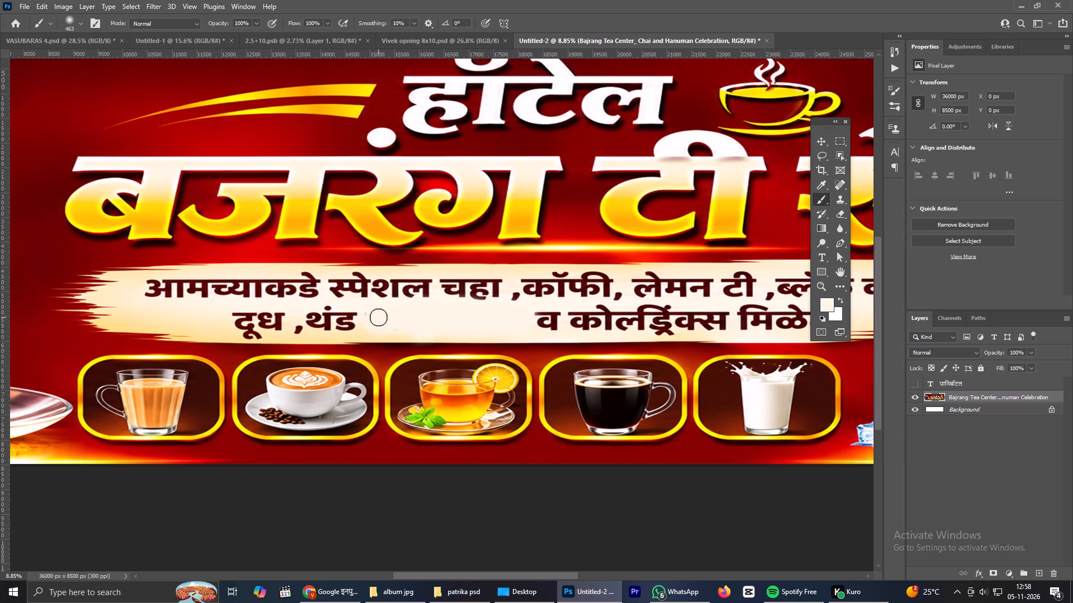
pyautogui.click(369, 317)
pyautogui.moveTo(388, 328); pyautogui.dragTo(405, 329)
pyautogui.doubleClick(414, 329)
# Raise the Windows speaker volume to its maximum.
pyautogui.click(986, 596)
pyautogui.moveTo(987, 564); pyautogui.dragTo(1072, 556)
pyautogui.click(794, 542)
# Show the पानिबॉटल text layer over the cleared part of the tagline.
pyautogui.click(826, 143)
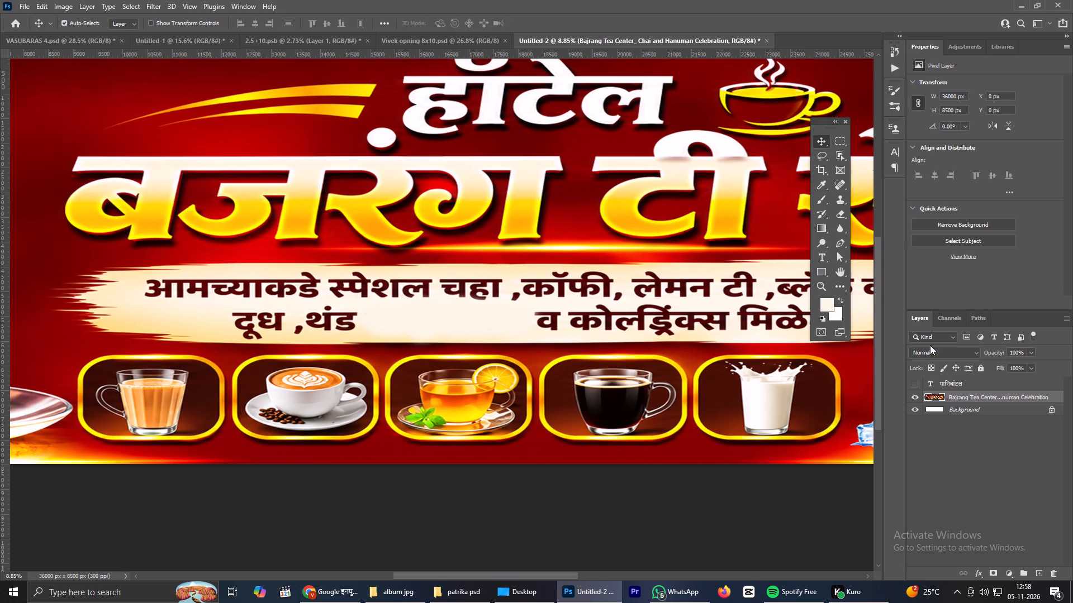
pyautogui.click(913, 383)
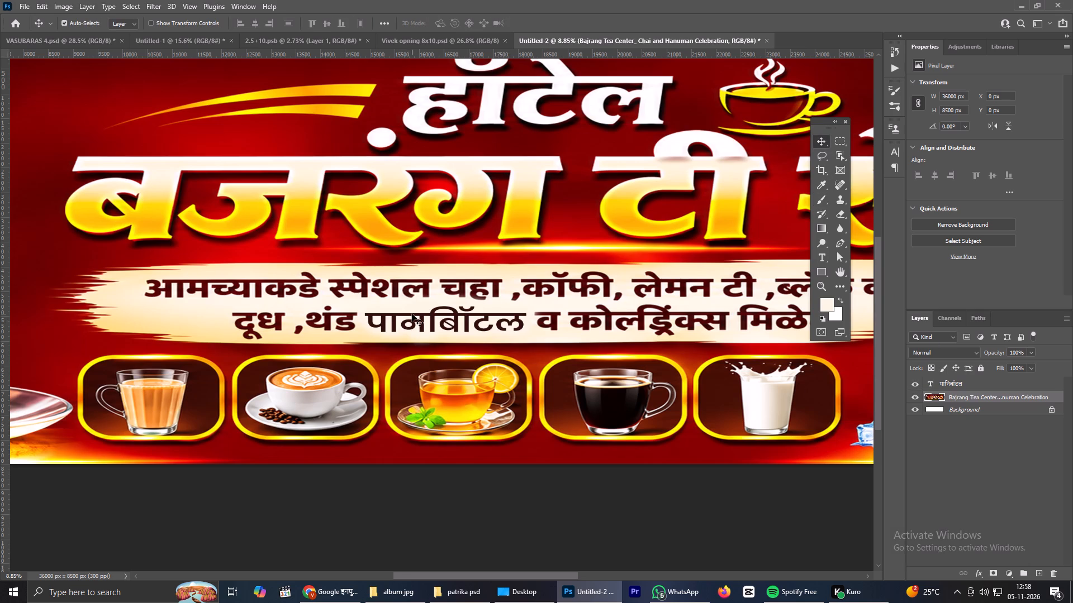
pyautogui.scroll(4, 412, 314)
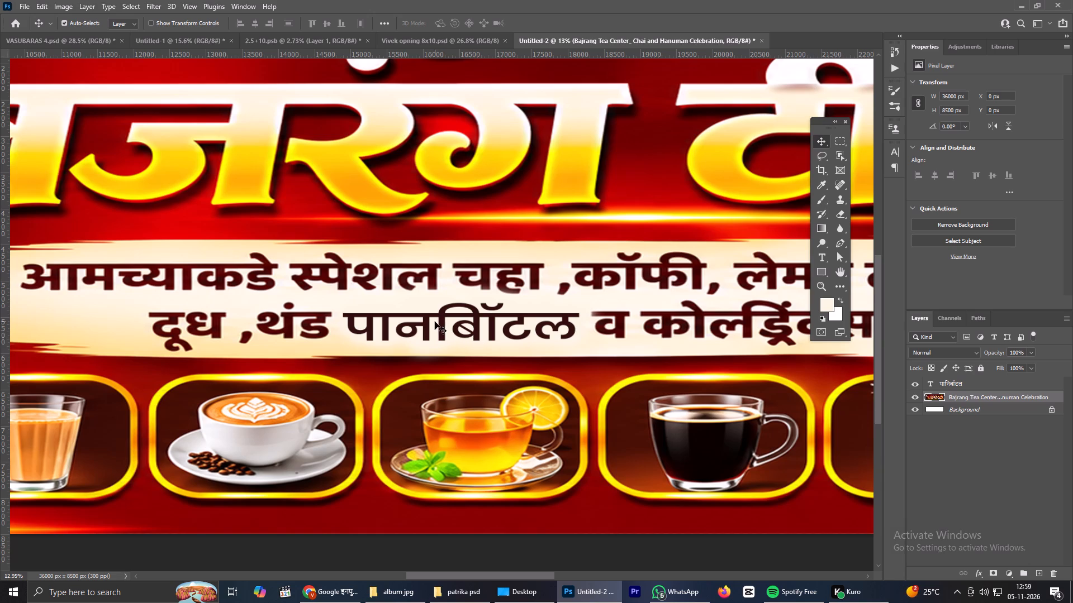
# In Chrome's Google Input Tools text, replace पानि with पाणि in पानिबॉटल and copy the word पाणिबॉटल.
pyautogui.click(319, 595)
pyautogui.doubleClick(496, 176)
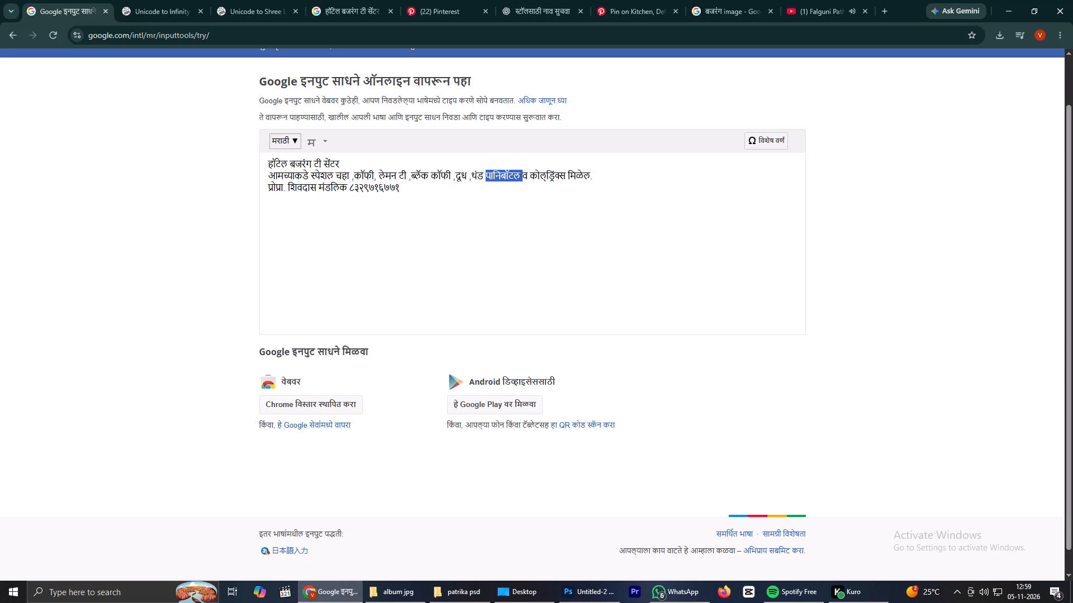
pyautogui.click(493, 173)
pyautogui.doubleClick(498, 174)
pyautogui.click(479, 176)
pyautogui.moveTo(486, 175); pyautogui.dragTo(497, 176)
pyautogui.write('pani')
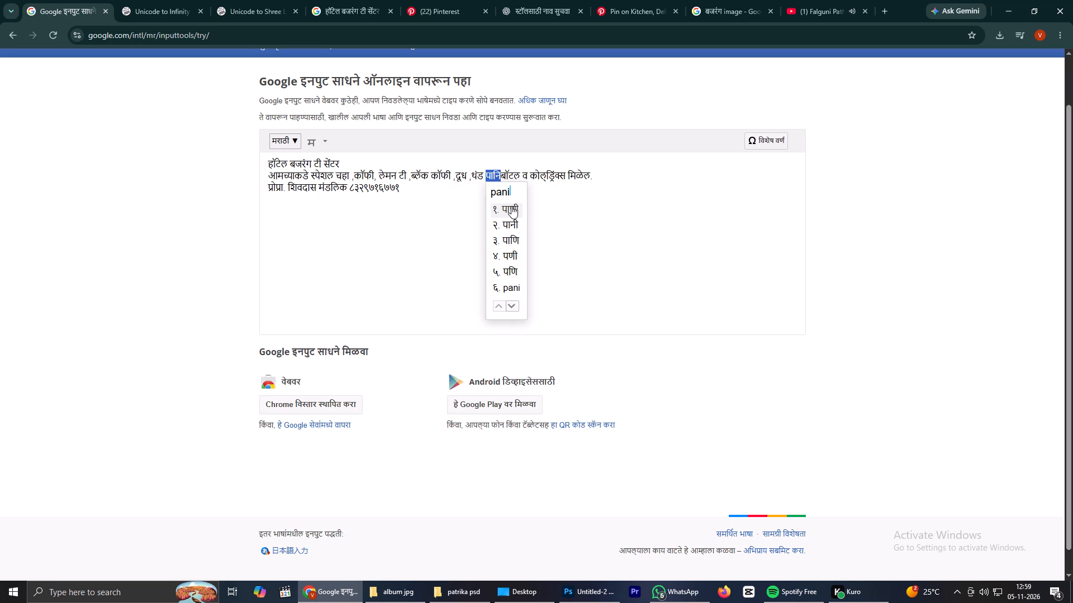
pyautogui.click(510, 237)
pyautogui.press('BackSpace')
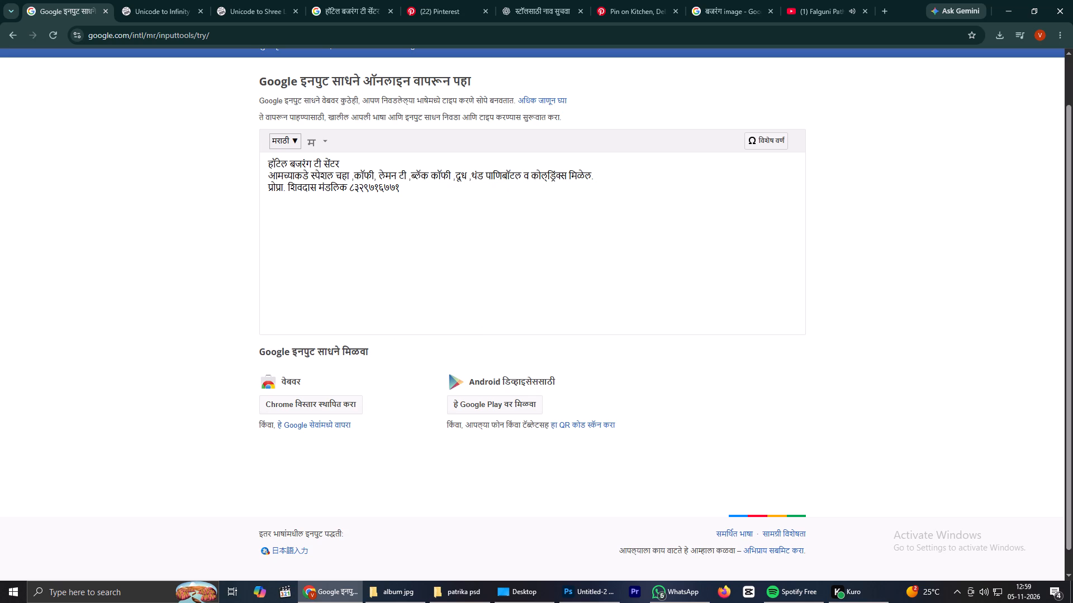
pyautogui.moveTo(487, 175); pyautogui.dragTo(523, 181)
pyautogui.moveTo(523, 181); pyautogui.dragTo(519, 181)
pyautogui.hotkey('ctrl', 'c')
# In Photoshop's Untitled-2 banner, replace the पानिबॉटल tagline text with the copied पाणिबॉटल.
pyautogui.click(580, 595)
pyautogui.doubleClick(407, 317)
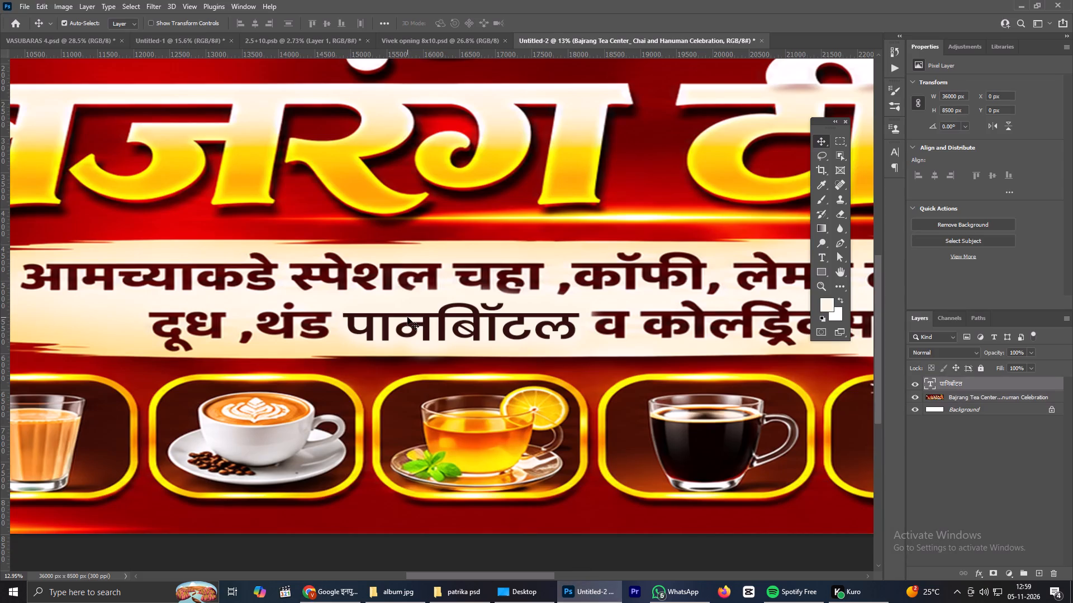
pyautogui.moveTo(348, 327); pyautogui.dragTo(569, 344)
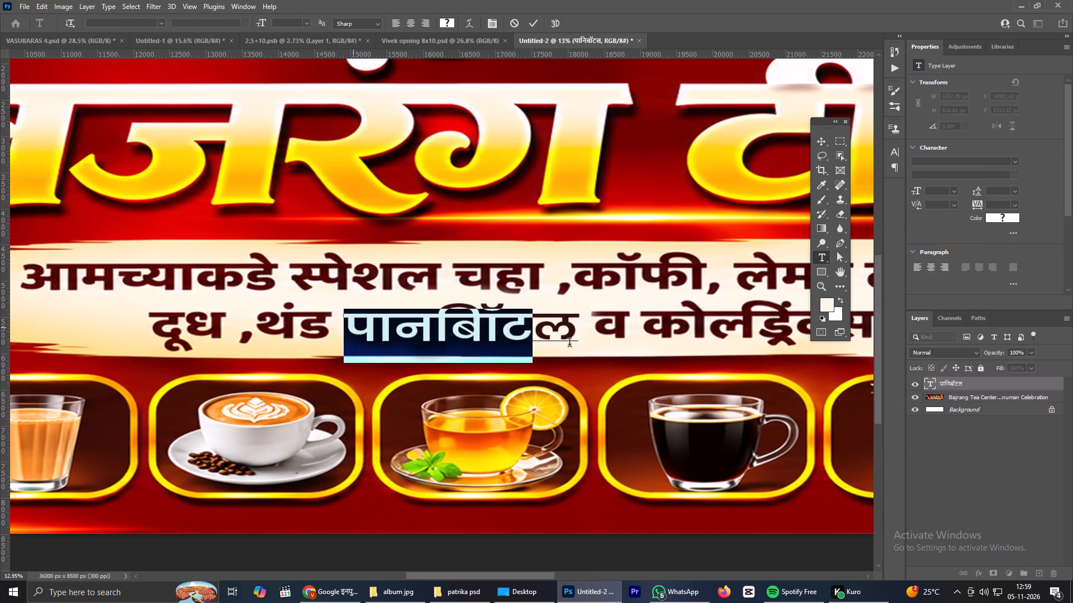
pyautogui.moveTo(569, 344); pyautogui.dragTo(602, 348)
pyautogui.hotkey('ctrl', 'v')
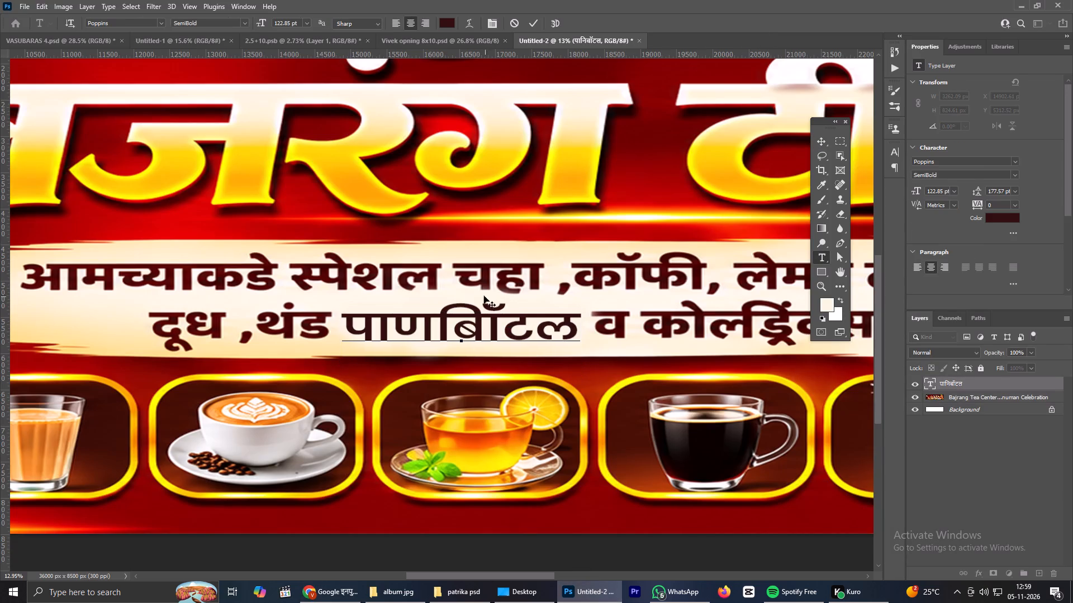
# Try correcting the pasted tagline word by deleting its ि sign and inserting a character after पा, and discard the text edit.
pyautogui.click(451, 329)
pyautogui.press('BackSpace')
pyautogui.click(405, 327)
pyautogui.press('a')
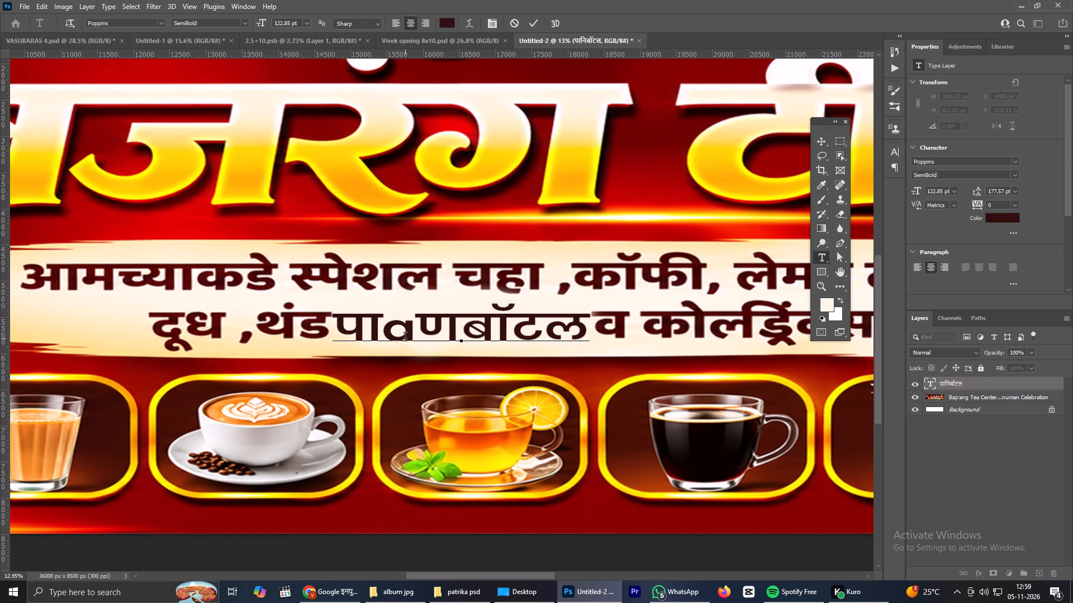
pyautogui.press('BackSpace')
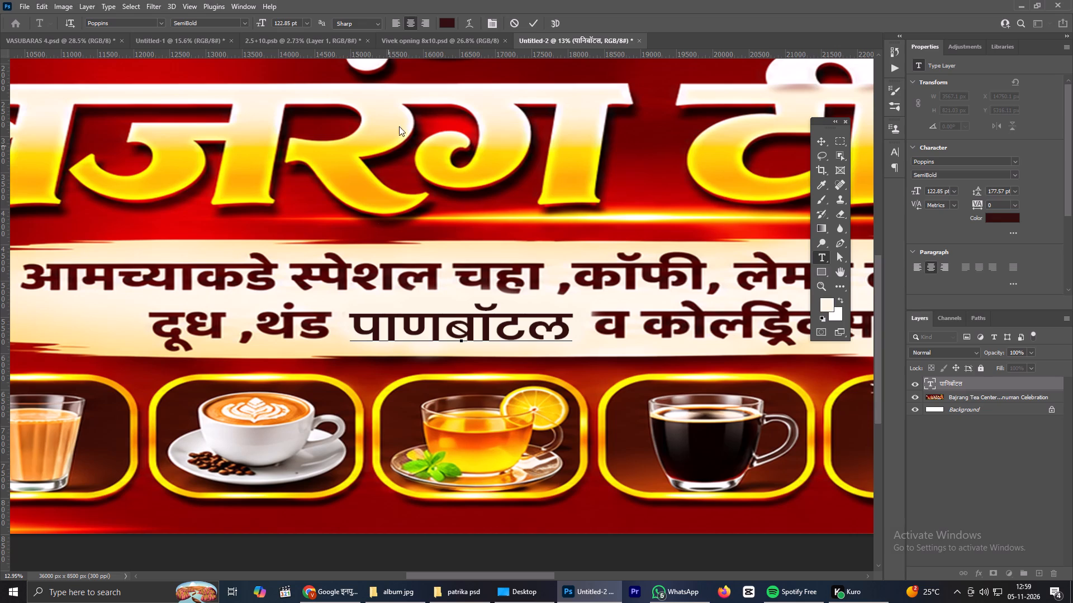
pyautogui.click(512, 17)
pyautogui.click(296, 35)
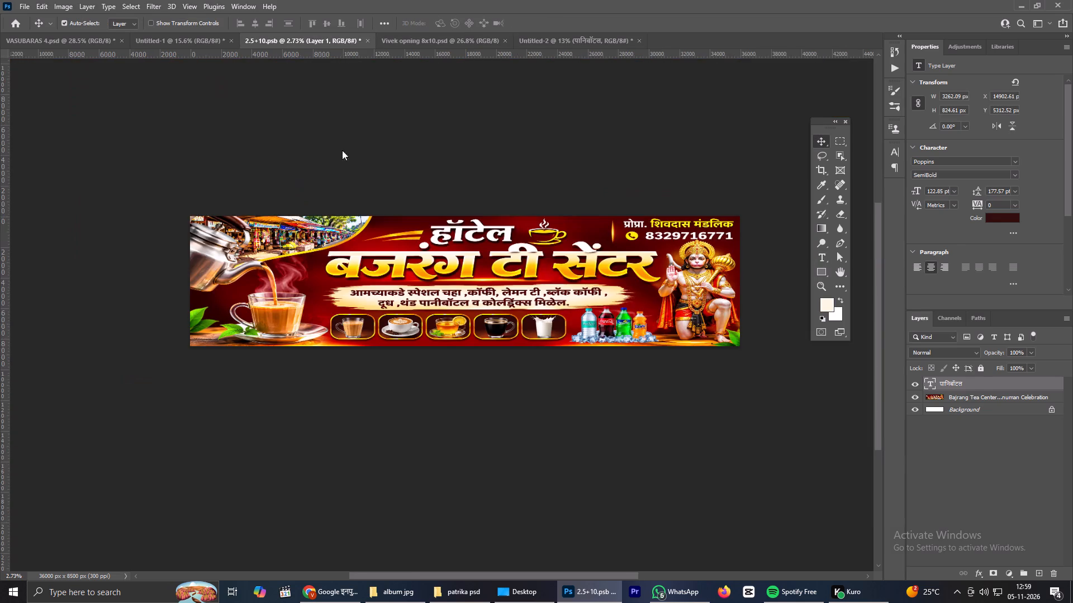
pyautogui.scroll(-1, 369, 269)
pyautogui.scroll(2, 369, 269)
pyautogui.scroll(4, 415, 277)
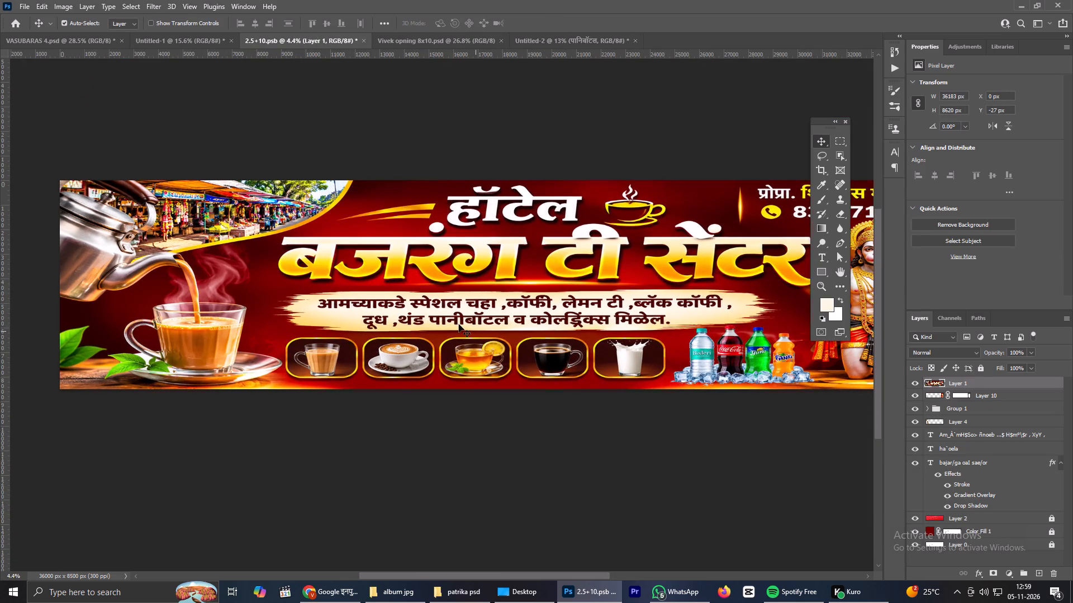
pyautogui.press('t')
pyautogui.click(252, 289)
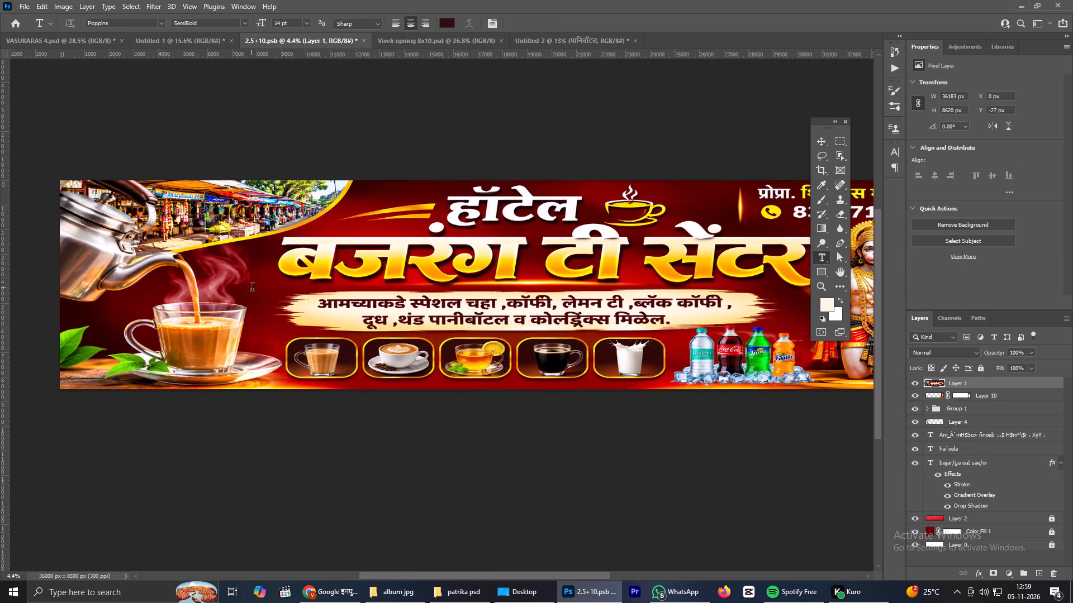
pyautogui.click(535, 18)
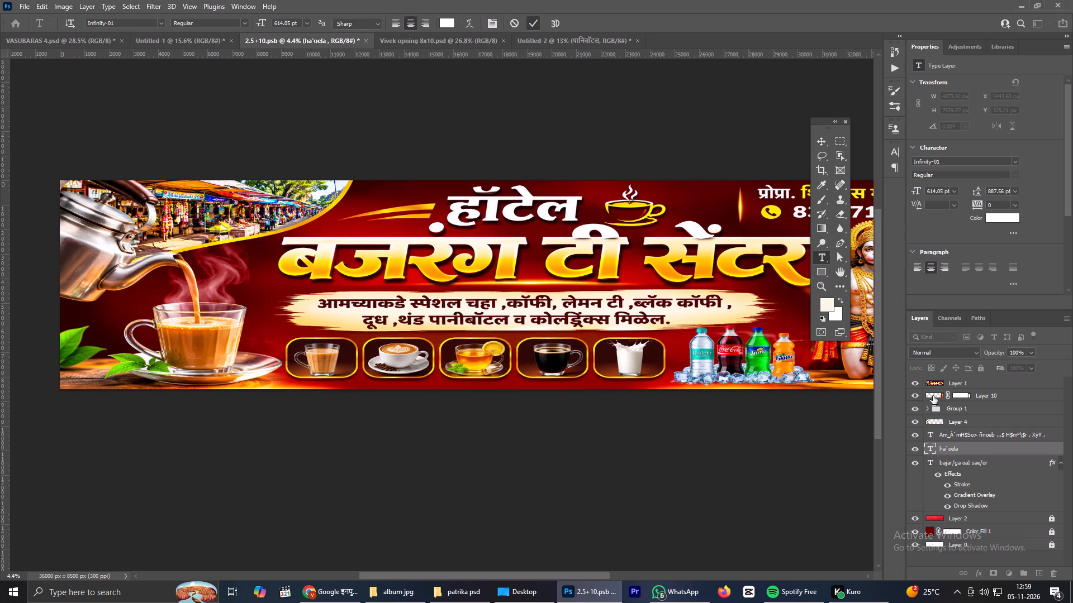
# In the Untitled-1 document, add the copied पाणिबॉटल as text below the drink pictures and enlarge it to about 2254 px wide.
pyautogui.click(160, 39)
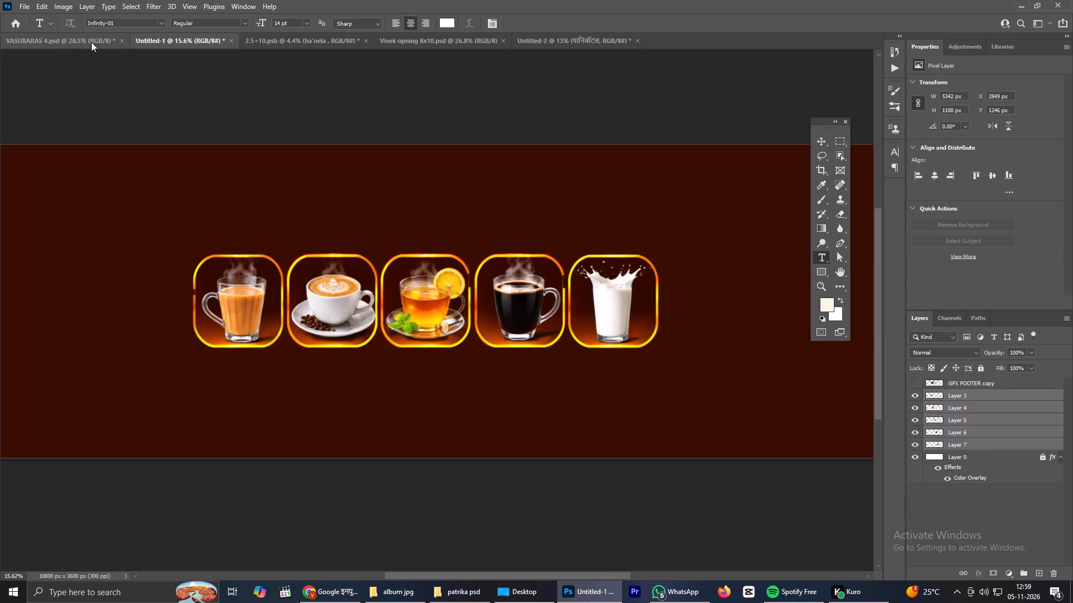
pyautogui.click(283, 385)
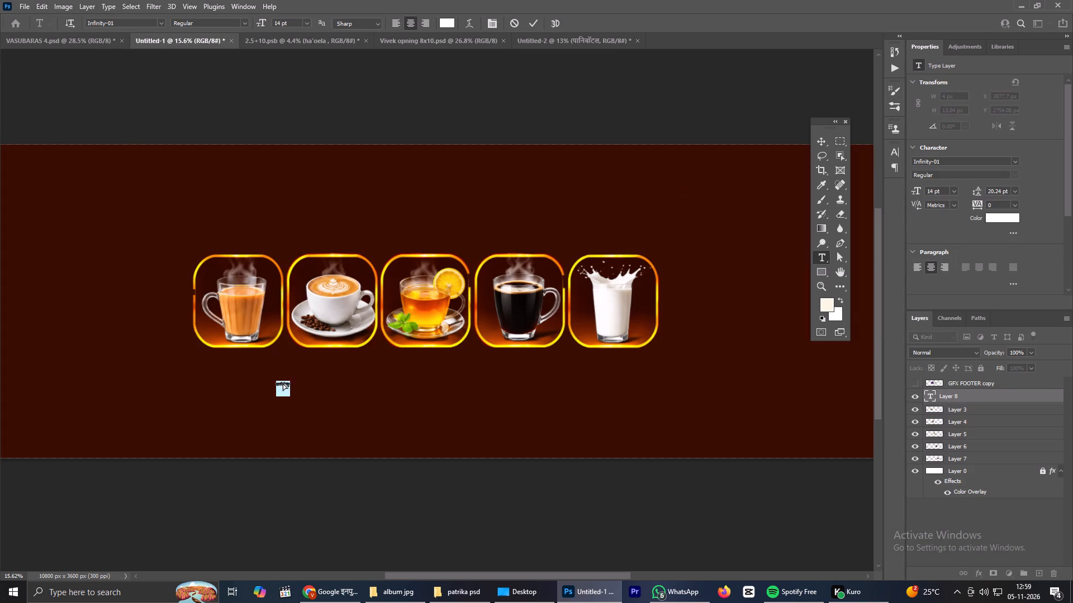
pyautogui.hotkey('ctrl', 'v')
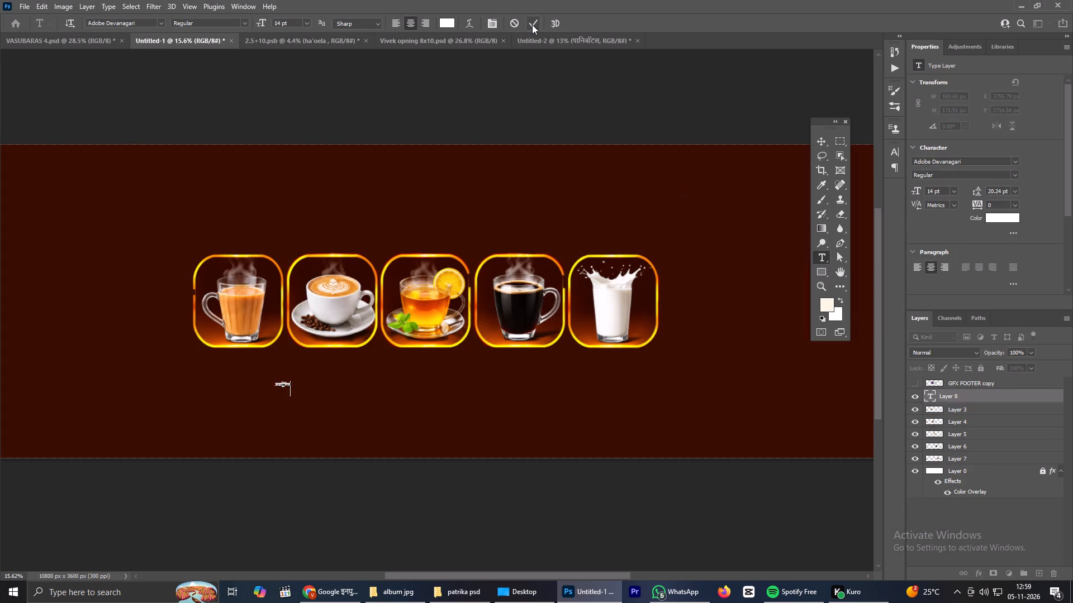
pyautogui.click(532, 25)
pyautogui.hotkey('ctrl', 't')
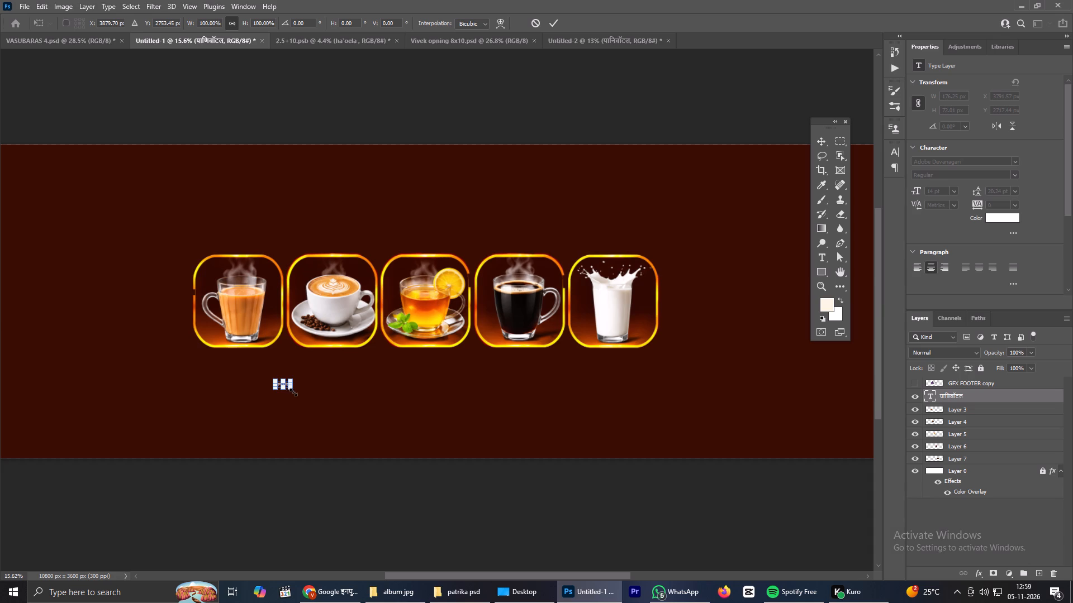
pyautogui.keyDown('alt'); pyautogui.moveTo(292, 393); pyautogui.dragTo(396, 399); pyautogui.keyUp('alt')
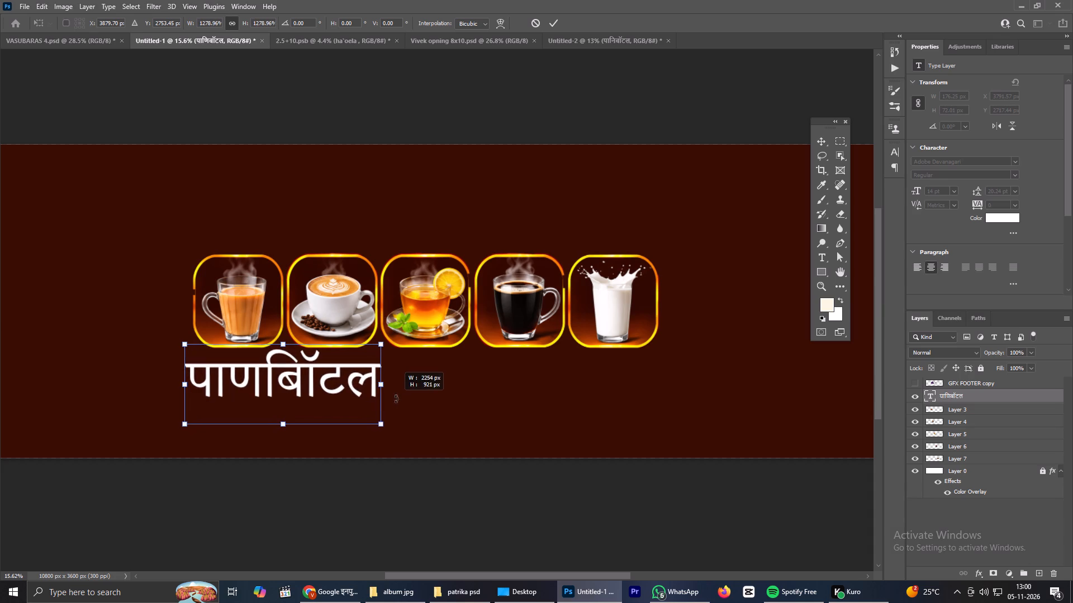
pyautogui.click(560, 25)
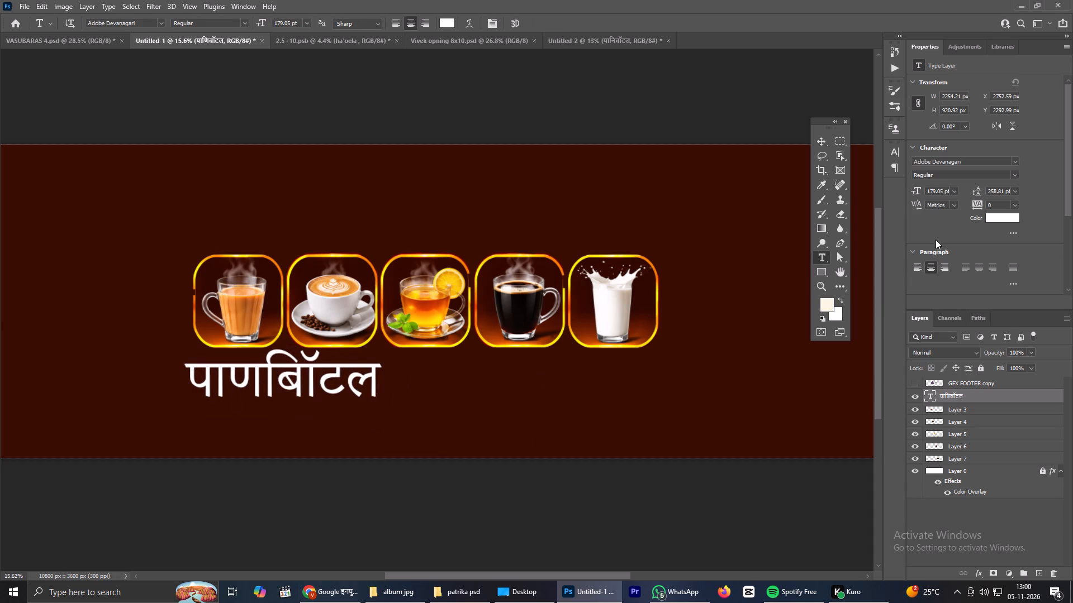
# Set the new पाणिबॉटल text's font to Poppins SemiBold.
pyautogui.click(978, 156)
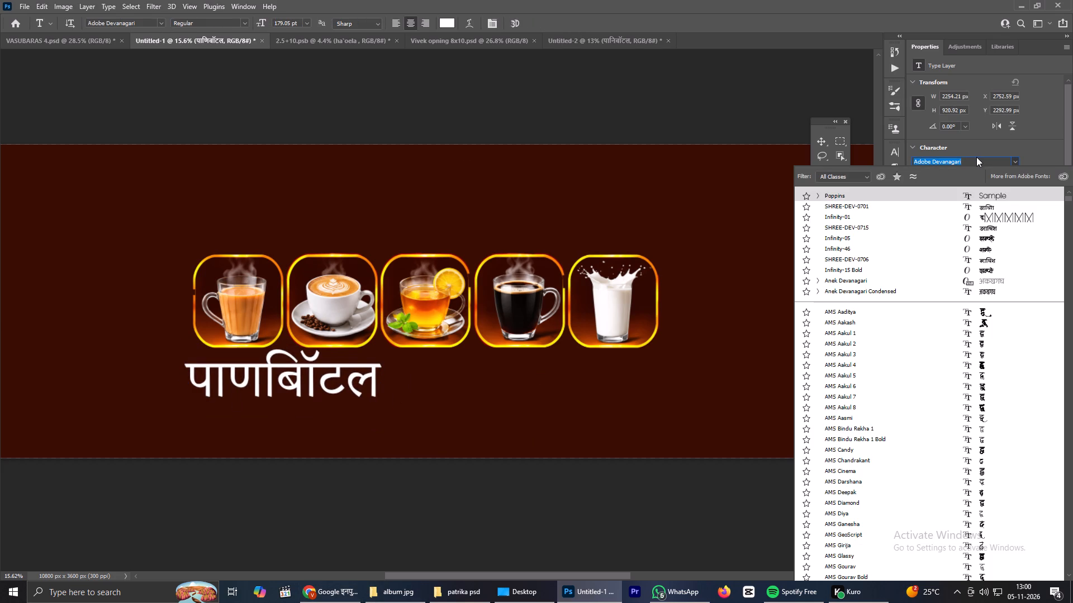
pyautogui.write('pop')
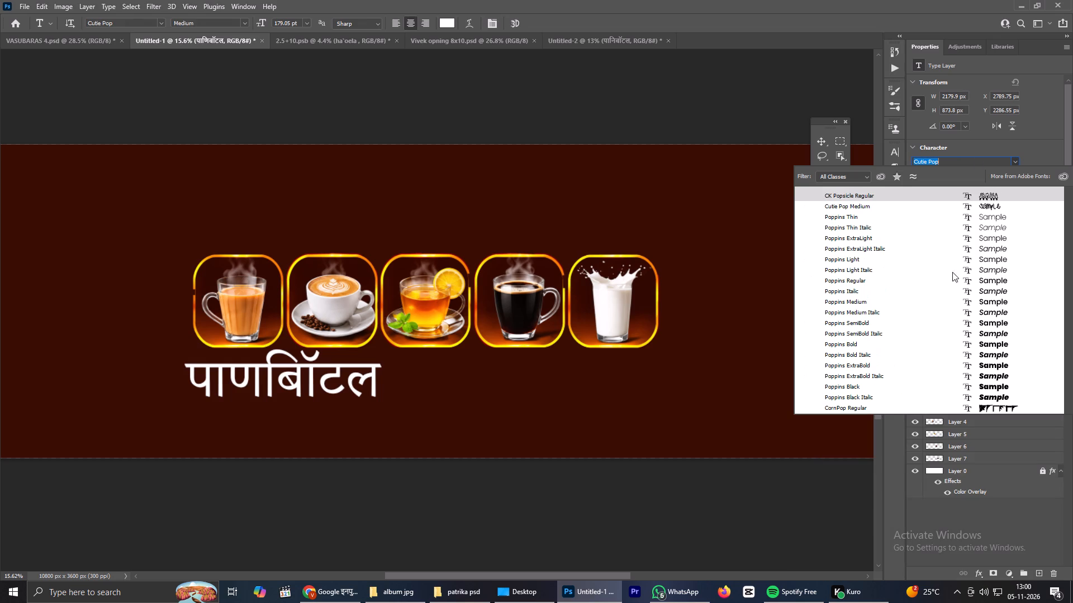
pyautogui.click(984, 326)
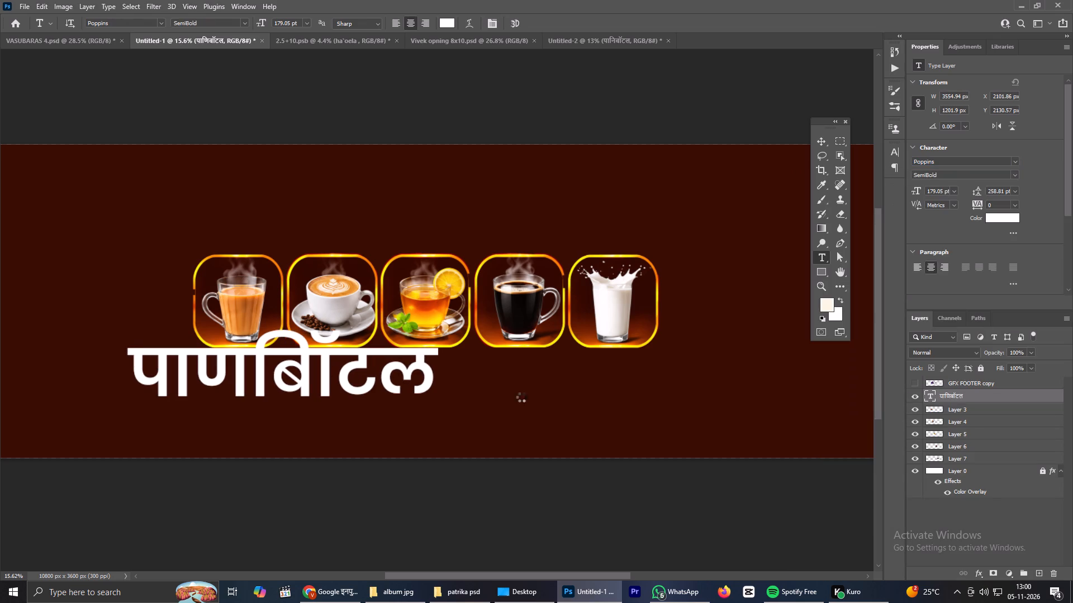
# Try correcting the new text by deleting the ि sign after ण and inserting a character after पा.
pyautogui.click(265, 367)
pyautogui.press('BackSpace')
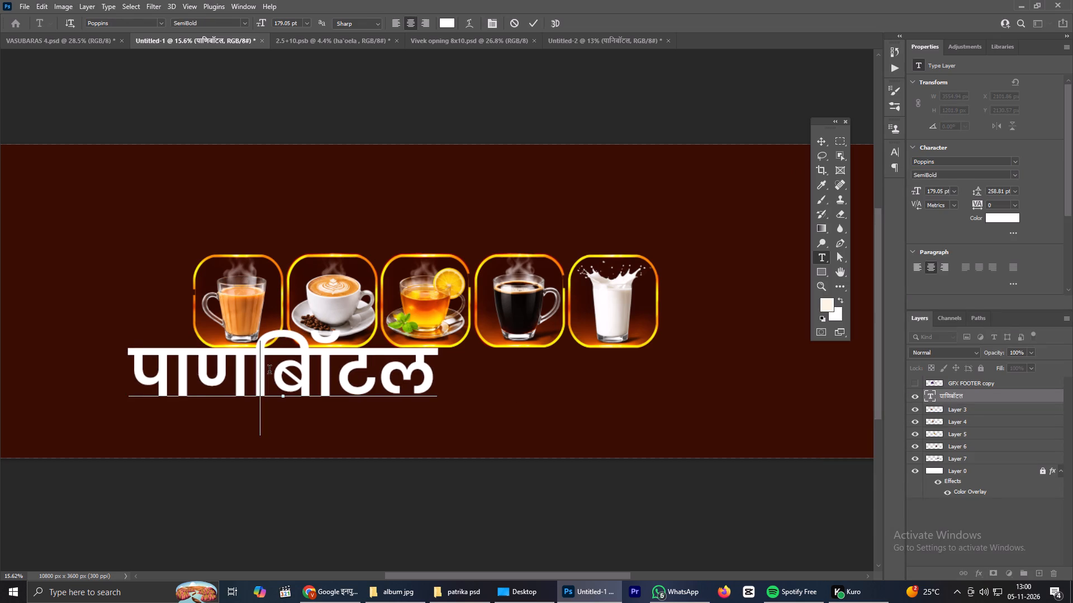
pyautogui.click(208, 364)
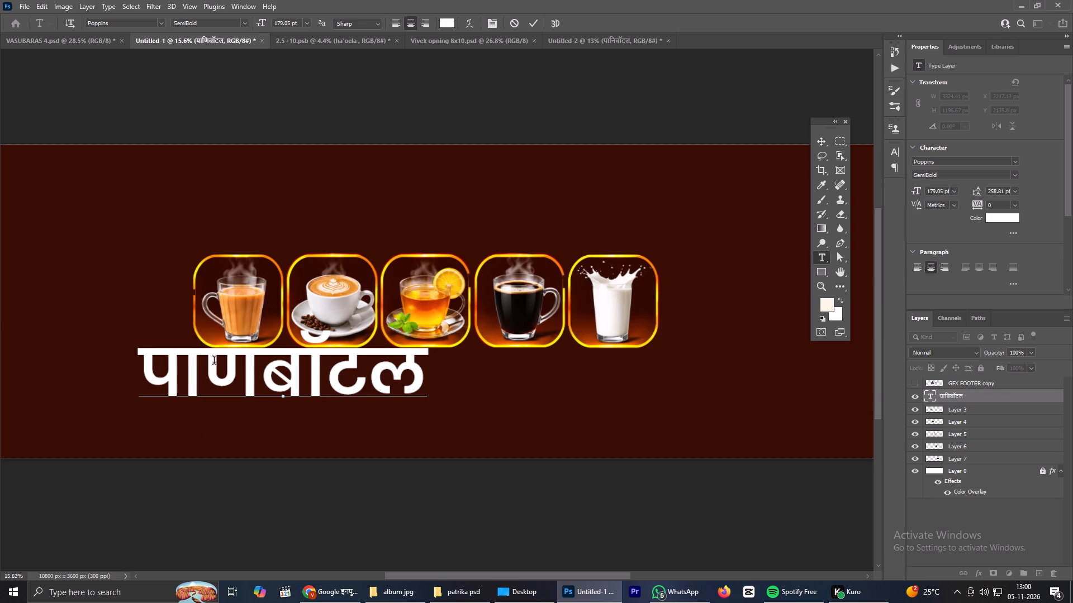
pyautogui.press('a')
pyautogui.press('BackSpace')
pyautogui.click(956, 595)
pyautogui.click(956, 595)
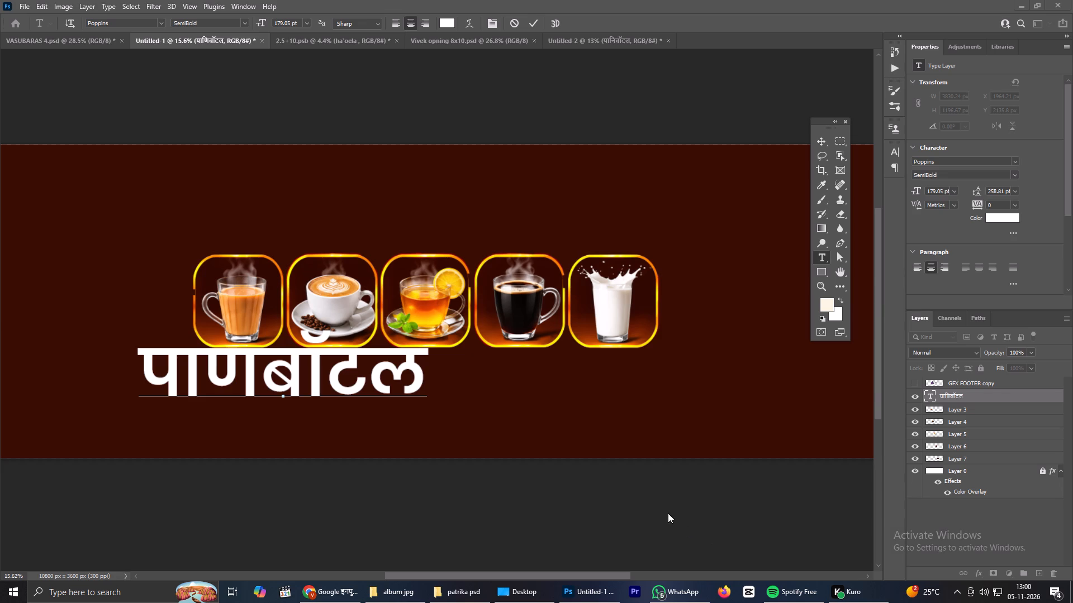
# Copy पाणिबॉटल again from Google Input Tools in Chrome and paste it over the whole word in Photoshop's Untitled-1 document.
pyautogui.click(316, 590)
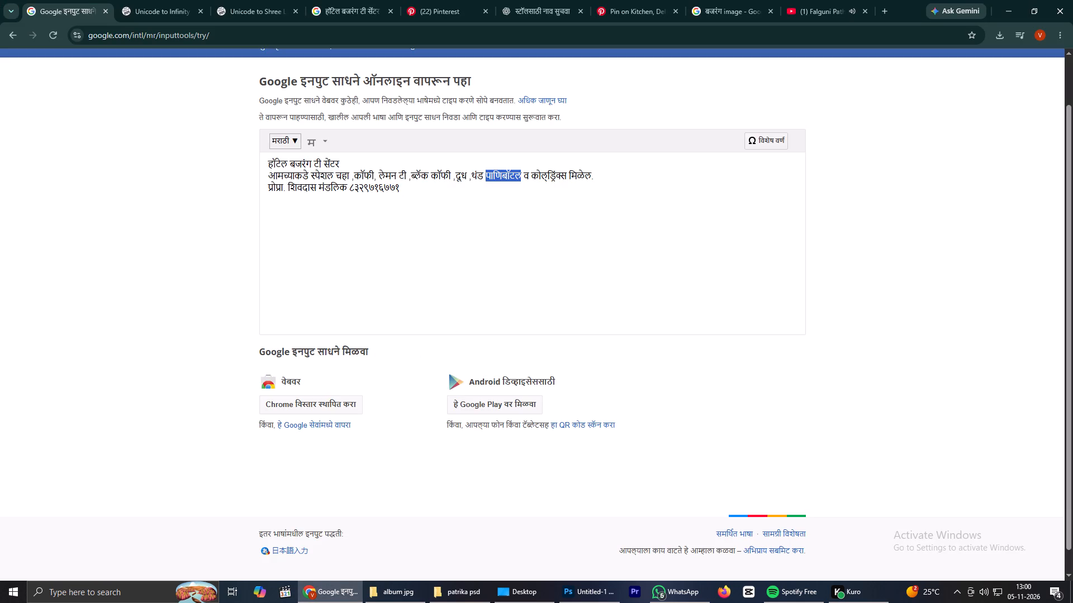
pyautogui.hotkey('ctrl', 'c')
pyautogui.click(582, 602)
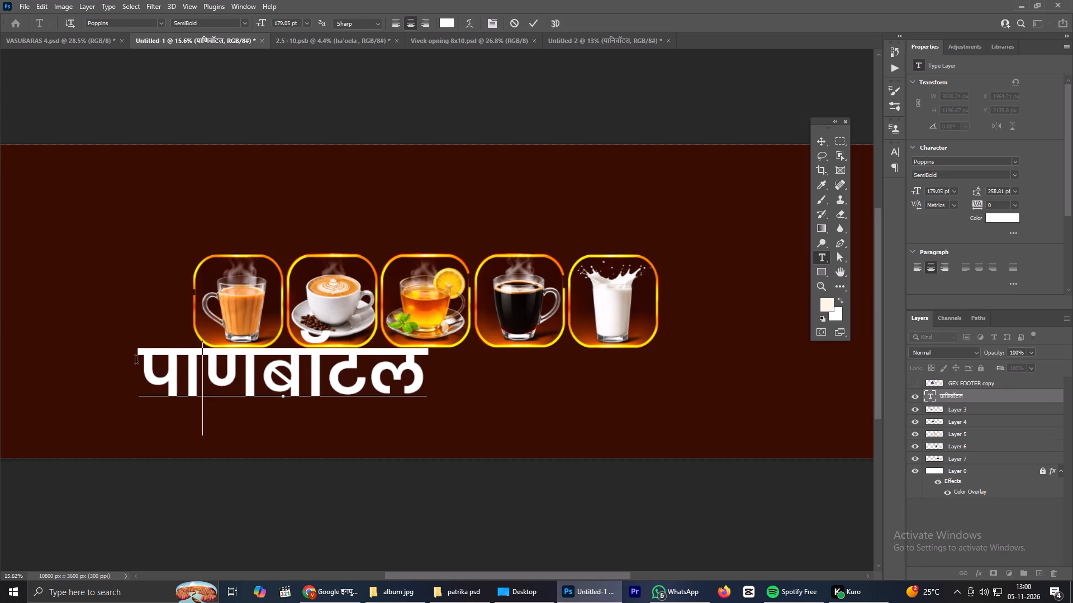
pyautogui.moveTo(136, 361); pyautogui.dragTo(454, 367)
pyautogui.hotkey('ctrl', 'v')
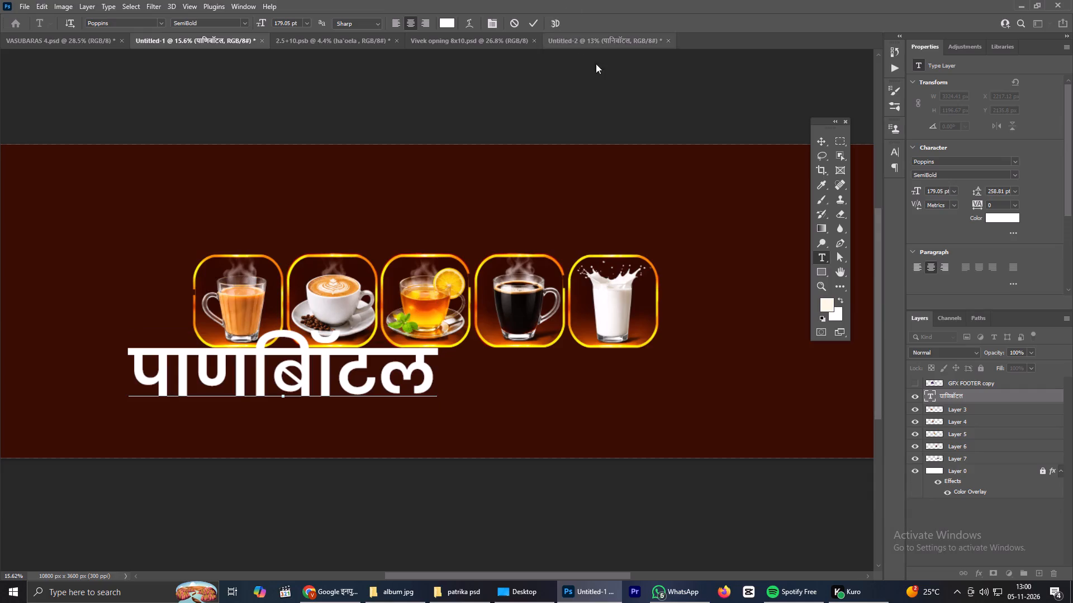
# In Vivek opning 8x10.psd, replace the word करण्यात in the paragraph below the date with the copied पाणिबॉटल.
pyautogui.click(67, 45)
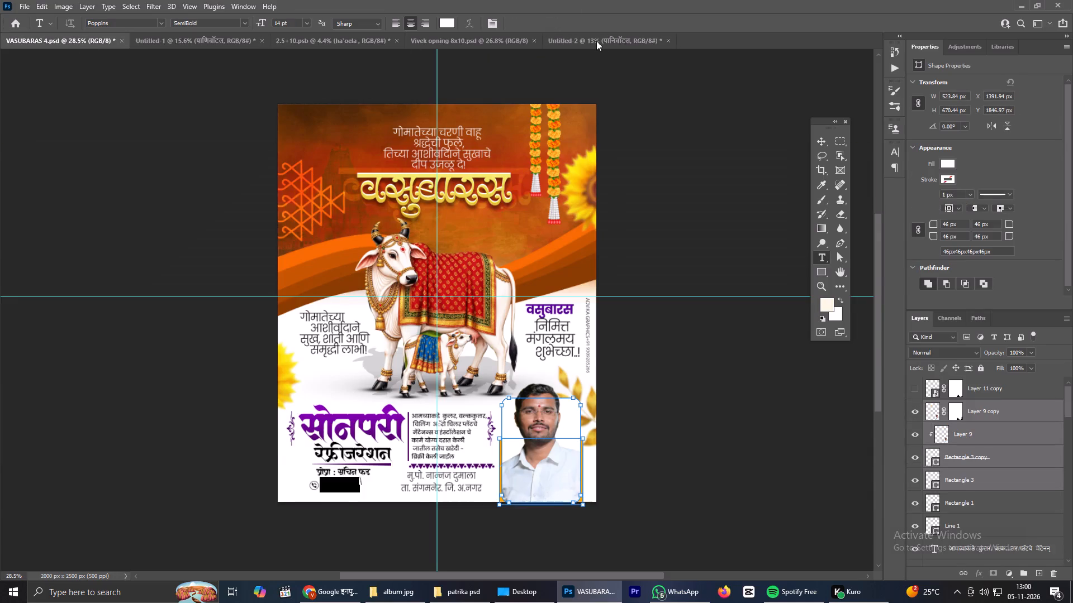
pyautogui.click(596, 41)
pyautogui.click(463, 45)
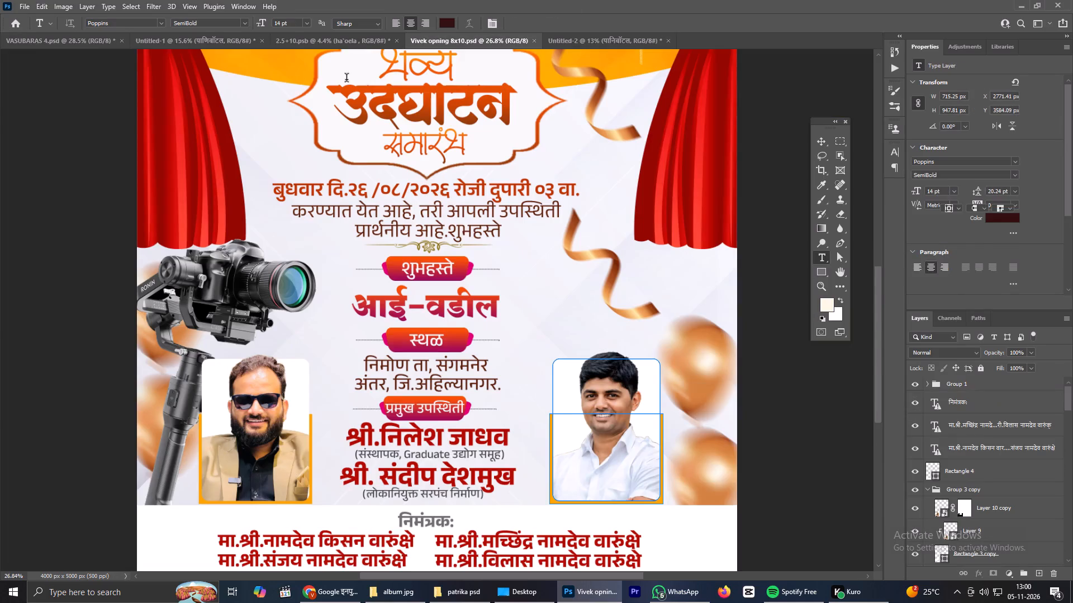
pyautogui.scroll(-1, 419, 181)
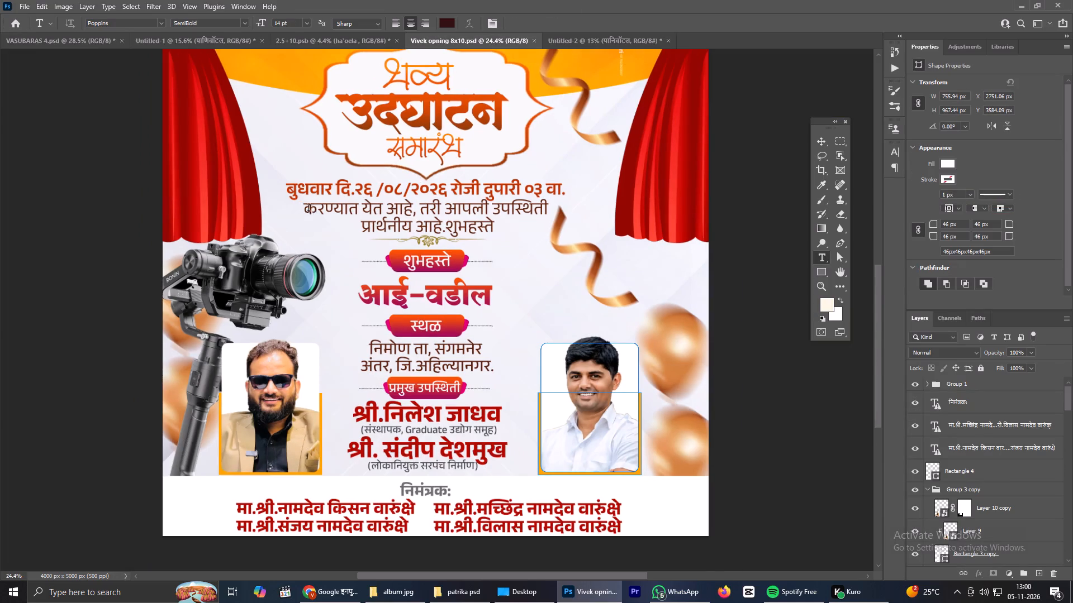
pyautogui.moveTo(306, 210); pyautogui.dragTo(358, 202)
pyautogui.hotkey('ctrl', 'v')
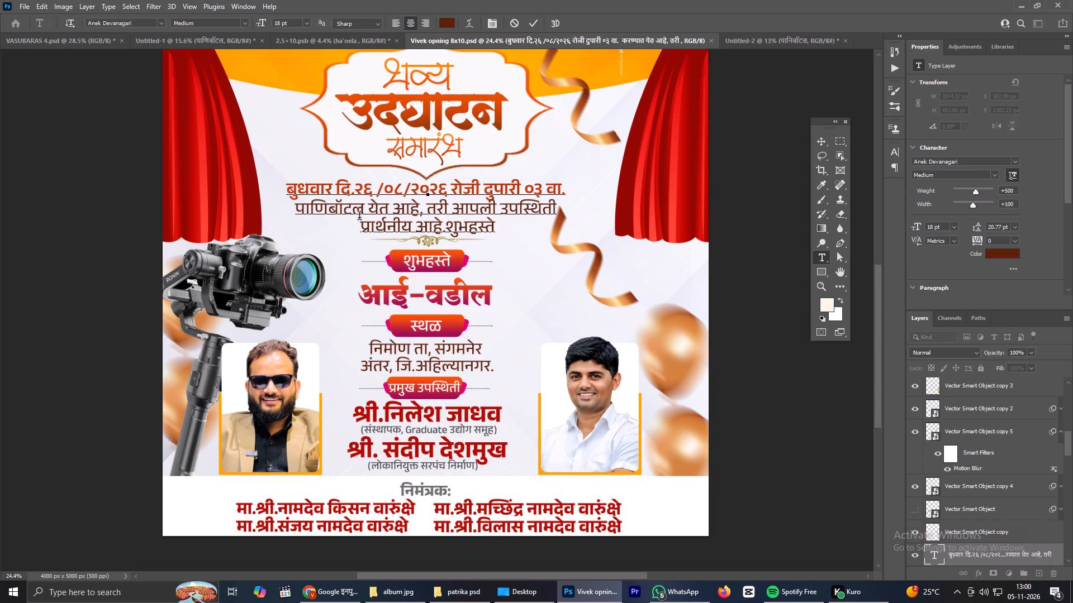
pyautogui.moveTo(364, 212); pyautogui.dragTo(285, 212)
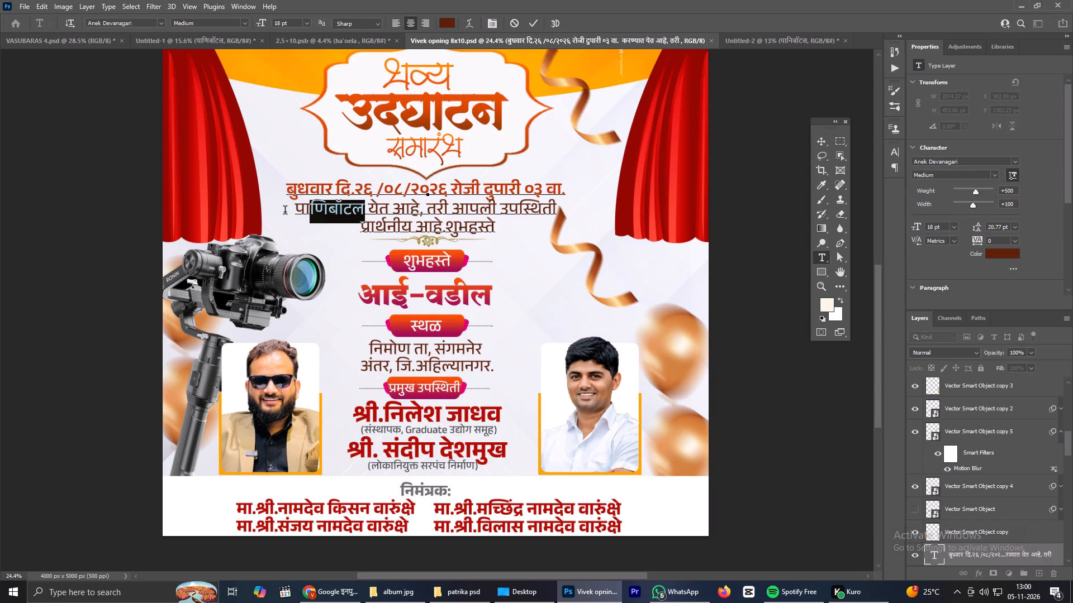
pyautogui.moveTo(285, 212); pyautogui.dragTo(273, 212)
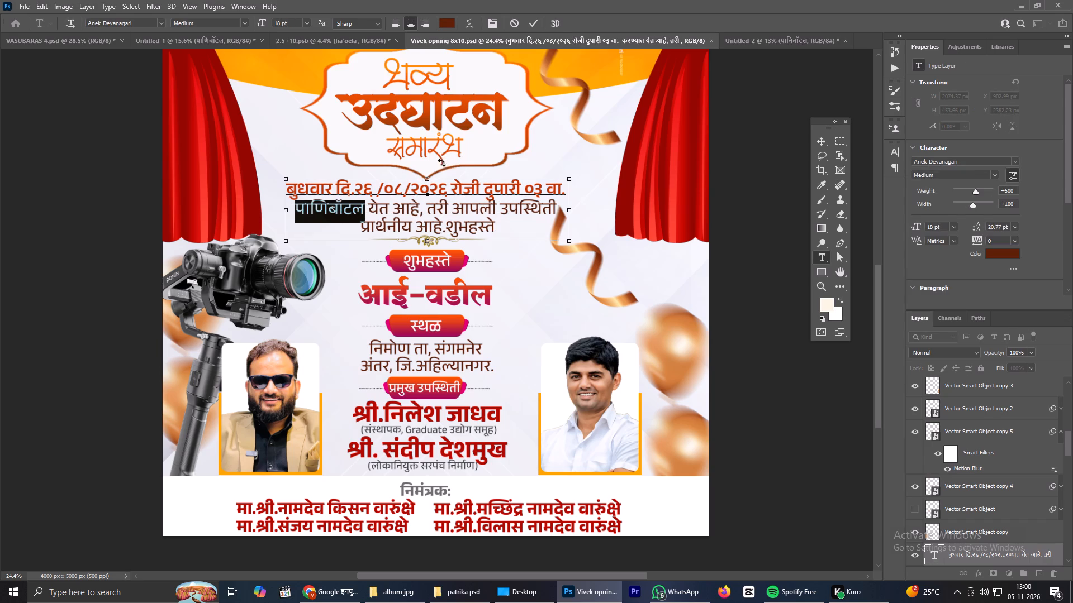
pyautogui.click(529, 22)
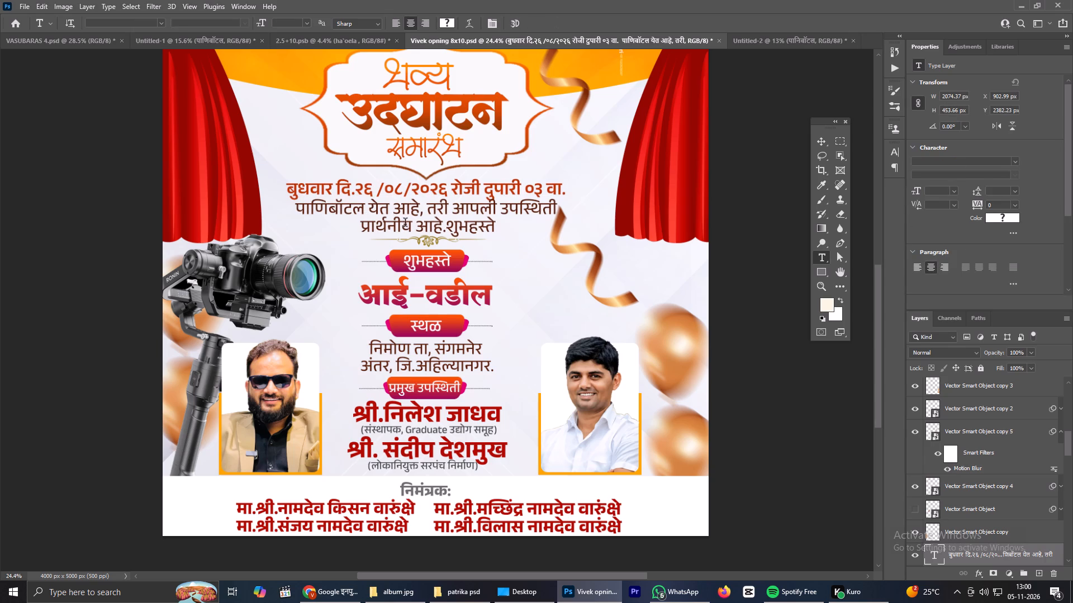
# Copy the edited date-and-invitation text layer from Vivek opning 8x10.psd into the Untitled-2 banner document, over the tagline.
pyautogui.moveTo(949, 549); pyautogui.dragTo(883, 519)
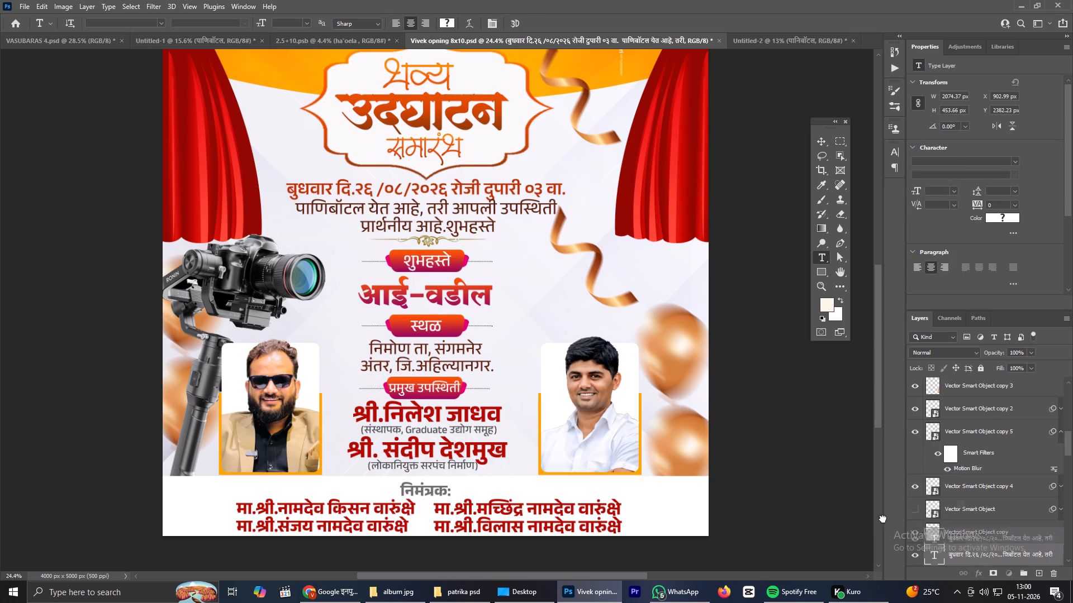
pyautogui.moveTo(883, 519); pyautogui.dragTo(742, 36)
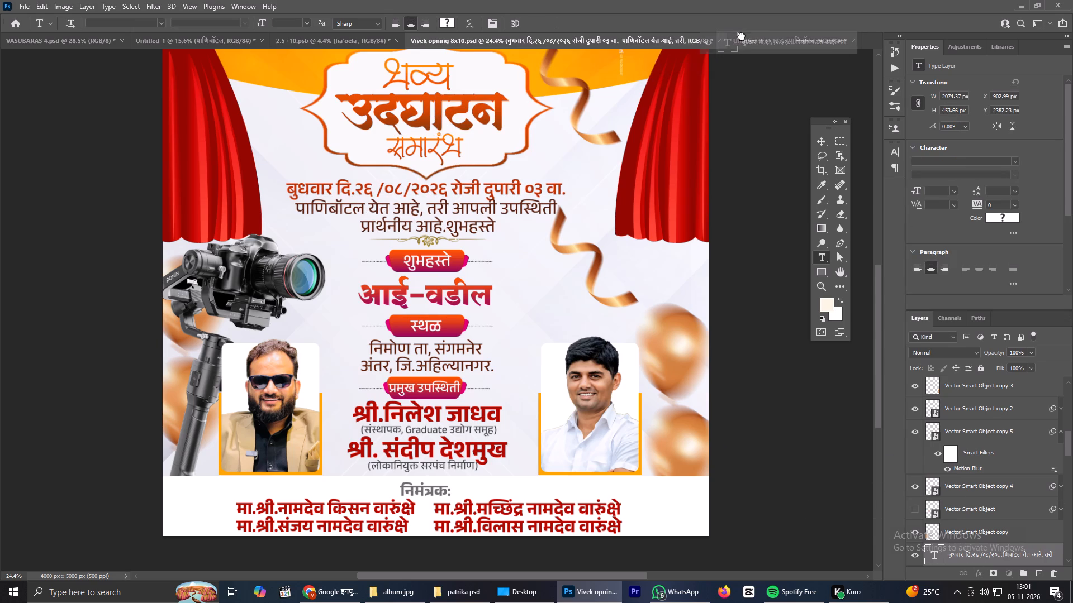
pyautogui.moveTo(742, 36); pyautogui.dragTo(470, 347)
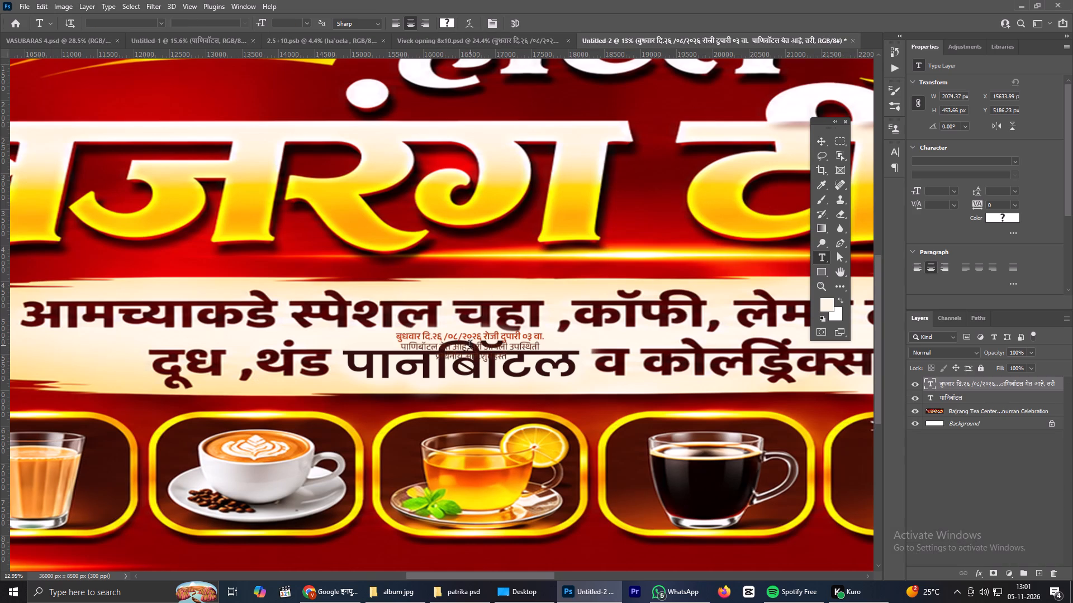
# Delete the date line and the remaining invitation wording from the copied text layer, keeping only पाणिबॉटल.
pyautogui.scroll(4, 448, 349)
pyautogui.moveTo(370, 331); pyautogui.dragTo(532, 323)
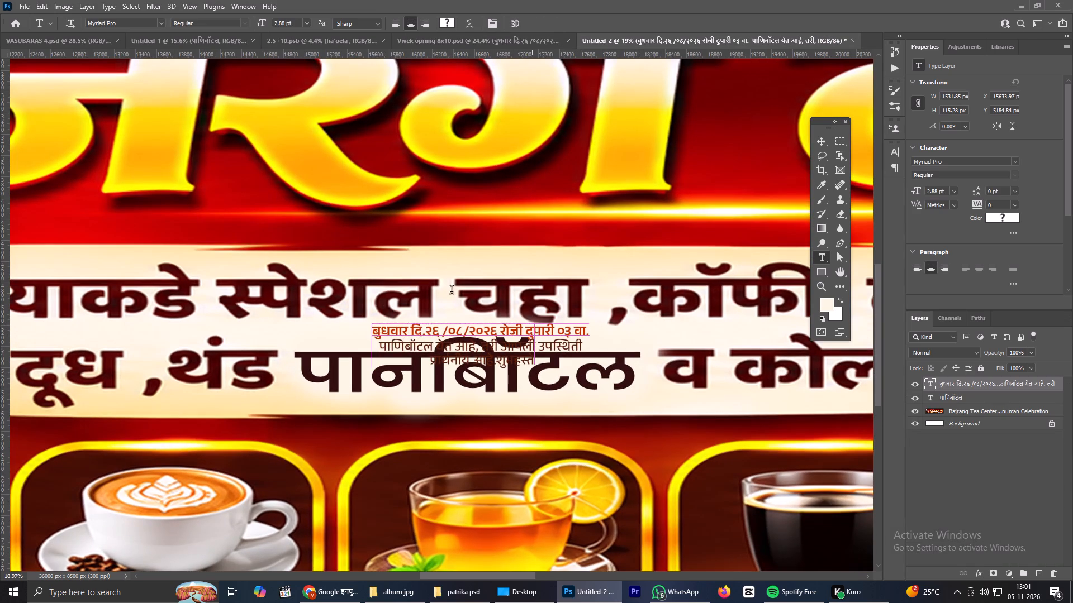
pyautogui.click(513, 26)
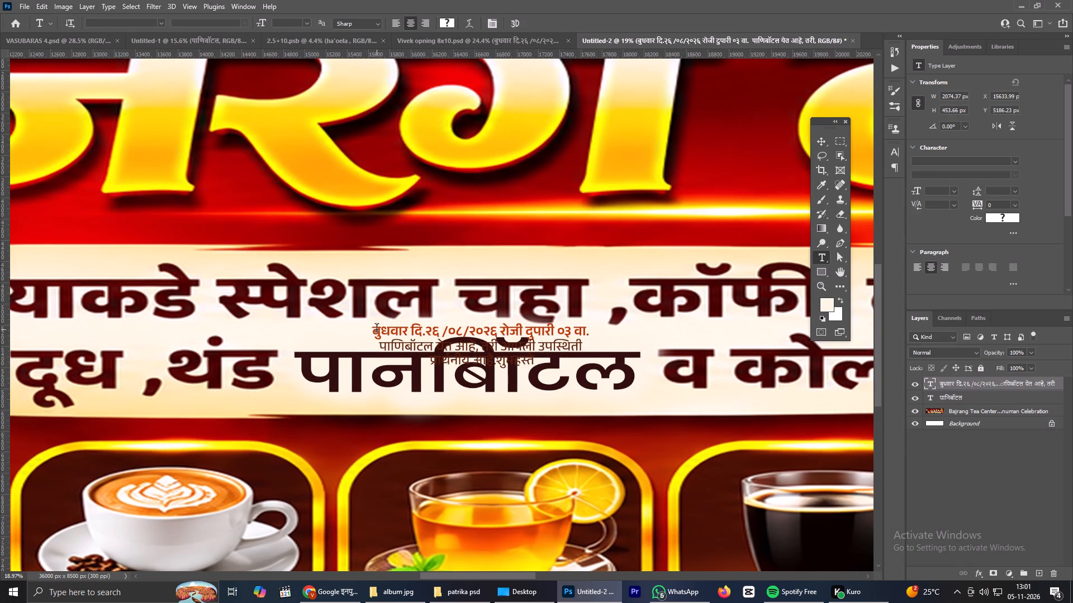
pyautogui.click(376, 331)
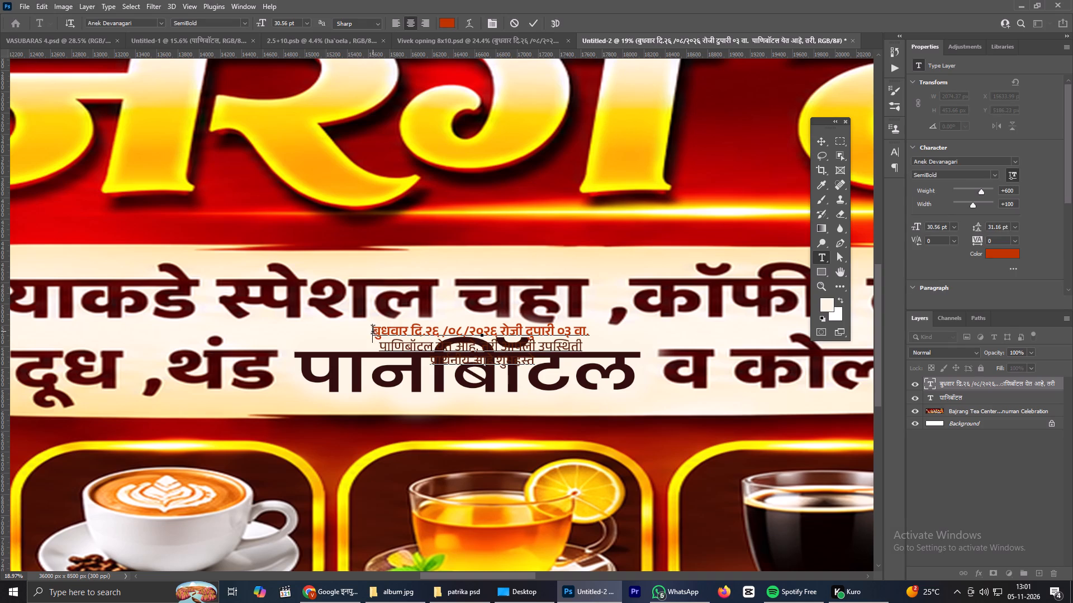
pyautogui.moveTo(373, 331); pyautogui.dragTo(596, 336)
pyautogui.press('BackSpace')
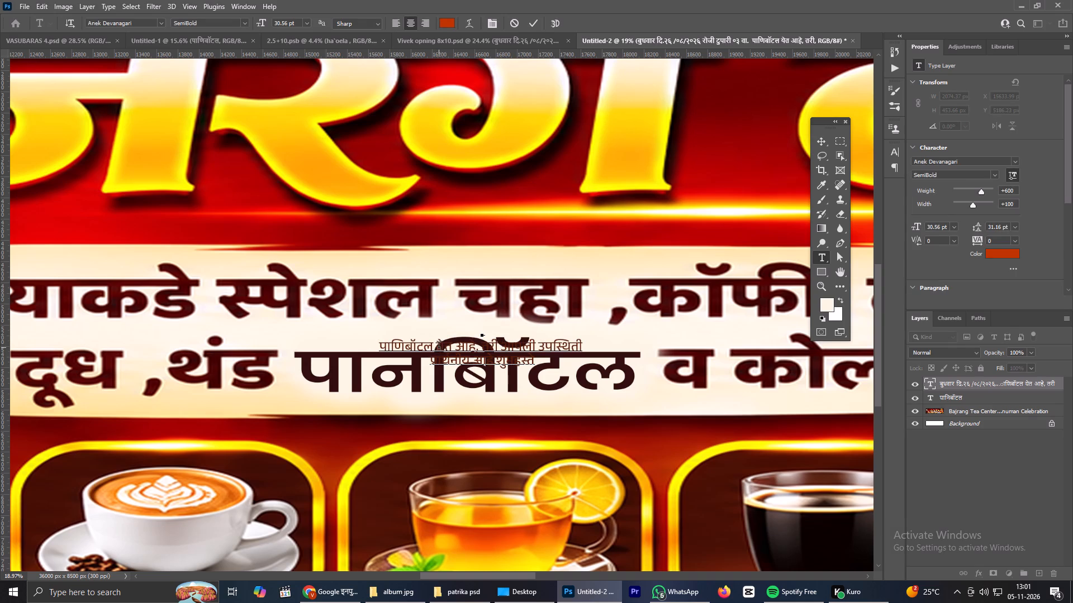
pyautogui.moveTo(438, 347); pyautogui.dragTo(622, 375)
pyautogui.press('BackSpace')
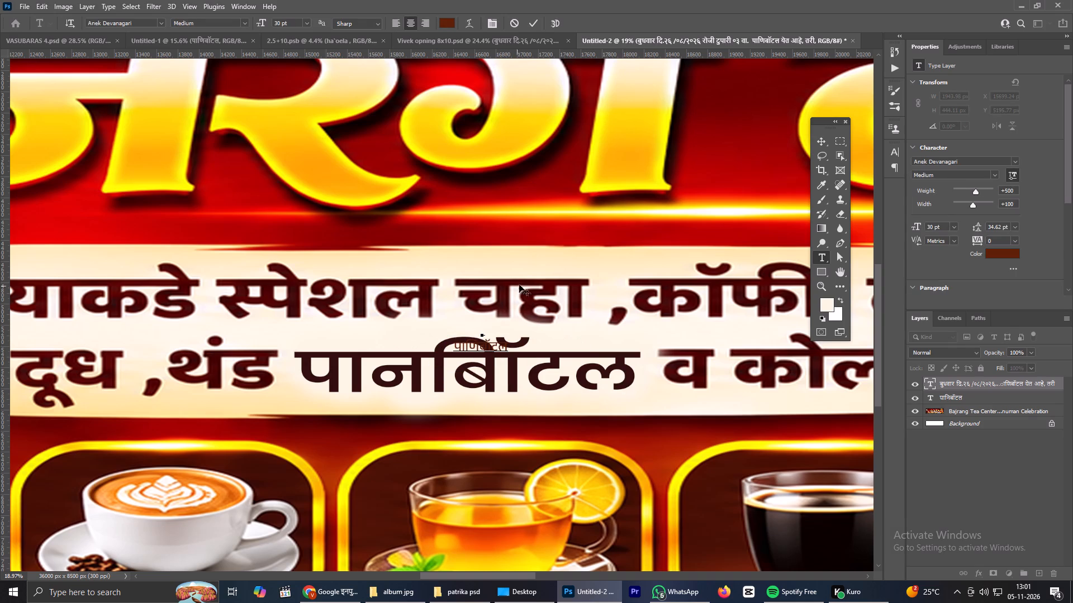
pyautogui.click(532, 22)
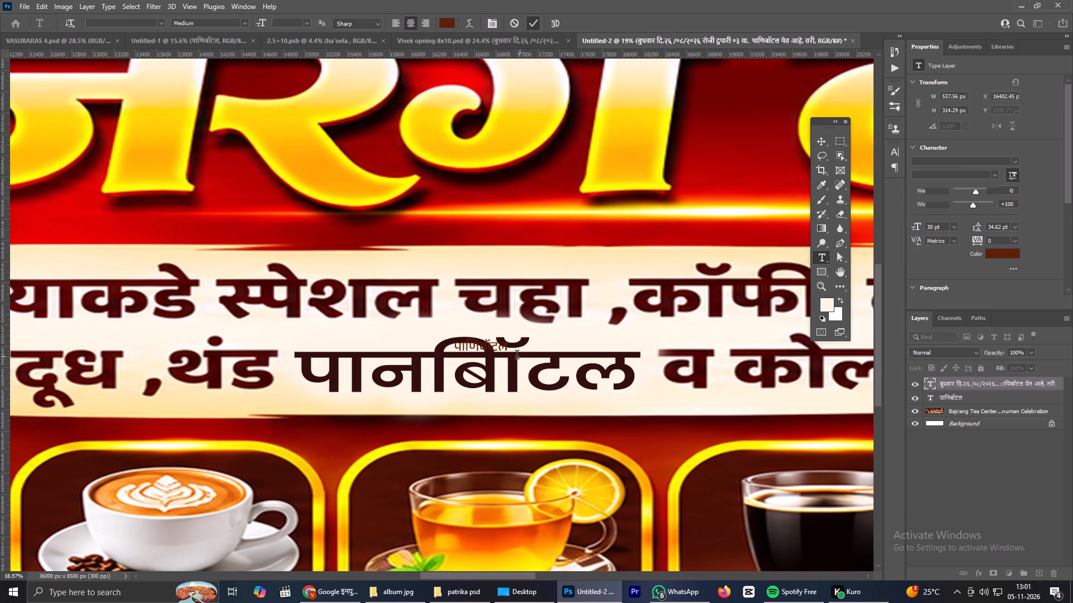
# Scale the पाणिबॉटल text up to about 198%, roughly 1066 px wide.
pyautogui.press('v')
pyautogui.hotkey('ctrl', 't')
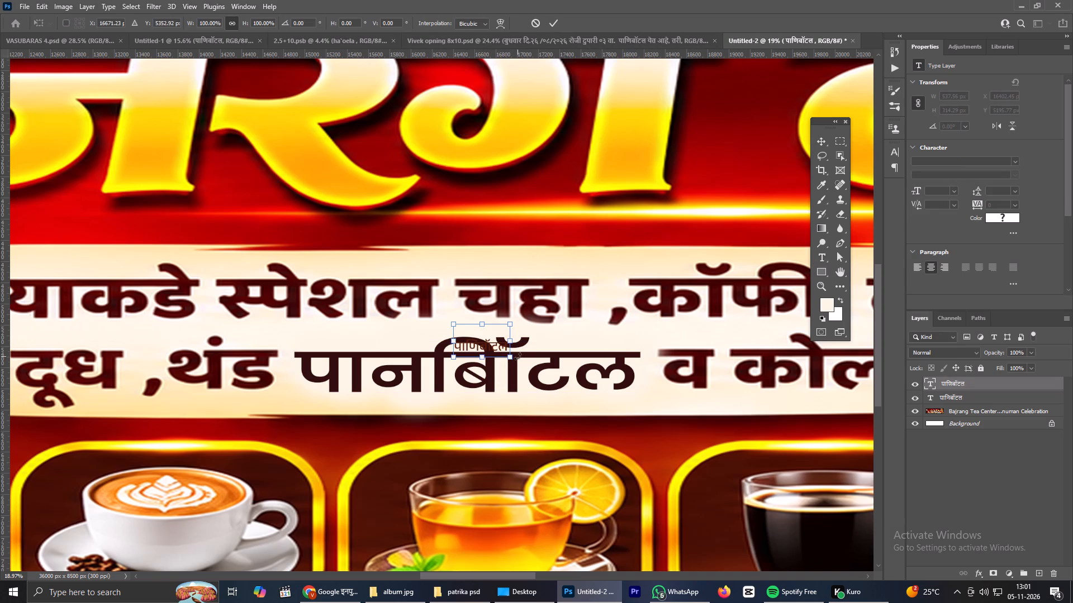
pyautogui.keyDown('alt'); pyautogui.moveTo(511, 355); pyautogui.dragTo(577, 357); pyautogui.keyUp('alt')
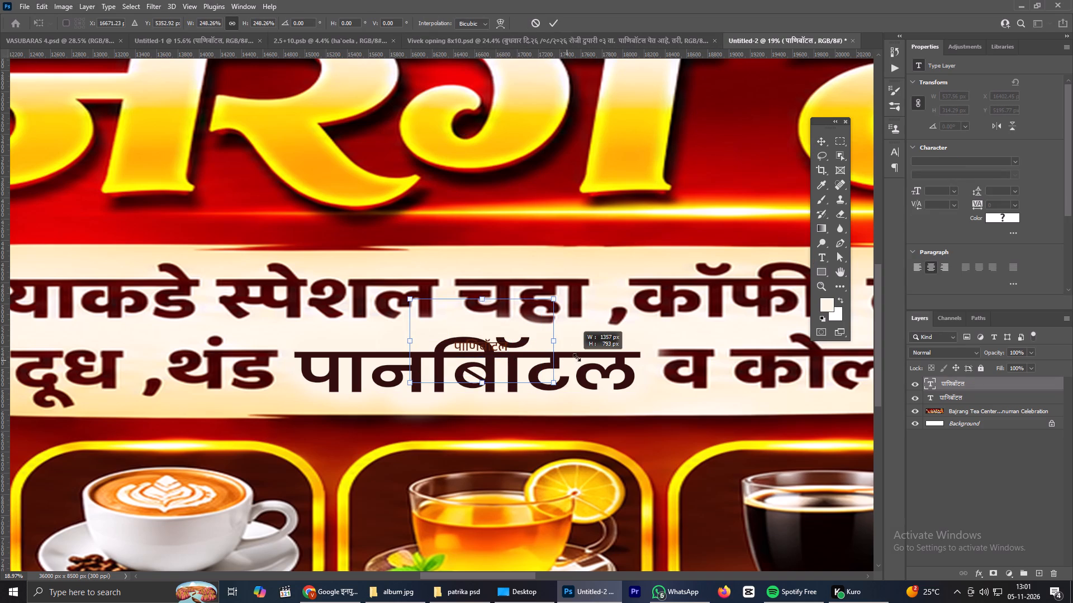
pyautogui.keyDown('alt'); pyautogui.moveTo(577, 357); pyautogui.dragTo(585, 357); pyautogui.keyUp('alt')
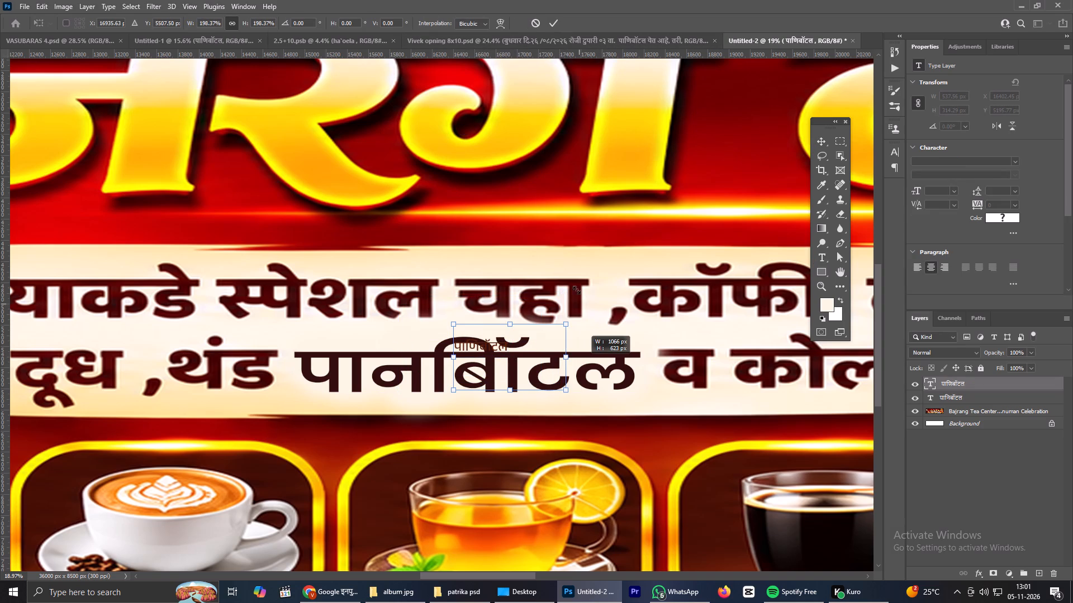
pyautogui.click(555, 18)
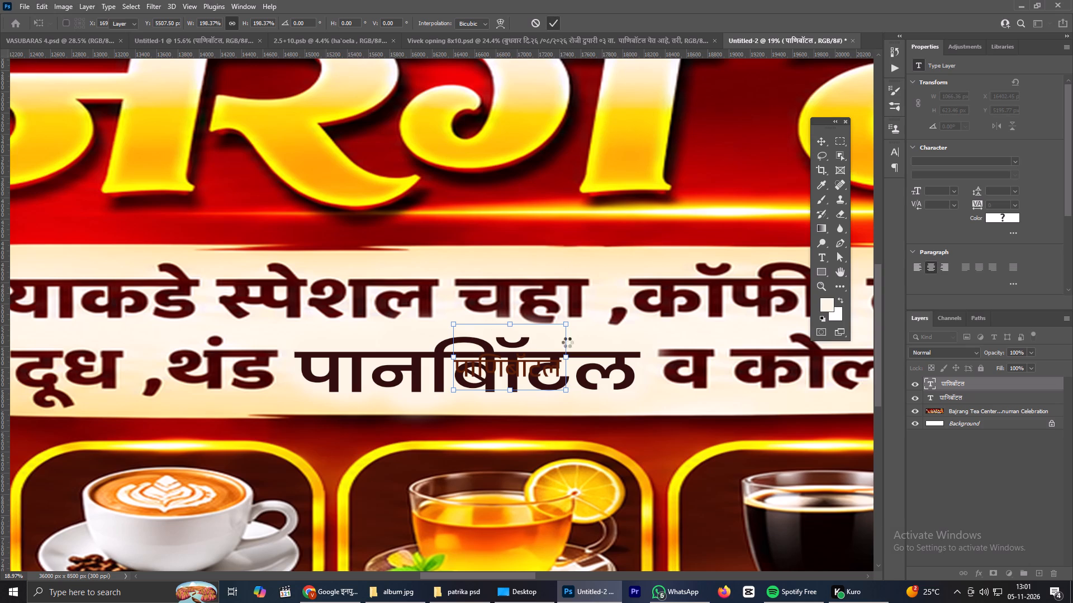
# Delete the old misspelled पानिबॉटल text layer from the tagline.
pyautogui.click(354, 378)
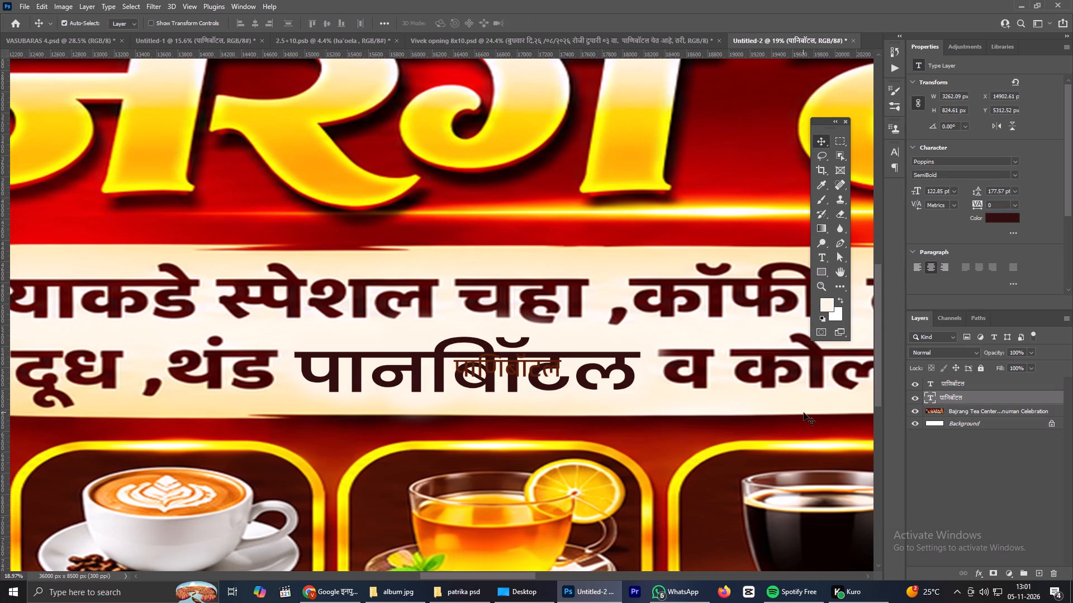
pyautogui.press('BackSpace')
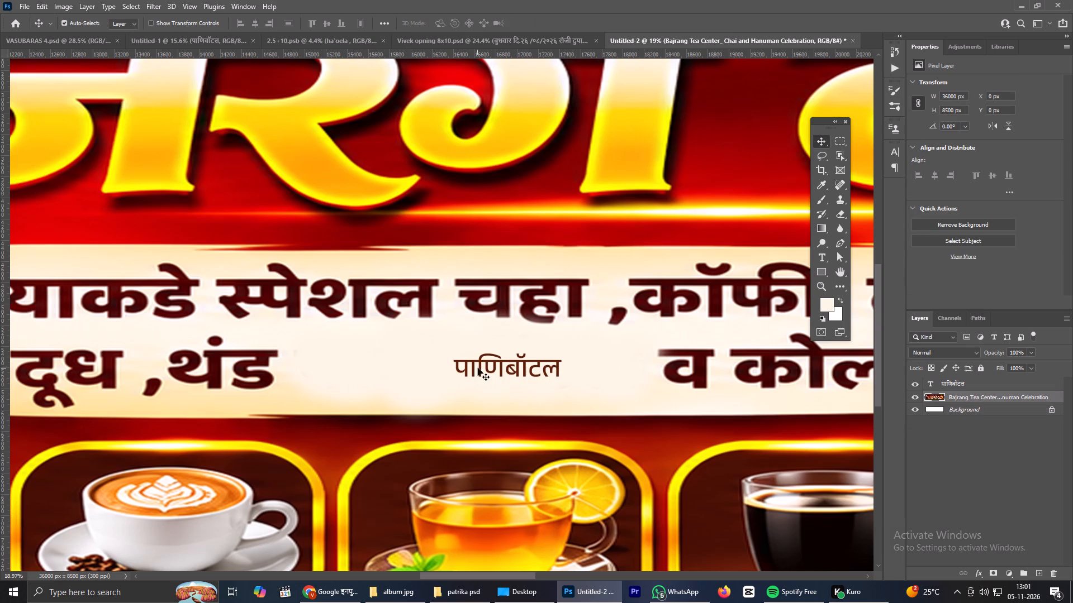
# Set the remaining पाणिबॉटल text's font to Poppins SemiBold.
pyautogui.click(480, 368)
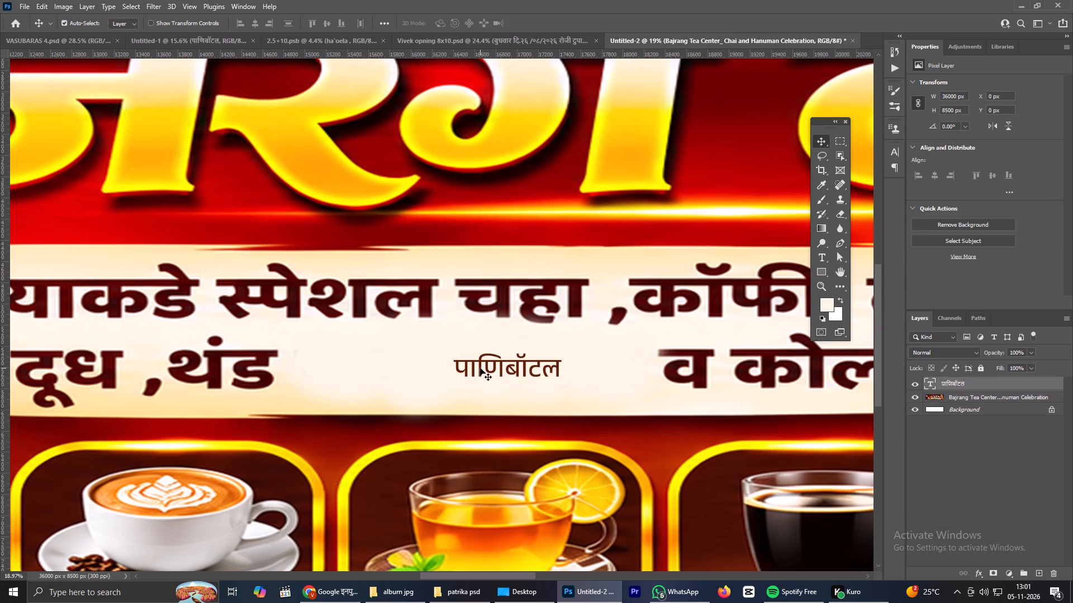
pyautogui.click(957, 161)
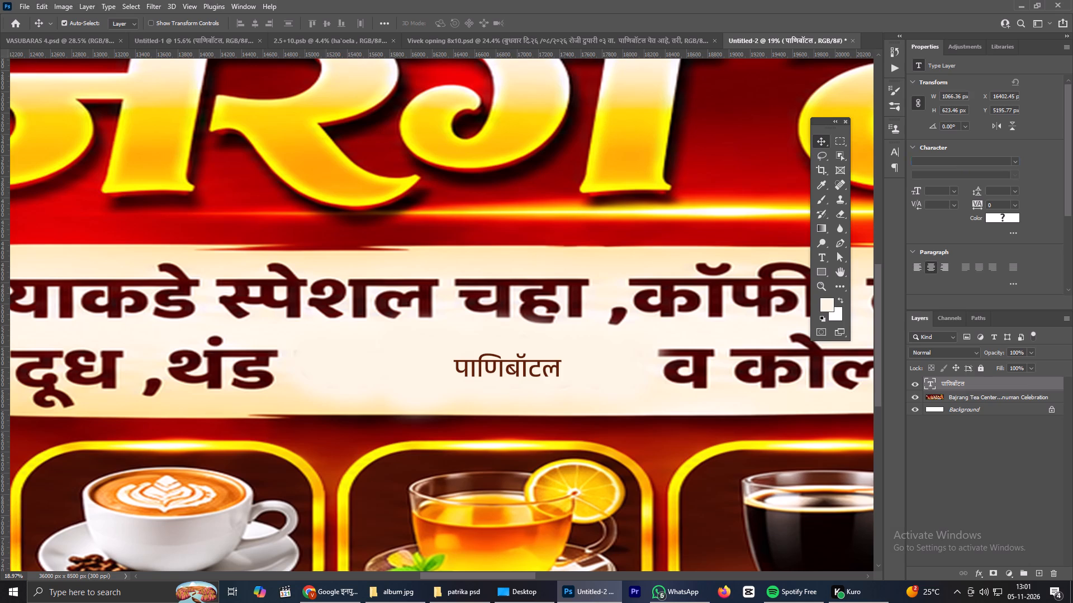
pyautogui.write('po')
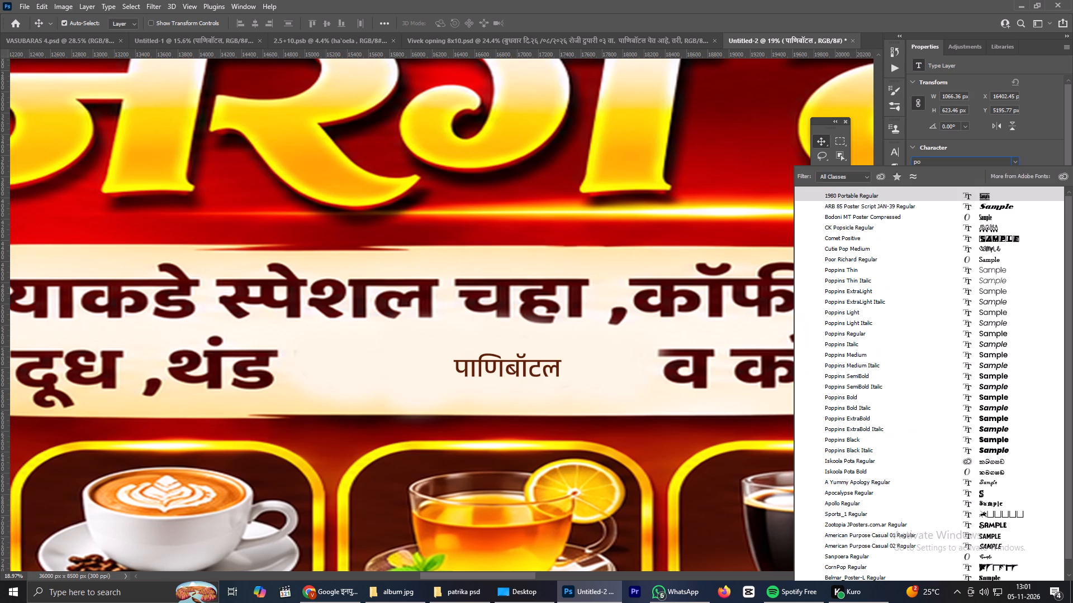
pyautogui.click(995, 374)
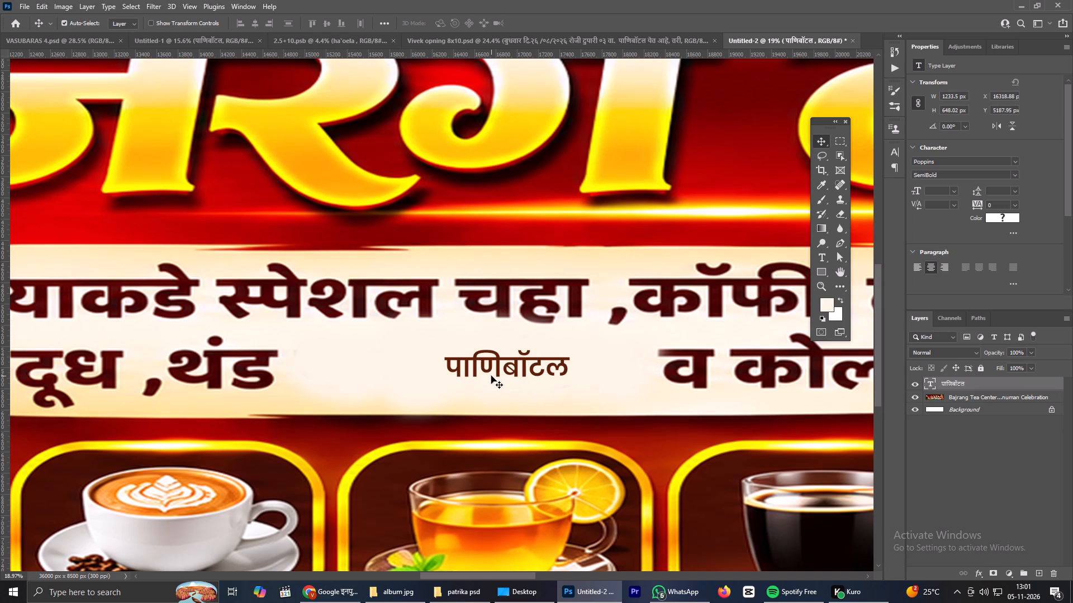
# Enlarge the पाणिबॉटल text proportionally to about 248% and place it in the painted-out gap between थंड and व.
pyautogui.moveTo(466, 369); pyautogui.dragTo(438, 376)
pyautogui.hotkey('ctrl', 't')
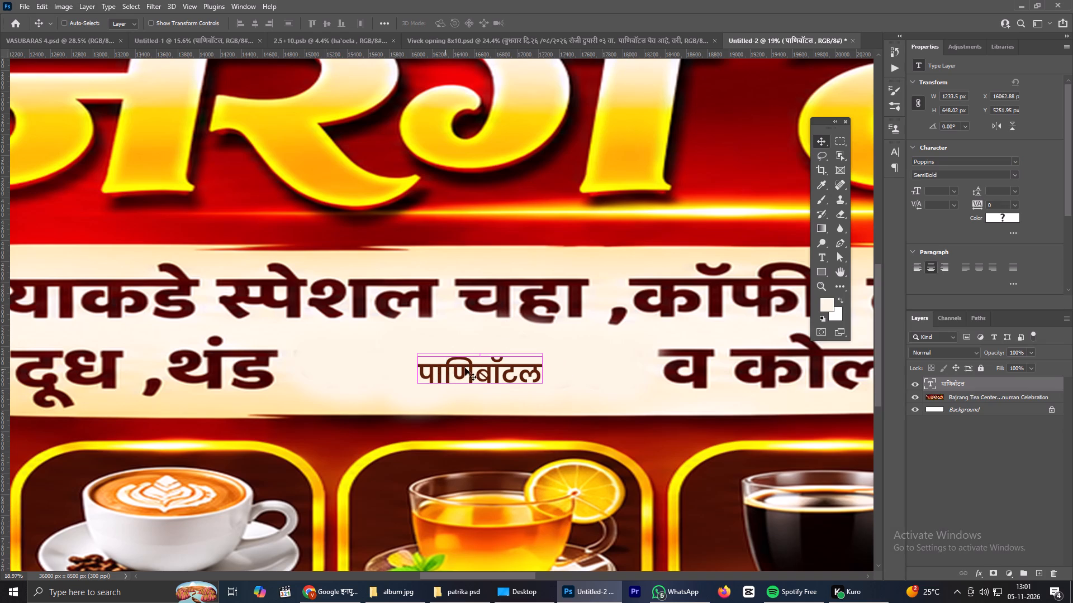
pyautogui.moveTo(552, 366); pyautogui.dragTo(577, 367)
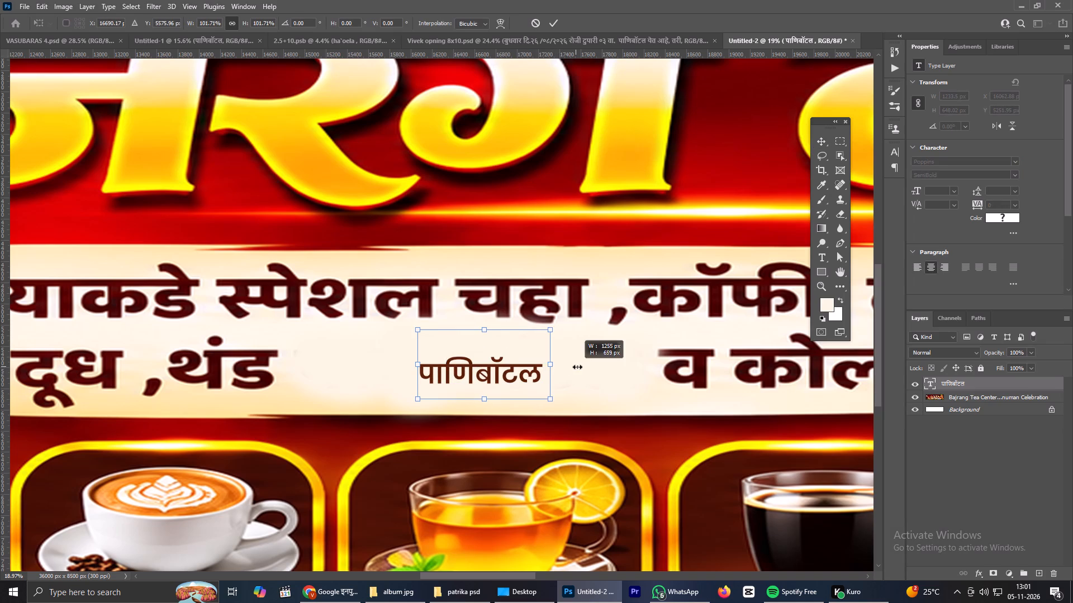
pyautogui.moveTo(577, 367); pyautogui.dragTo(612, 365)
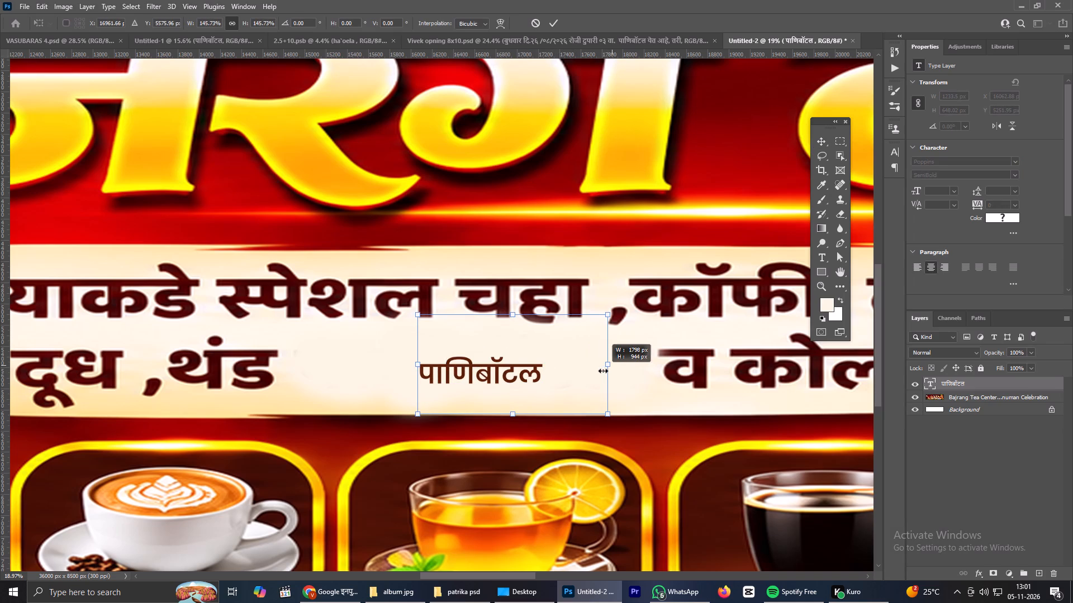
pyautogui.moveTo(418, 362); pyautogui.dragTo(381, 356)
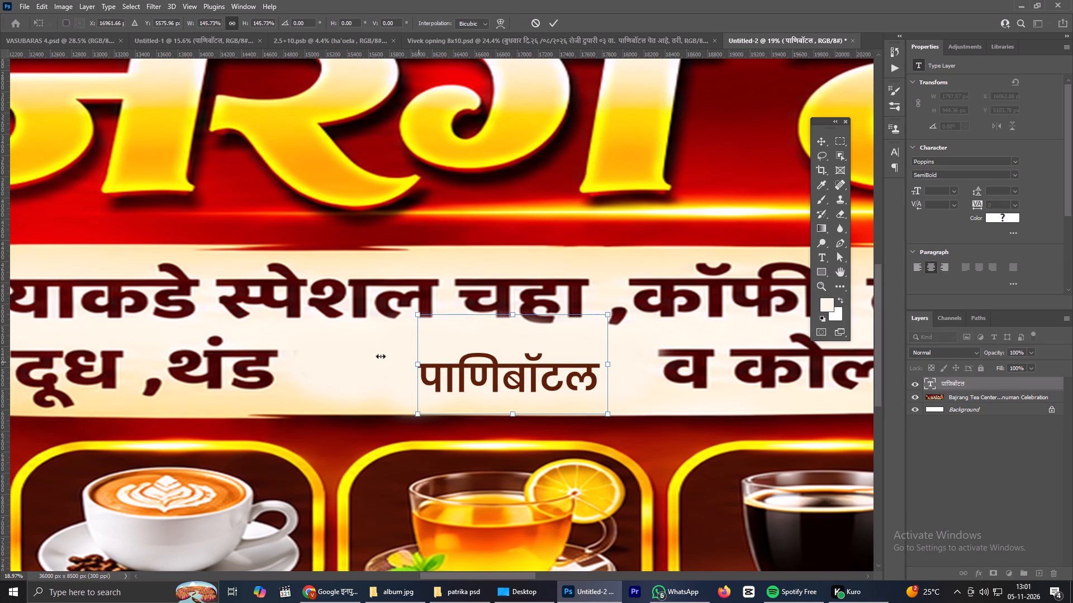
pyautogui.moveTo(381, 356); pyautogui.dragTo(342, 353)
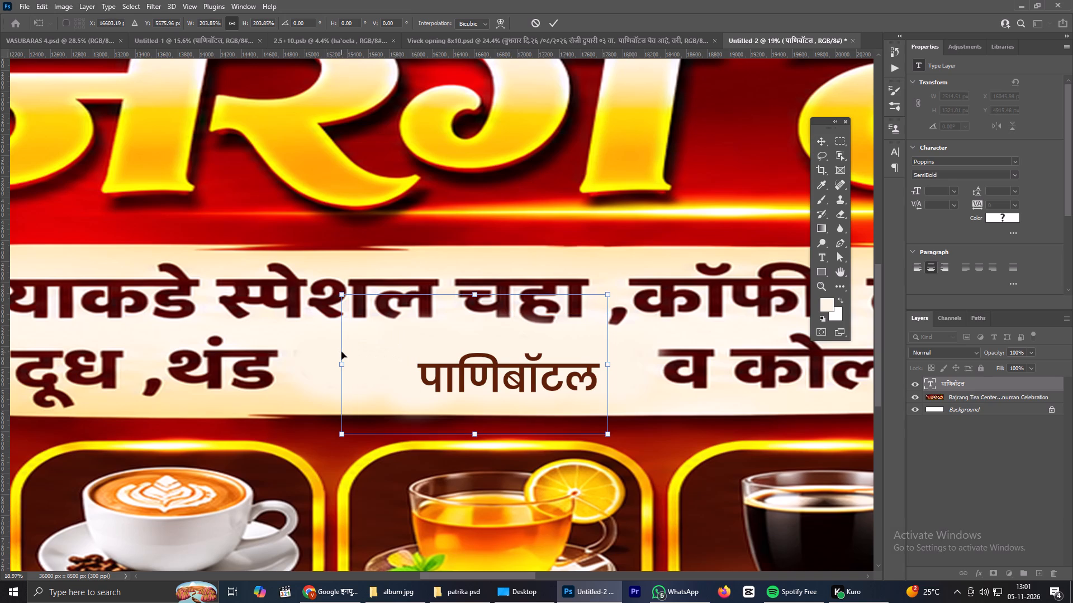
pyautogui.moveTo(489, 390); pyautogui.dragTo(487, 368)
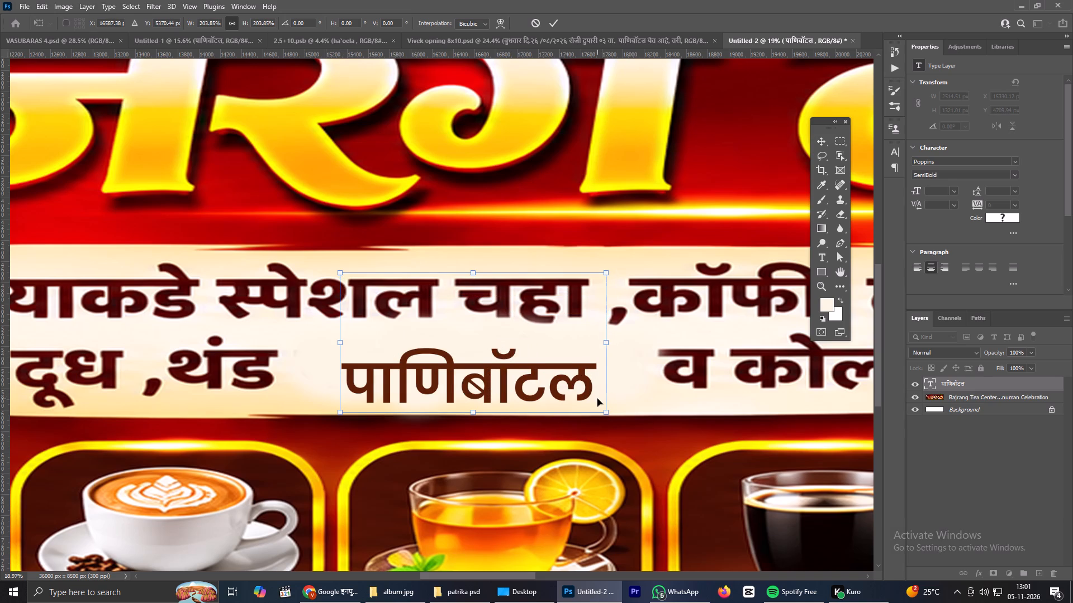
pyautogui.keyDown('alt'); pyautogui.moveTo(610, 411); pyautogui.dragTo(626, 413); pyautogui.keyUp('alt')
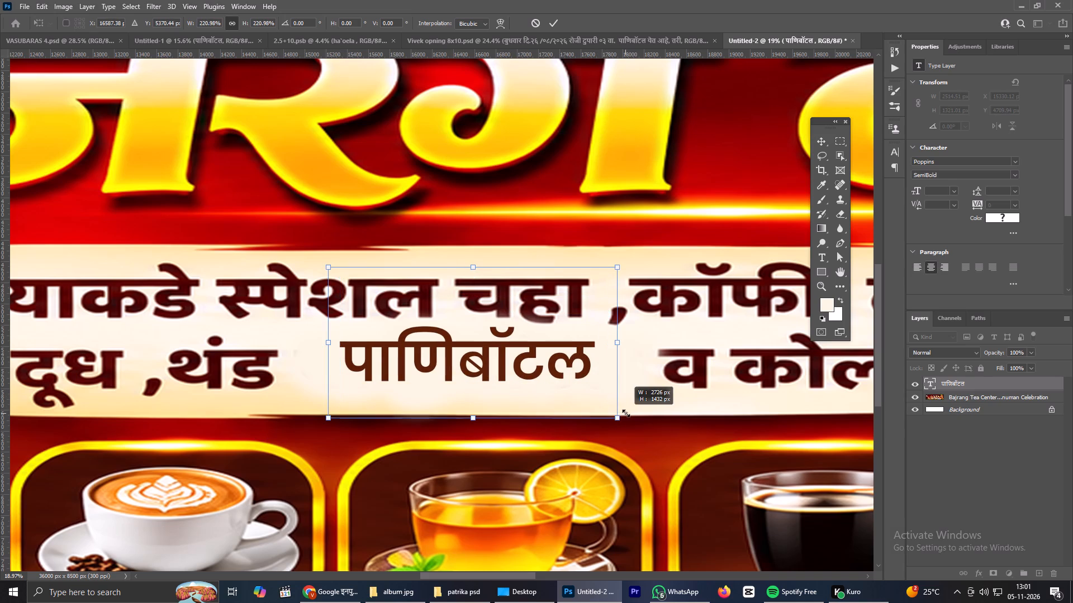
pyautogui.keyDown('alt'); pyautogui.moveTo(626, 413); pyautogui.dragTo(630, 413); pyautogui.keyUp('alt')
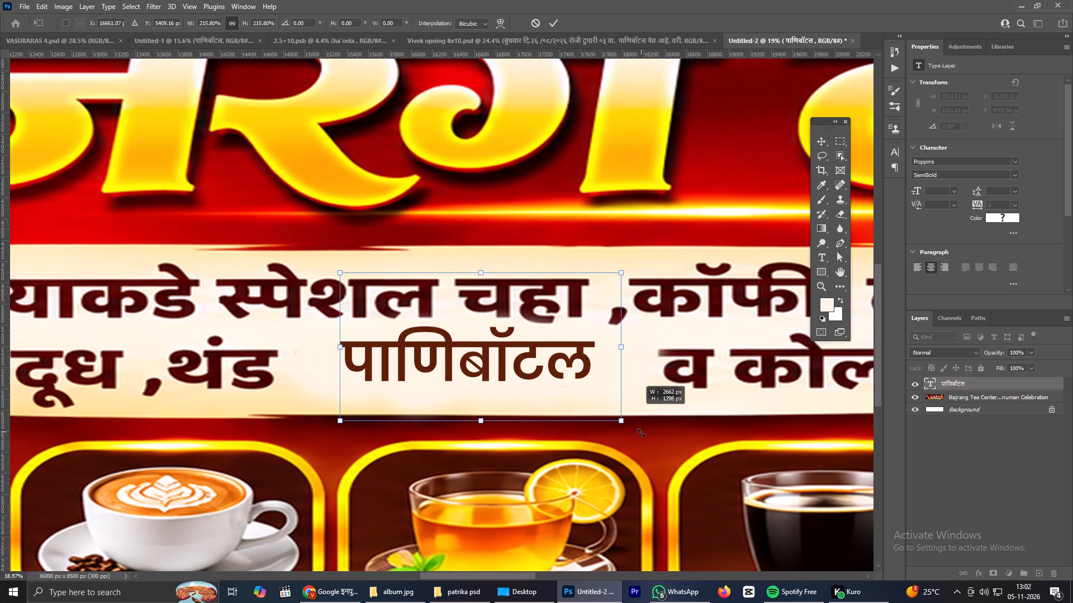
pyautogui.keyDown('alt'); pyautogui.moveTo(621, 422); pyautogui.dragTo(645, 426); pyautogui.keyUp('alt')
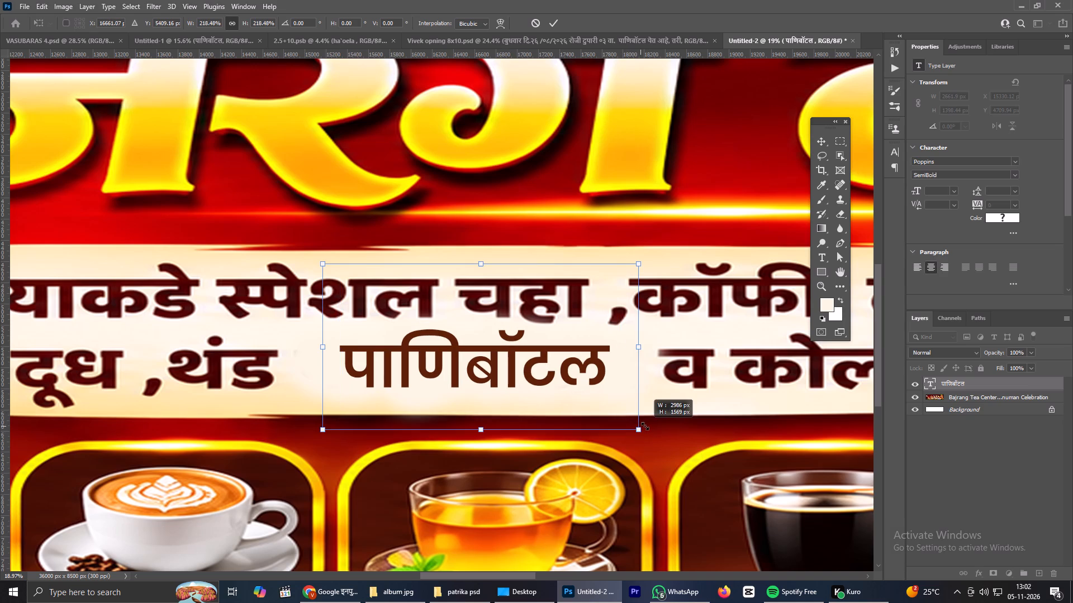
pyautogui.keyDown('alt'); pyautogui.moveTo(645, 426); pyautogui.dragTo(645, 426); pyautogui.keyUp('alt')
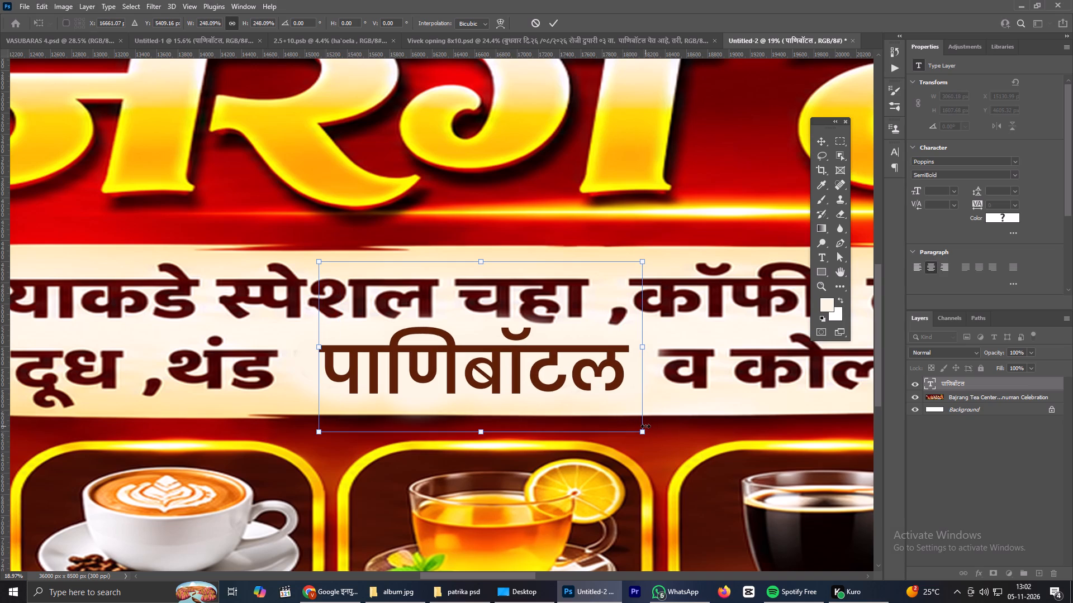
pyautogui.moveTo(502, 356); pyautogui.dragTo(491, 357)
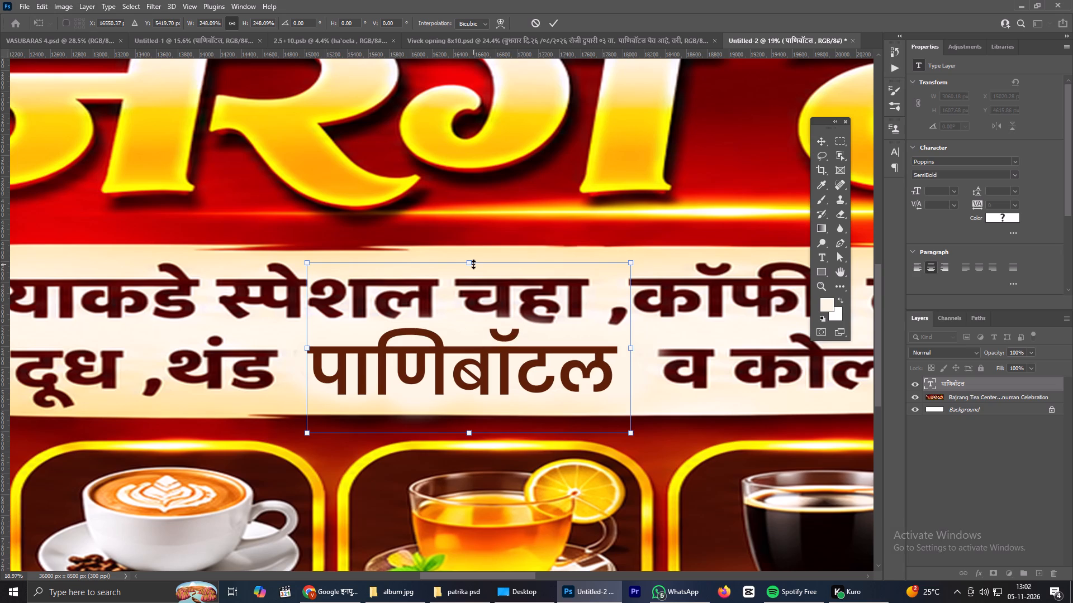
# Stretch the पाणिबॉटल text to about 274% width and 221% height, filling the gap in the tagline's second line.
pyautogui.keyDown('shift'); pyautogui.moveTo(473, 264); pyautogui.dragTo(472, 274); pyautogui.keyUp('shift')
pyautogui.keyDown('shift'); pyautogui.moveTo(470, 433); pyautogui.dragTo(473, 427); pyautogui.keyUp('shift')
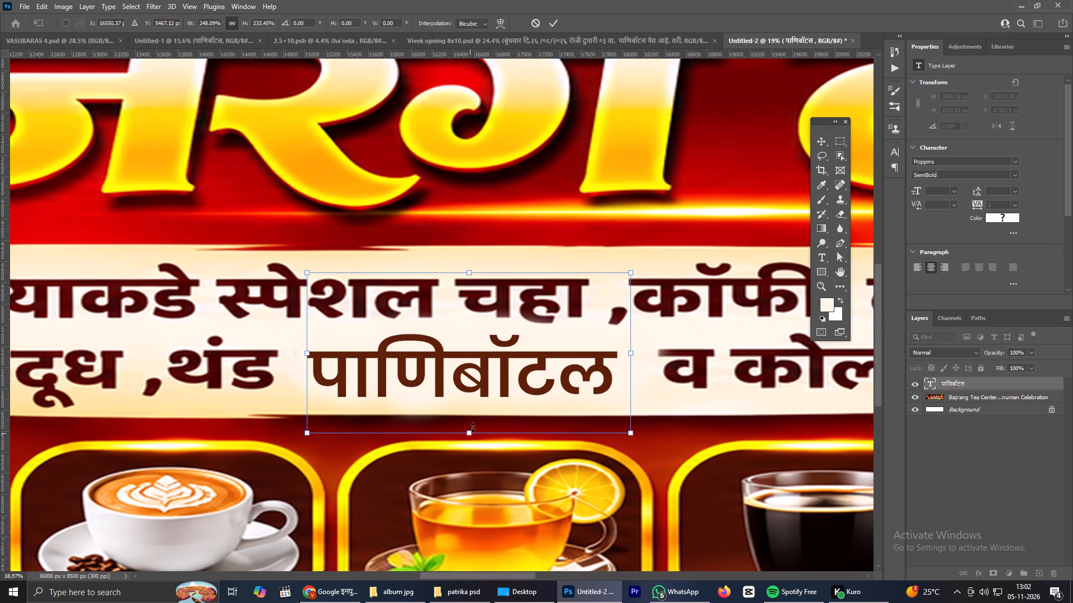
pyautogui.keyDown('shift'); pyautogui.moveTo(473, 427); pyautogui.dragTo(474, 425); pyautogui.keyUp('shift')
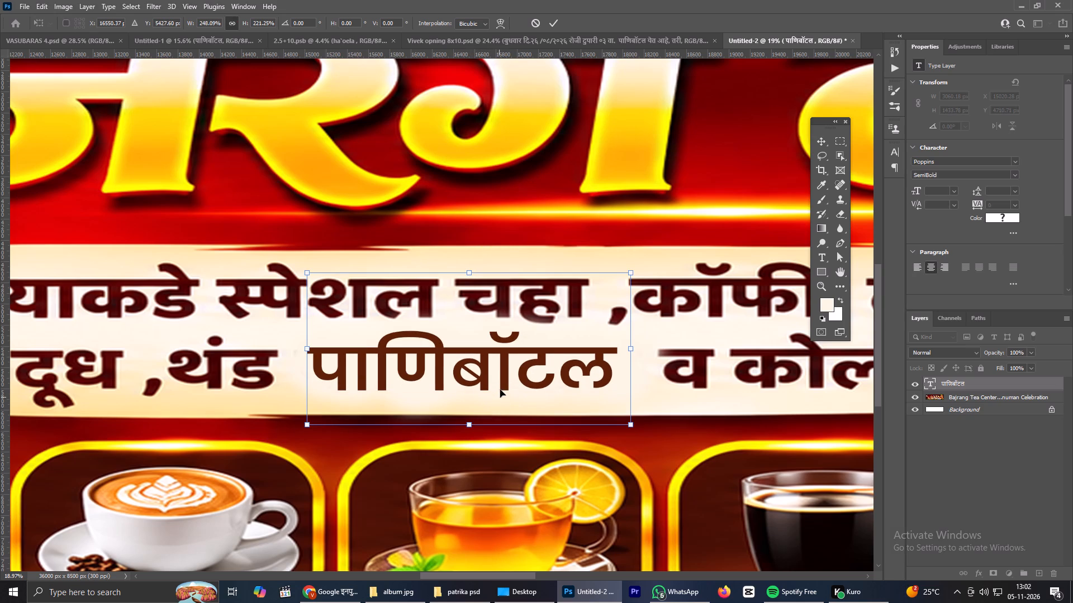
pyautogui.keyDown('shift'); pyautogui.moveTo(633, 350); pyautogui.dragTo(648, 350); pyautogui.keyUp('shift')
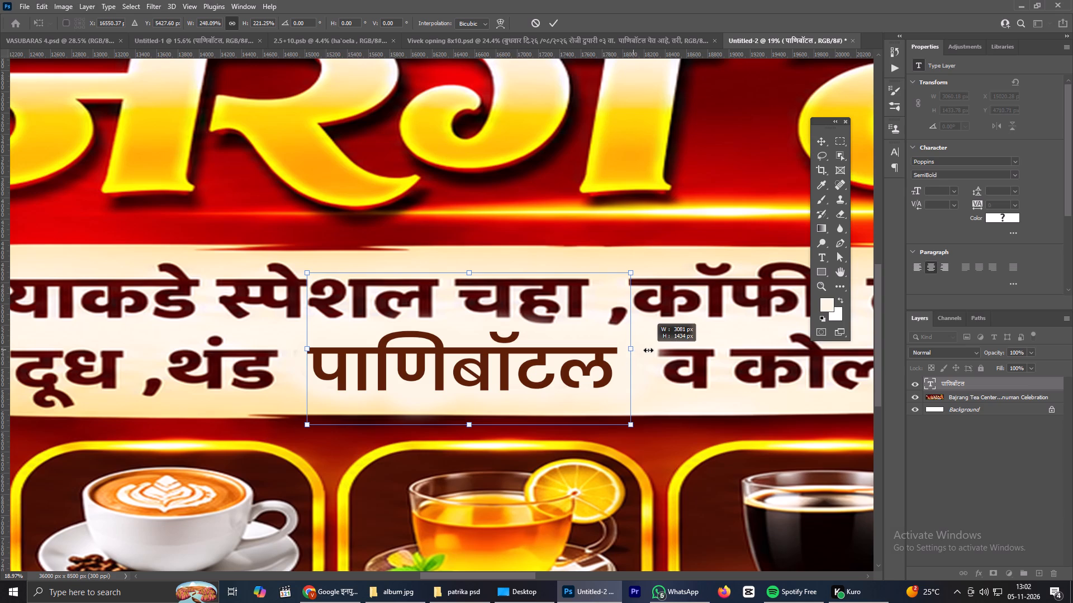
pyautogui.keyDown('shift'); pyautogui.moveTo(648, 350); pyautogui.dragTo(652, 351); pyautogui.keyUp('shift')
pyautogui.keyDown('shift'); pyautogui.moveTo(312, 348); pyautogui.dragTo(305, 348); pyautogui.keyUp('shift')
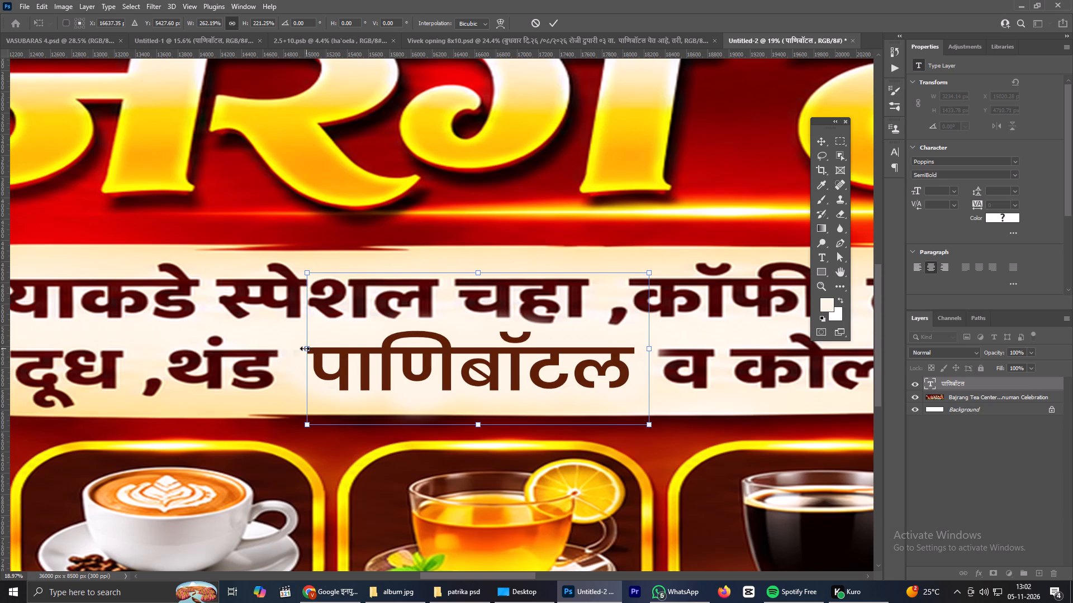
pyautogui.keyDown('shift'); pyautogui.moveTo(305, 348); pyautogui.dragTo(297, 348); pyautogui.keyUp('shift')
pyautogui.scroll(-9, 297, 348)
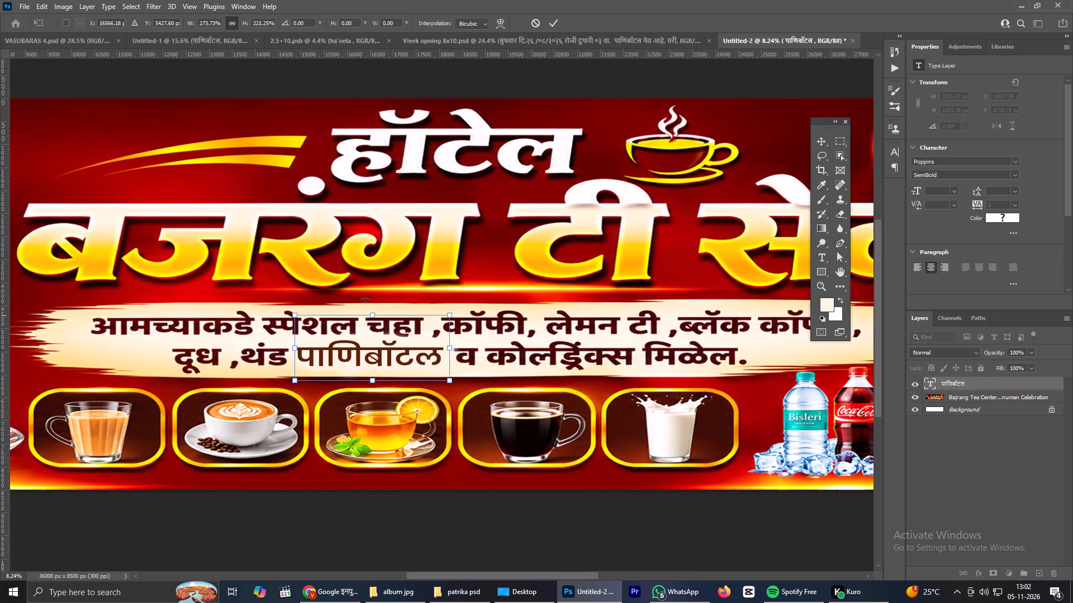
pyautogui.click(553, 15)
pyautogui.click(553, 16)
# Set the पाणिबॉटल text's Poppins weight to Bold.
pyautogui.scroll(3, 314, 320)
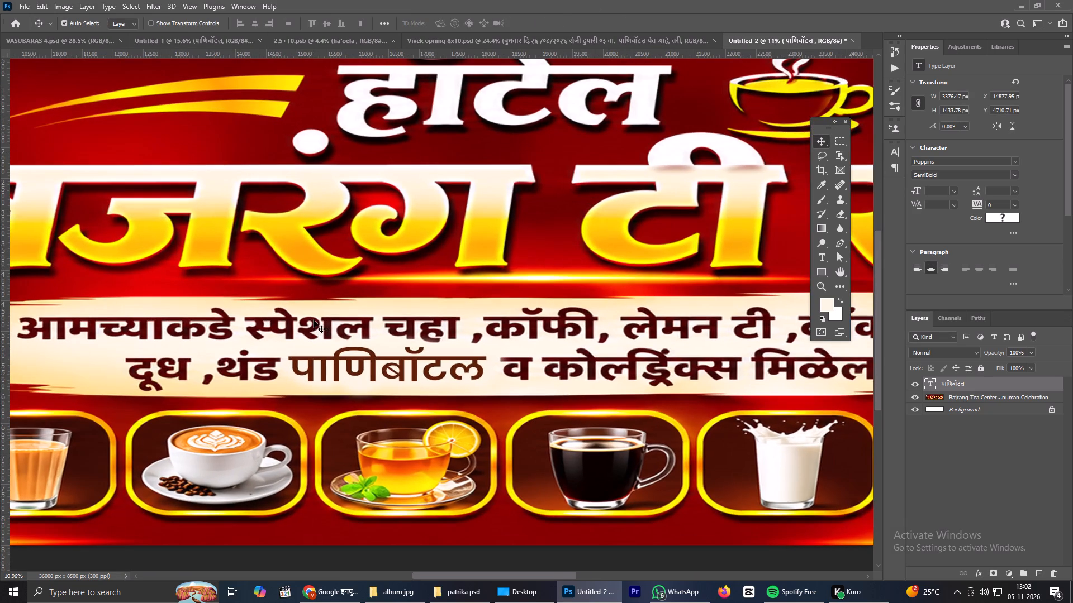
pyautogui.click(438, 362)
pyautogui.click(1018, 176)
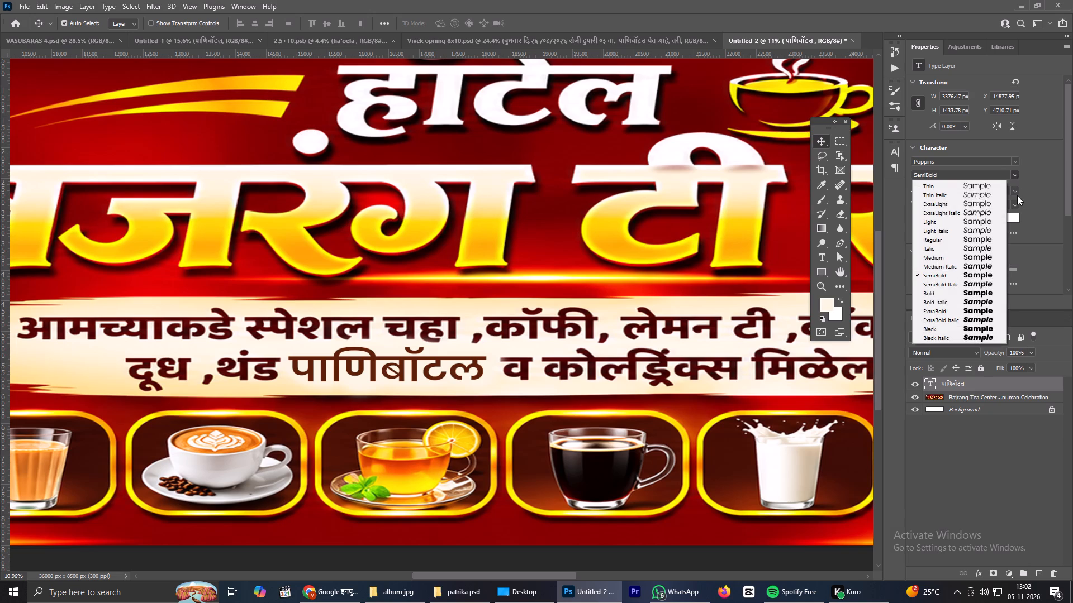
pyautogui.click(975, 294)
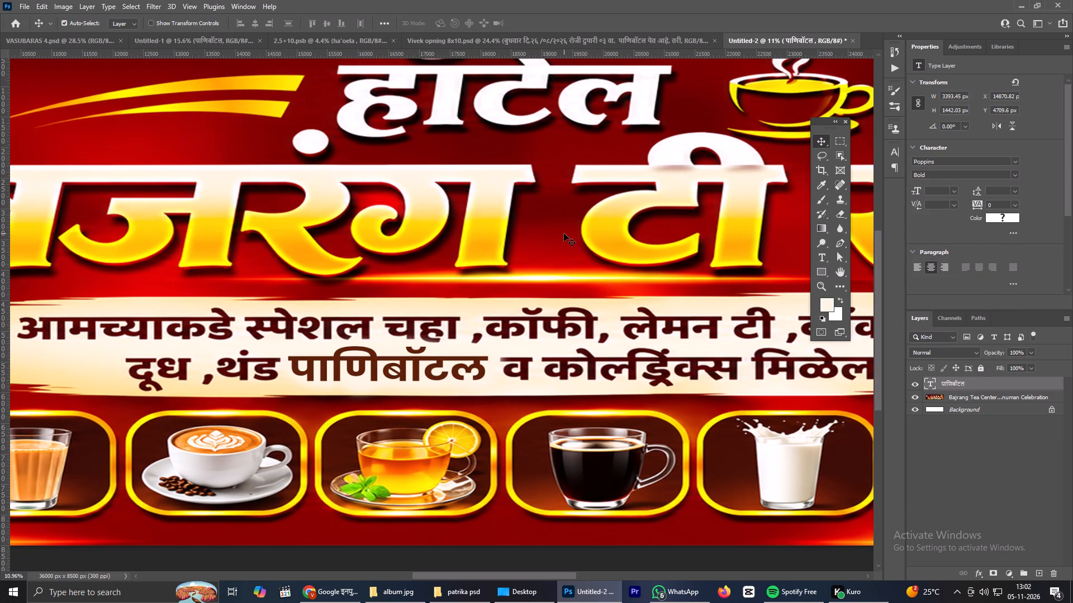
# Recolour the पाणिबॉटल text to dark maroon #4e0503, sampled from the neighbouring व in the tagline.
pyautogui.click(1004, 215)
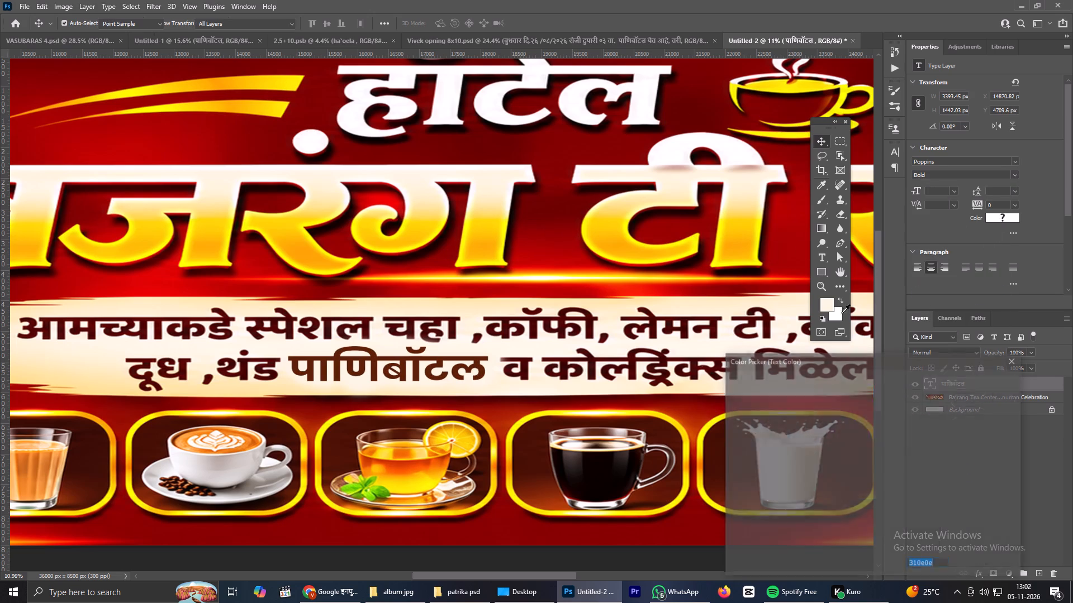
pyautogui.click(525, 366)
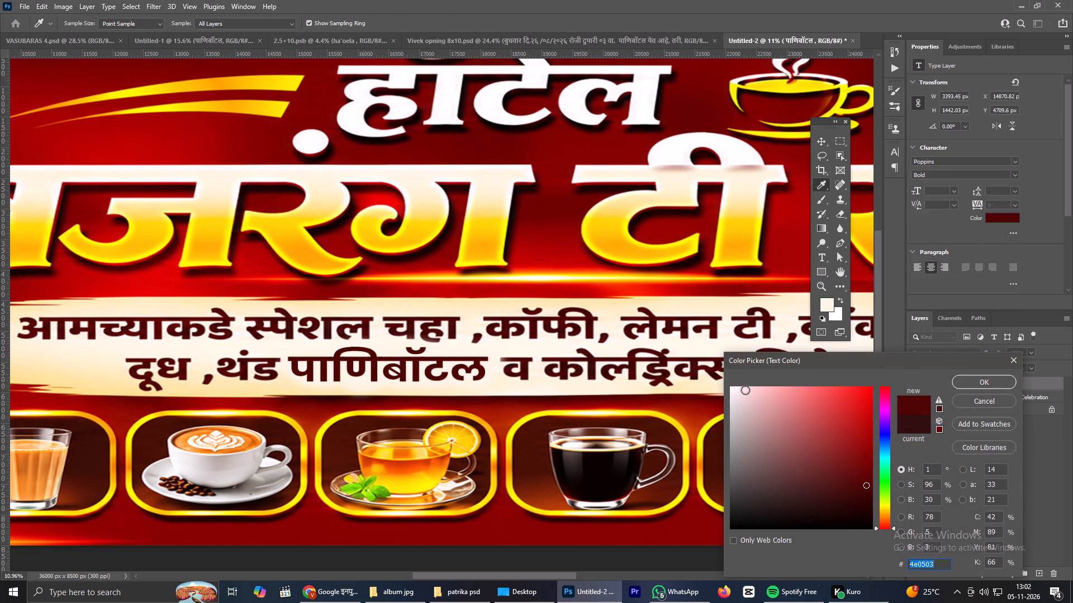
pyautogui.click(970, 384)
# Open the Export As settings for the whole Untitled-2 banner.
pyautogui.scroll(-3, 255, 307)
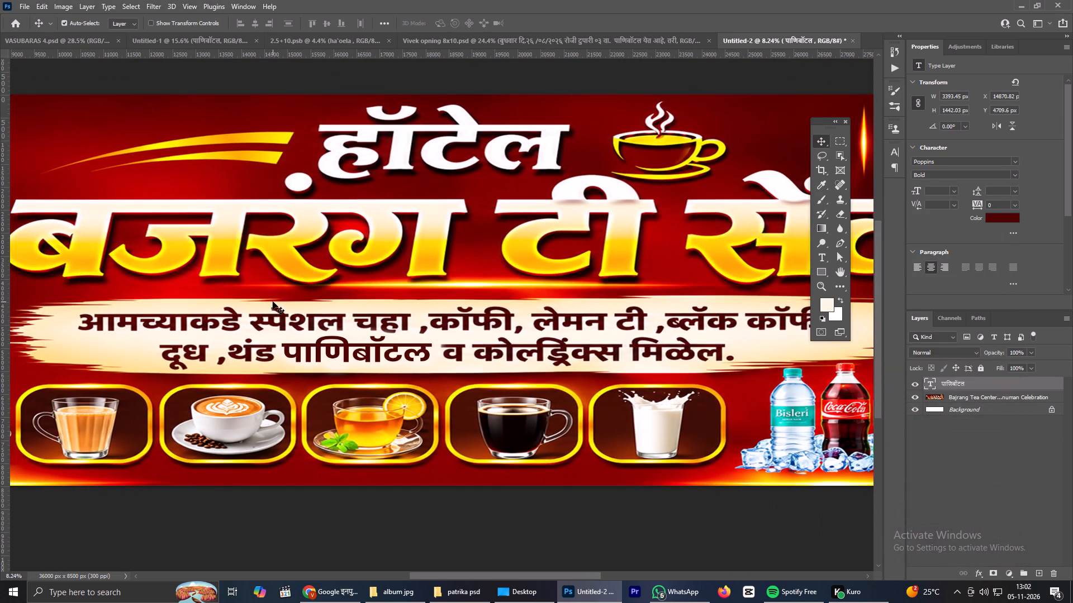
pyautogui.scroll(-3, 278, 294)
pyautogui.scroll(2, 285, 292)
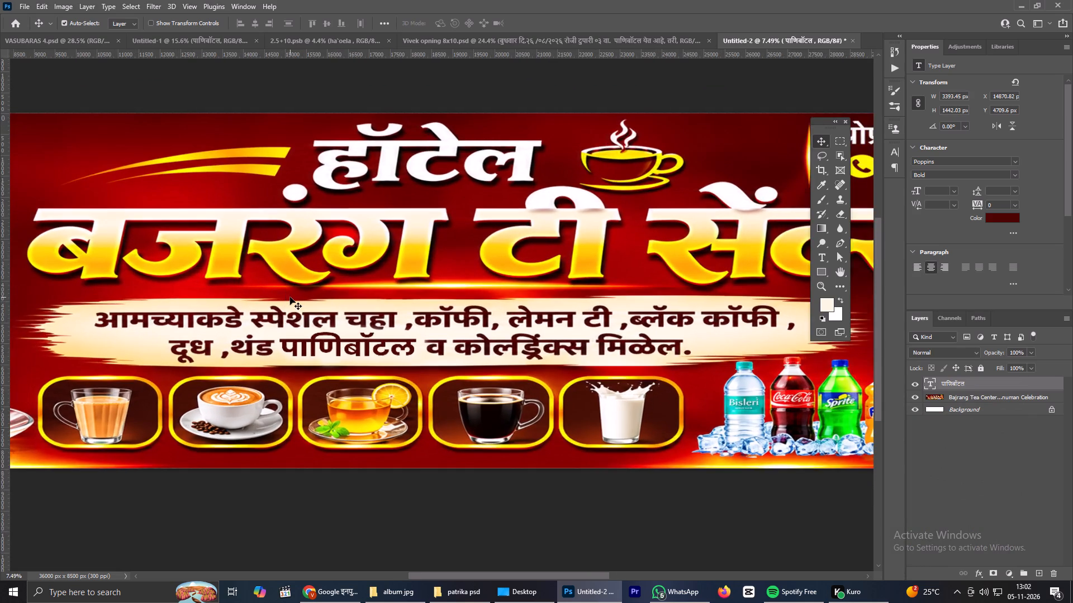
pyautogui.scroll(-4, 291, 297)
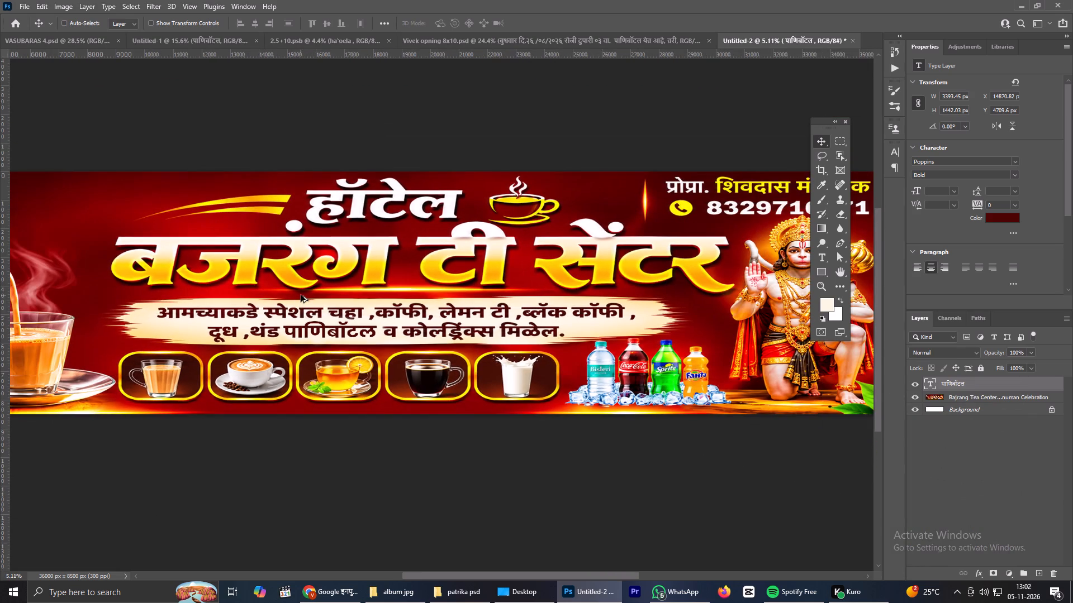